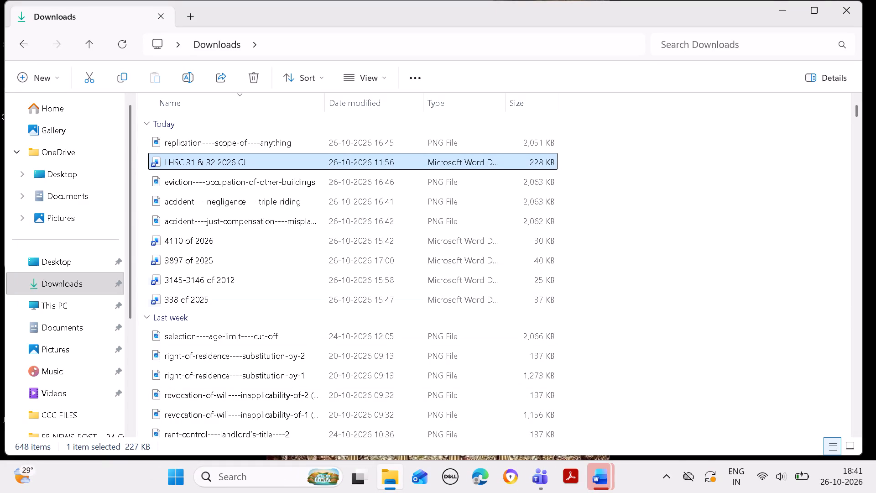
Switch to Word and bring the LHSC 31 & 32 2026 CJ document to the front.
left_click(601, 482)
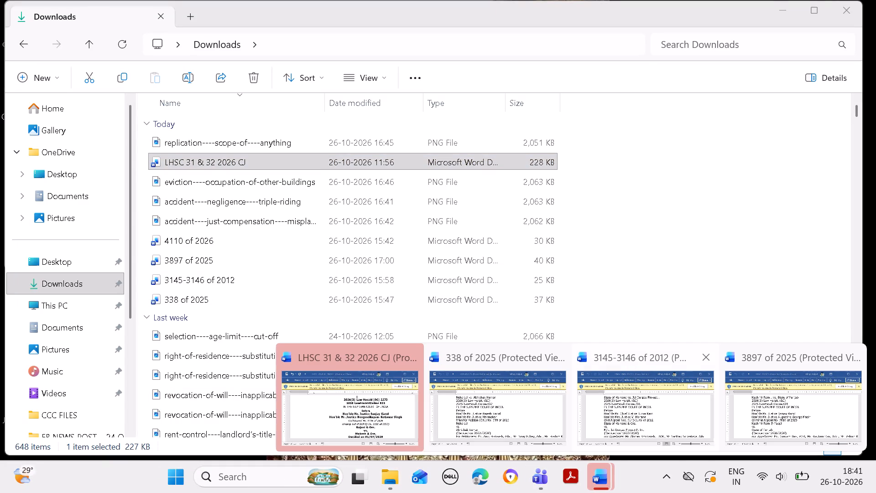
left_click(391, 390)
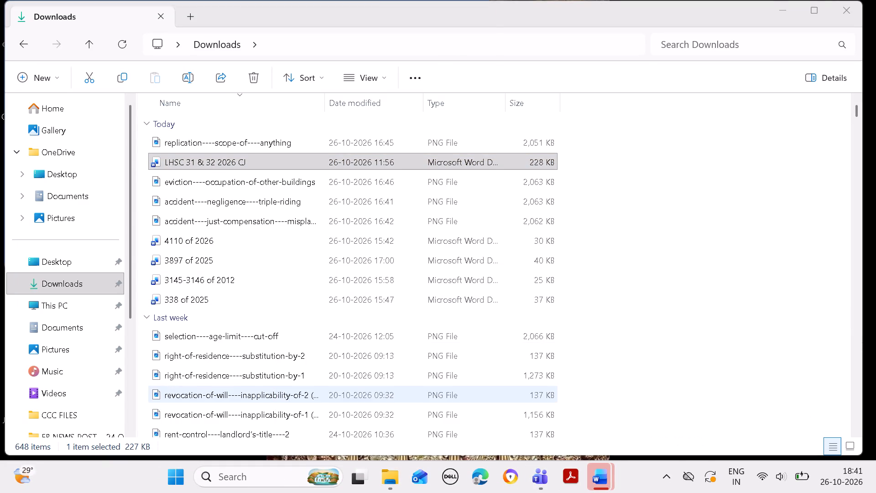
left_click(448, 15)
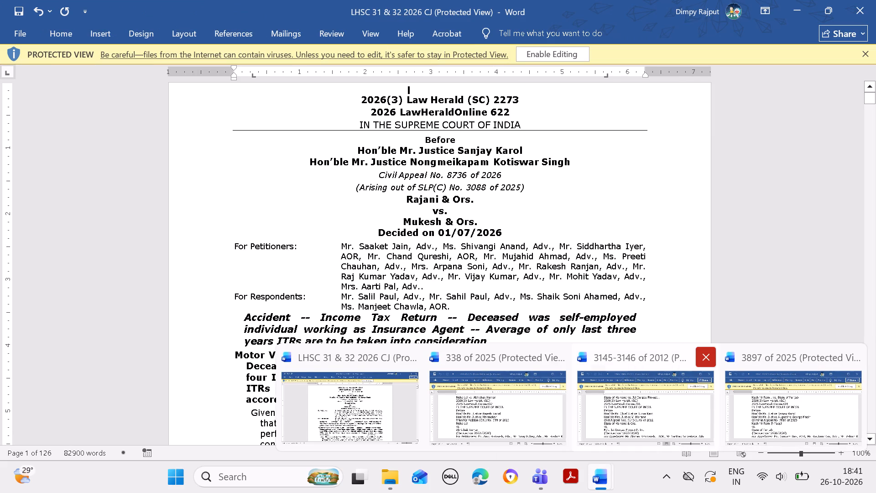
Close the 3145-3146 of 2012 and 3897 of 2025 Word documents.
left_click(711, 360)
left_click(811, 356)
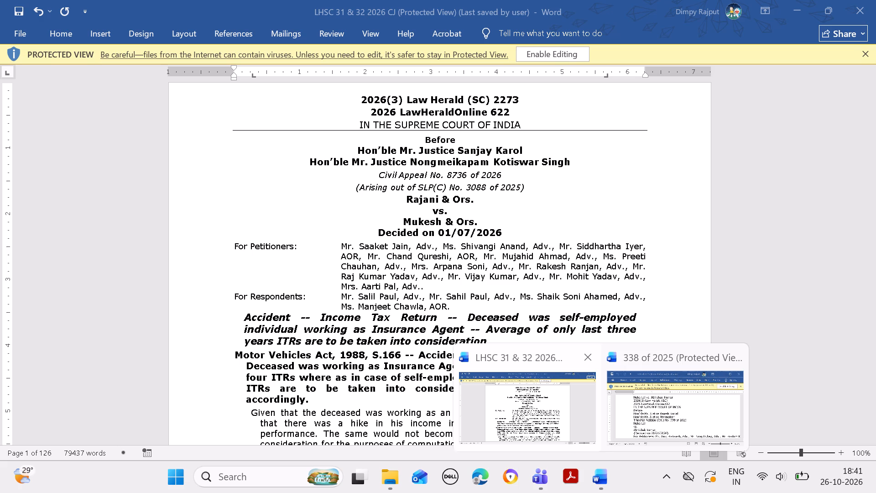
Switch to Microsoft Edge and open the LAW HERALD ADMIN site from the saved favorites.
left_click(485, 477)
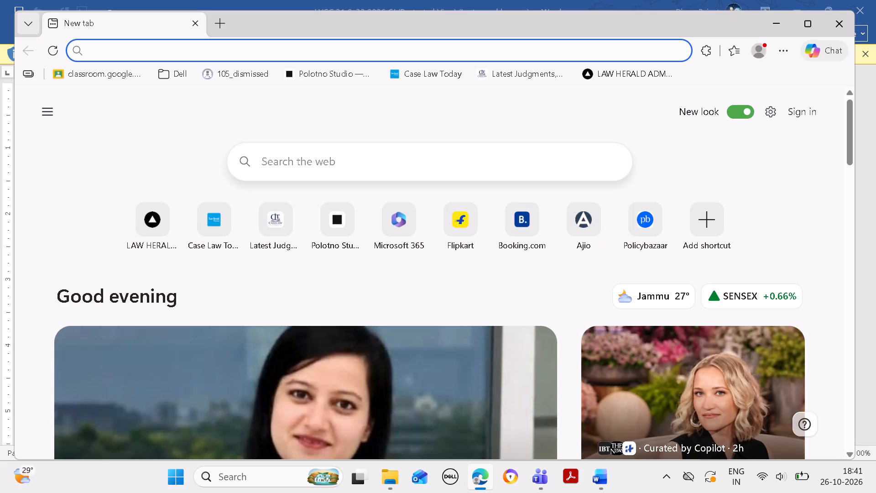
left_click(739, 51)
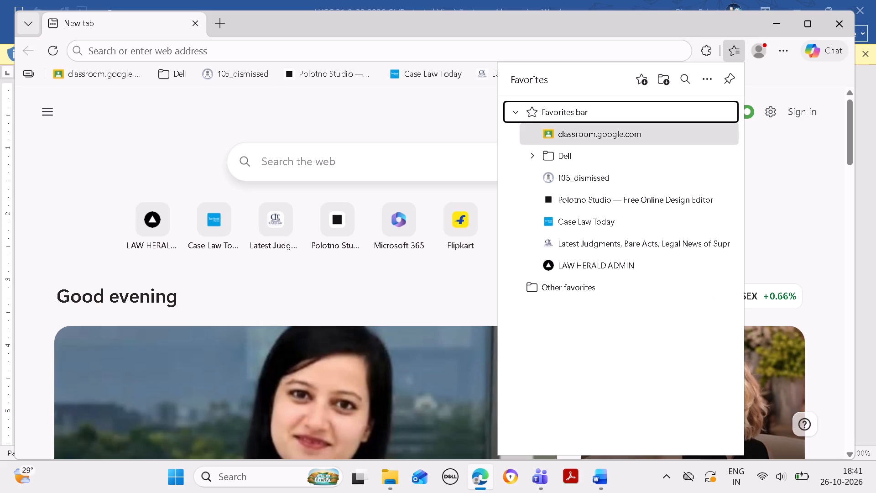
left_click(598, 267)
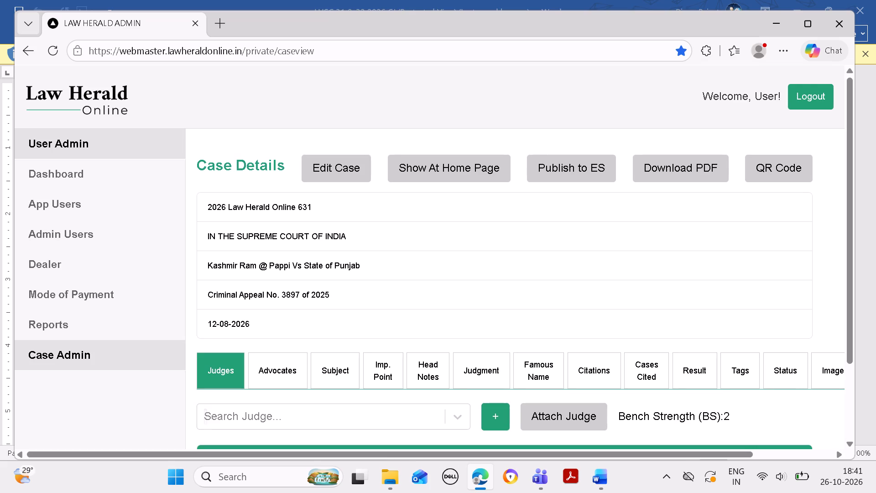
Return to the LHSC 31 & 32 2026 CJ document in Word.
left_click(486, 474)
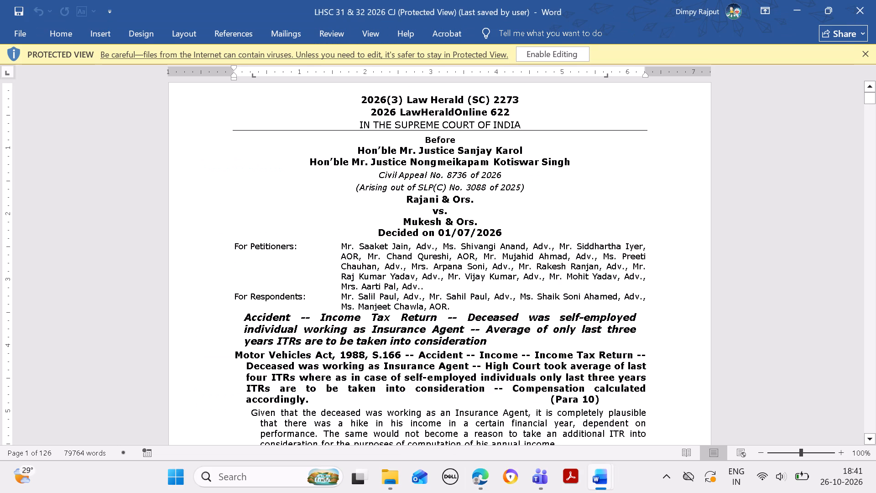
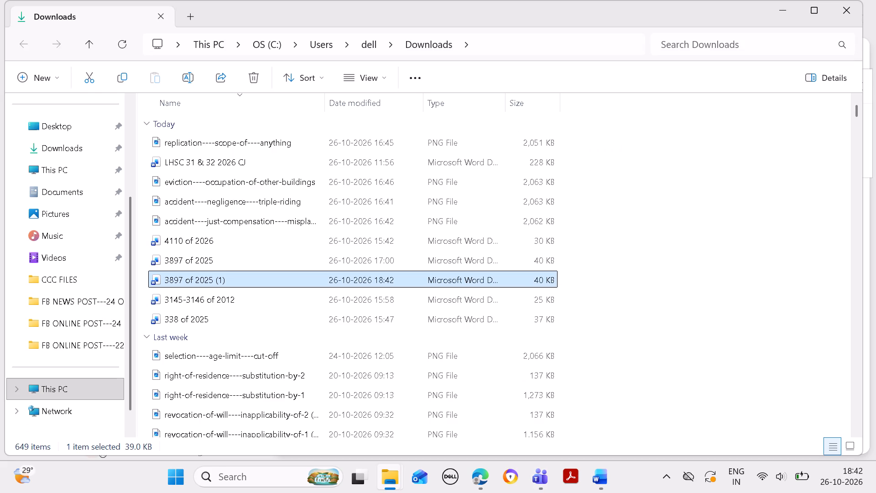
Open the 3897 of 2025 (1) document from Downloads and go to its Cases Cited list.
key("Return")
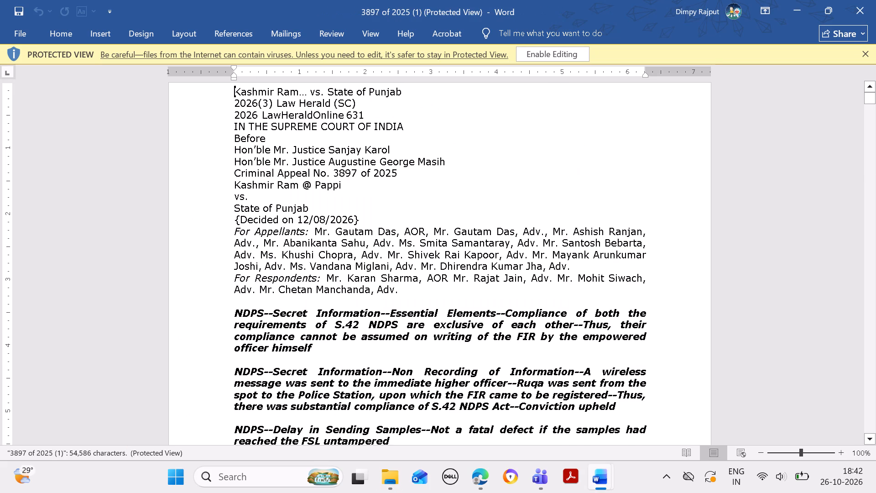
key("Down")
key("Down")
key("Down")
key("Down")
key("Down")
key("Down")
key("Down")
key("Down")
key("Down")
key("Down")
key("Down")
key("Down")
key("Down")
key("Down")
key("Down")
key("Down")
key("Down")
key("Down")
key("Down")
key("Down")
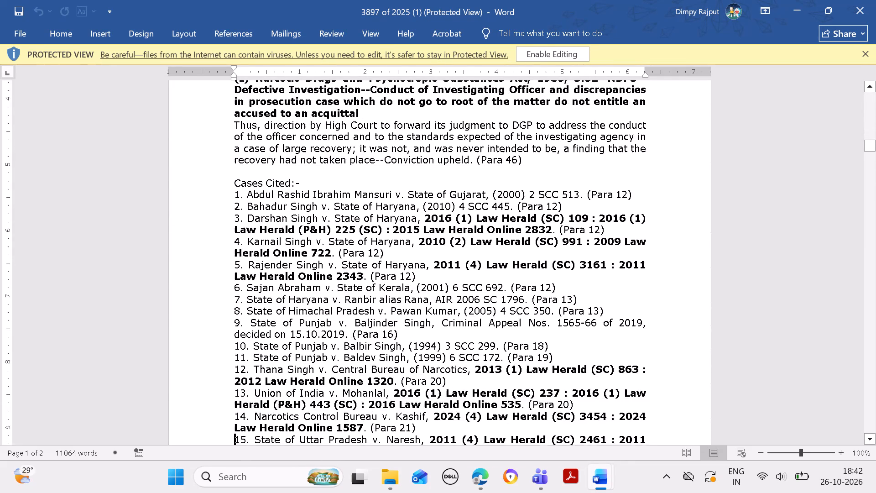
key("Down")
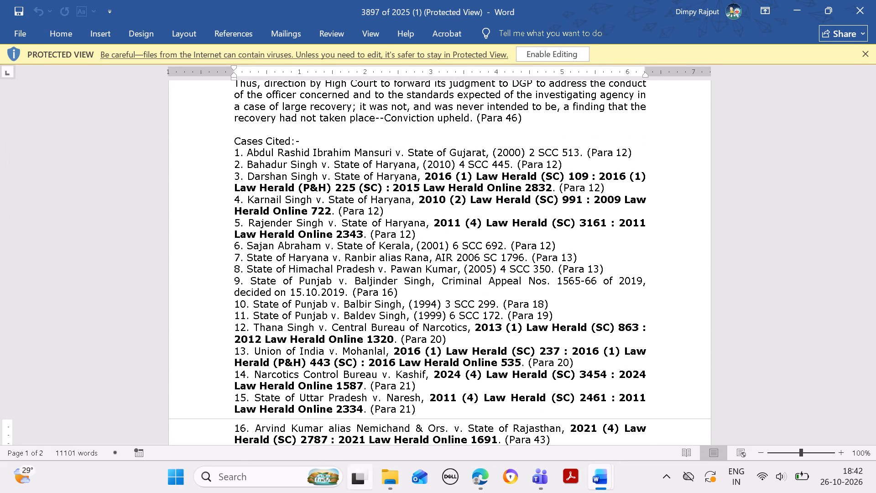
Switch to Microsoft Edge and open the cited cases of the Criminal Appeal No. 3897 of 2025 record.
left_click(483, 487)
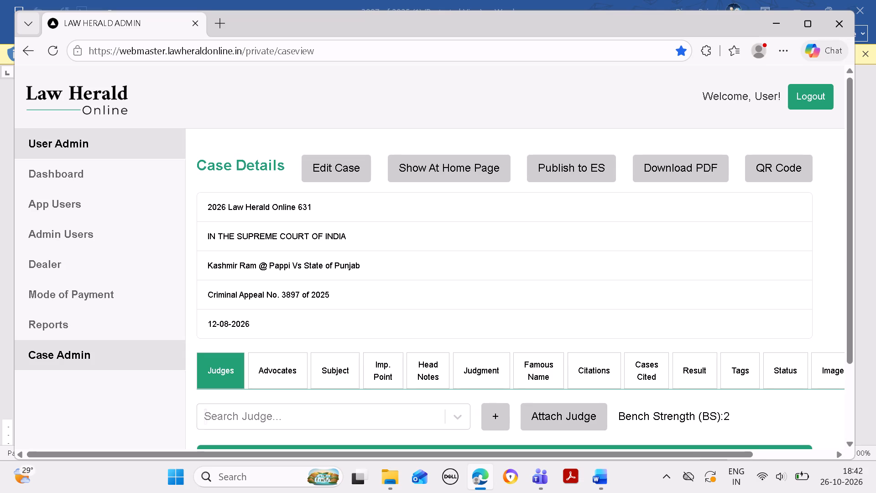
left_click(596, 371)
scroll(613, 367, "down", 6)
left_click(639, 325)
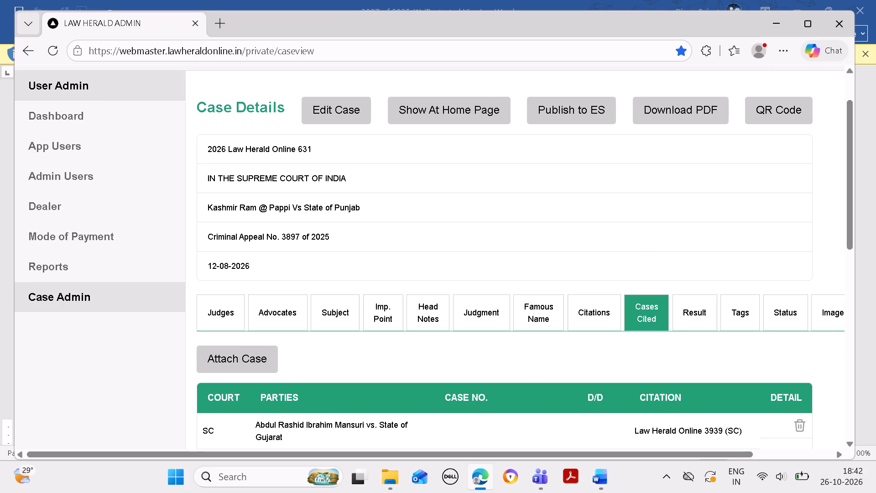
Compare the cited cases attached to the admin record with the Cases Cited list in the 3897 of 2025 (1) Word document.
scroll(638, 327, "down", 5)
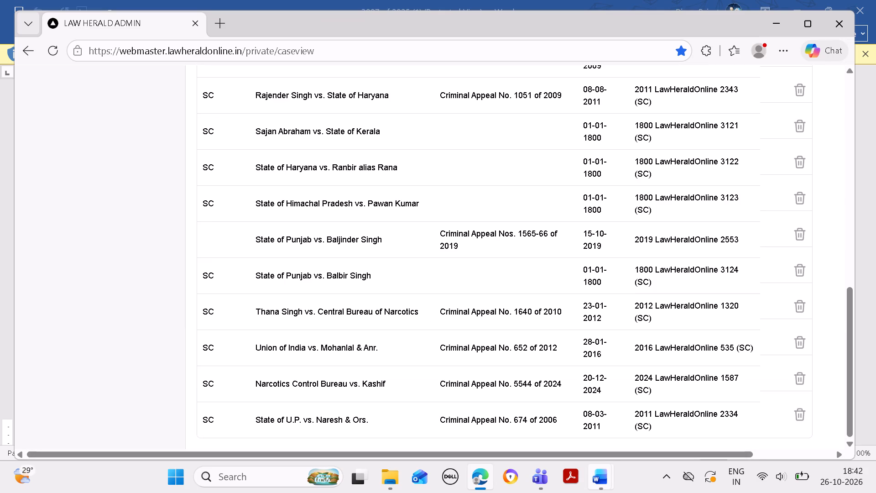
left_click(705, 402)
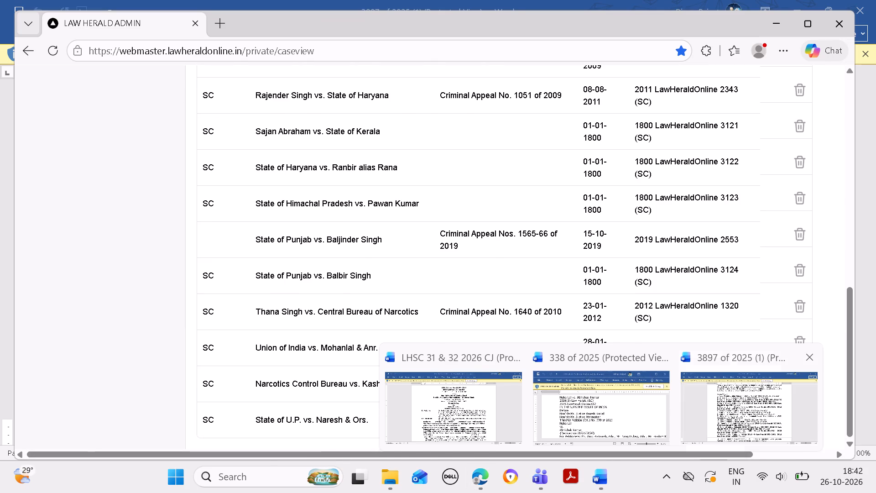
left_click(603, 474)
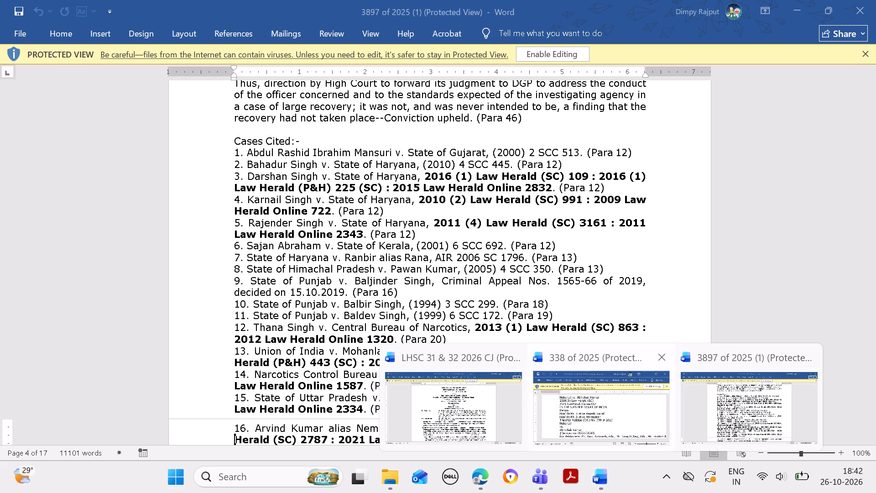
left_click(655, 355)
left_click(652, 407)
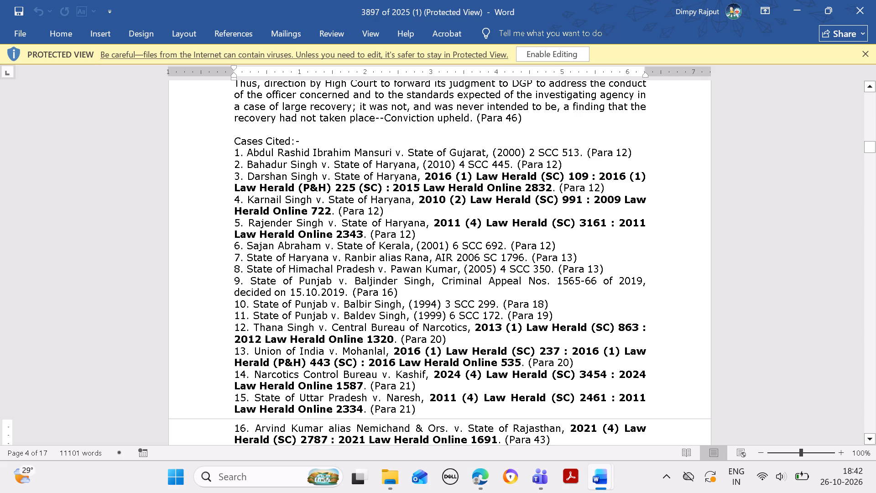
left_click(487, 474)
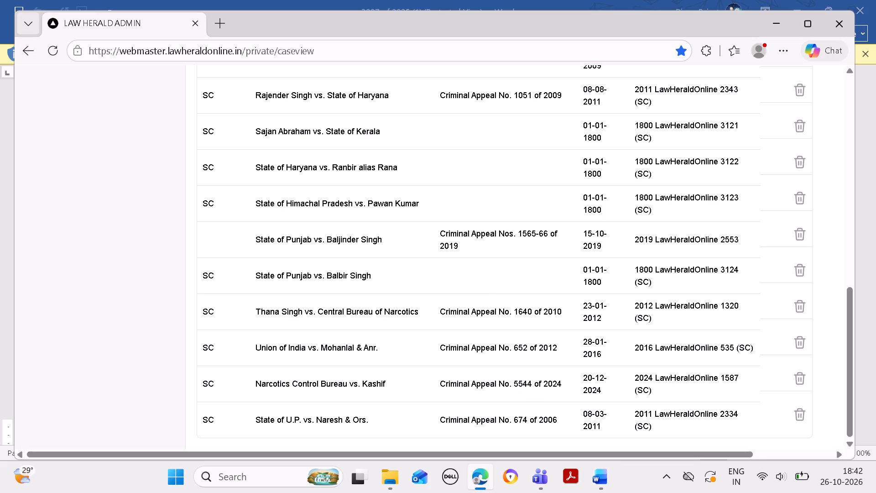
left_click(597, 483)
left_click(686, 415)
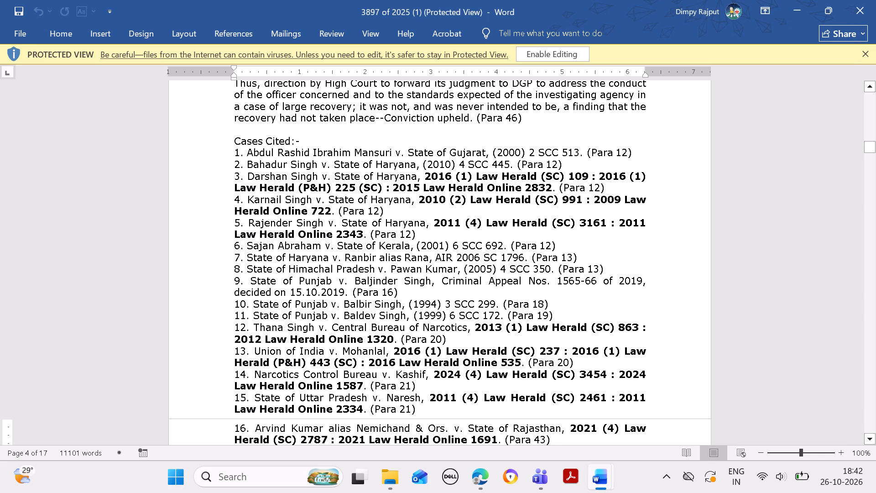
key("Down")
key("Down")
key("Down")
key("Down")
key("Down")
key("Down")
key("Down")
key("Down")
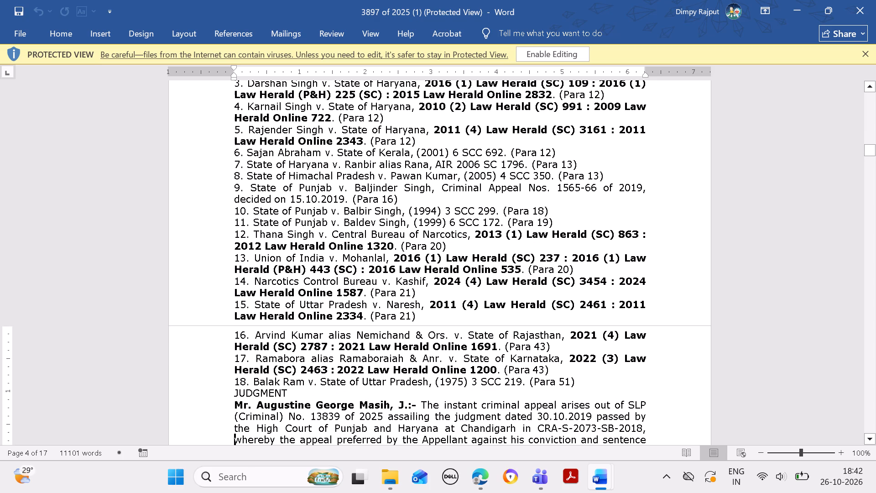
key("Down")
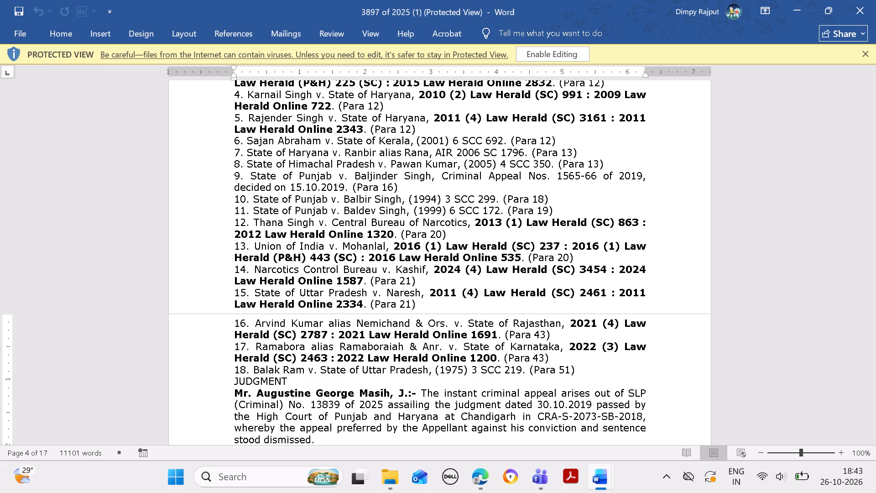
left_click(511, 424)
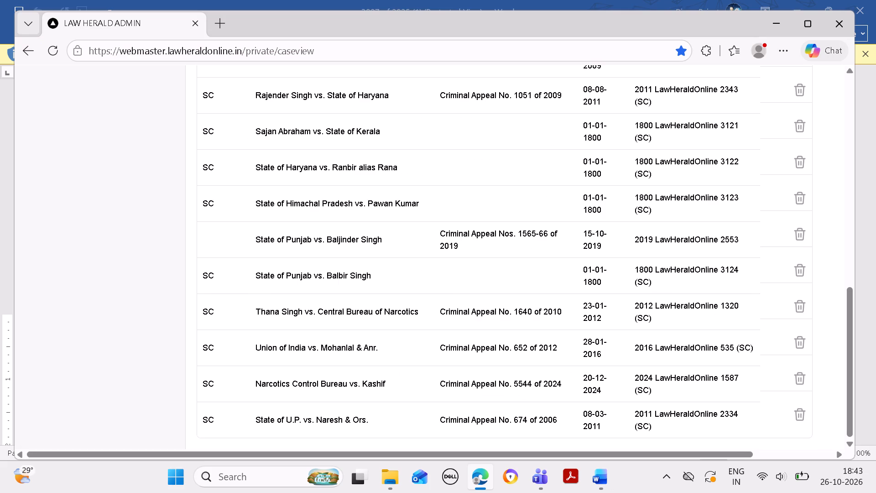
left_click(594, 475)
left_click(640, 415)
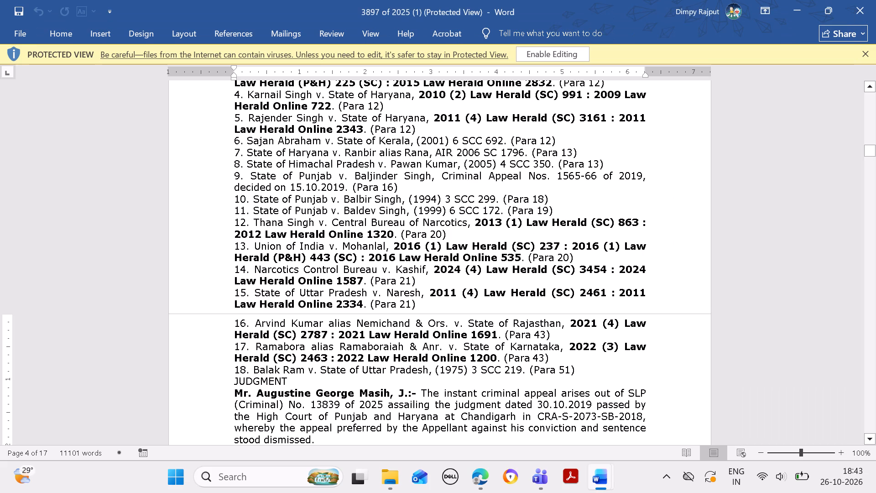
key("Up")
key("Up")
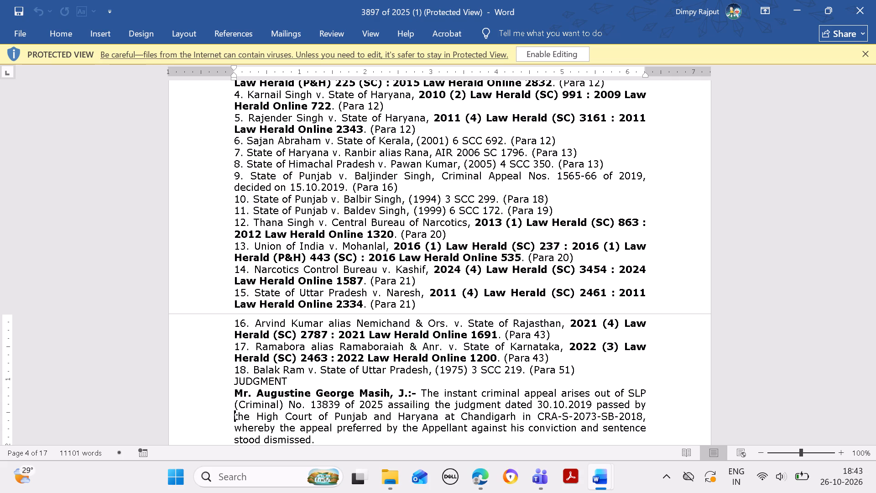
left_click(604, 474)
left_click(652, 417)
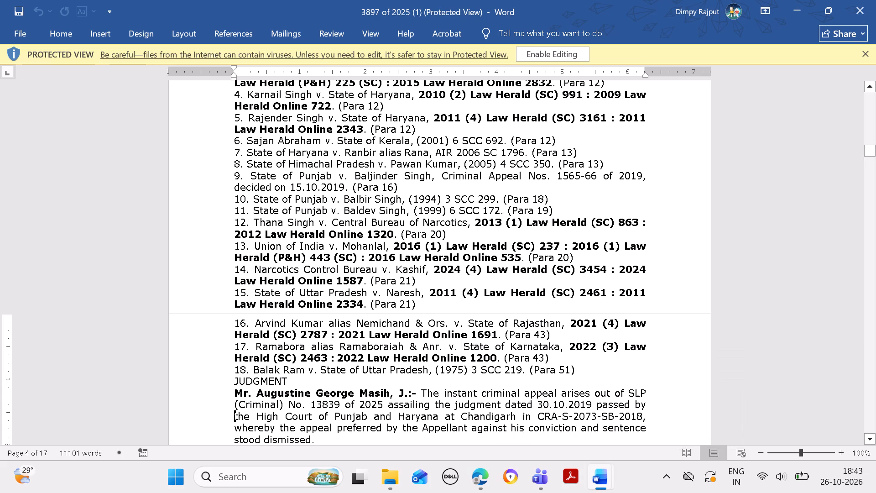
left_click(484, 477)
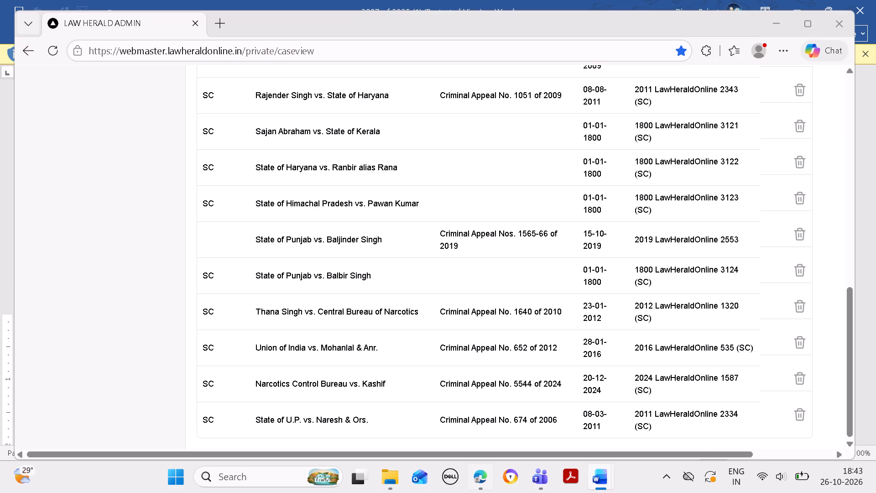
left_click(591, 486)
left_click(657, 440)
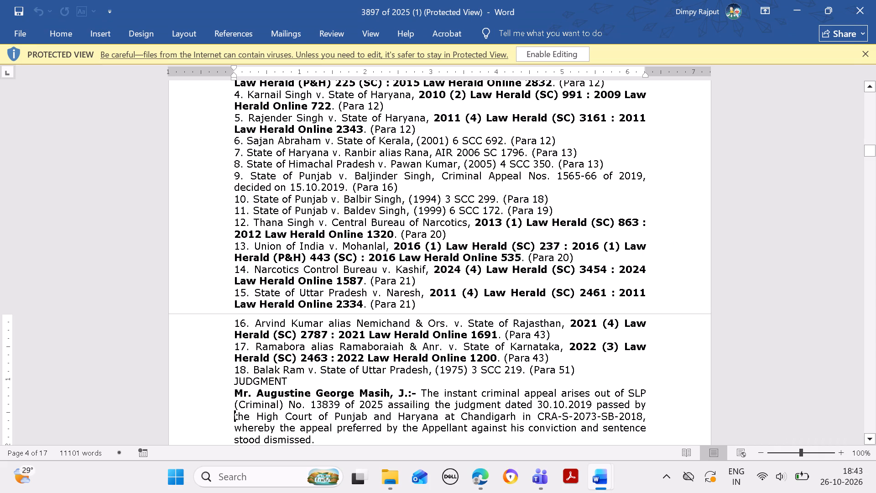
Copy cited case 16's petitioner, including "& Ors.", from the document and search by that petitioner for a case to attach in the admin record.
left_click_drag(253, 320, 352, 324)
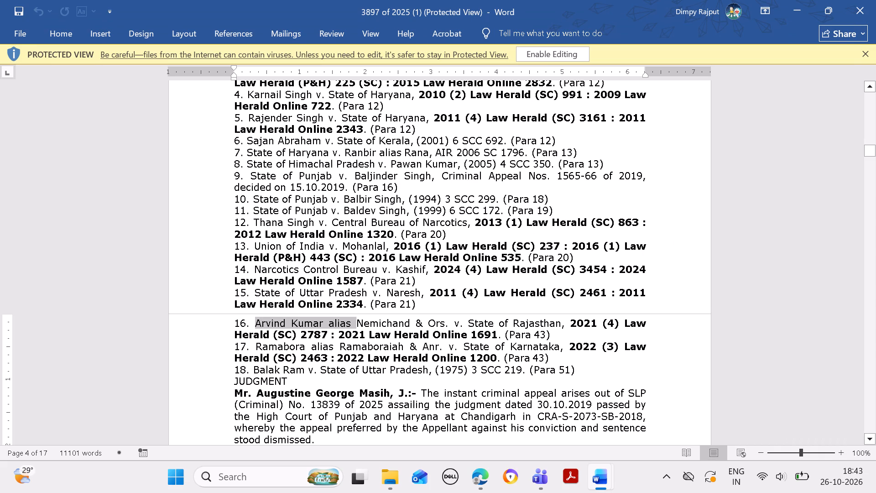
left_click_drag(352, 324, 453, 324)
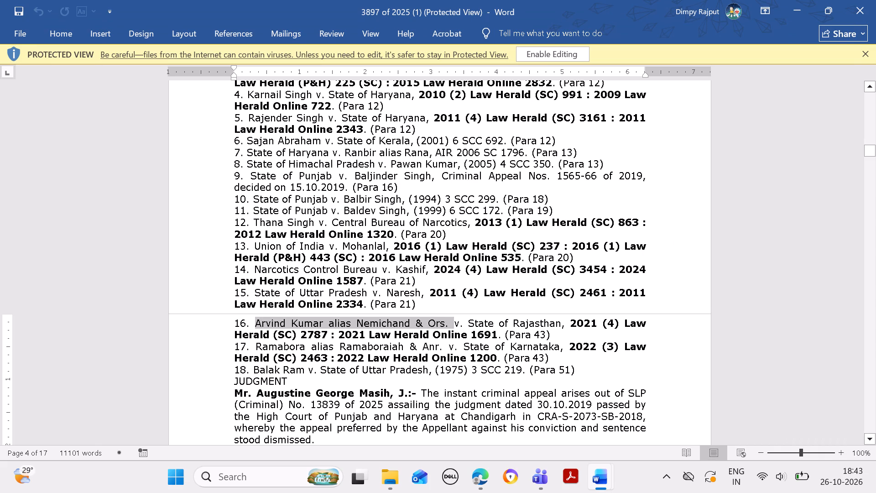
key("ctrl+c")
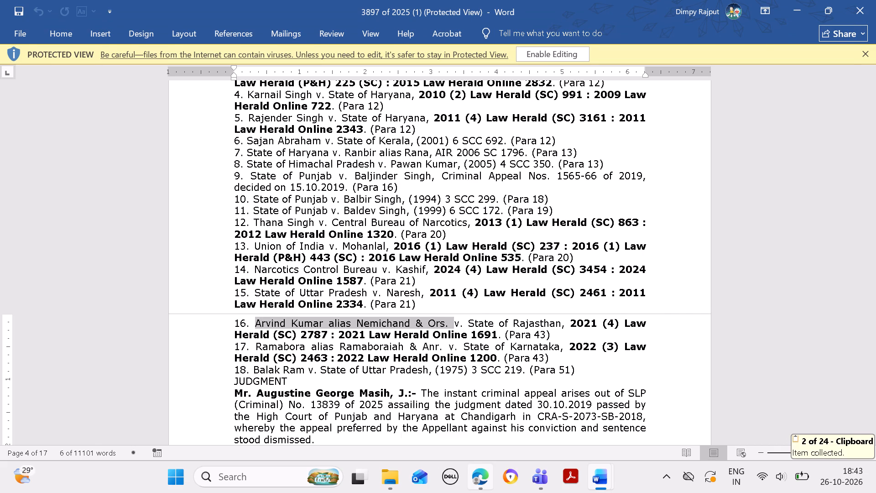
left_click(483, 479)
scroll(363, 395, "up", 2)
left_click(246, 408)
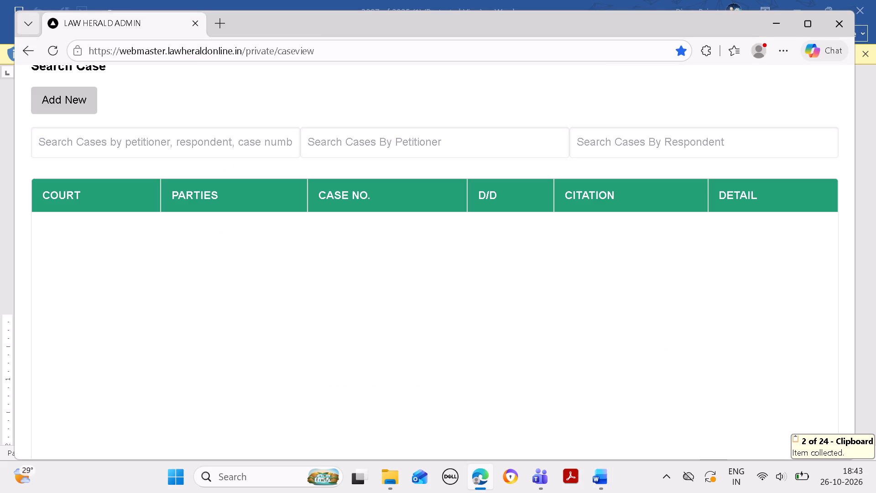
left_click(420, 131)
key("ctrl+v")
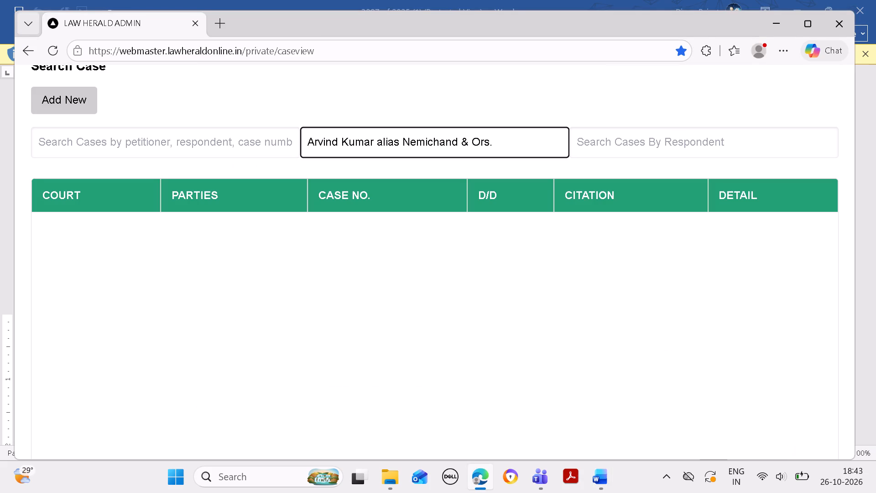
Copy cited case 16's respondent, State of Rajasthan, from the Word document into the respondent search of the admin site.
left_click(598, 485)
left_click(652, 415)
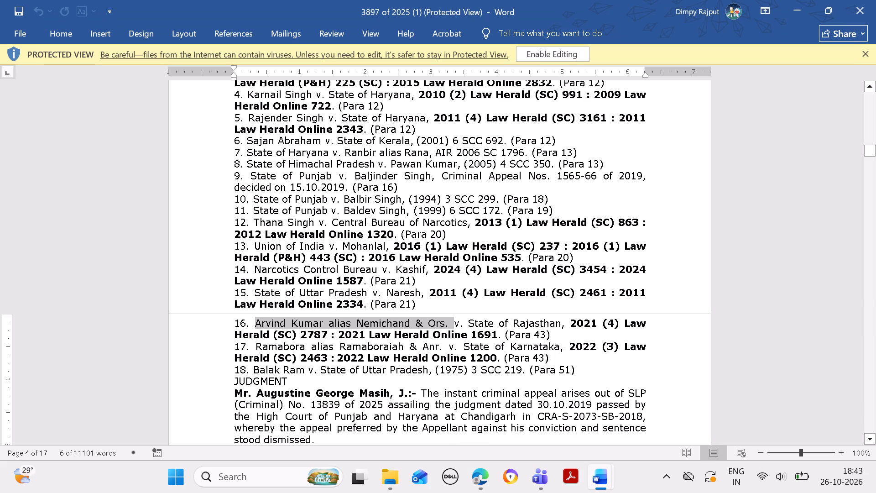
left_click_drag(470, 323, 537, 317)
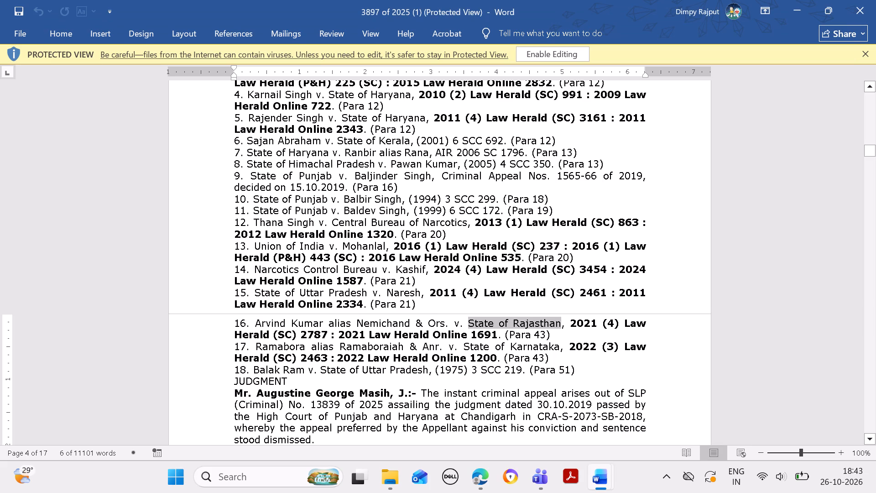
key("ctrl+c")
left_click(483, 481)
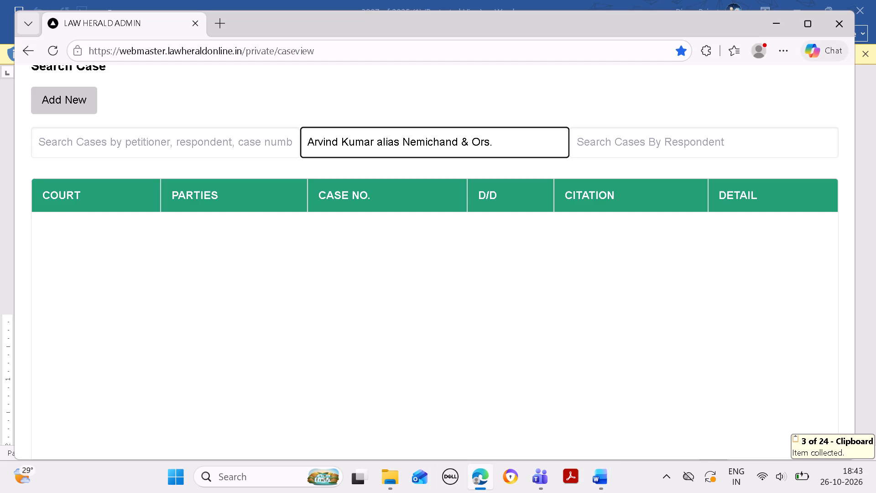
left_click(673, 140)
key("ctrl+v")
Shorten the petitioner search to the part of the name before "alias", rechecking cited case 16 in the Word document.
left_click(533, 139)
key("BackSpace")
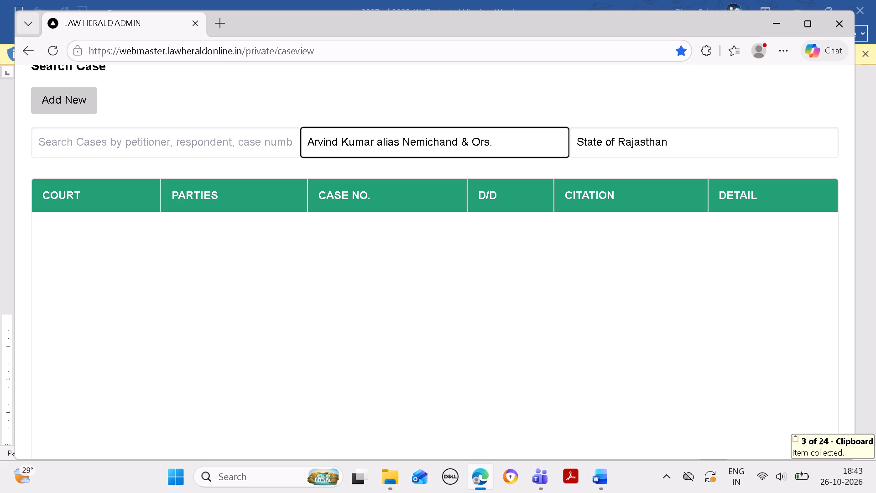
key("BackSpace")
key("BackSpace")
key("BackSpace")
key("BackSpace")
key("BackSpace")
key("BackSpace")
key("BackSpace")
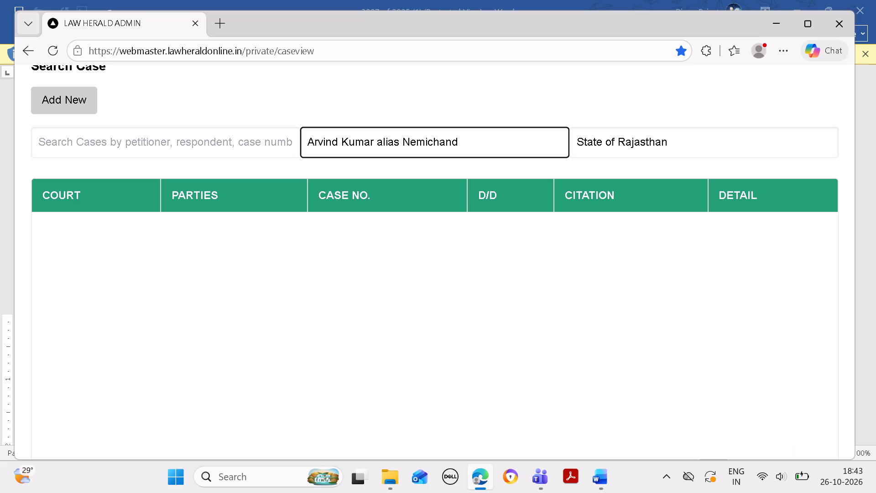
key("BackSpace")
key("BackSpace")
key("BackSpace")
key("BackSpace")
key("BackSpace")
key("BackSpace")
key("BackSpace")
key("BackSpace")
key("BackSpace")
key("BackSpace")
key("BackSpace")
key("BackSpace")
key("BackSpace")
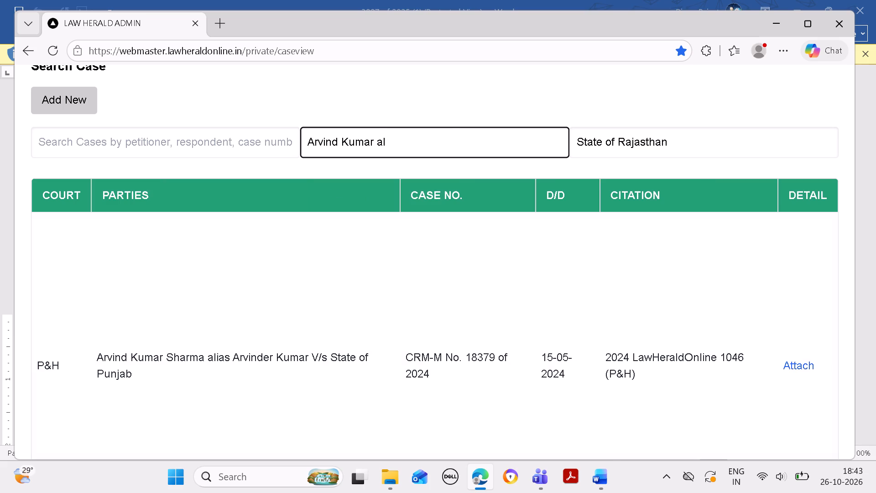
left_click(595, 472)
left_click(650, 391)
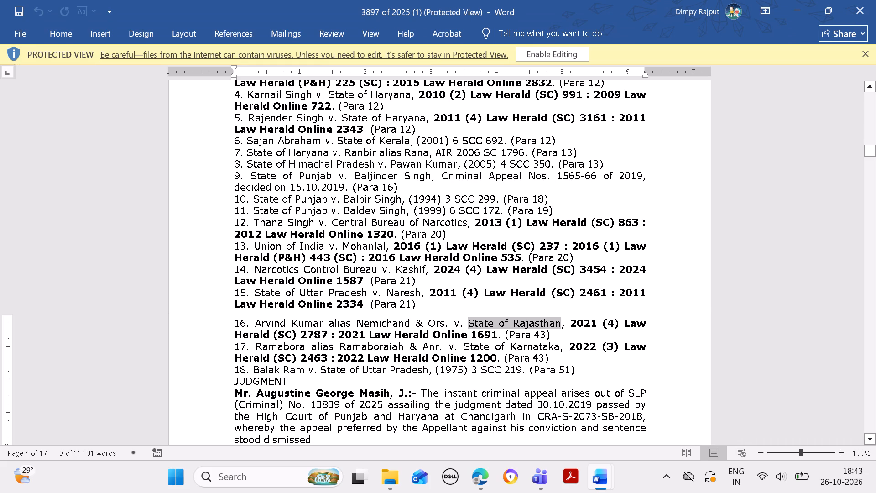
left_click(471, 477)
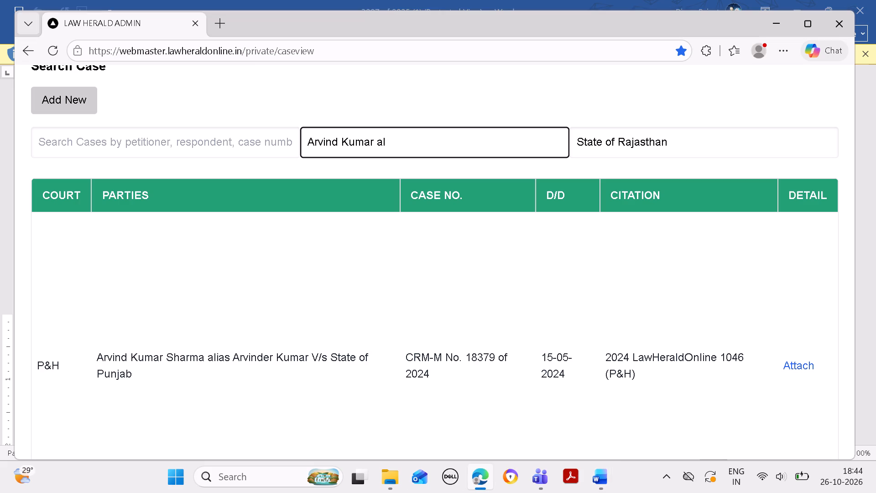
key("BackSpace")
key("BackSpace")
key("BackSpace")
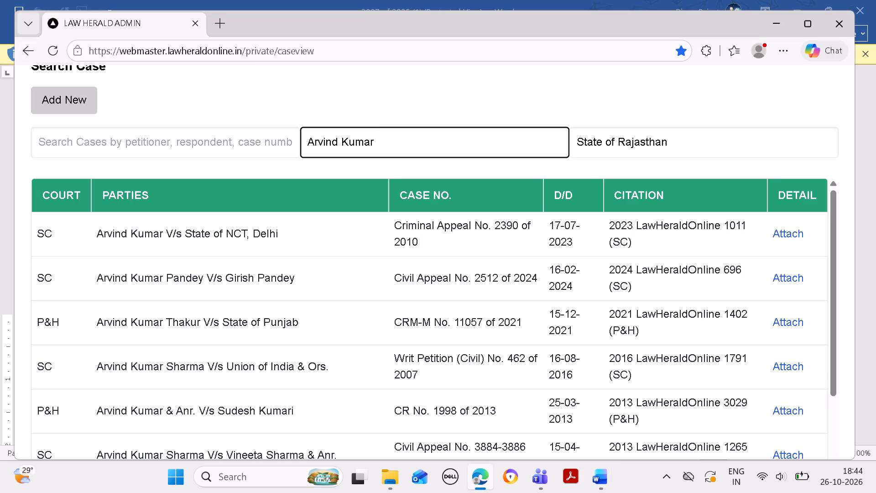
Recheck cited case 16 in the Word document and attach its match, 2021 LawHeraldOnline 1691 (SC), to the admin record's cited cases.
left_click(609, 471)
left_click(651, 416)
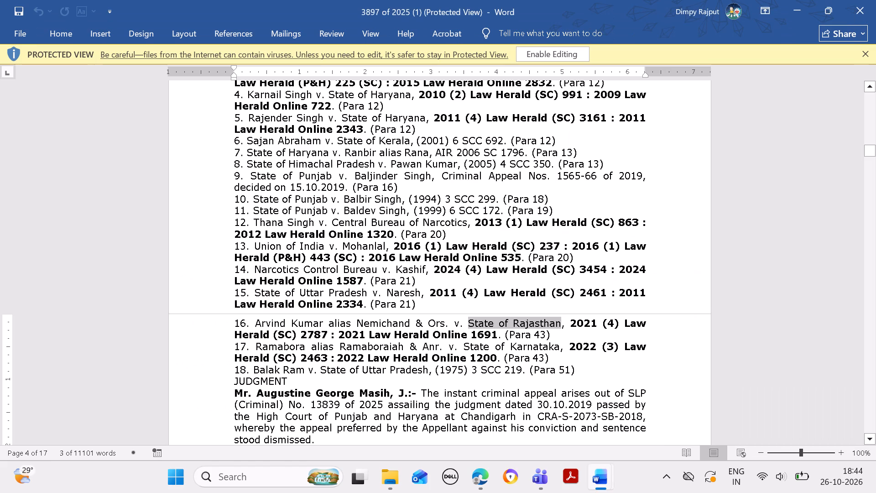
left_click(473, 470)
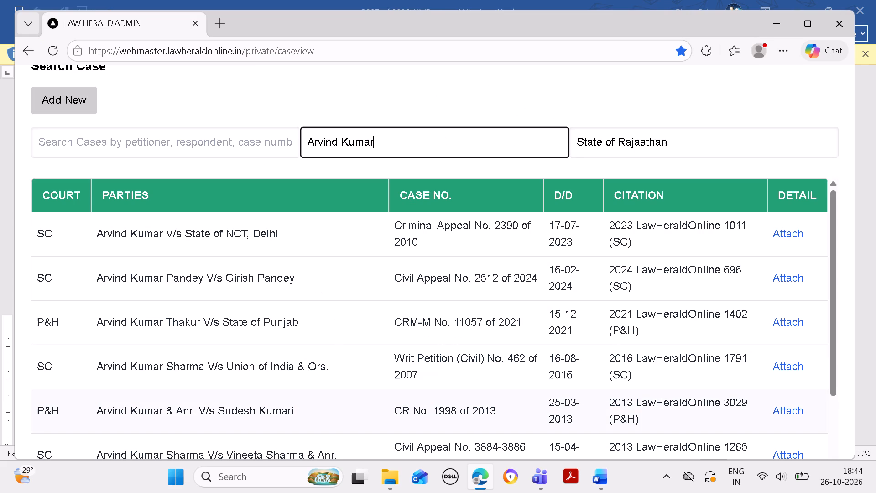
left_click_drag(828, 370, 826, 448)
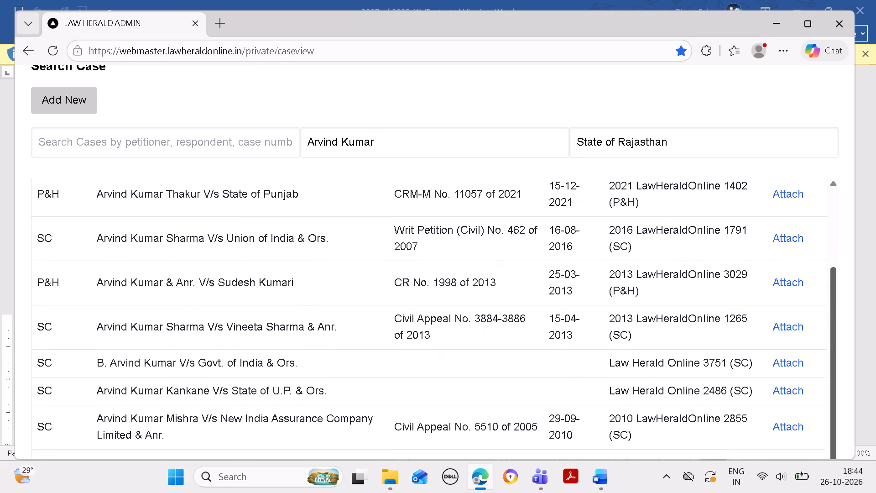
left_click_drag(826, 448, 822, 459)
left_click_drag(833, 407, 834, 442)
left_click(794, 412)
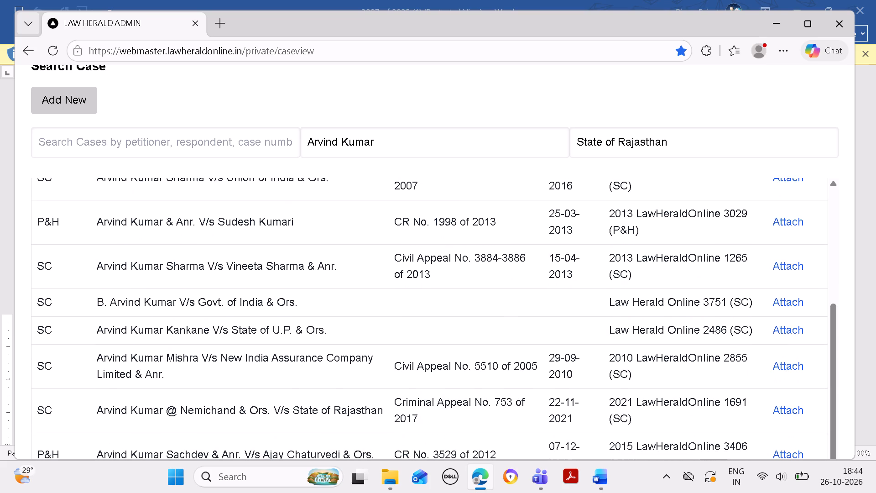
left_click(570, 148)
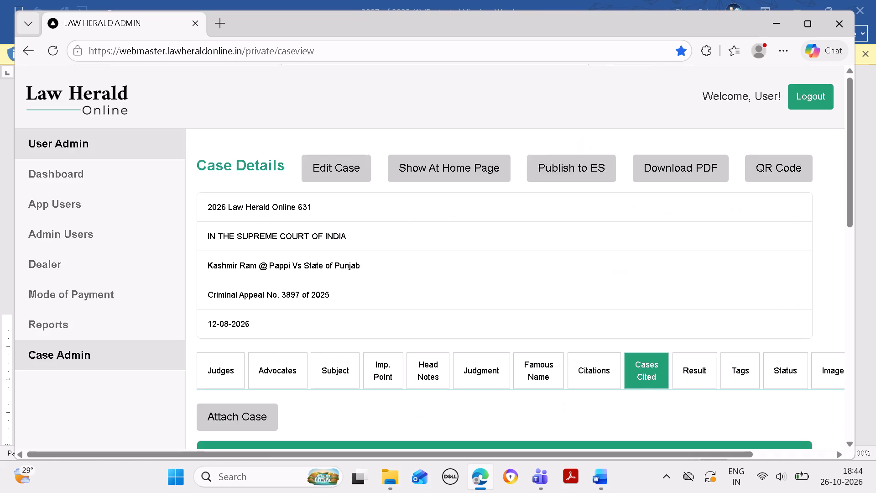
scroll(565, 205, "down", 8)
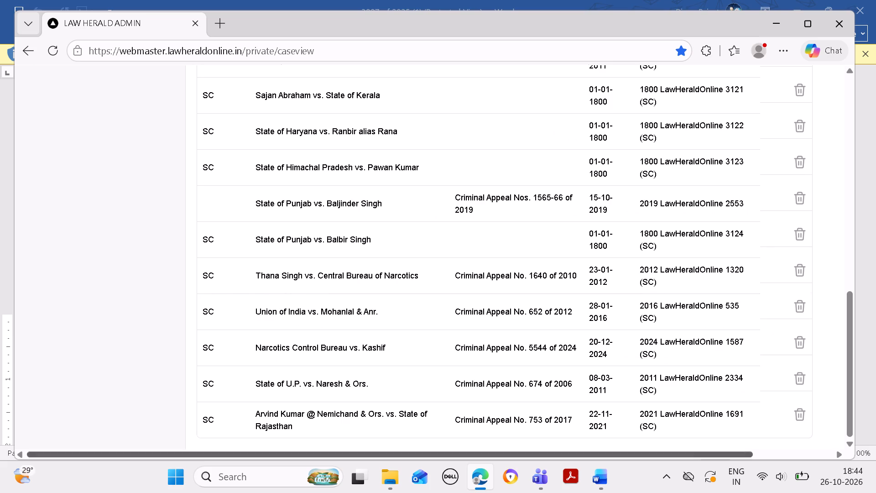
Replace the previous case search on the admin site with cited case 17's petitioner, including "& Anr.", copied from the Word document.
left_click(607, 472)
left_click(663, 430)
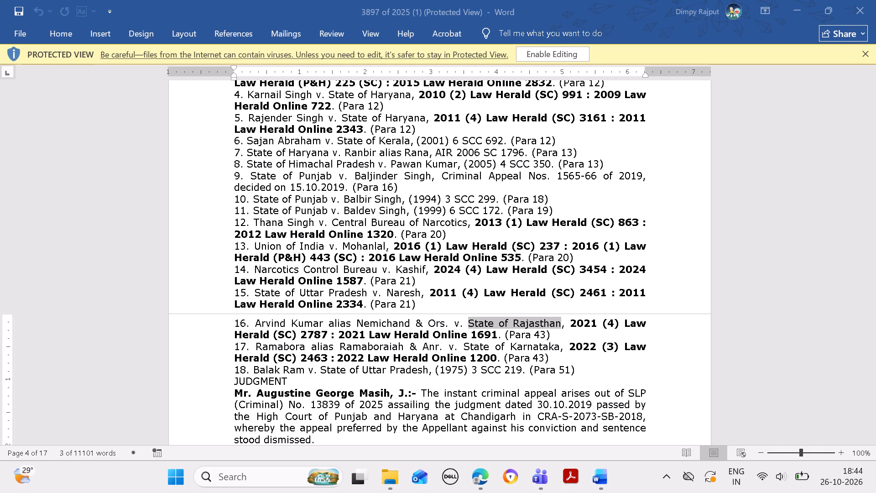
left_click_drag(257, 347, 432, 346)
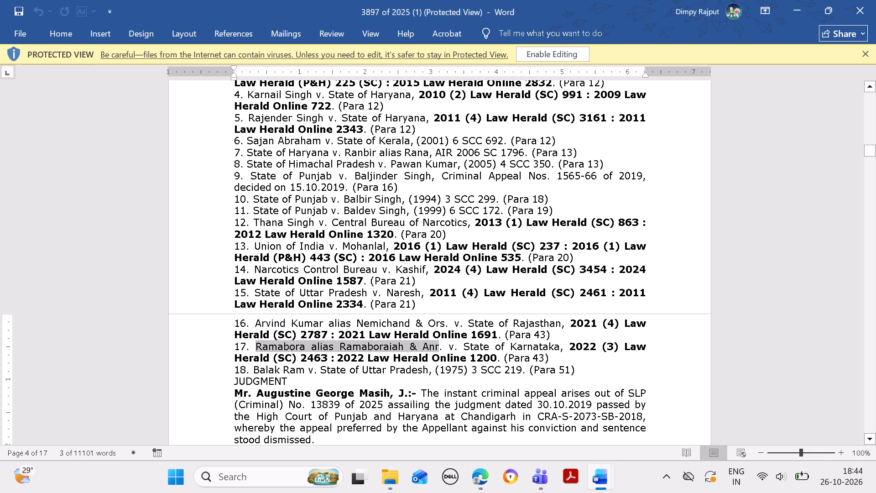
left_click_drag(432, 346, 442, 349)
key("ctrl+c")
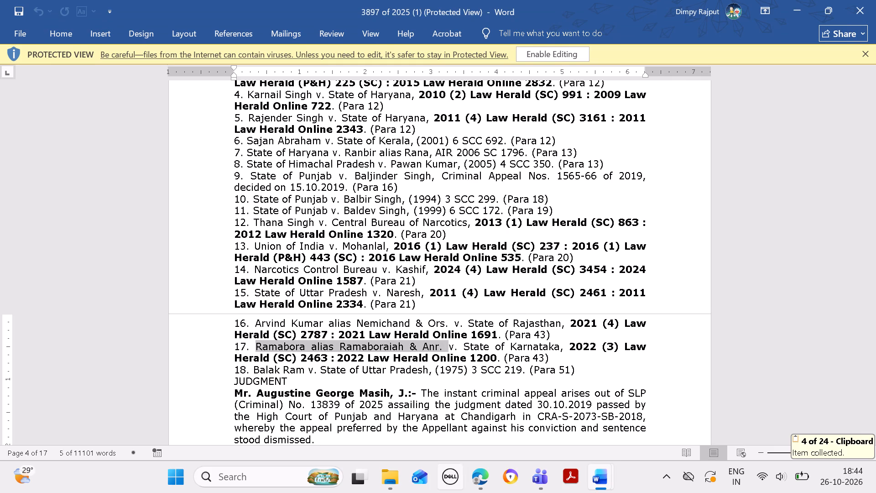
left_click(473, 480)
scroll(406, 415, "up", 2)
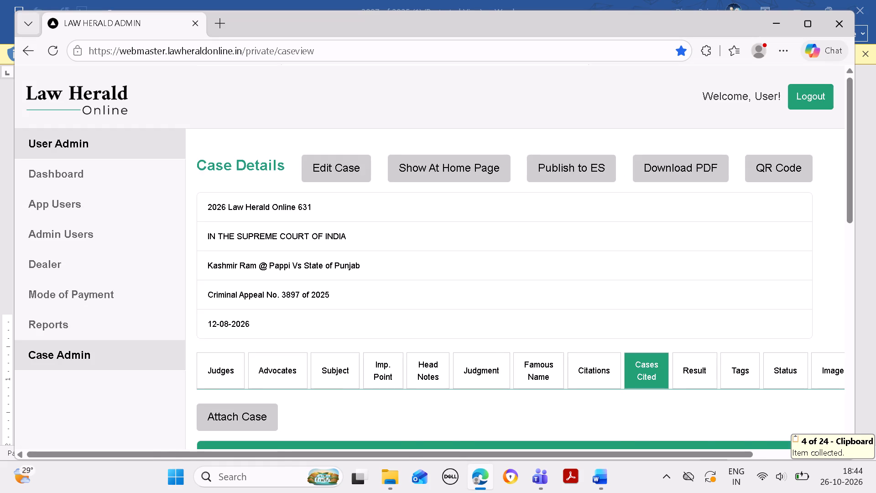
left_click(276, 417)
left_click_drag(376, 139, 306, 132)
key("BackSpace")
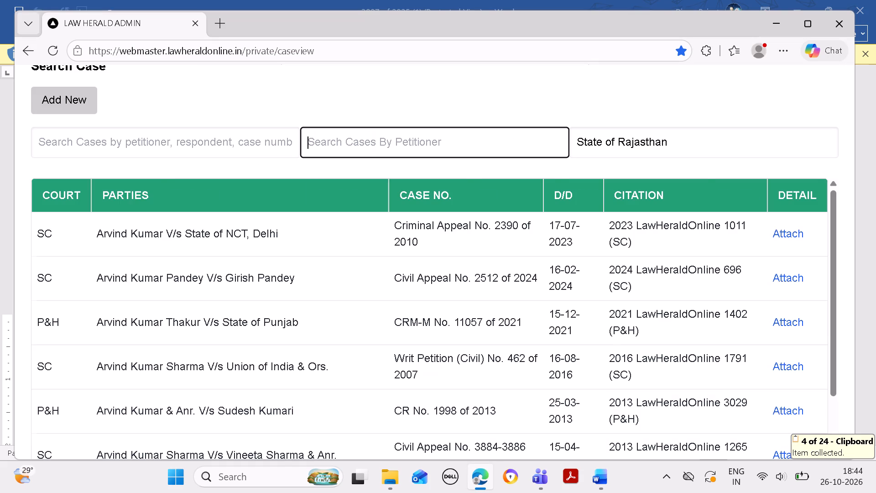
left_click_drag(709, 143, 422, 161)
key("BackSpace")
left_click(459, 150)
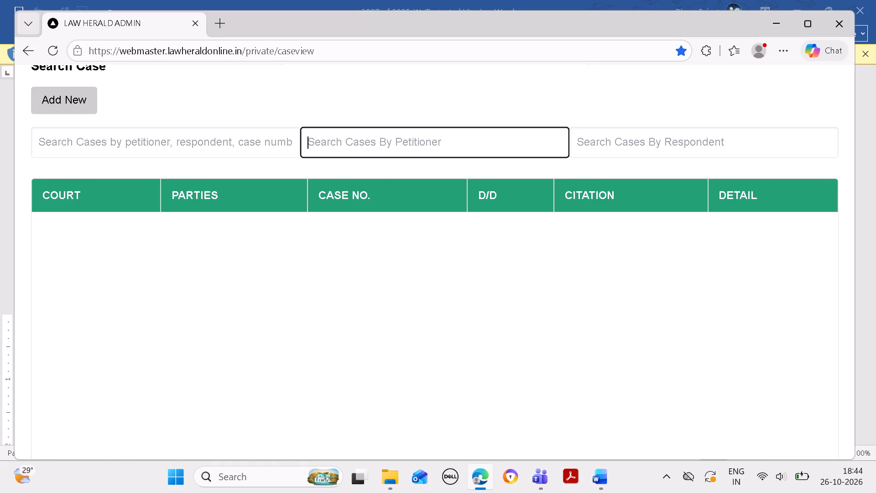
key("ctrl+v")
Copy cited case 17's respondent, State of Karnataka, from the Word document into the respondent search of the admin site.
left_click(596, 481)
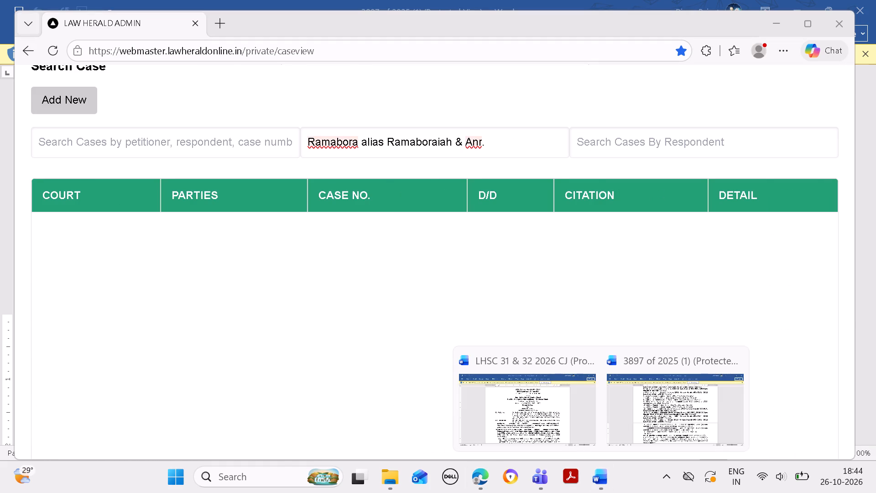
left_click(687, 421)
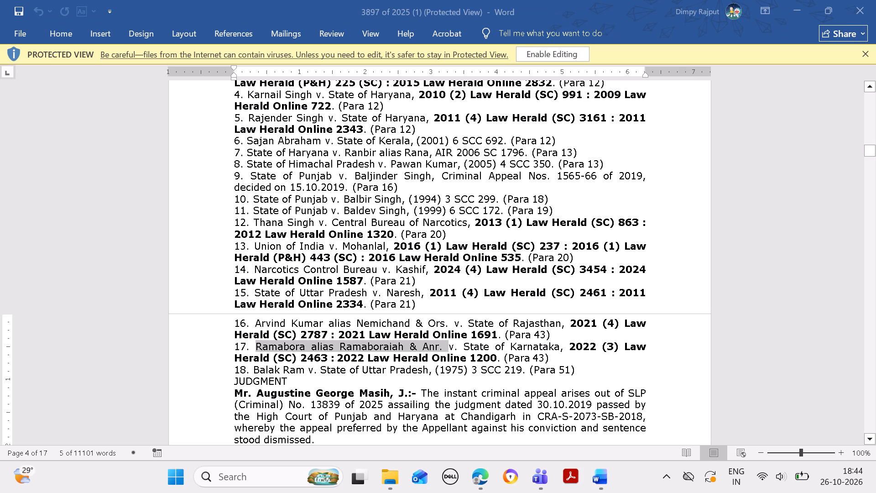
left_click_drag(464, 346, 549, 346)
key("ctrl+c")
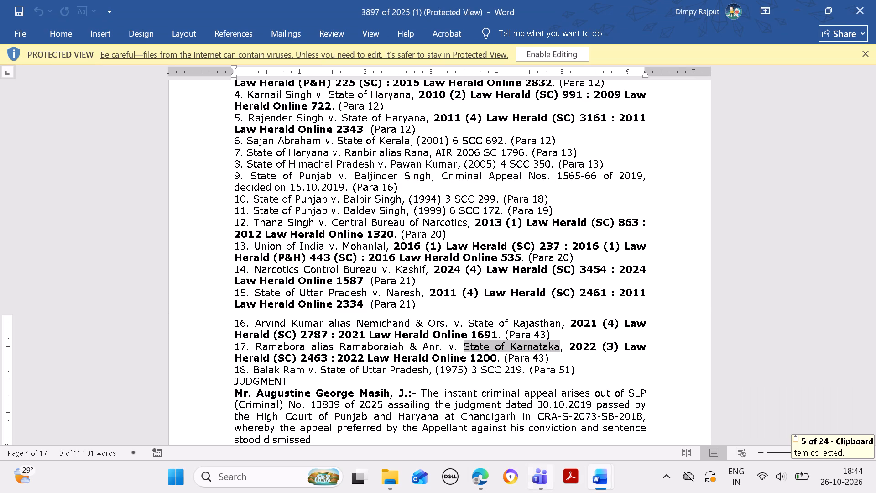
left_click(474, 474)
left_click(643, 142)
key("ctrl+v")
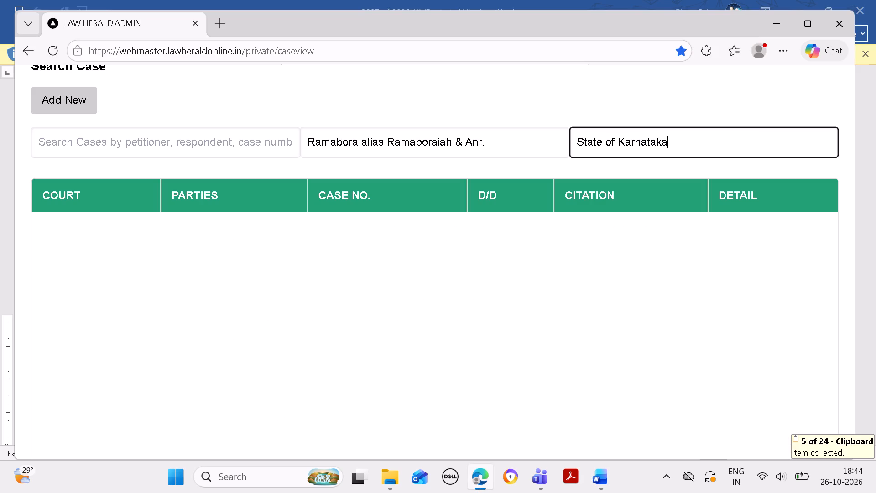
Shorten the petitioner search for cited case 17 to the part of the name before "alias".
left_click(496, 147)
key("BackSpace")
key("BackSpace")
key("BackSpace")
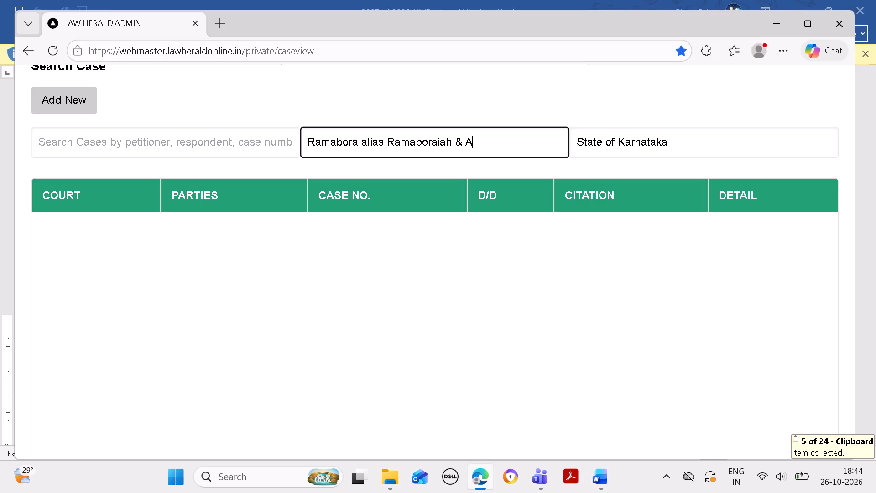
key("BackSpace")
key("BackSpace")
key("BackSpace")
key("BackSpace")
key("BackSpace")
key("BackSpace")
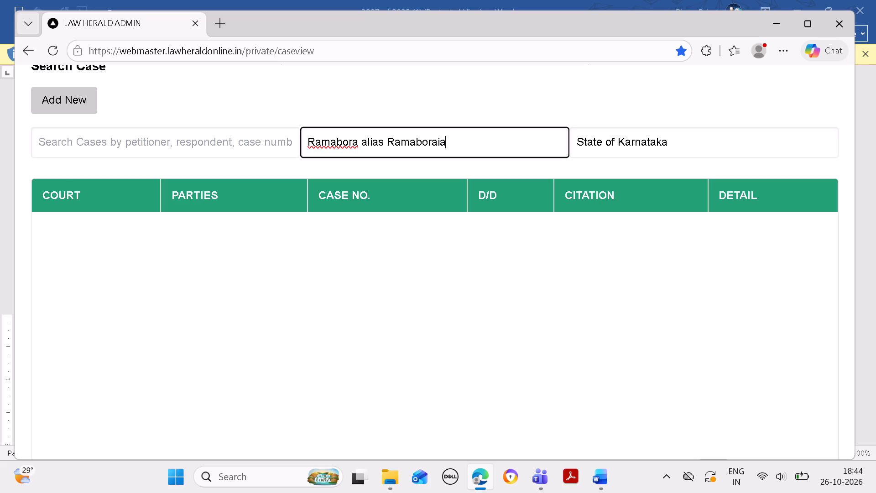
key("BackSpace")
key("BackSpace")
key("BackSpace")
key("BackSpace")
key("BackSpace")
key("BackSpace")
key("BackSpace")
key("BackSpace")
key("BackSpace")
key("BackSpace")
key("BackSpace")
key("BackSpace")
key("BackSpace")
key("BackSpace")
key("BackSpace")
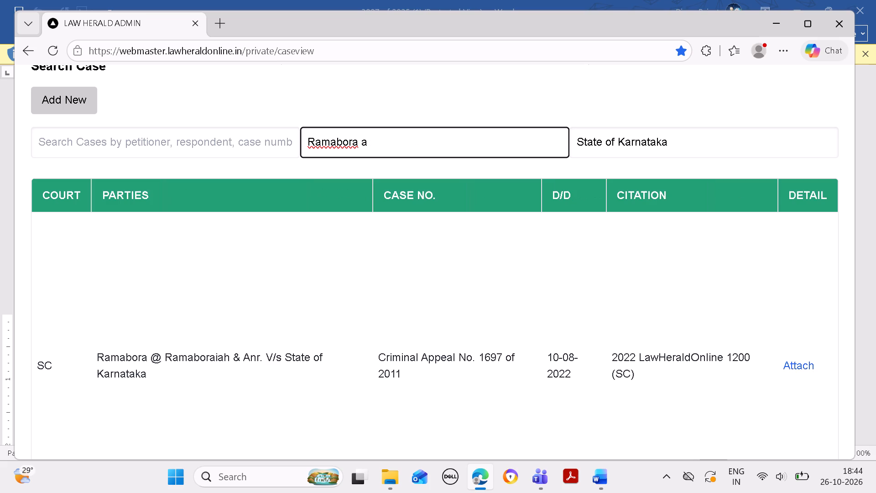
key("BackSpace")
Recheck cited case 17 in the Word document and attach its match, 2022 LawHeraldOnline 1200 (SC), to the admin record's cited cases.
left_click(605, 476)
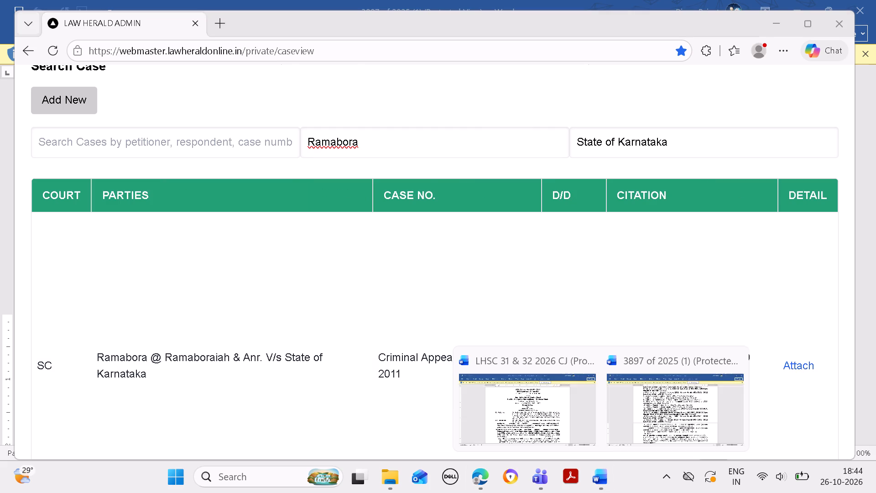
left_click(667, 412)
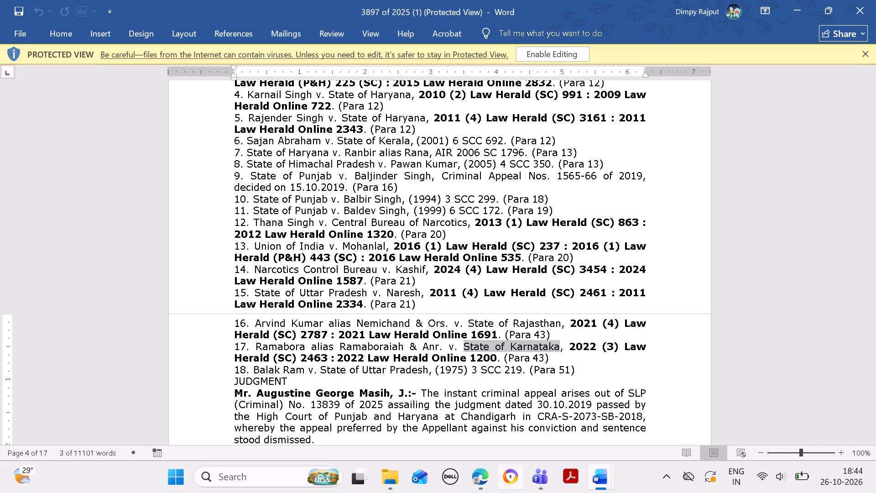
left_click(485, 476)
left_click(800, 369)
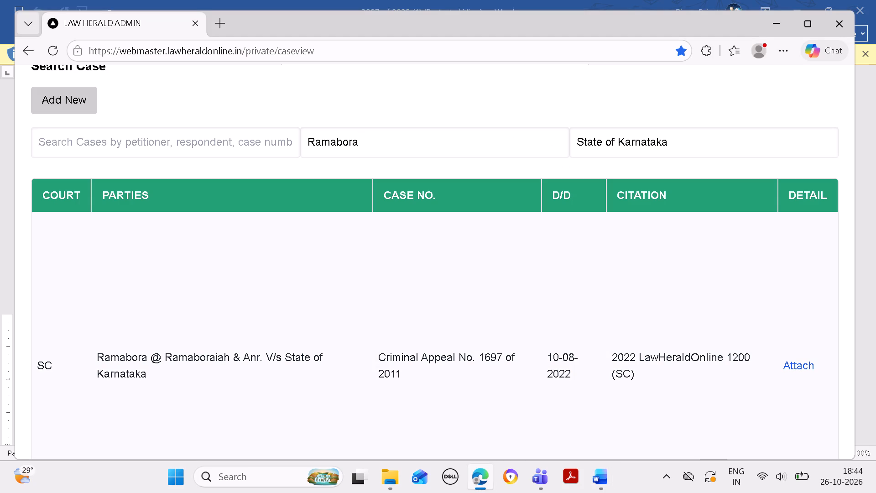
left_click(564, 148)
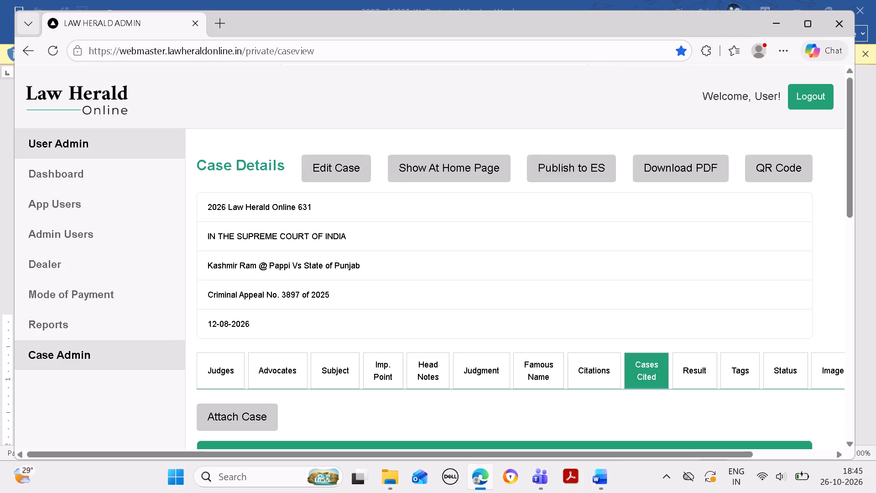
scroll(570, 301, "down", 2)
scroll(581, 343, "down", 2)
Clear the previous case search on the admin site and search by cited case 18's petitioner, copied from the Word document without the "v".
left_click(600, 482)
left_click(660, 425)
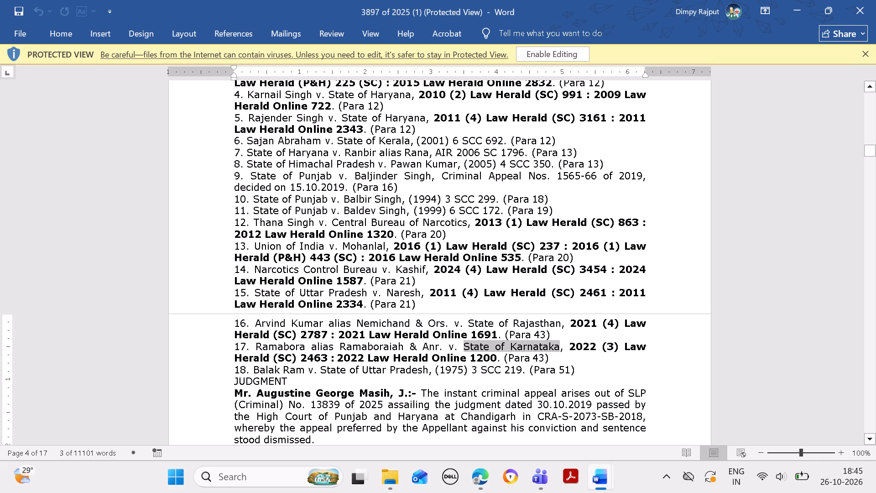
left_click_drag(250, 372, 292, 367)
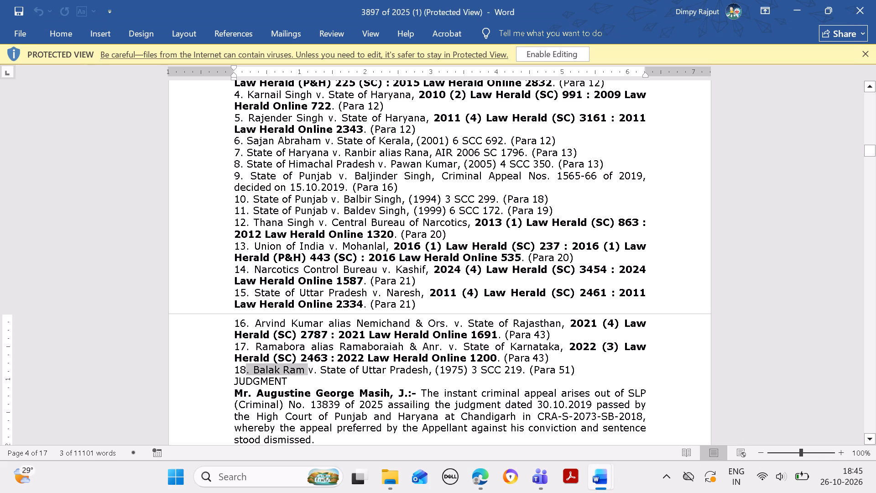
left_click_drag(292, 367, 296, 367)
left_click(300, 373)
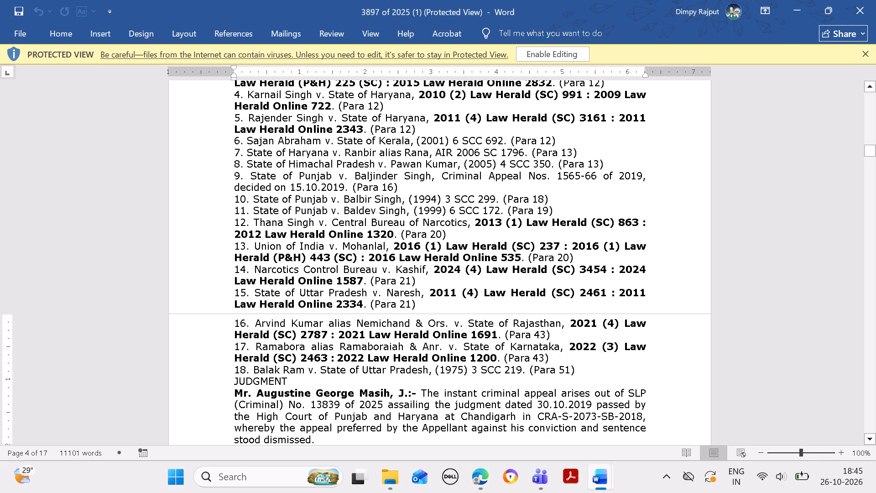
left_click_drag(255, 370, 313, 369)
key("ctrl+c")
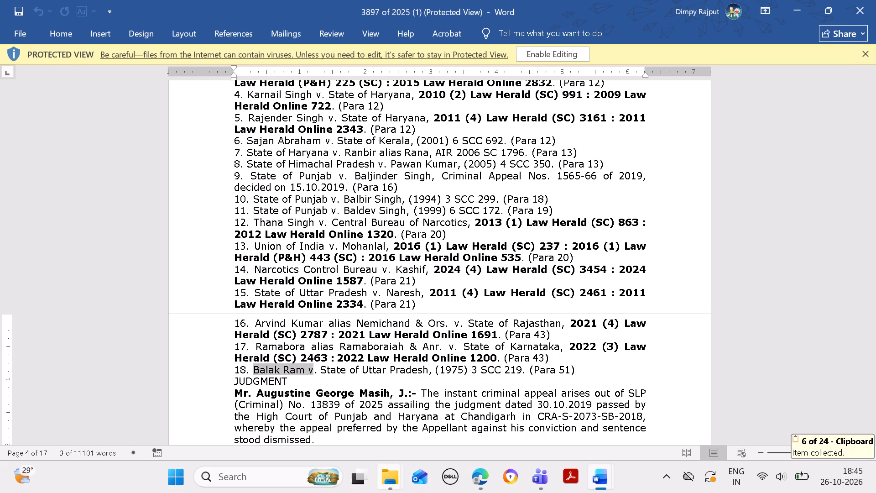
left_click(472, 474)
scroll(395, 402, "up", 1)
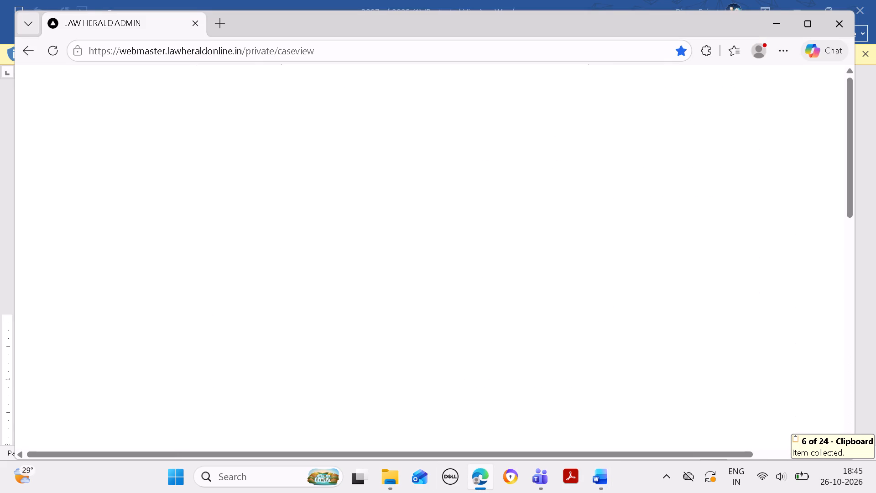
left_click(266, 415)
left_click_drag(391, 151, 271, 135)
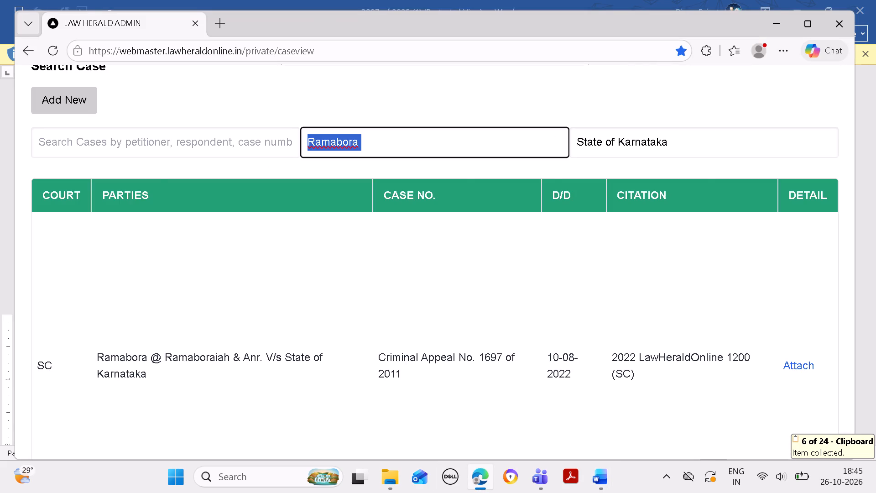
key("BackSpace")
left_click_drag(713, 140, 459, 156)
key("BackSpace")
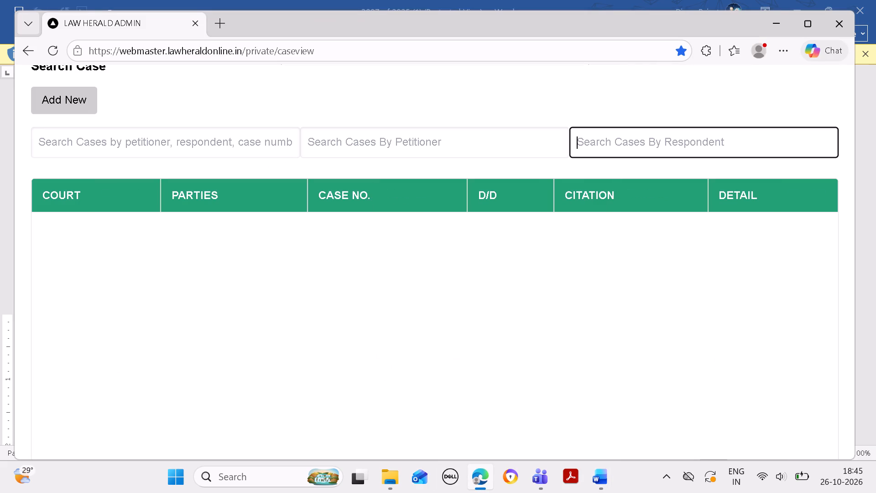
left_click(480, 148)
key("ctrl+v")
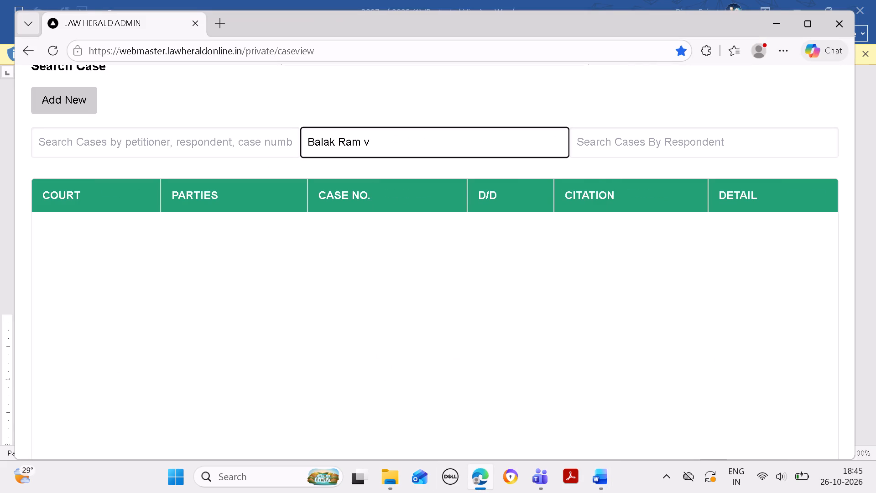
key("BackSpace")
key("BackSpace")
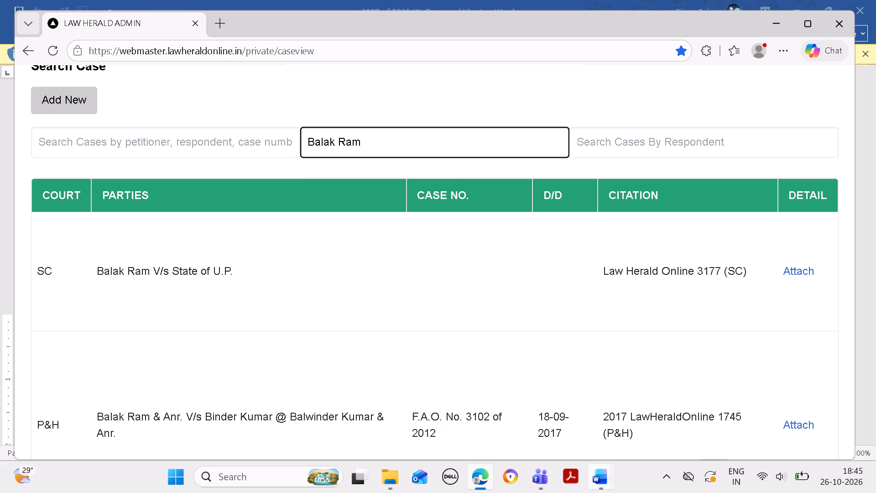
Recheck cited case 18 in the Word document and attach its match, Law Herald Online 3177 (SC), to the admin record's cited cases.
left_click(596, 477)
left_click(655, 425)
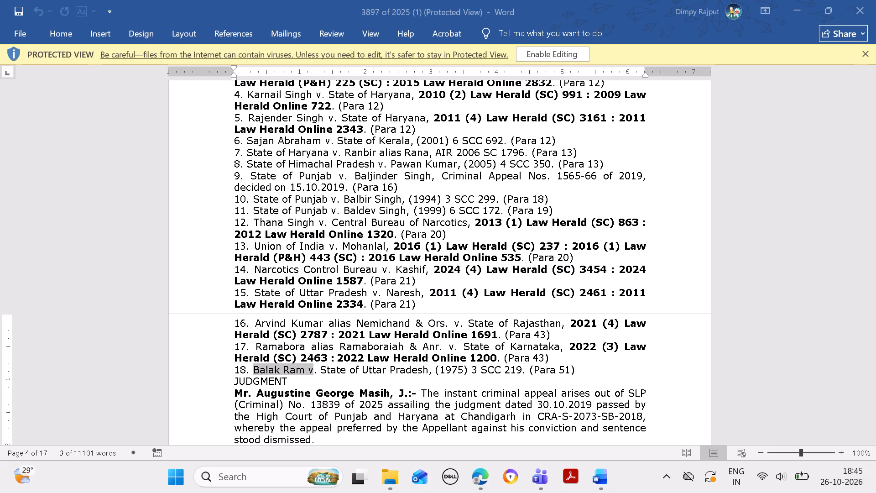
left_click(488, 474)
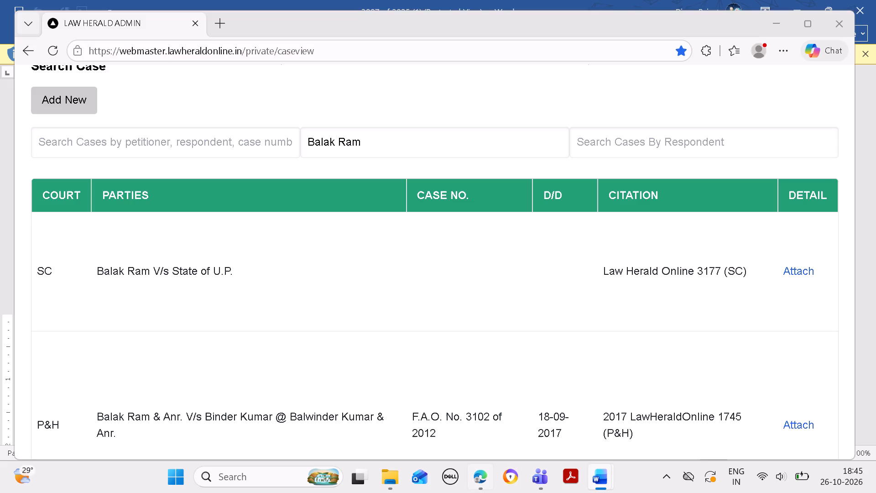
left_click(601, 472)
left_click(669, 428)
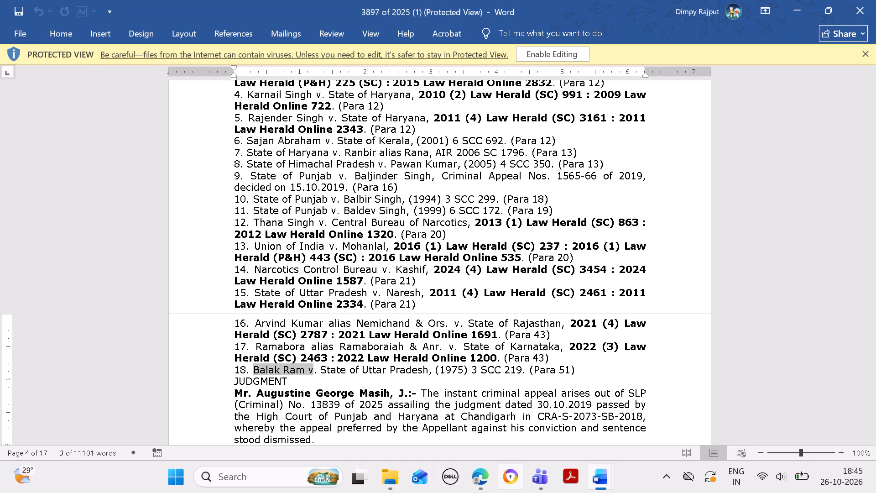
left_click(484, 476)
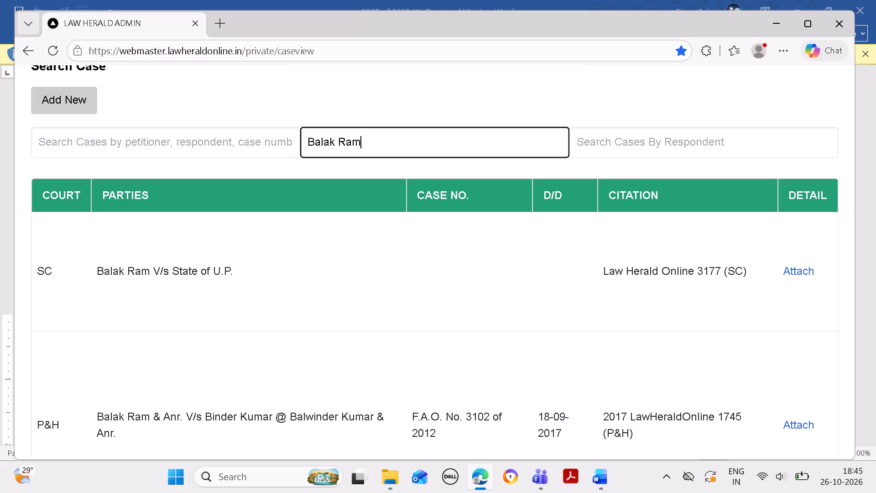
left_click(807, 269)
left_click(558, 144)
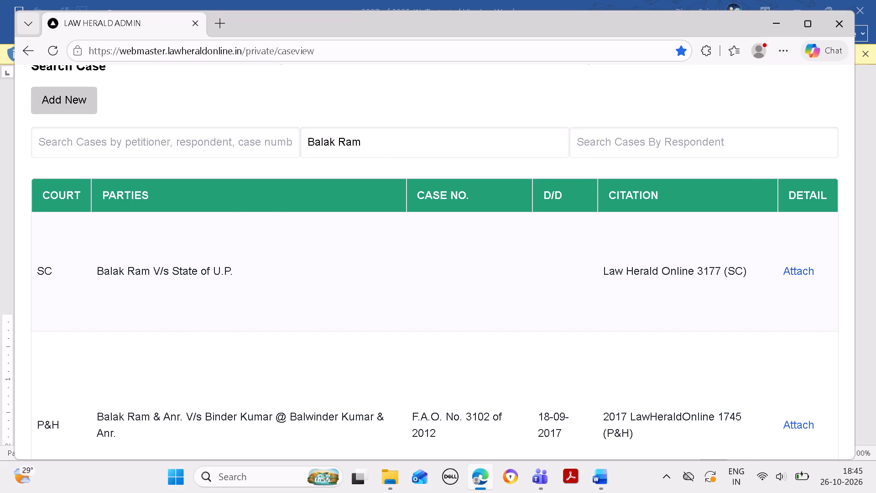
scroll(542, 262, "down", 7)
Copy the full judgment, from the JUDGMENT heading to the closing dashed line, from the 3897 of 2025 (1) Word document into the admin record's judgment text.
left_click(597, 485)
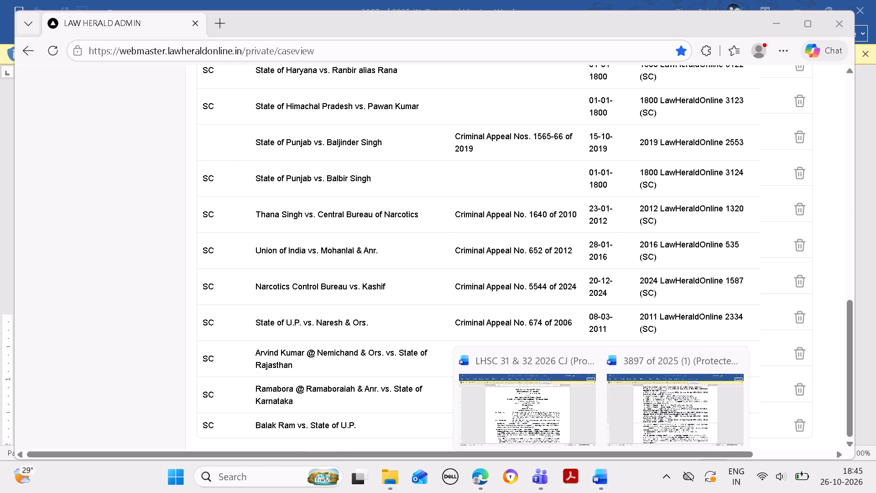
left_click(650, 411)
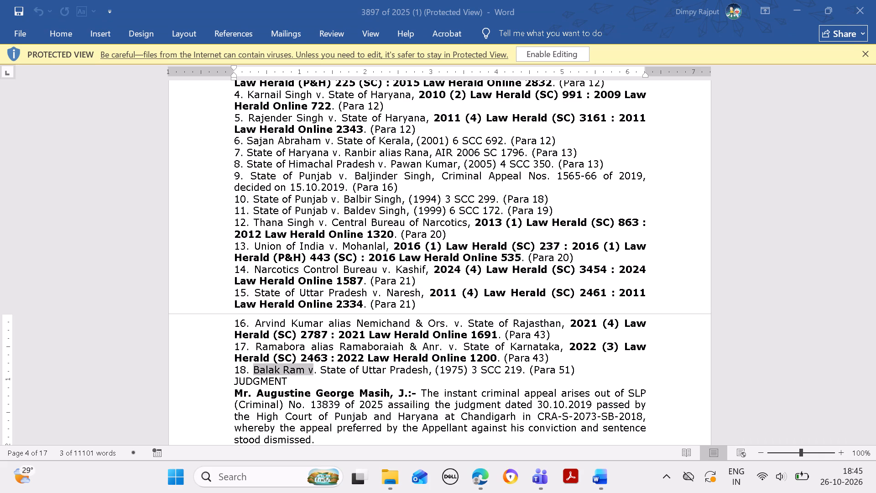
left_click_drag(234, 384, 539, 492)
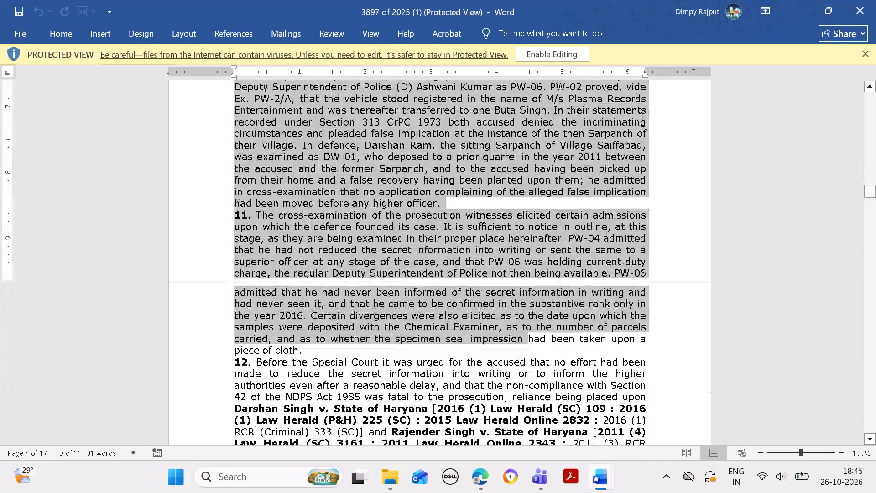
left_click_drag(539, 492, 621, 492)
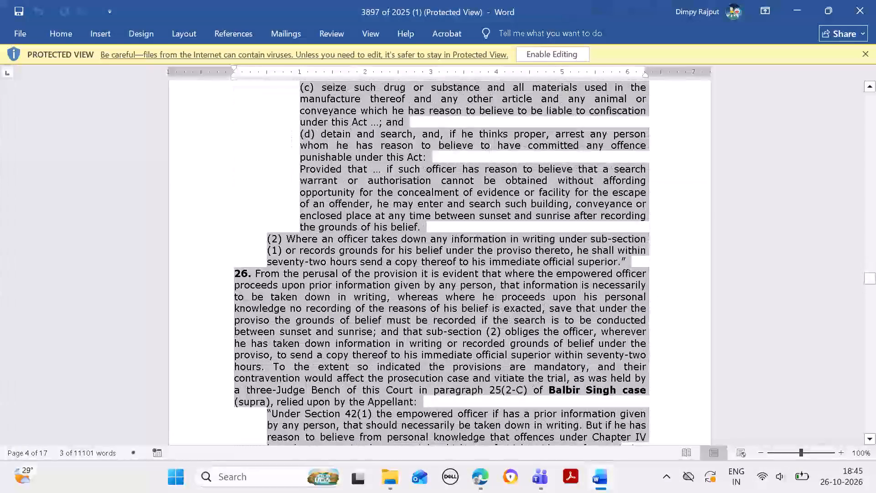
left_click_drag(621, 492, 649, 492)
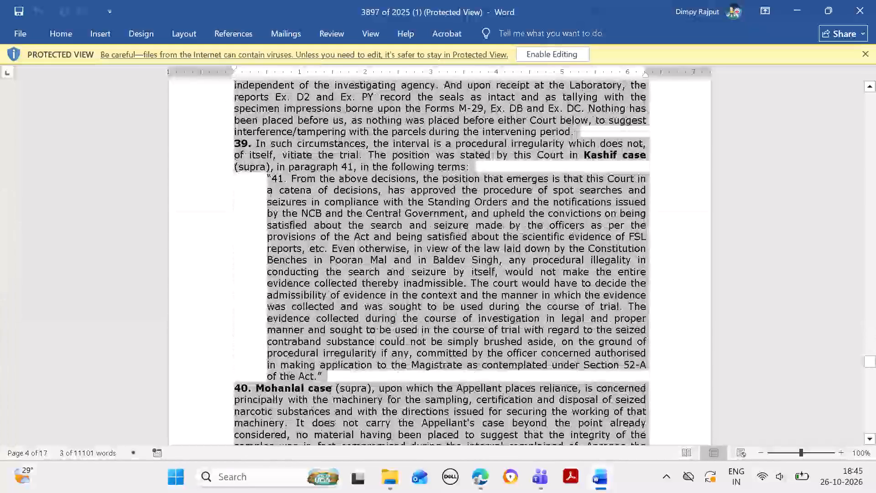
left_click_drag(649, 492, 662, 492)
key("ctrl+c")
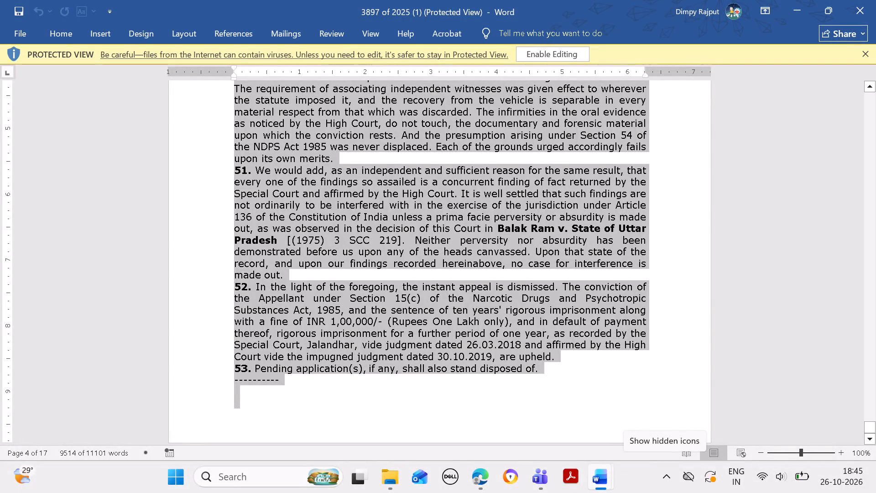
key("ctrl+c")
left_click(478, 478)
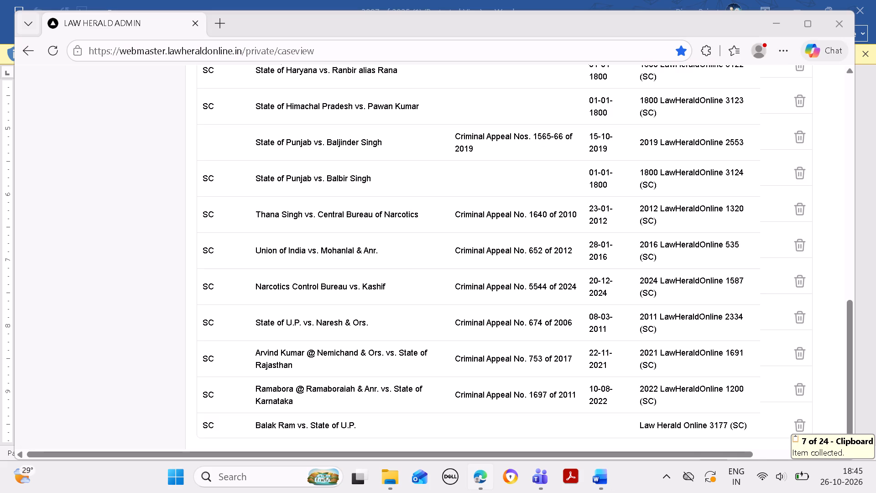
scroll(468, 417, "up", 2)
left_click(493, 381)
scroll(485, 383, "down", 2)
left_click(484, 325)
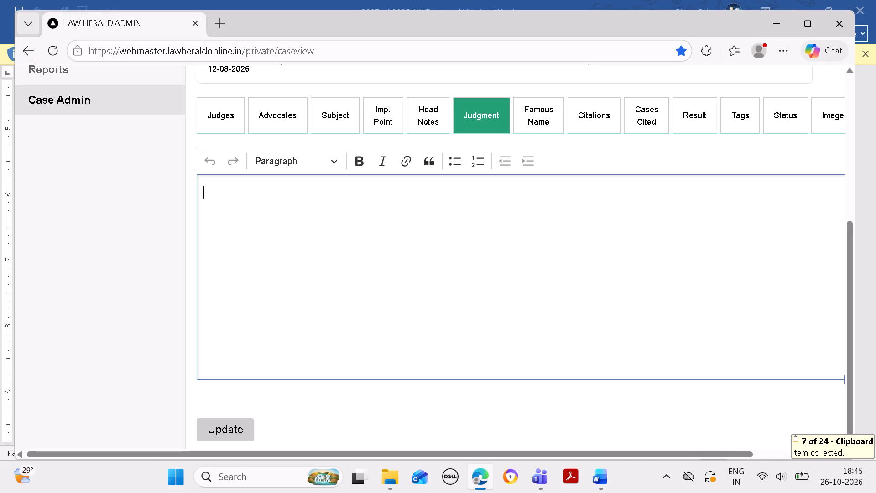
key("ctrl+v")
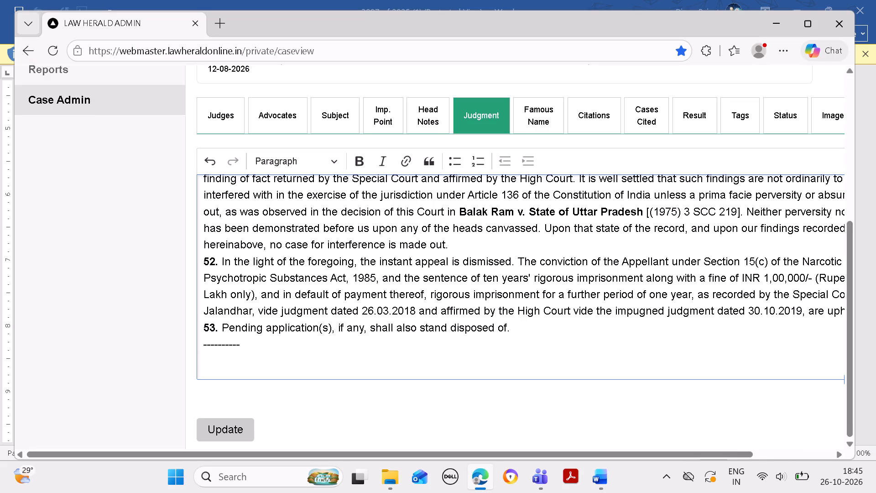
Remove the blank line at the end of the judgment text, lengthen the closing dashed line with more hyphens, and save the judgment.
key("BackSpace")
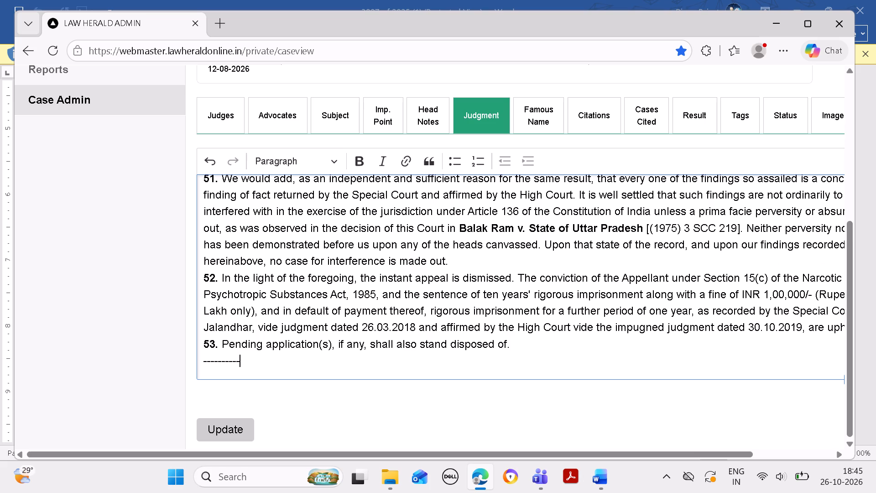
type("--")
key("minus")
key("minus")
type("------------")
key("minus")
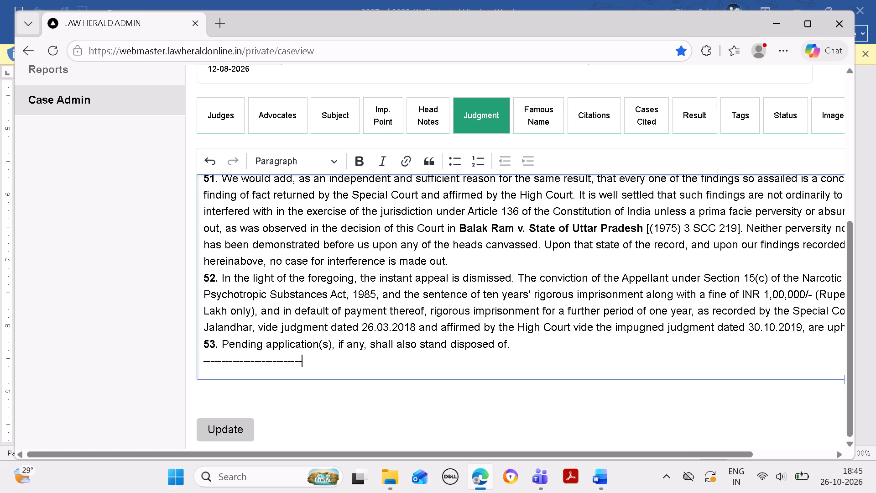
key("minus")
left_click(221, 438)
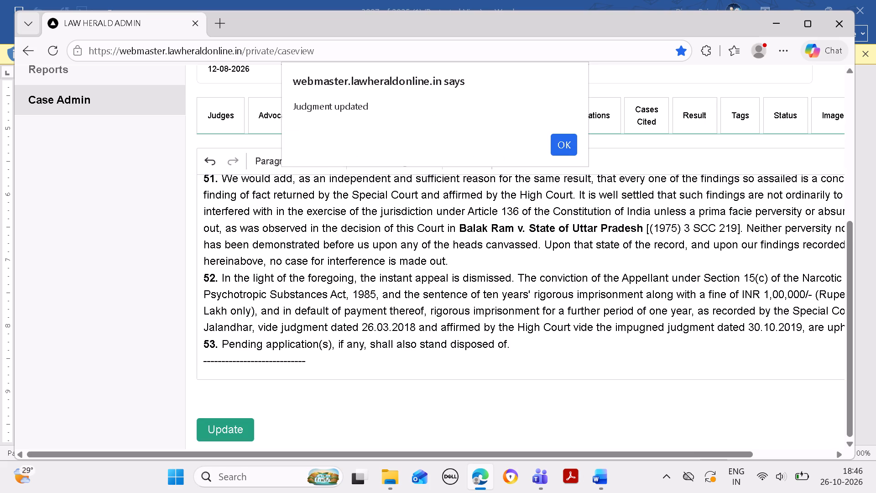
left_click(565, 145)
Make the JUDGMENT heading at the start of the judgment text bold and save the judgment again.
scroll(499, 271, "up", 2)
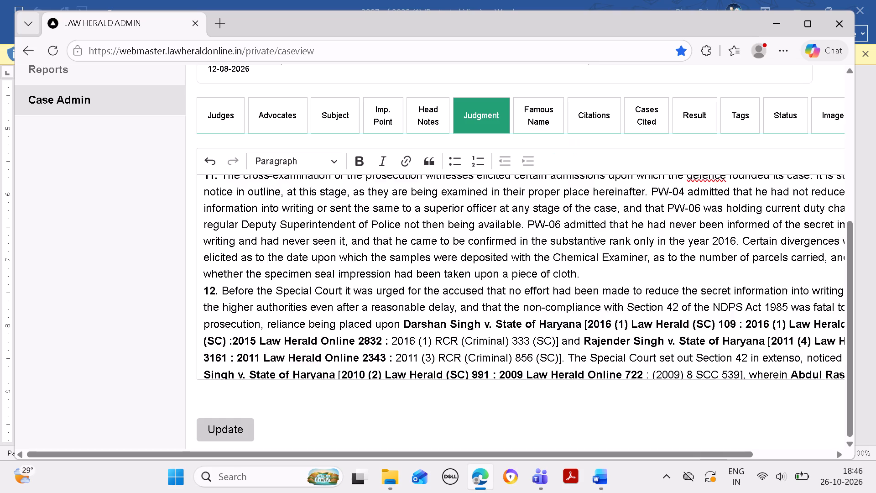
scroll(497, 270, "up", 9)
left_click_drag(282, 178, 211, 178)
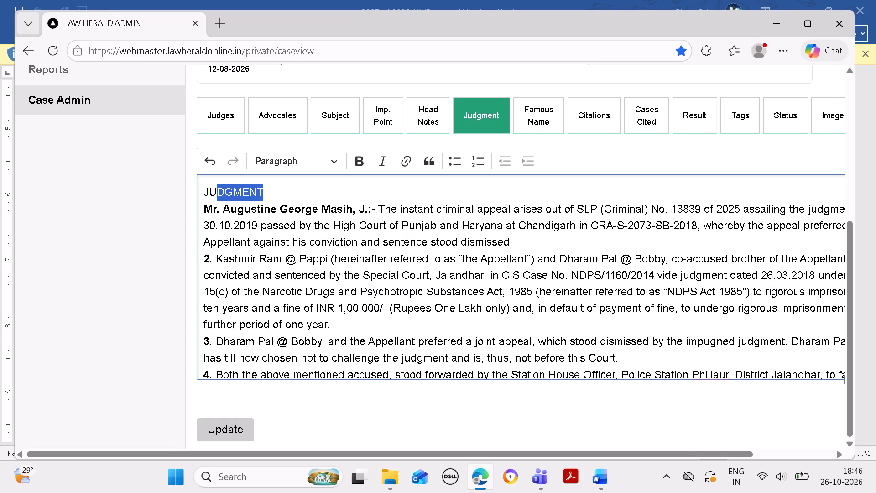
left_click_drag(211, 178, 184, 176)
key("ctrl+b")
left_click(362, 196)
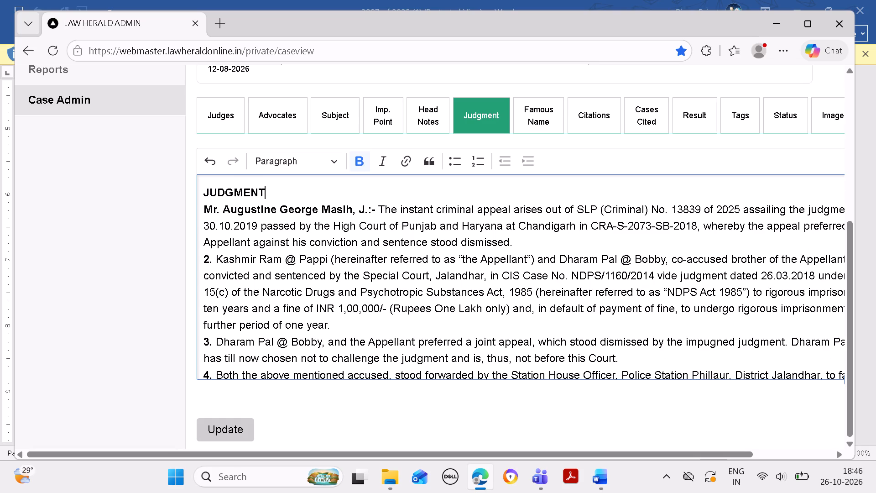
scroll(334, 219, "down", 4)
scroll(251, 378, "down", 5)
left_click(240, 420)
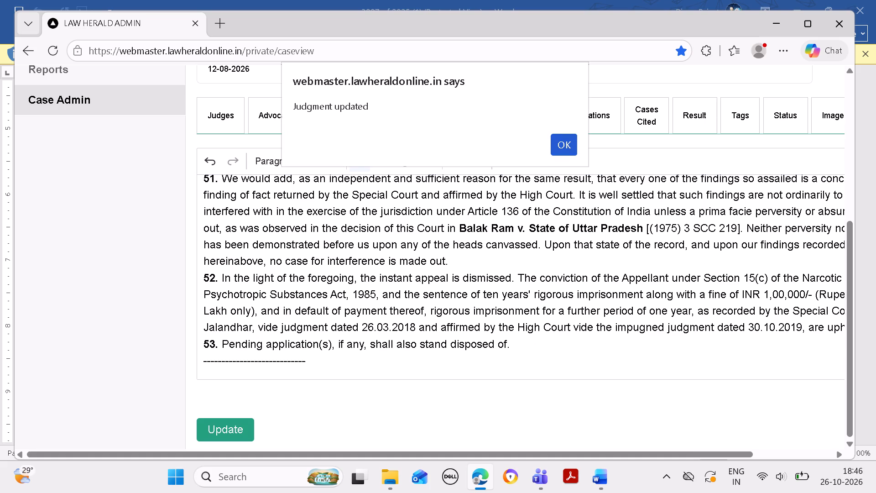
left_click(558, 150)
Check the citations attached to the case record and publish the case to ES.
scroll(541, 271, "up", 18)
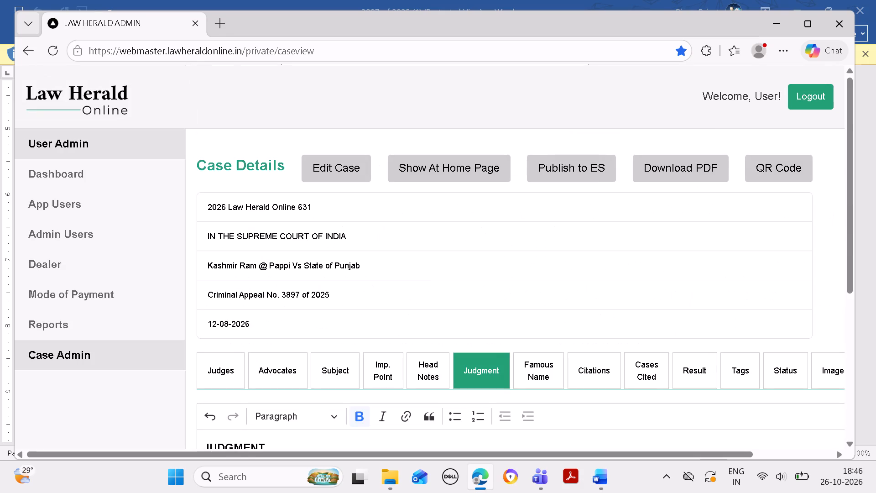
left_click(583, 372)
scroll(585, 372, "down", 5)
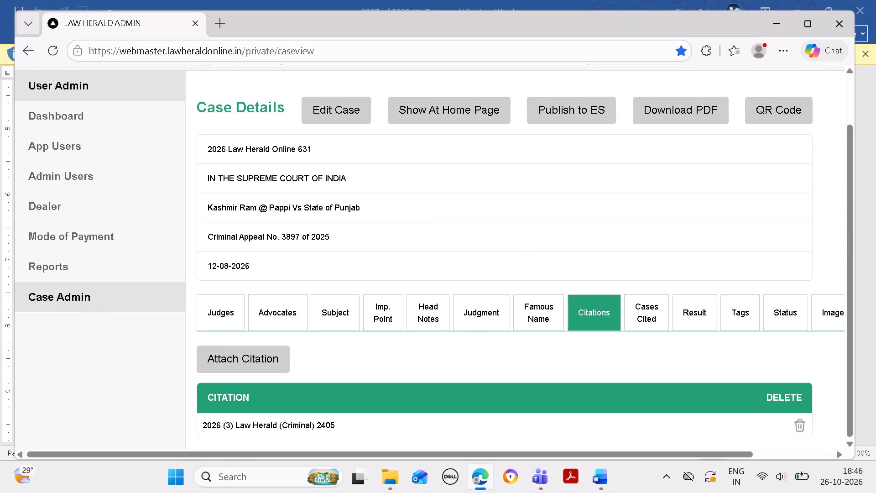
left_click(576, 109)
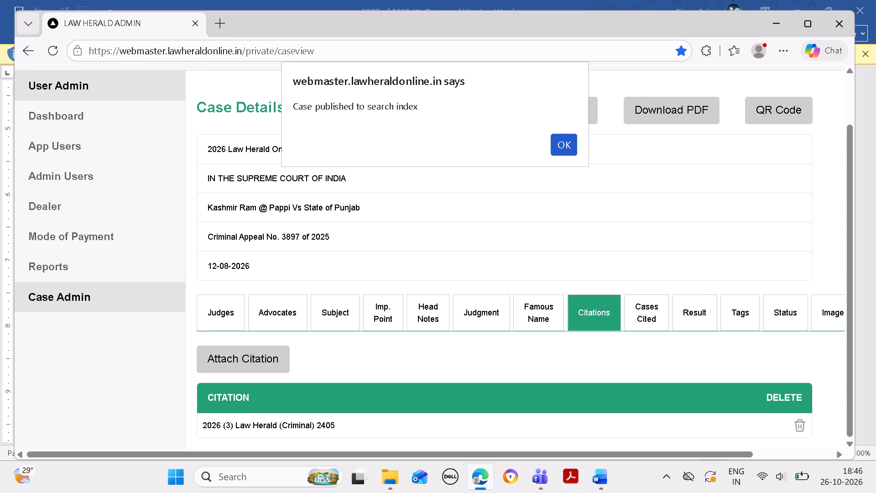
left_click(563, 153)
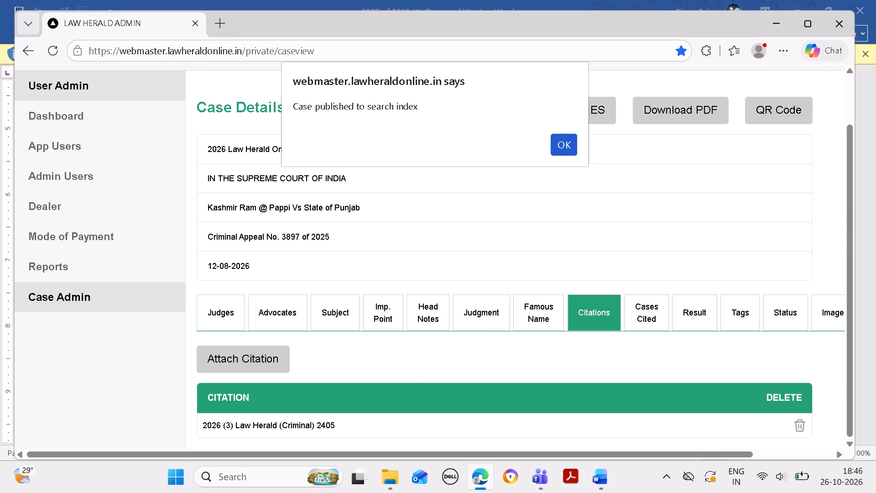
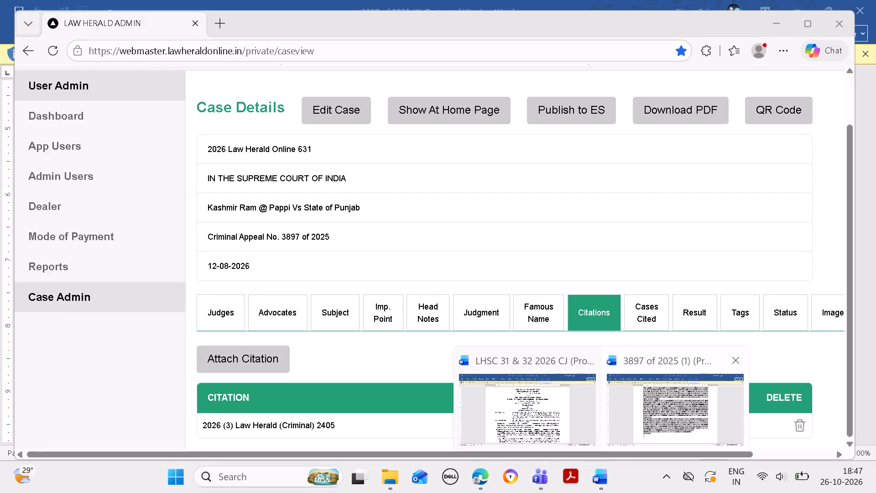
Copy the appeal number "3897 of 2025" from the case heading at the start of the 3897 of 2025 (1) Word document.
left_click(548, 413)
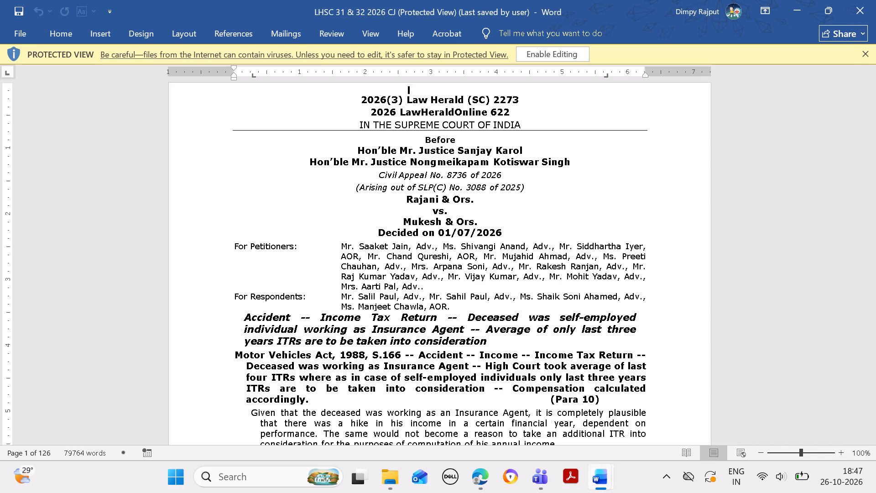
left_click(606, 484)
left_click(550, 408)
left_click(604, 487)
left_click(672, 434)
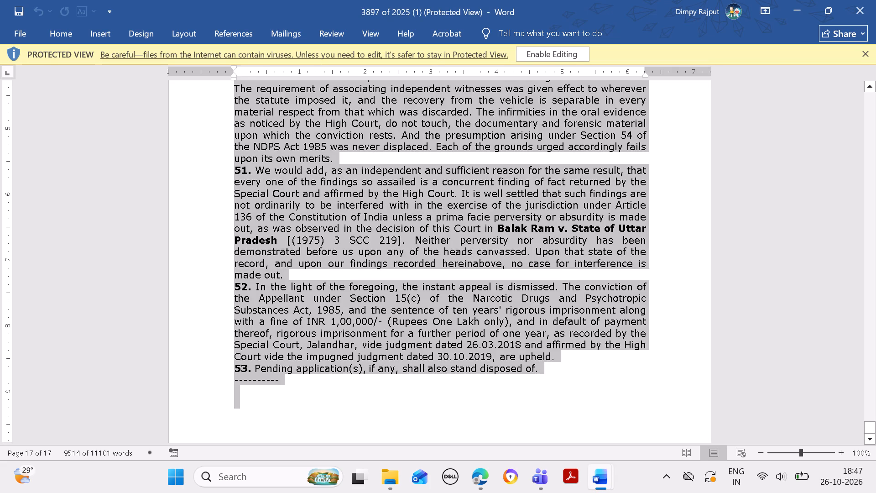
key("Up")
key("Up")
key("Up")
key("Up")
key("Up")
key("Up")
key("Up")
key("Up")
key("Up")
key("Up")
key("Up")
key("Up")
key("Up")
key("Up")
key("Up")
key("Up")
key("Up")
key("Up")
key("Up")
key("Up")
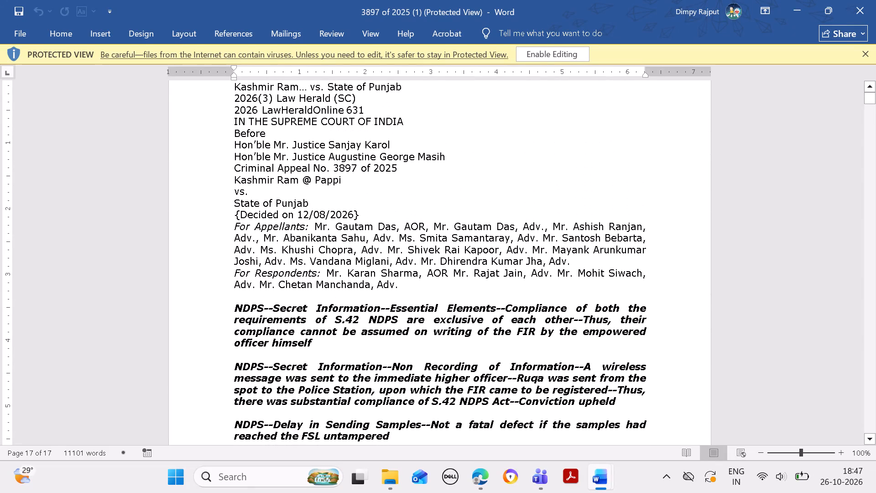
left_click_drag(334, 169, 392, 169)
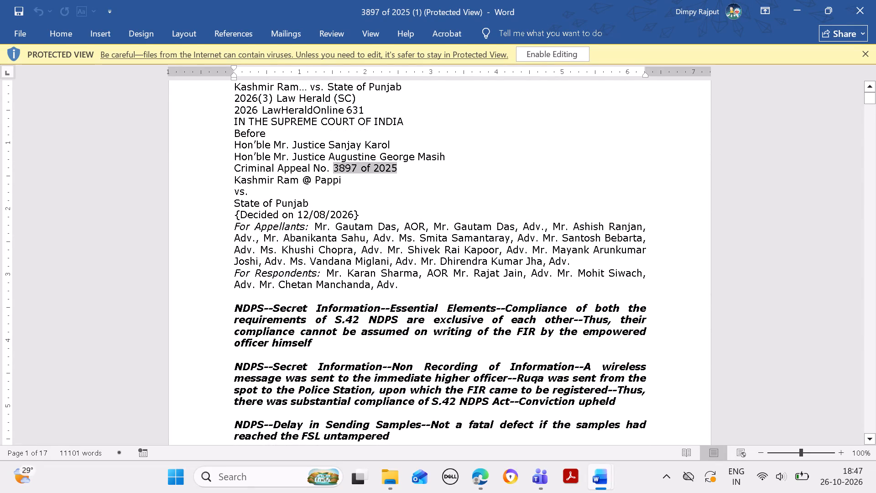
left_click_drag(392, 169, 406, 173)
key("ctrl+c")
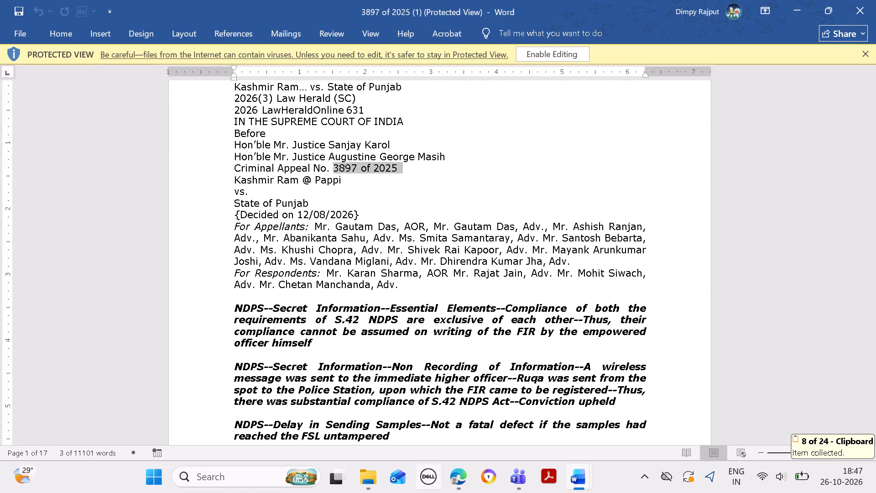
Switch to the Law Herald admin site in the browser and search the cases for number 3897 of year 2025.
left_click(448, 482)
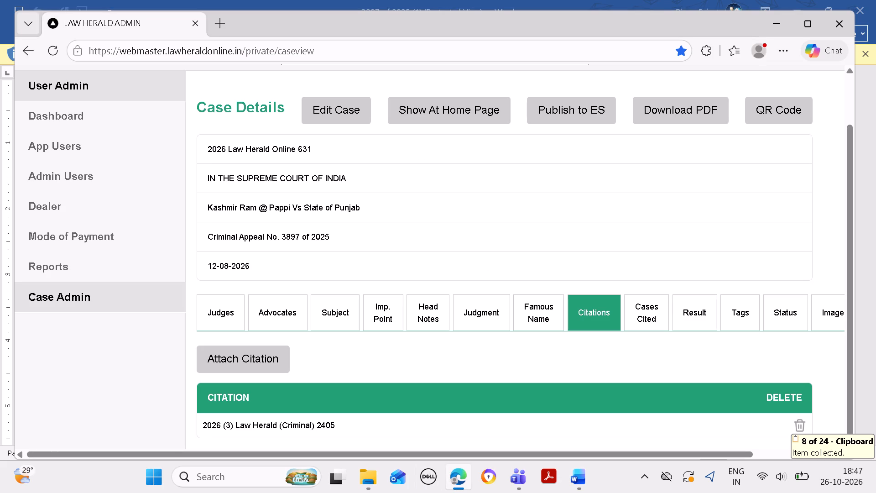
left_click(97, 292)
left_click(51, 386)
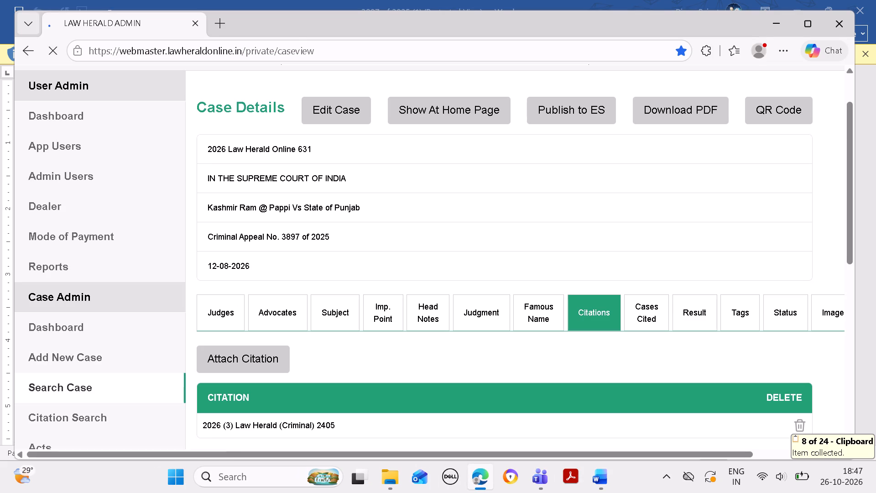
left_click_drag(280, 189, 283, 183)
key("ctrl+v")
left_click(421, 182)
key("ctrl+v")
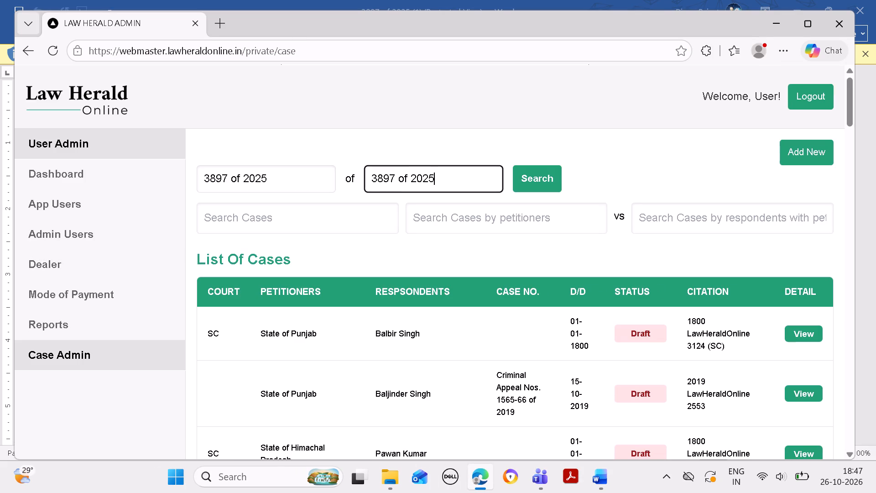
left_click(409, 178)
left_click(411, 181)
key("BackSpace")
key("BackSpace")
key("BackSpace")
key("BackSpace")
key("BackSpace")
key("BackSpace")
key("BackSpace")
key("BackSpace")
key("BackSpace")
key("BackSpace")
key("BackSpace")
key("BackSpace")
key("BackSpace")
key("BackSpace")
key("BackSpace")
key("BackSpace")
left_click(292, 181)
key("BackSpace")
key("BackSpace")
key("BackSpace")
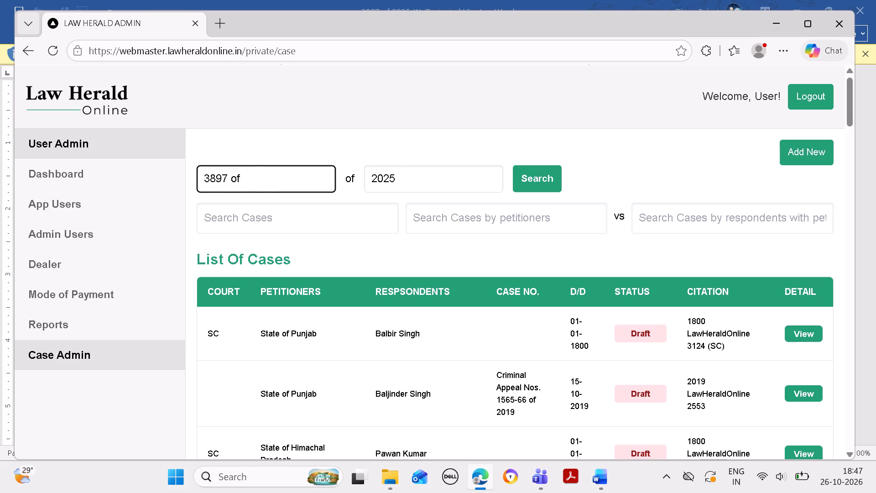
key("BackSpace")
key("BackSpace")
key("BackSpace")
key("BackSpace")
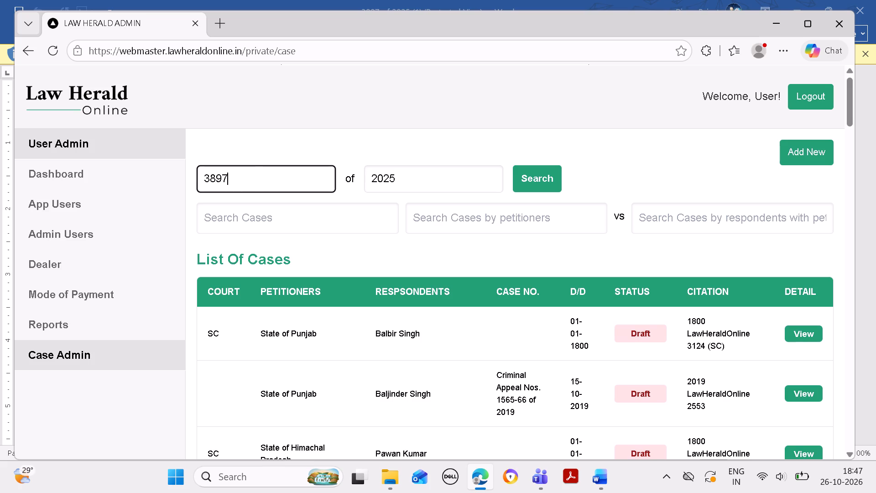
left_click(535, 181)
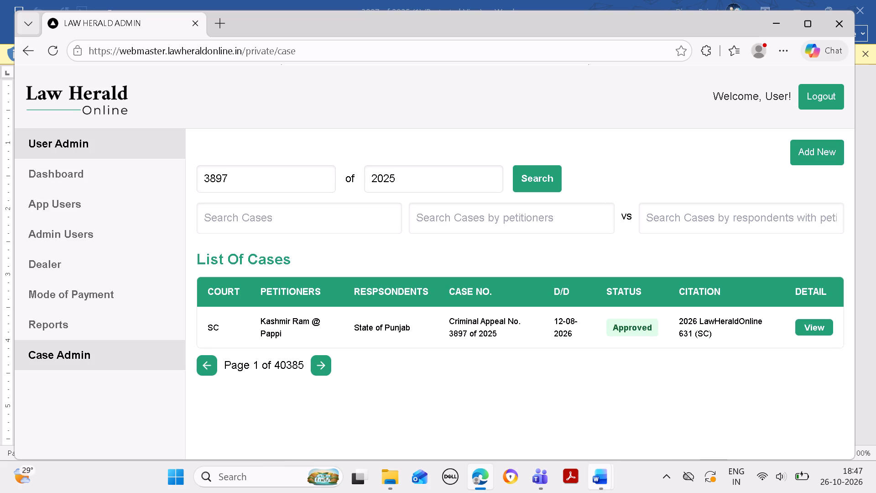
Search the LHSC 31 & 32 2026 CJ Word document for "3897 of 2025".
left_click(589, 473)
left_click(607, 485)
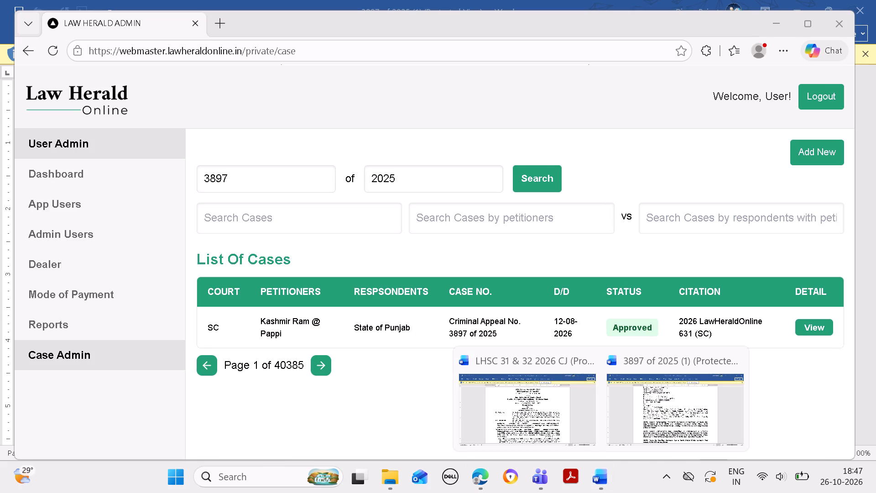
left_click(606, 483)
left_click(576, 405)
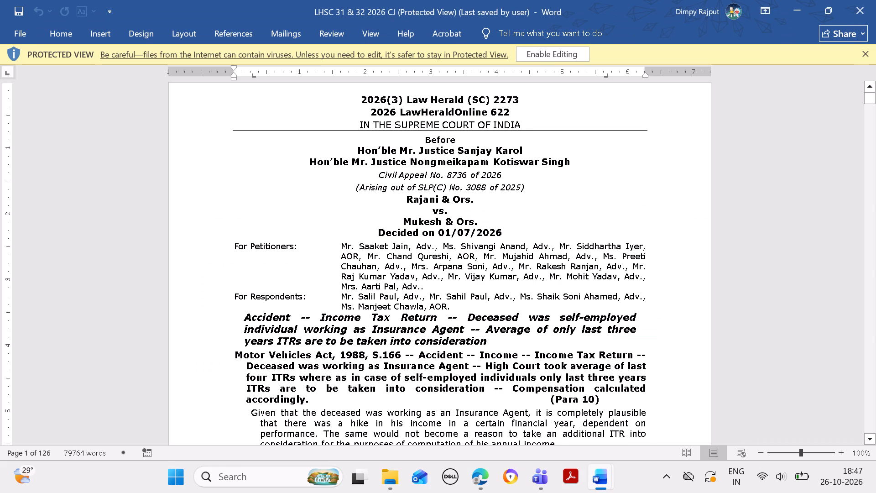
key("ctrl+a")
left_click(52, 122)
key("ctrl+f")
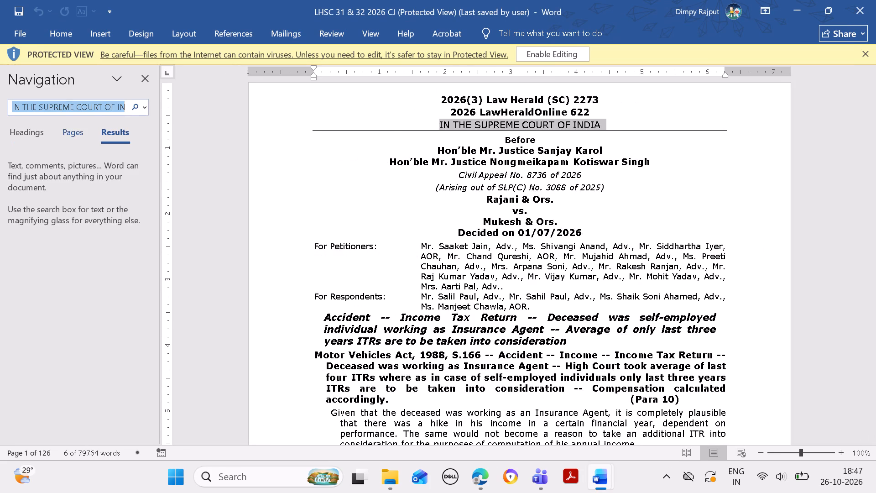
key("BackSpace")
key("ctrl+v")
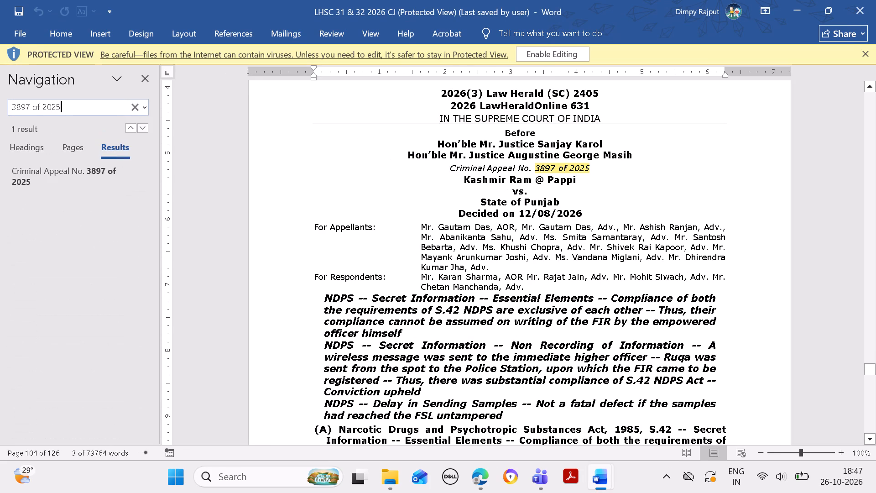
left_click(689, 191)
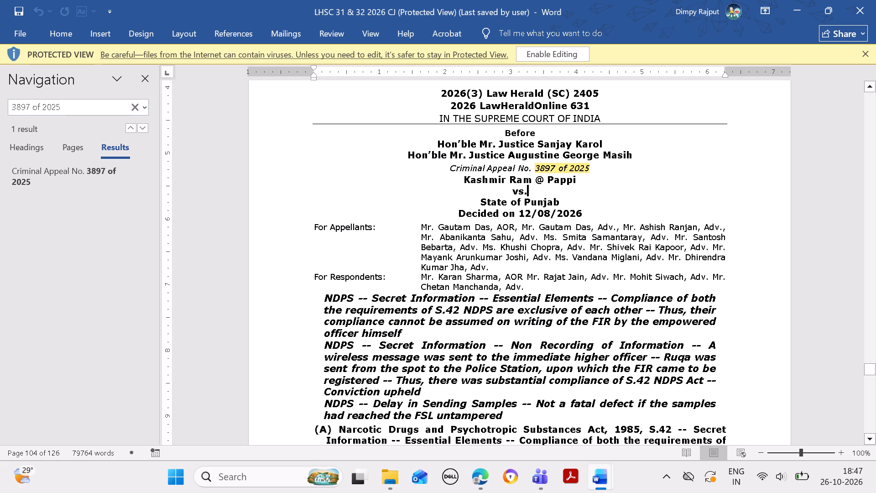
key("Down")
key("Down")
key("Down")
key("Down")
key("Down")
key("Down")
key("Down")
key("Down")
key("Down")
key("Down")
key("Down")
key("Down")
key("Down")
key("Down")
key("Down")
key("Down")
key("Down")
key("Down")
key("Down")
key("Down")
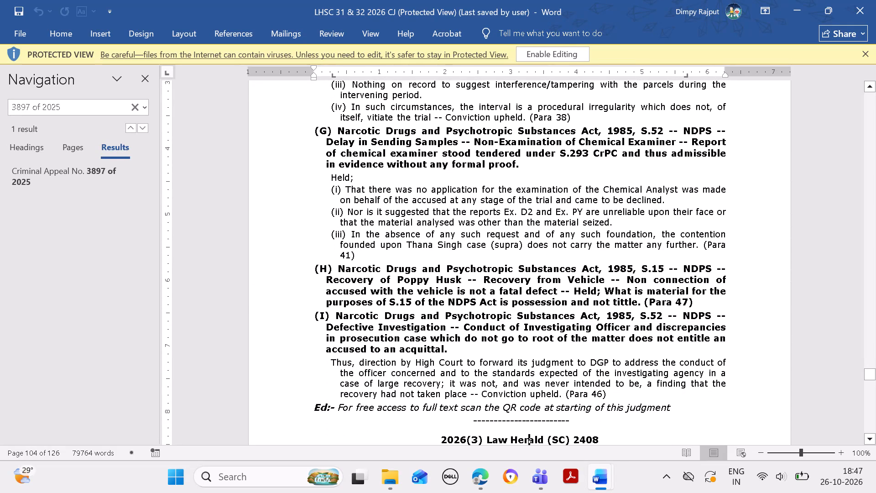
key("Up")
key("Up")
key("Up")
key("Up")
key("Up")
key("Up")
key("Up")
key("Up")
key("Up")
key("Up")
key("Up")
key("Up")
key("Up")
key("Up")
key("Up")
key("Up")
key("Up")
key("Up")
key("Up")
key("Up")
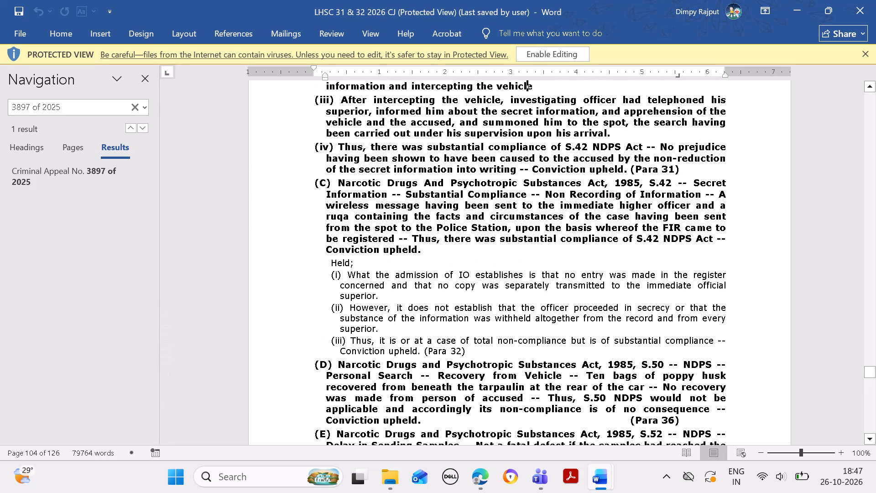
key("Up")
key("Up")
key("Up")
key("Up")
key("Up")
key("Up")
key("Up")
key("Up")
key("Up")
key("Up")
key("Up")
key("Up")
key("Up")
key("Up")
key("Up")
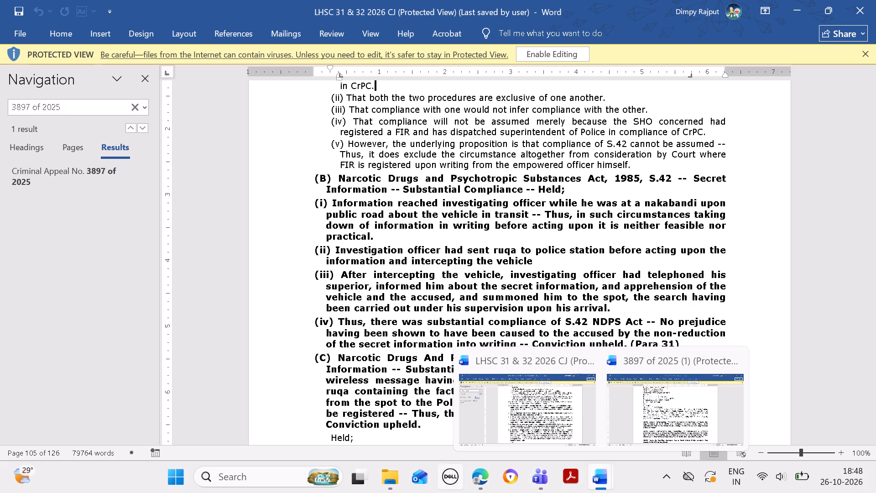
Open the found Criminal Appeal No. 3897 of 2025 record in the admin site and view its list of headnotes.
left_click(469, 484)
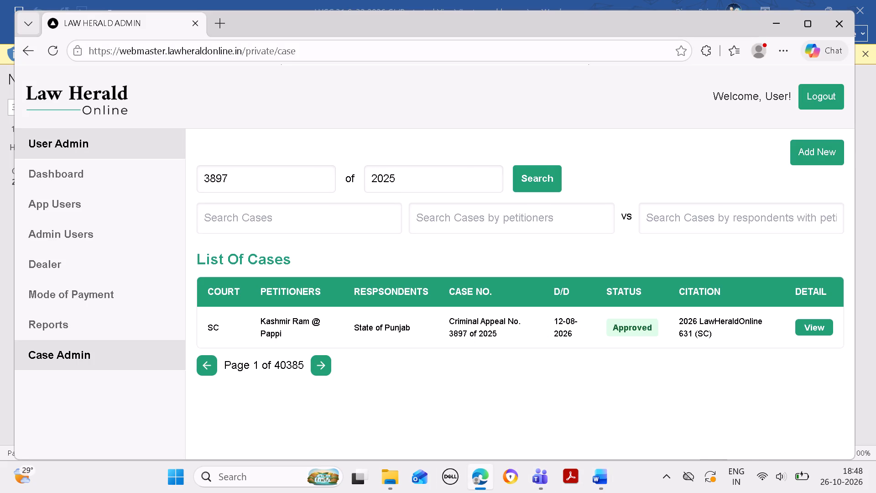
left_click(809, 333)
scroll(704, 305, "down", 4)
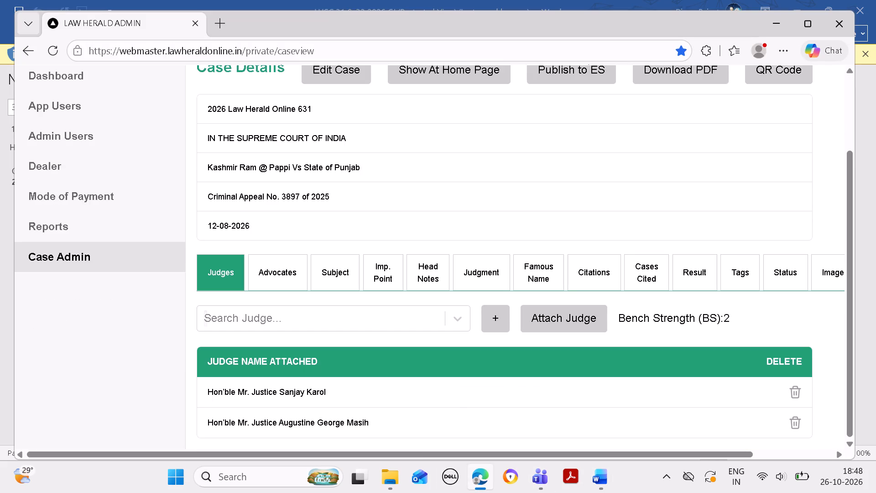
left_click(429, 268)
scroll(429, 267, "down", 5)
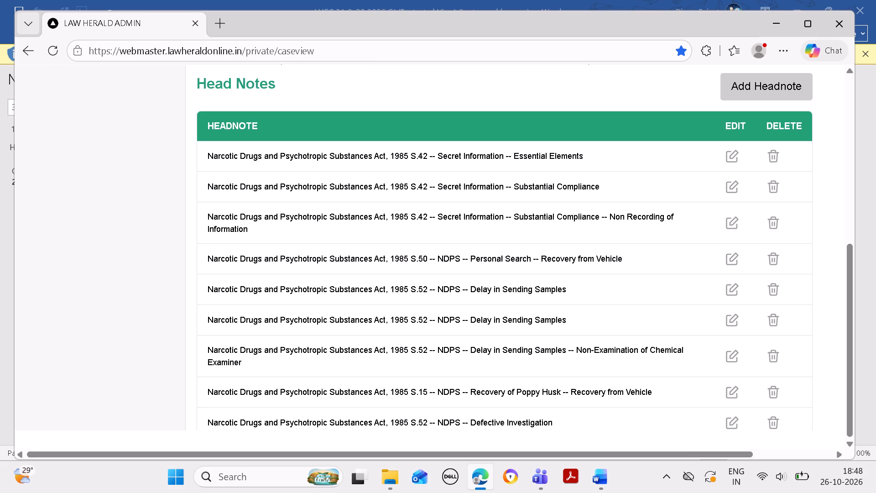
scroll(635, 196, "down", 5)
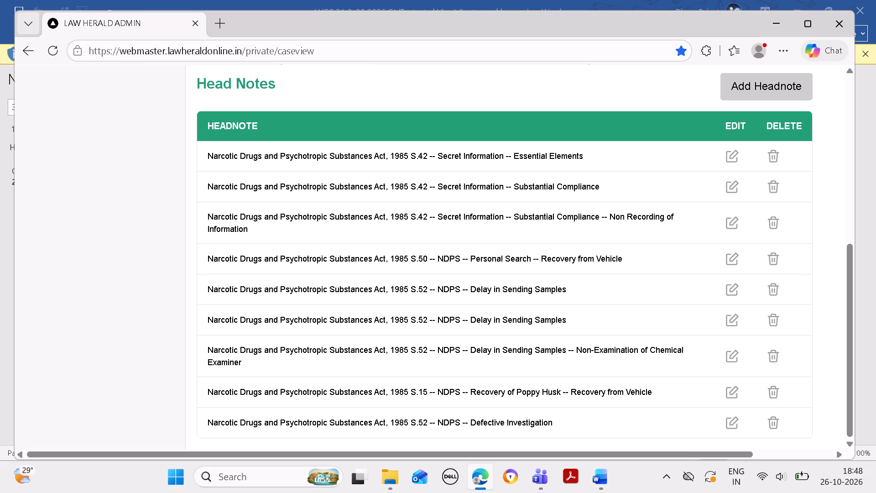
Check the matter and repeat matter of the S.42 Secret Information -- Substantial Compliance headnote, and leave it without saving.
left_click(725, 189)
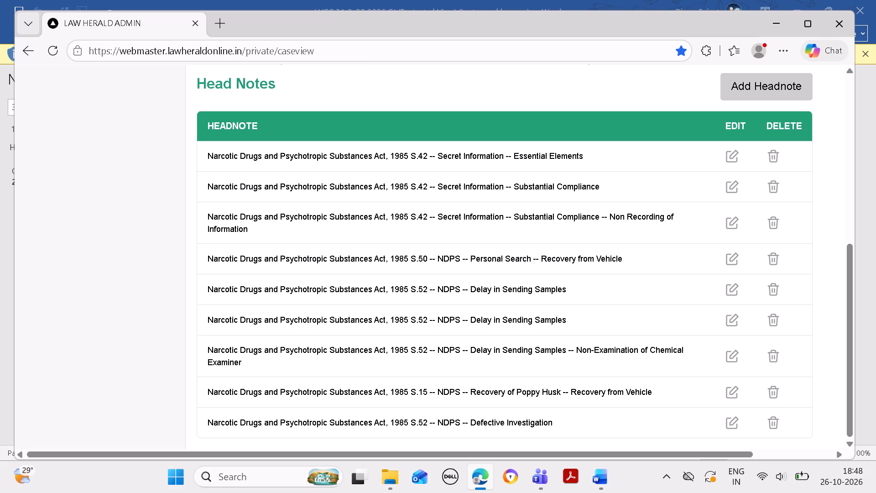
left_click(731, 187)
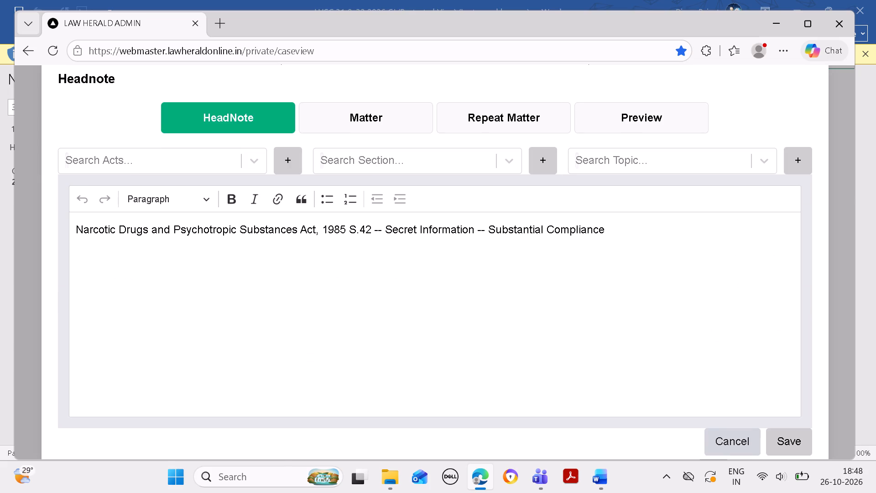
left_click(508, 121)
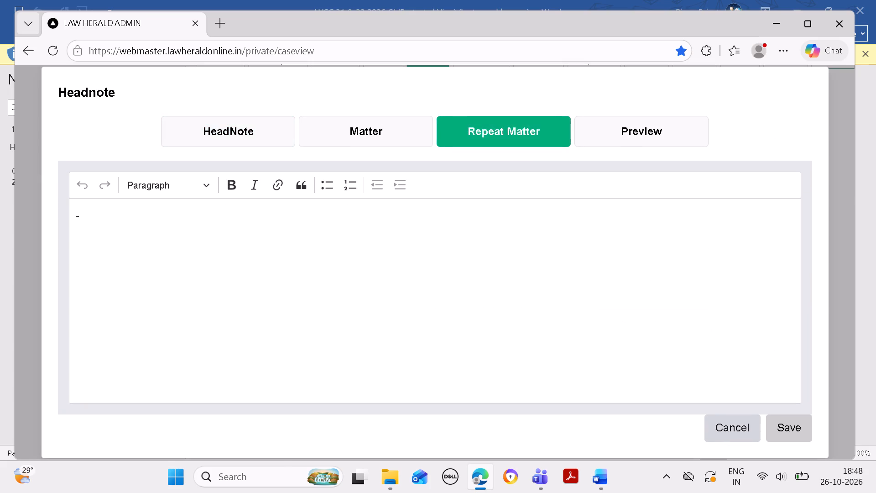
left_click(390, 136)
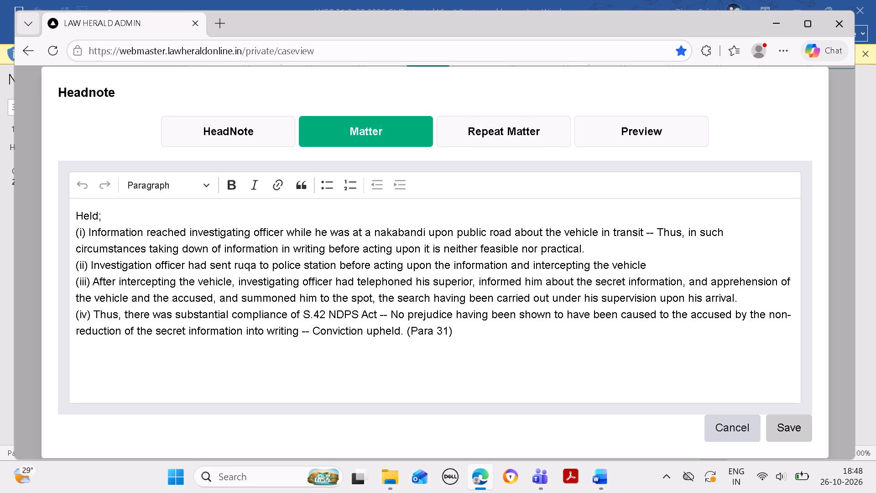
left_click(506, 135)
left_click(722, 412)
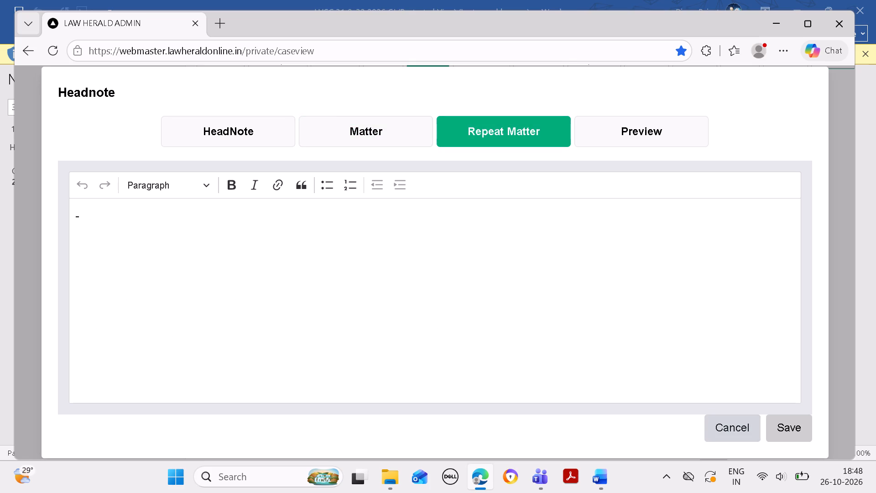
left_click(715, 418)
scroll(611, 337, "down", 2)
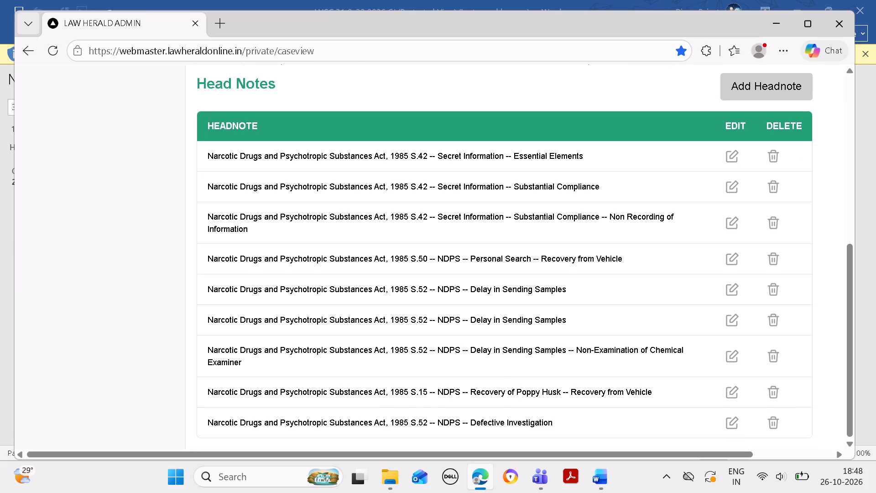
scroll(611, 337, "down", 2)
Switch to the LHSC 31 & 32 2026 CJ Word document and examine the last Criminal Appeal No. 3897 of 2025 headnotes and the following Civil Appeal No. 13258 of 2026.
left_click(598, 484)
left_click(599, 477)
left_click(547, 421)
key("Down")
key("Down")
key("Down")
key("Down")
key("Down")
key("Down")
key("Down")
key("Down")
key("Down")
key("Down")
key("Down")
key("Down")
key("Down")
key("Down")
key("Down")
key("Down")
key("Down")
key("Down")
key("Down")
key("Down")
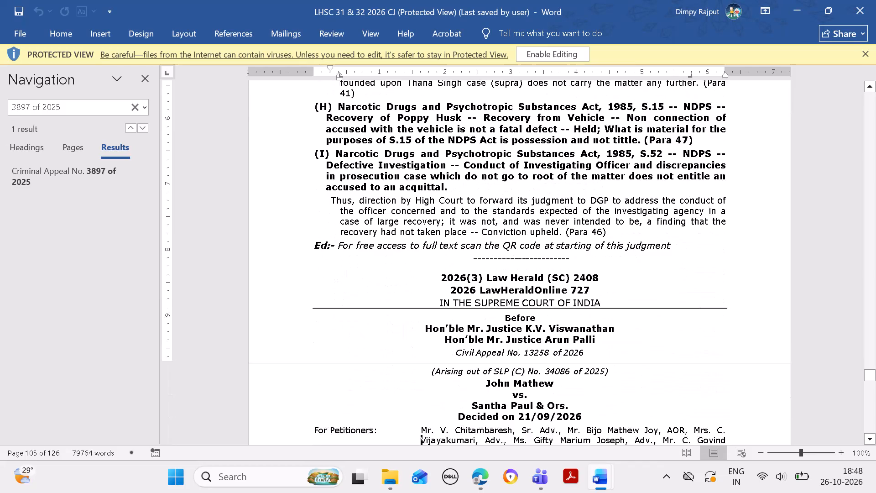
key("Up")
key("Up")
key("Up")
key("Up")
key("Up")
key("Up")
key("Up")
key("Up")
key("Up")
key("Up")
key("Up")
key("Up")
key("Up")
key("Up")
key("Up")
key("Up")
key("Up")
key("Up")
key("Up")
key("Up")
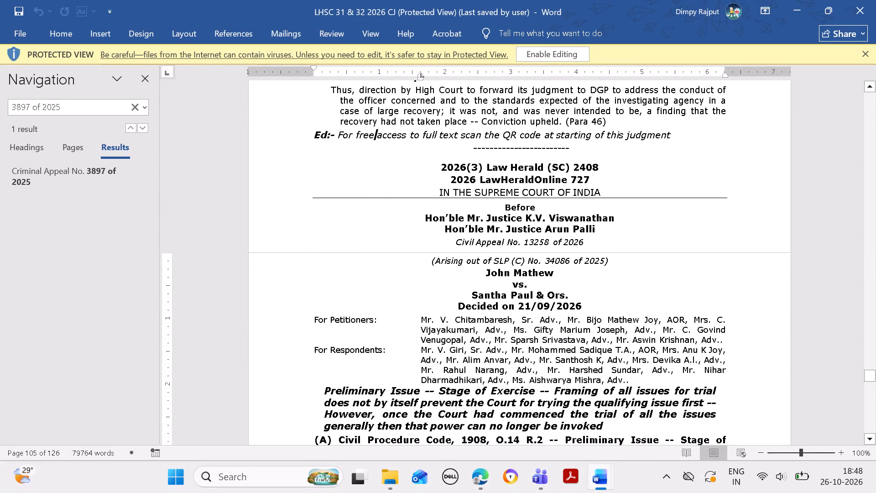
key("Down")
key("Down")
key("Down")
key("Down")
key("Down")
key("Down")
key("Down")
key("Down")
key("Down")
key("Down")
key("Down")
key("Down")
key("Down")
key("Down")
key("Down")
key("Down")
key("Down")
key("Down")
key("Down")
key("Down")
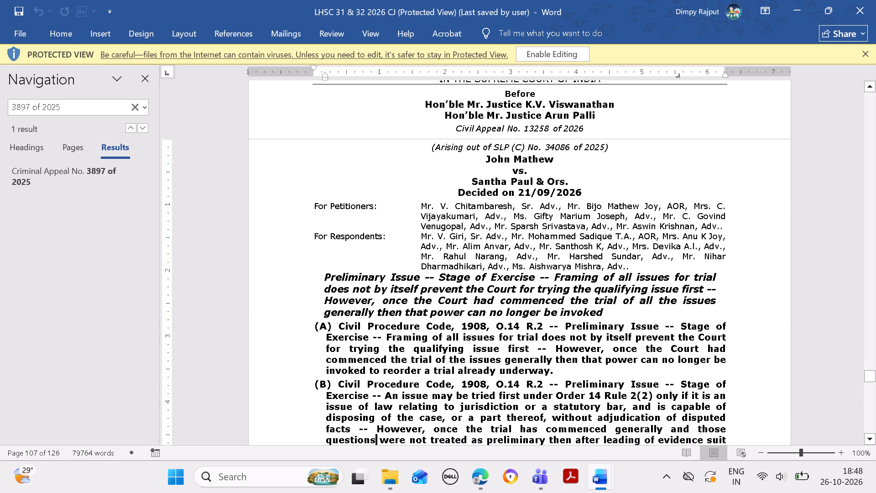
left_click_drag(524, 128, 535, 128)
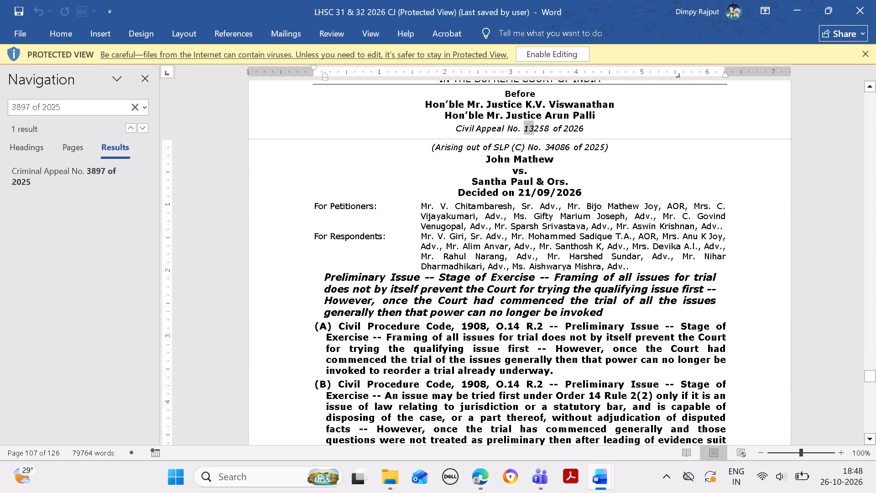
left_click_drag(535, 128, 578, 130)
key("ctrl+c")
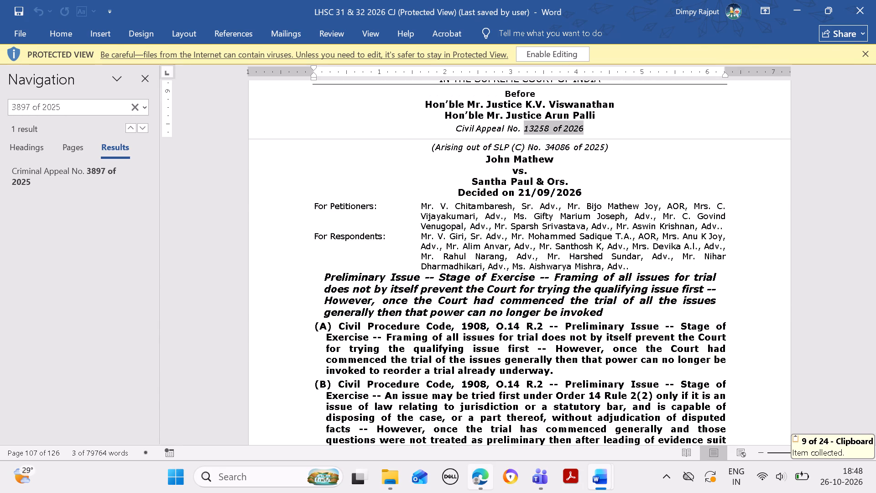
left_click(475, 479)
scroll(148, 233, "up", 3)
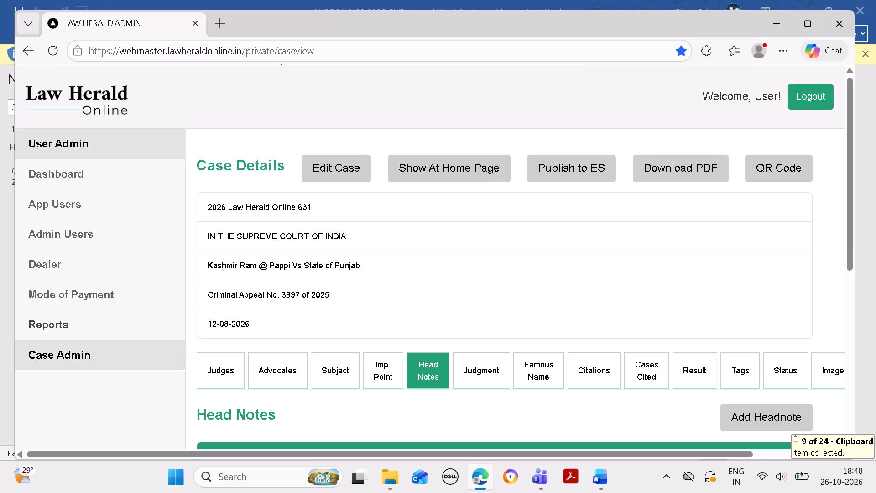
left_click(80, 350)
left_click(55, 443)
left_click(262, 179)
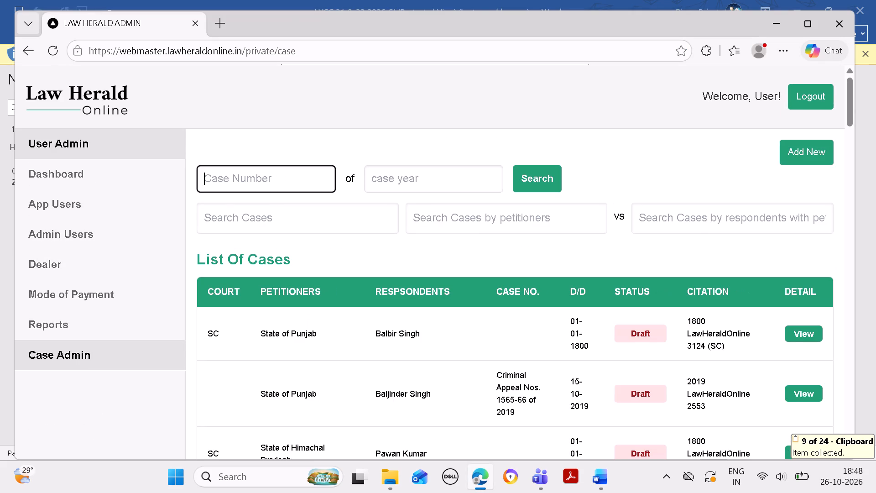
key("ctrl+v")
left_click(412, 185)
key("ctrl+v")
left_click(418, 182)
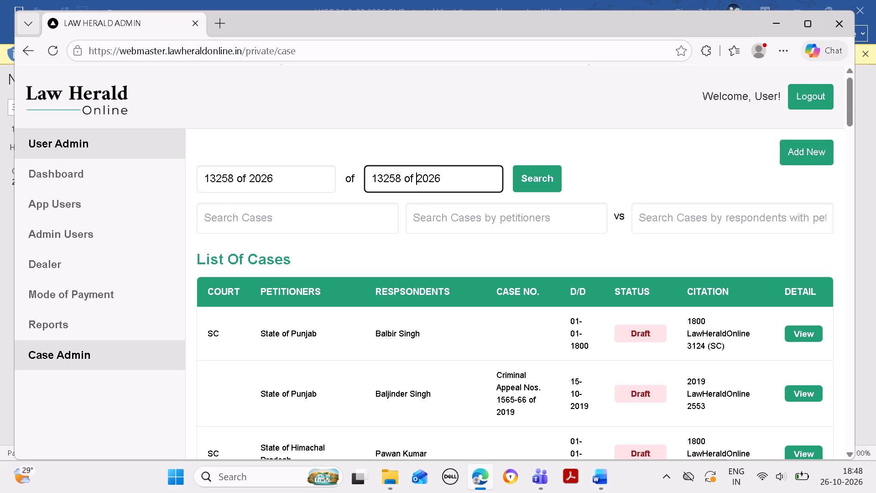
key("BackSpace")
key("BackSpace")
key("BackSpace")
key("BackSpace")
key("BackSpace")
key("BackSpace")
key("BackSpace")
key("BackSpace")
key("BackSpace")
key("BackSpace")
key("BackSpace")
key("BackSpace")
key("BackSpace")
key("BackSpace")
key("BackSpace")
key("BackSpace")
key("BackSpace")
key("BackSpace")
key("BackSpace")
key("BackSpace")
left_click(322, 176)
key("BackSpace")
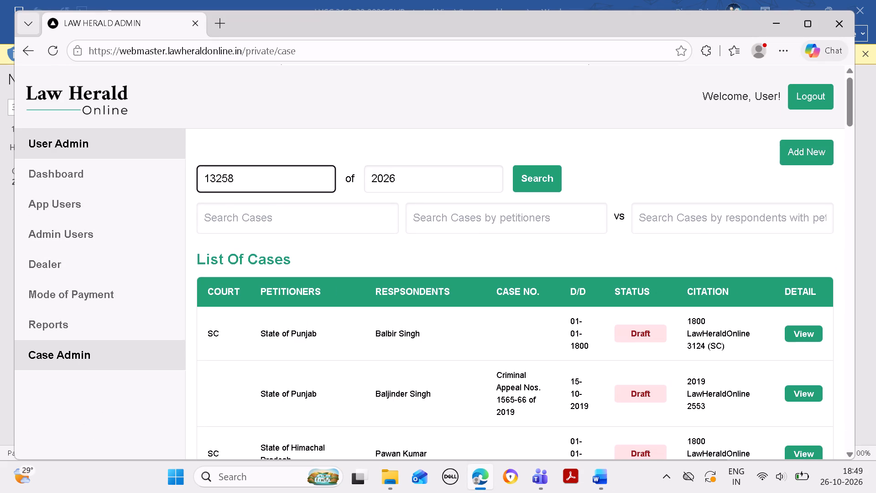
left_click(520, 182)
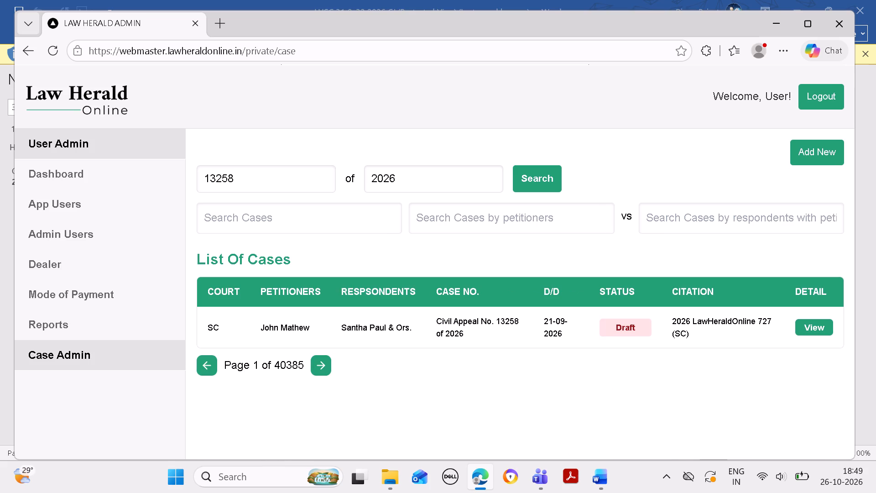
left_click(814, 331)
Switch to the Teams chat containing the shared Word judgment files.
left_click(537, 470)
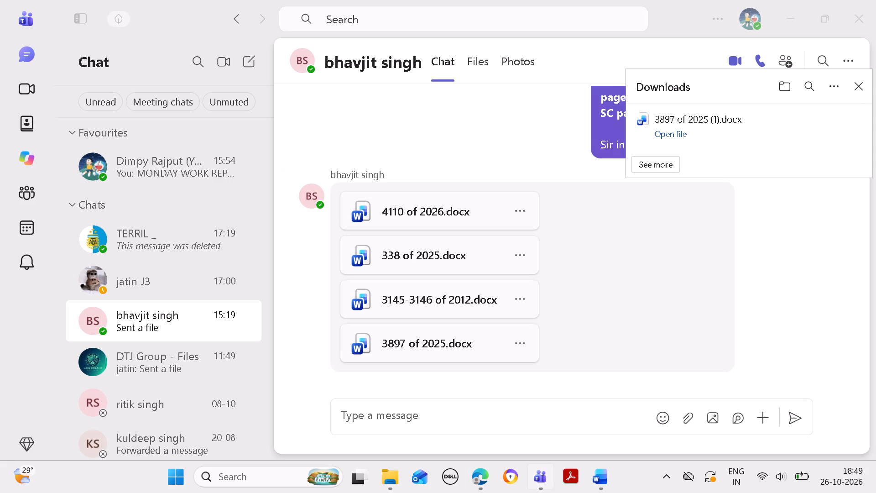
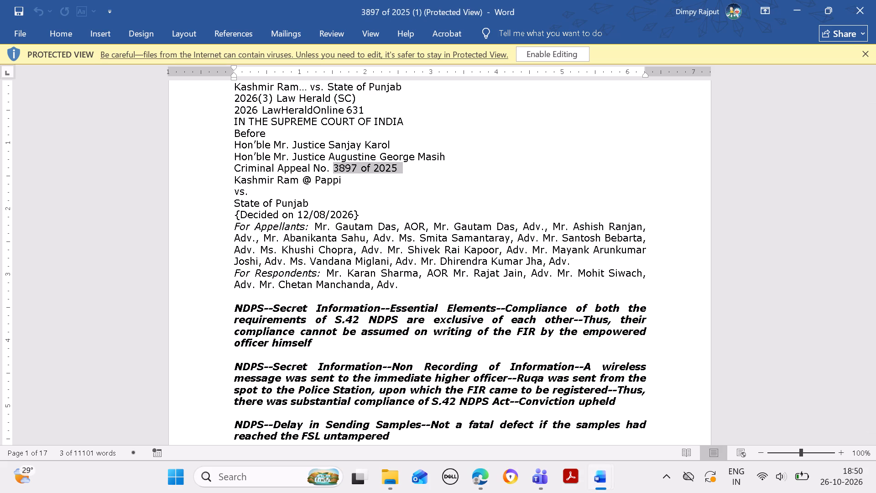
Copy the appeal number 13258 of 2026 from the LHSC 31 & 32 2026 CJ document and search the admin site's cases for number 13258, year 2026.
left_click(557, 422)
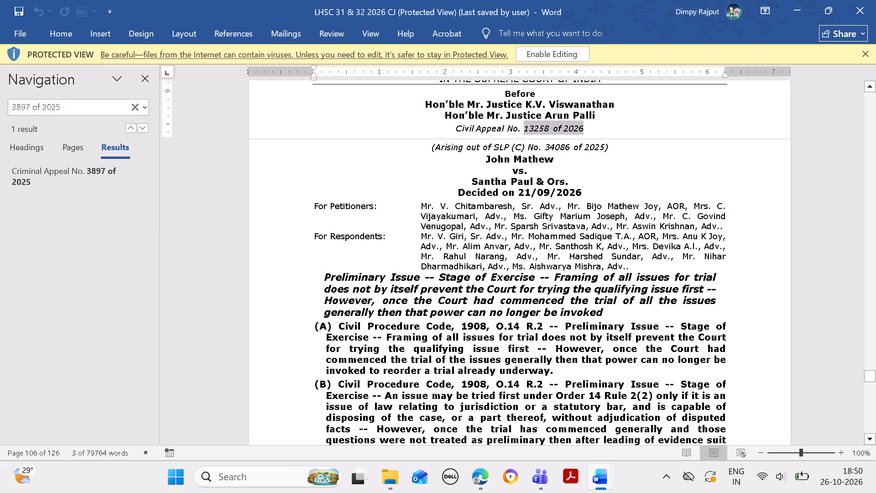
key("ctrl+c")
left_click(486, 477)
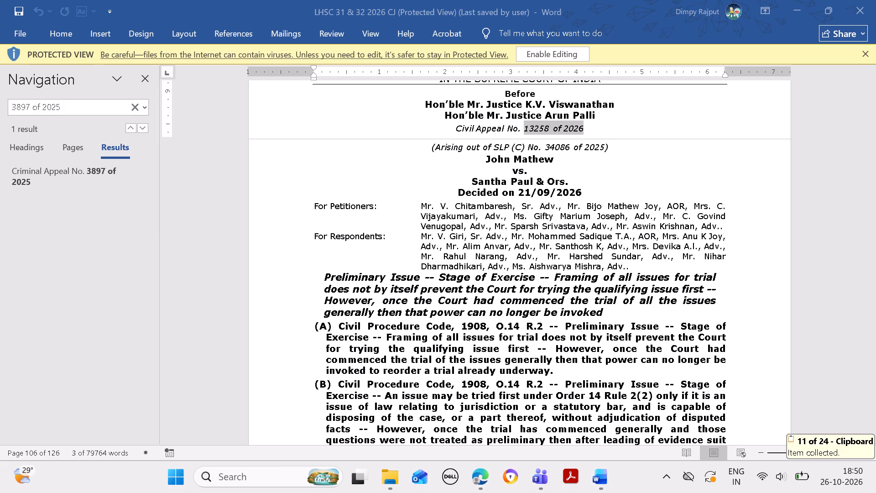
left_click(480, 483)
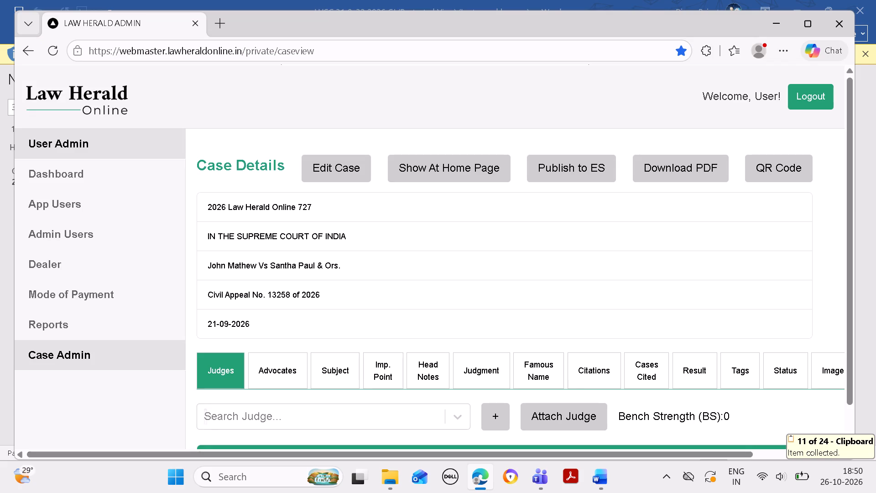
left_click(85, 357)
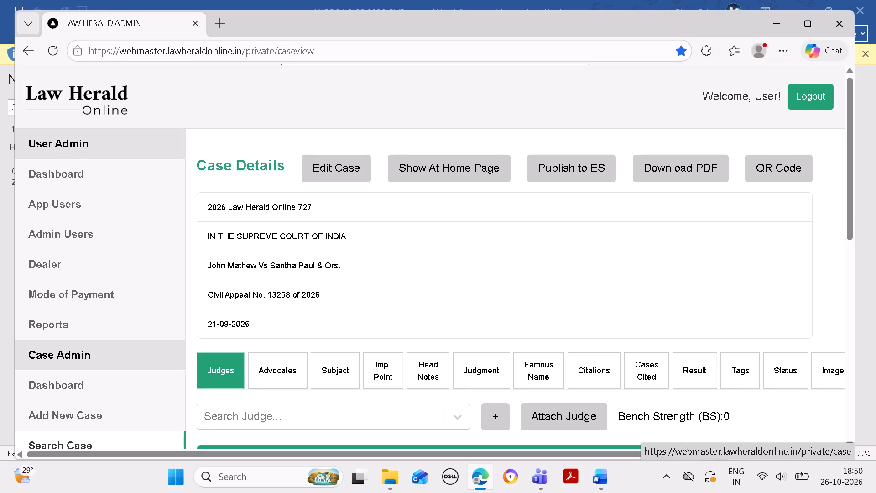
left_click(65, 445)
left_click(278, 184)
key("ctrl+v")
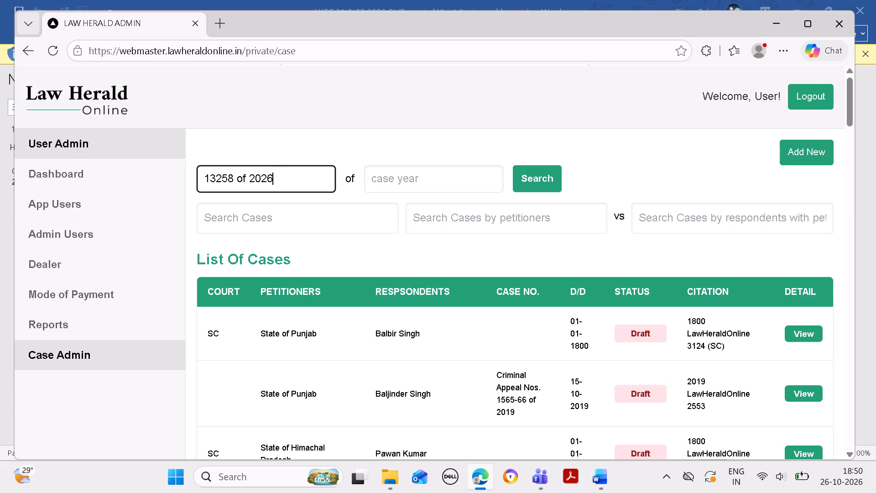
left_click_drag(401, 179, 406, 178)
key("ctrl+v")
left_click(417, 177)
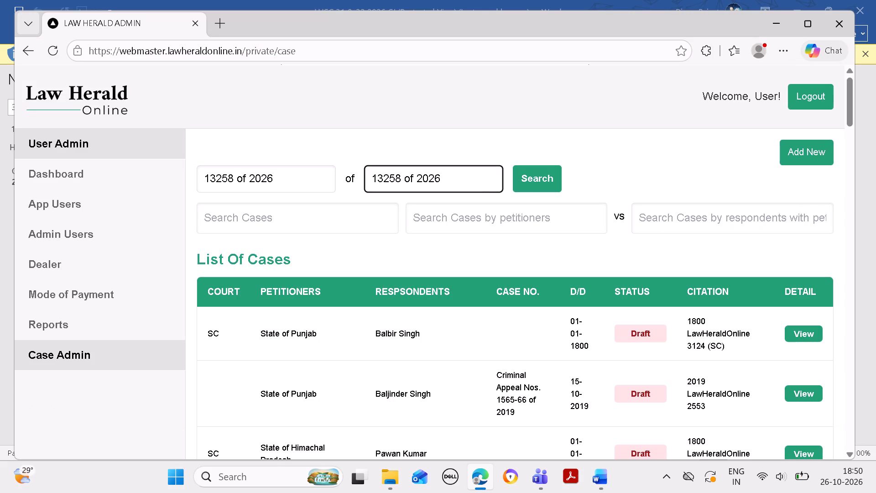
key("BackSpace")
key("BackSpace")
key("BackSpace")
key("BackSpace")
key("BackSpace")
key("BackSpace")
key("BackSpace")
key("BackSpace")
key("BackSpace")
key("BackSpace")
key("BackSpace")
key("BackSpace")
key("BackSpace")
key("BackSpace")
key("BackSpace")
key("BackSpace")
key("BackSpace")
key("BackSpace")
key("BackSpace")
key("BackSpace")
left_click(314, 174)
key("BackSpace")
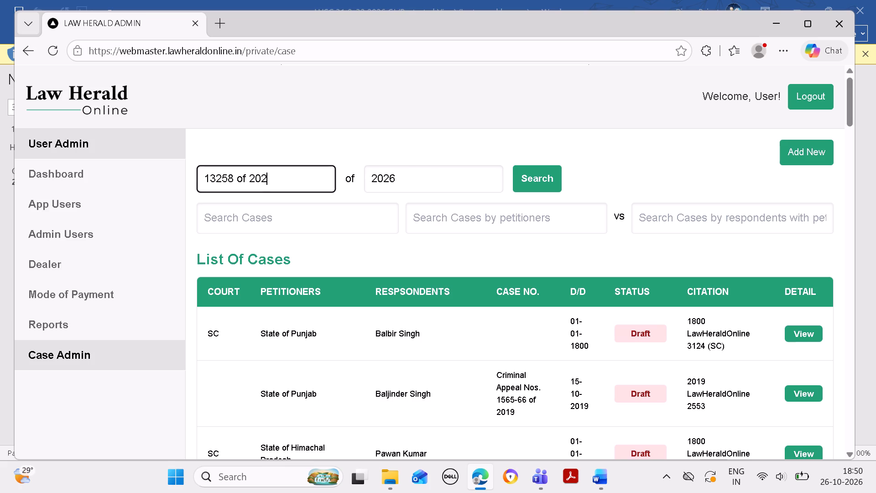
key("BackSpace")
key("BackSpace")
key("BackSpace")
key("BackSpace")
key("BackSpace")
key("BackSpace")
key("BackSpace")
left_click(537, 182)
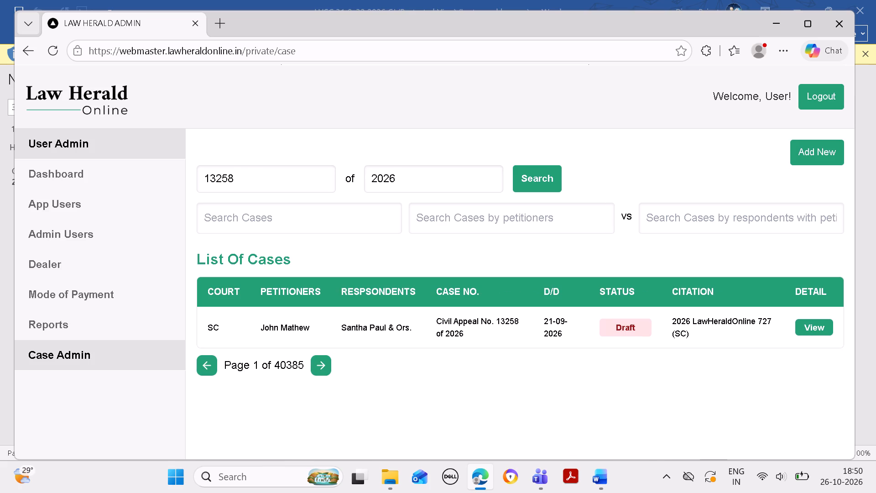
Switch from the admin site to the open Word judgment documents.
left_click(598, 473)
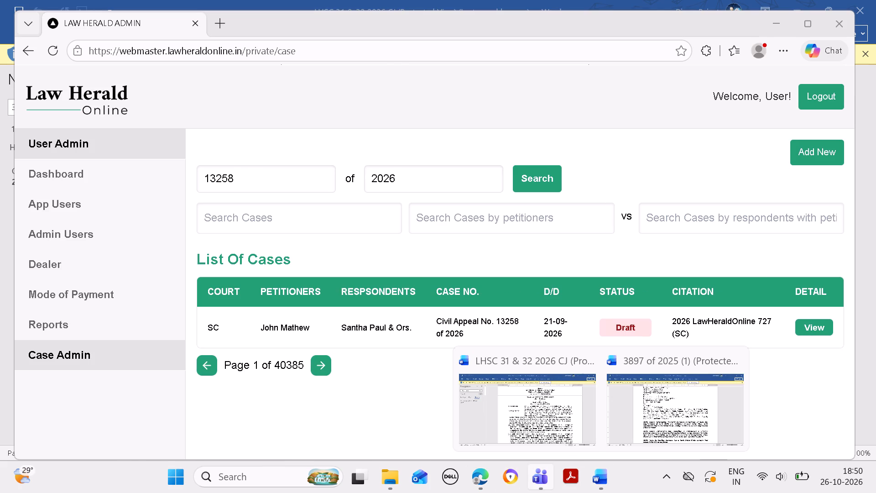
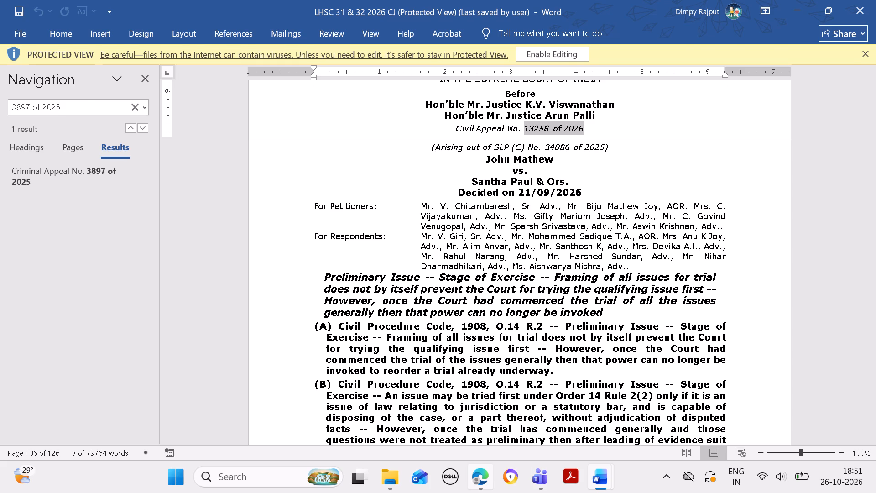
Return to the admin site and open the case details of Civil Appeal No. 13258 of 2026.
left_click(480, 482)
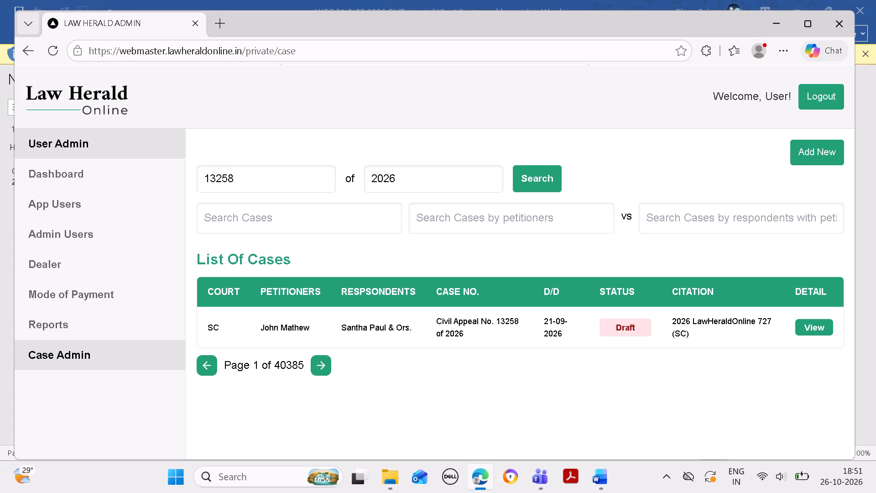
left_click(815, 332)
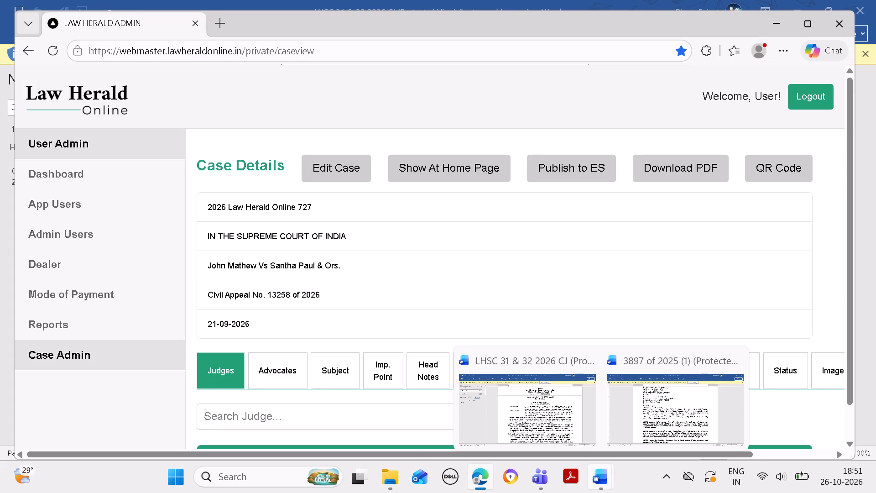
Copy the judge name K.V. Viswanathan from the LHSC 31 & 32 2026 CJ document and attach that judge to the case.
left_click(602, 476)
left_click(648, 416)
left_click(600, 477)
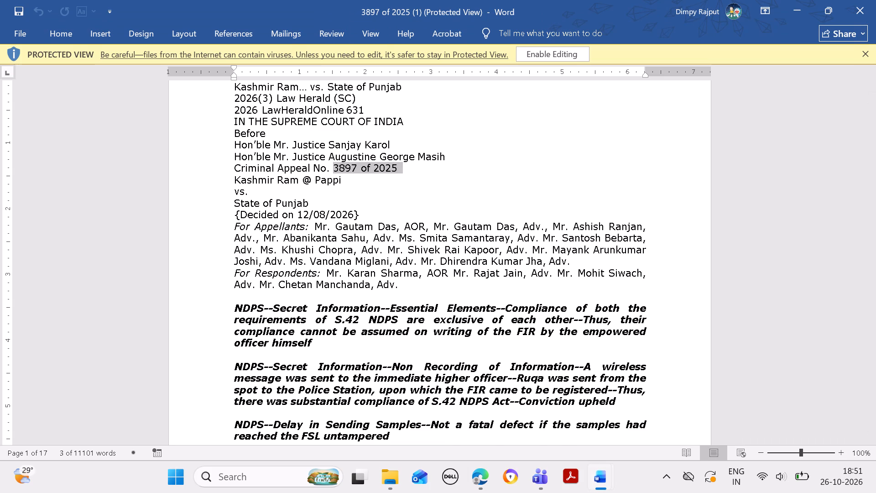
left_click(559, 432)
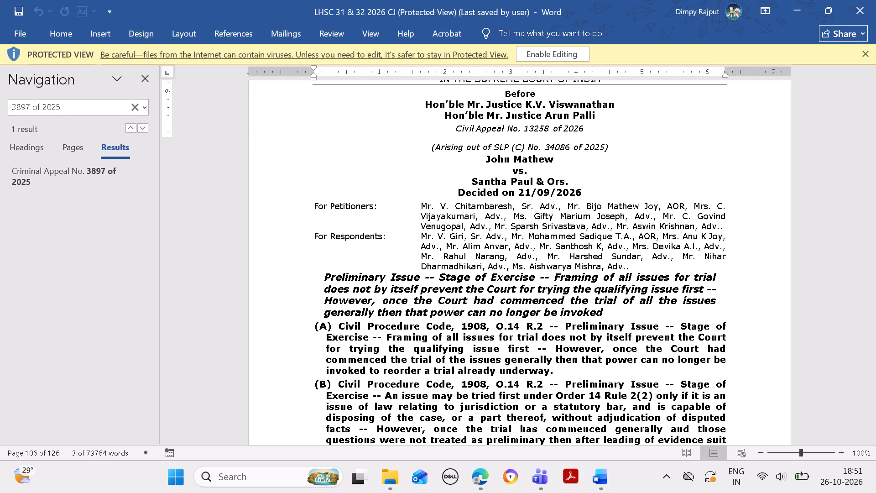
left_click_drag(522, 105, 532, 107)
left_click(532, 107)
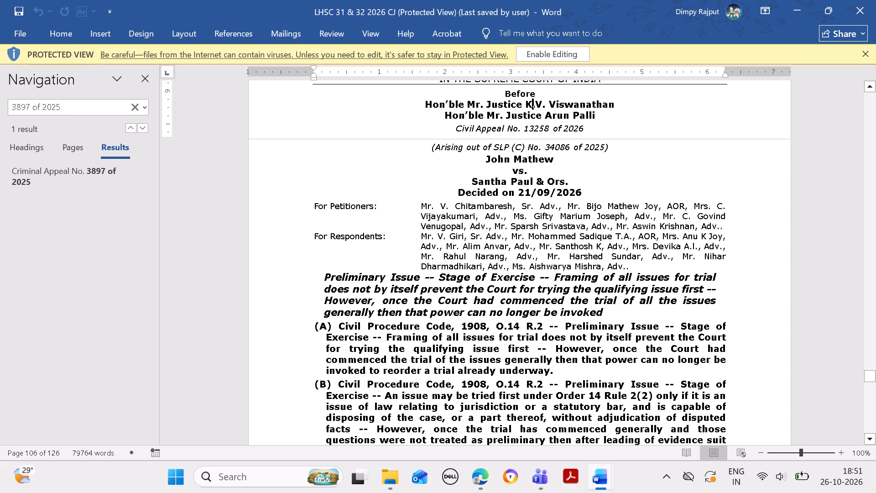
left_click_drag(527, 103, 605, 105)
key("ctrl+c")
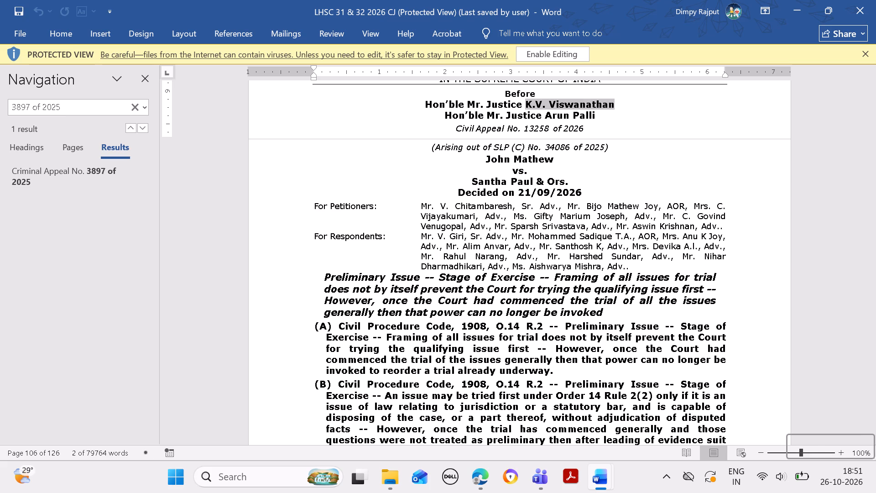
left_click(488, 472)
left_click(285, 426)
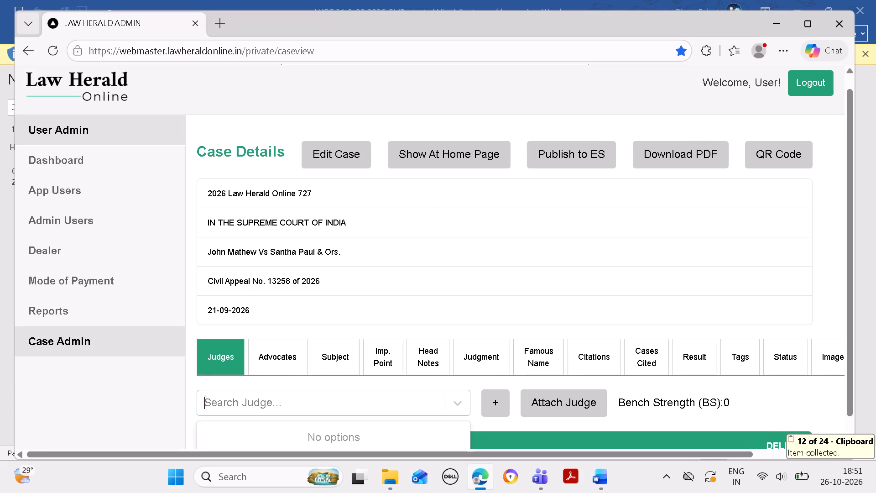
key("ctrl+v")
left_click(306, 430)
left_click(525, 404)
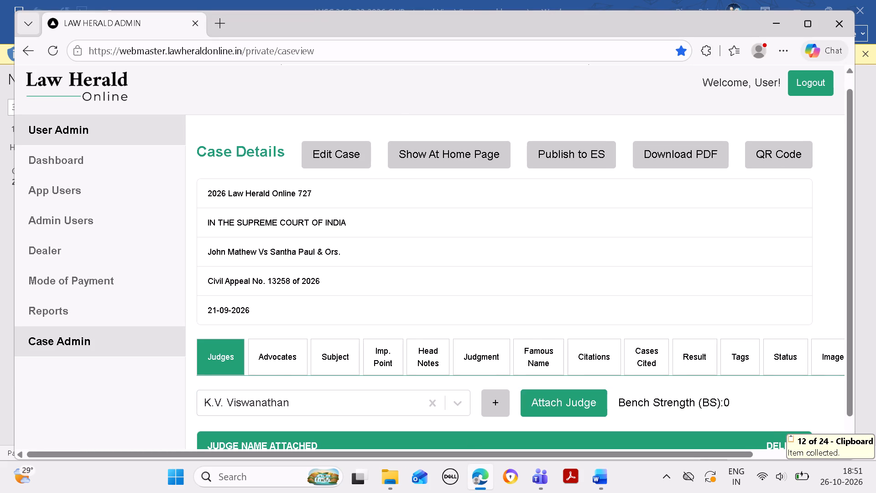
left_click_drag(565, 143, 569, 132)
left_click(570, 136)
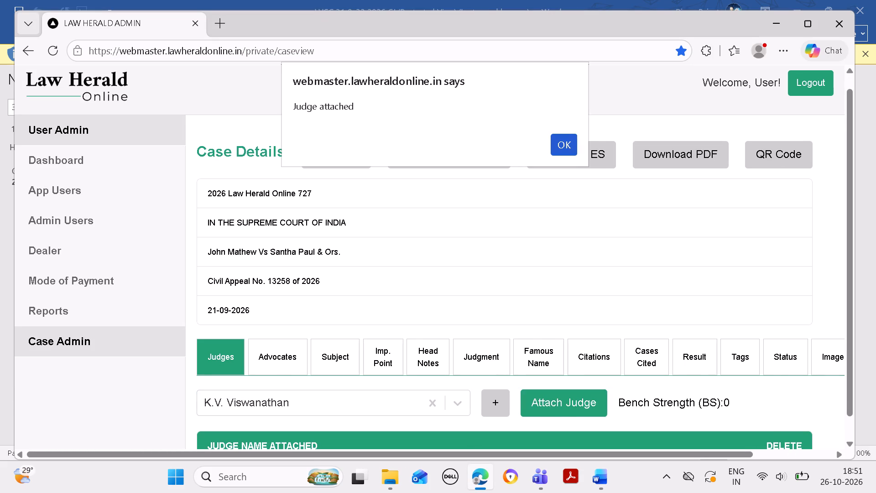
Copy the second judge's name, Arun Palli, from the LHSC 31 & 32 2026 CJ document and attach that judge to the case.
scroll(556, 382, "down", 5)
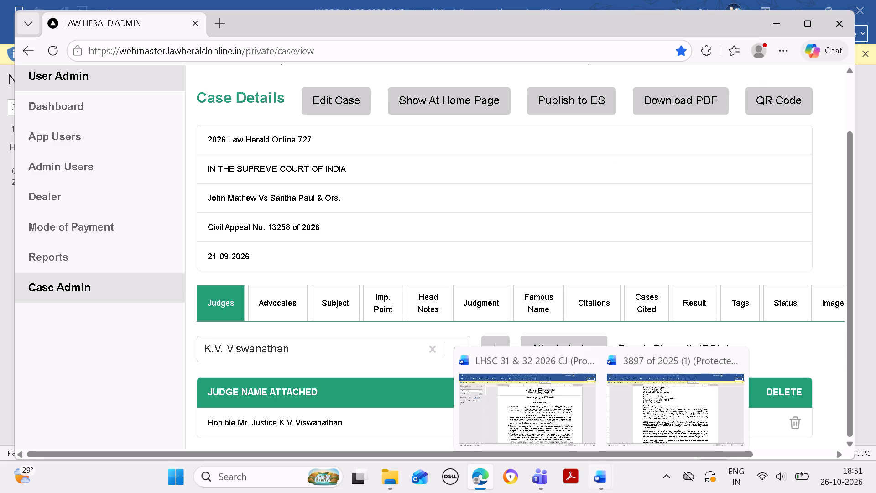
left_click(604, 472)
left_click(562, 402)
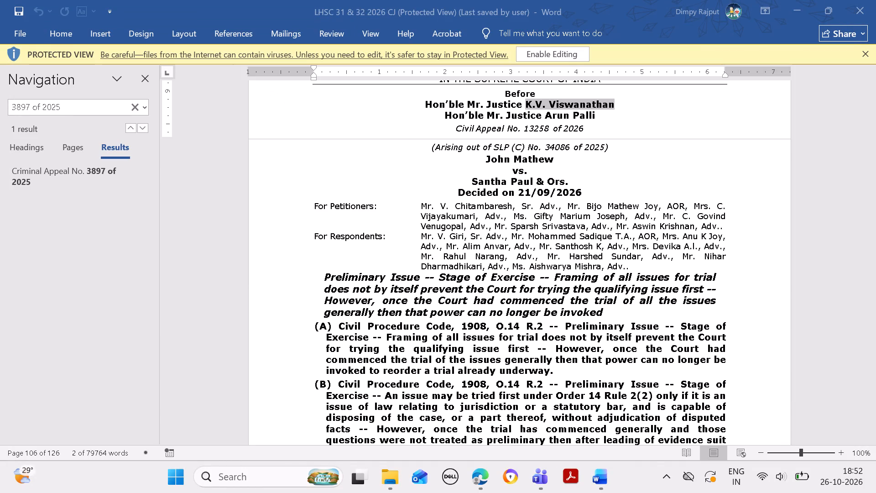
left_click_drag(546, 115, 594, 112)
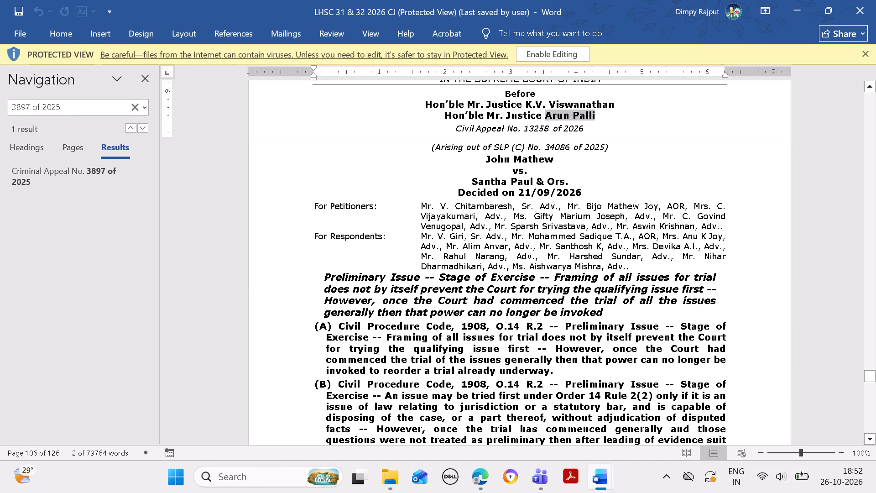
key("ctrl+c")
left_click(487, 475)
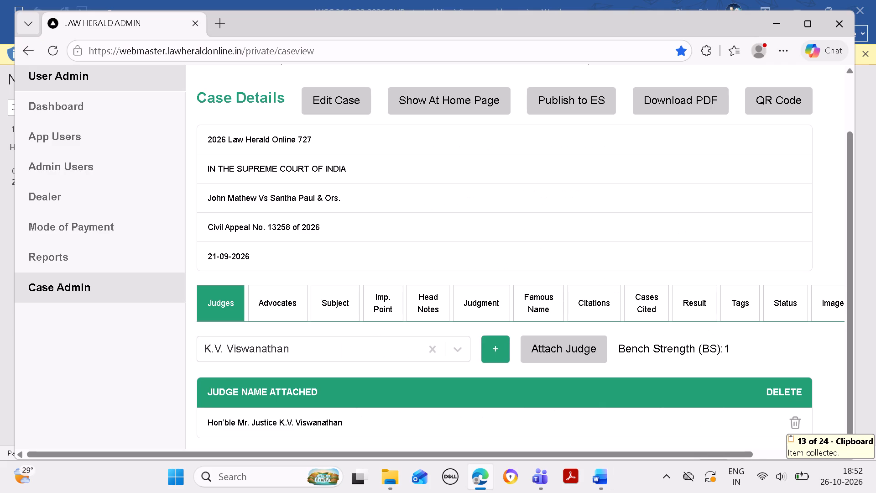
left_click(433, 347)
key("ctrl+v")
left_click(395, 378)
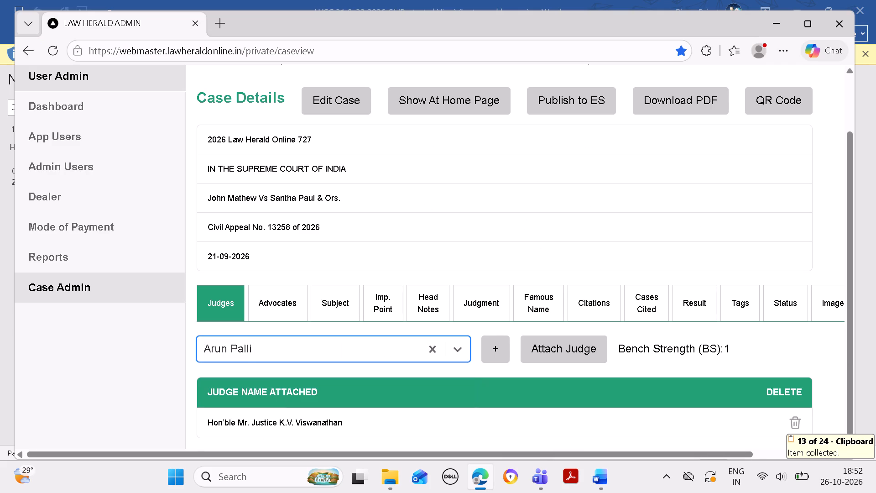
left_click(556, 351)
left_click(557, 145)
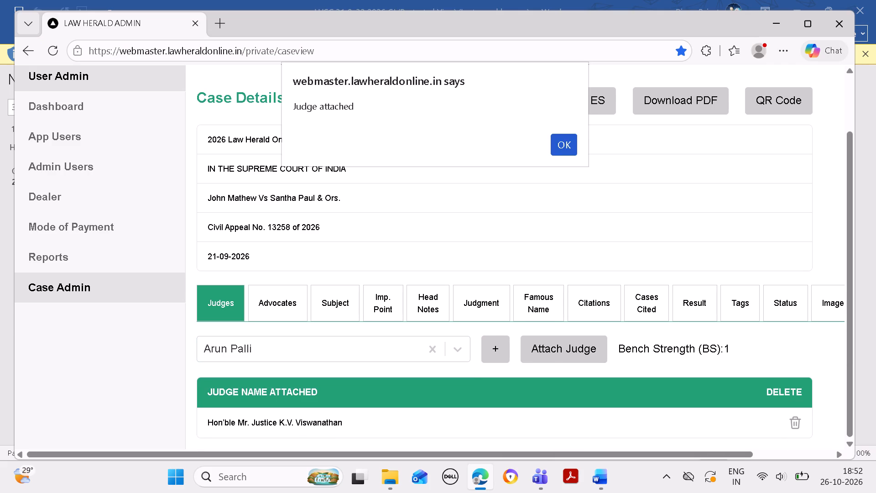
Clear the document search in LHSC 31 & 32 2026 CJ and copy the page number 2408 from the case's Law Herald (SC) citation.
scroll(457, 236, "down", 7)
left_click(601, 478)
left_click(655, 408)
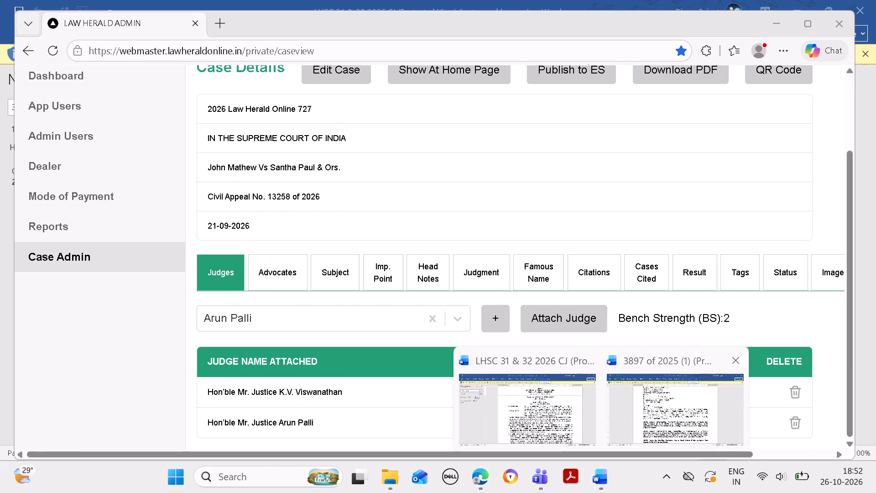
left_click(593, 470)
left_click(573, 424)
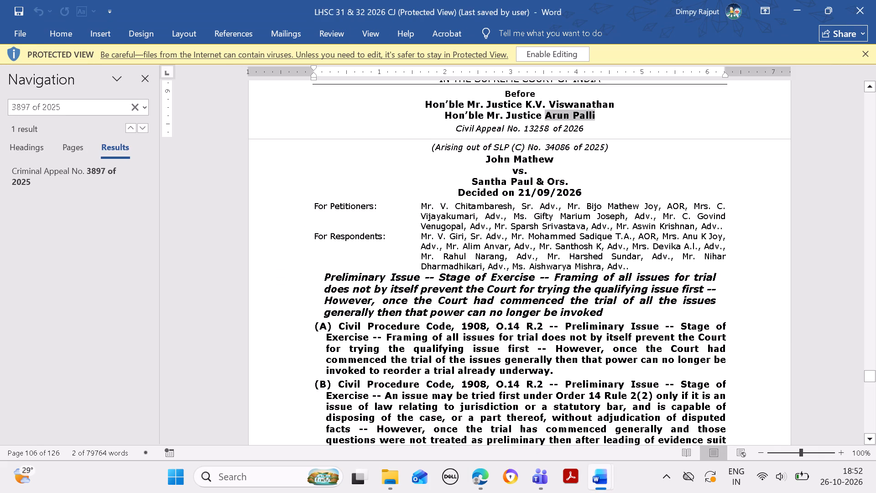
key("Up")
key("Up")
key("Up")
key("Up")
key("Up")
key("Up")
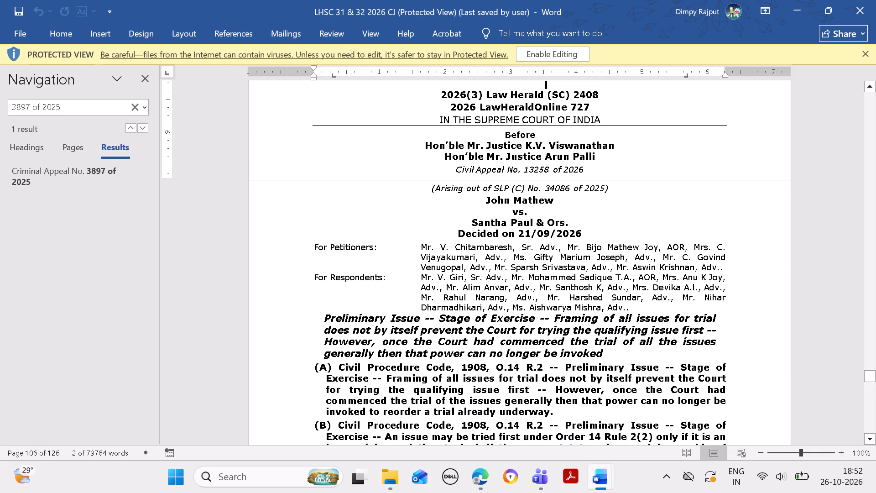
key("Up")
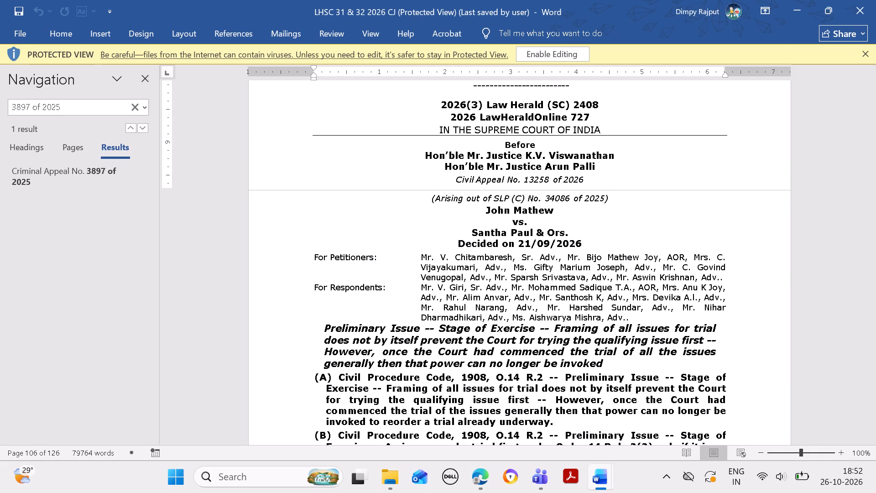
left_click(133, 110)
key("Up")
key("Up")
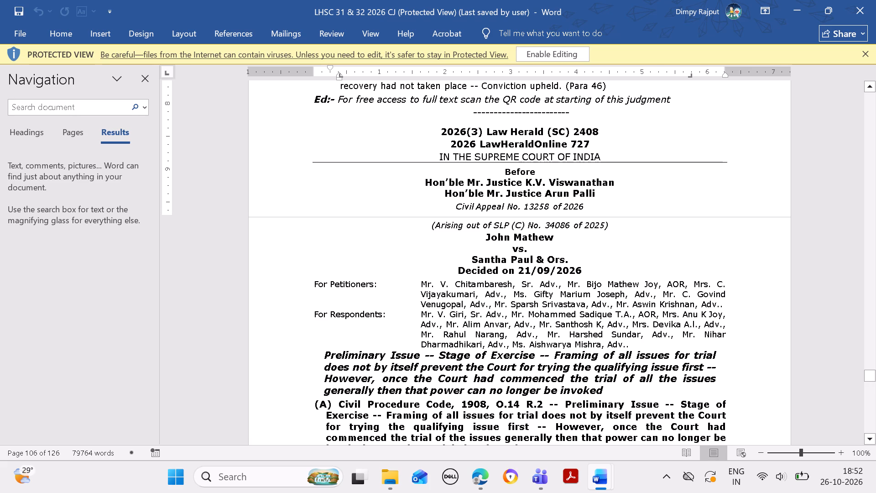
left_click_drag(574, 131, 599, 131)
key("ctrl+c")
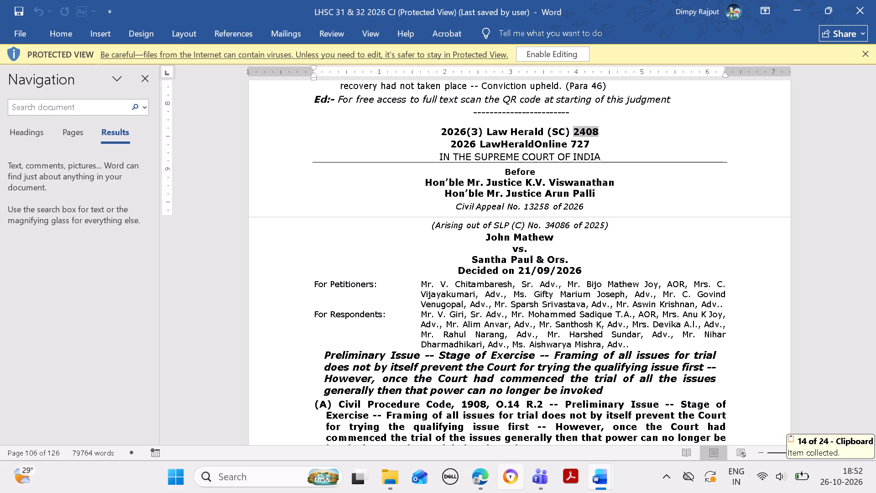
Start a new citation for the case on the admin site with page 2408, volume 3 and year 2026.
left_click(488, 472)
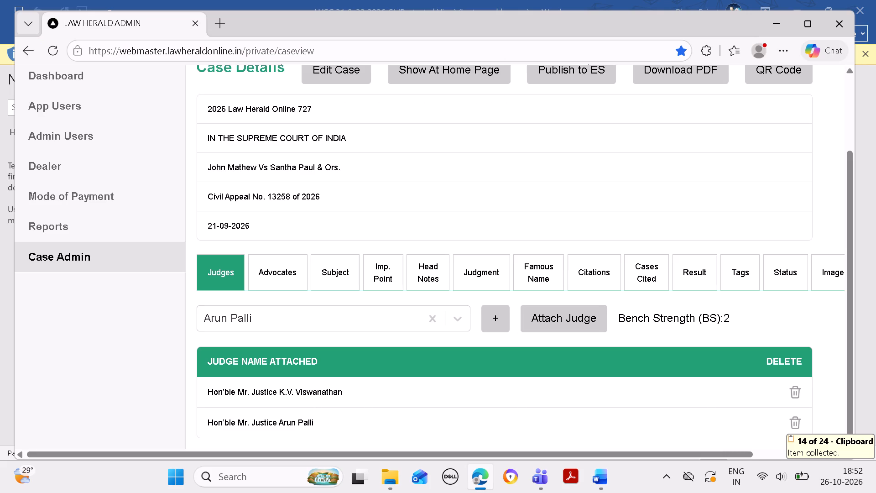
left_click(287, 269)
scroll(328, 308, "down", 2)
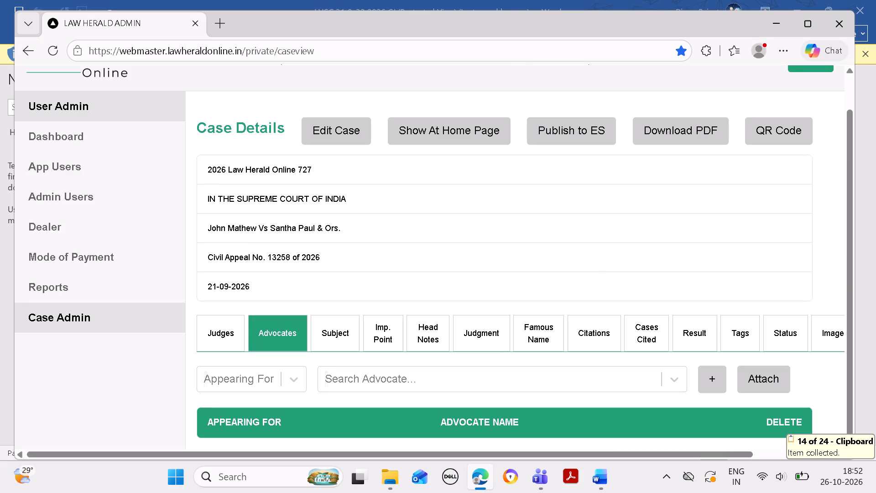
left_click(597, 337)
scroll(598, 335, "down", 5)
left_click(281, 379)
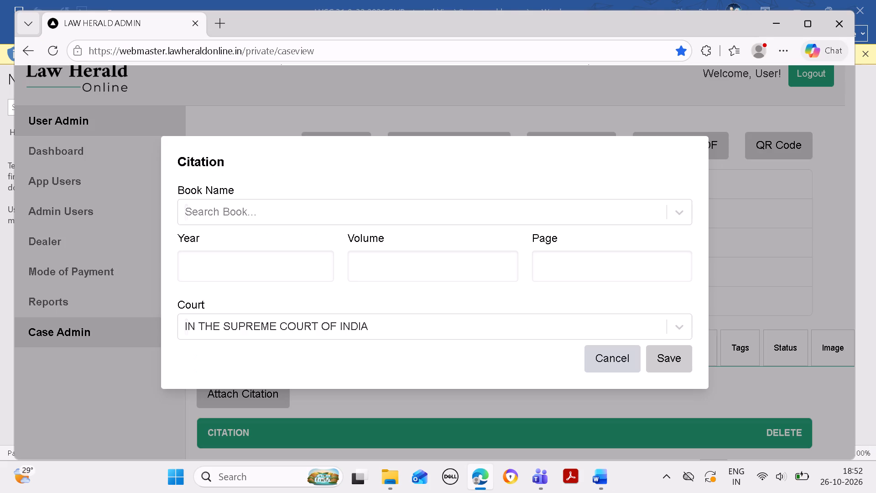
left_click(584, 262)
key("ctrl+v")
left_click(466, 265)
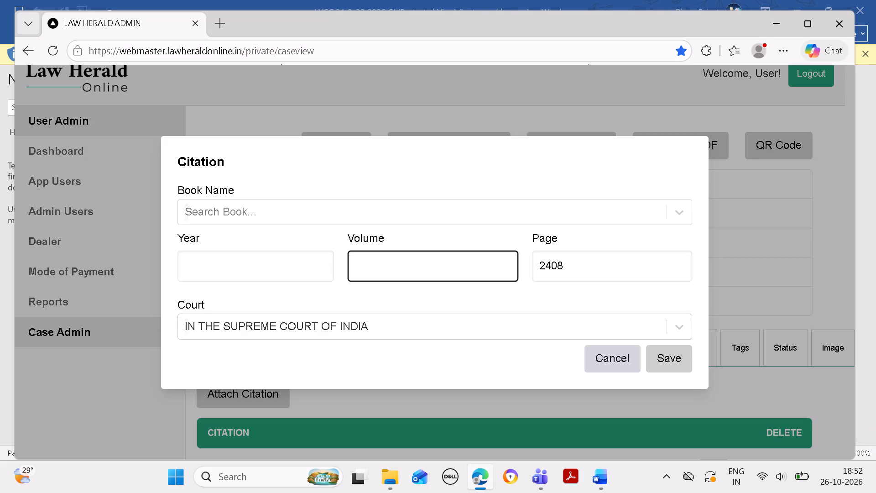
key("3")
left_click(282, 262)
type("2024")
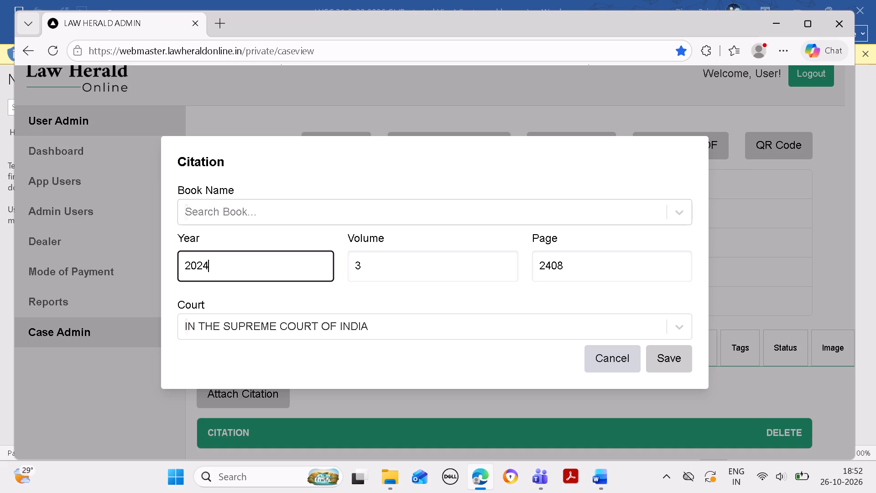
key("BackSpace")
key("6")
Choose Law Herald (SC) as the citation's book, set the court to the blank ( ) option and save the citation.
left_click(397, 208)
type("law")
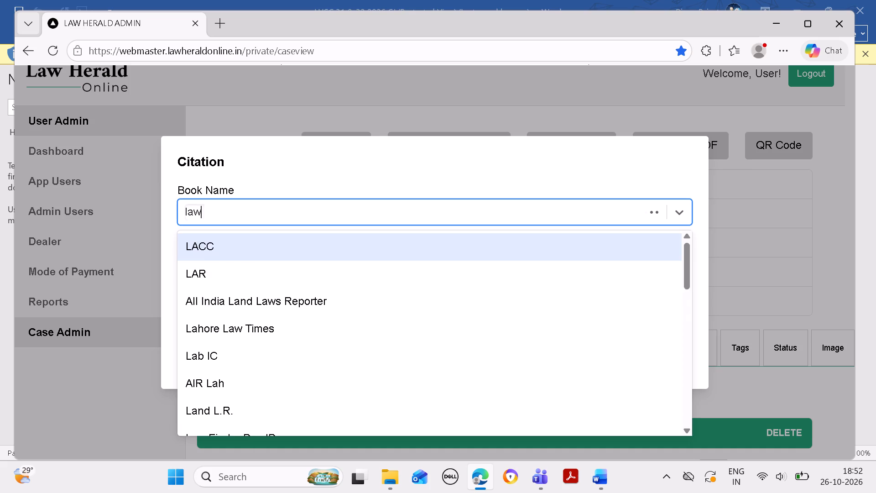
key("space")
type("hera")
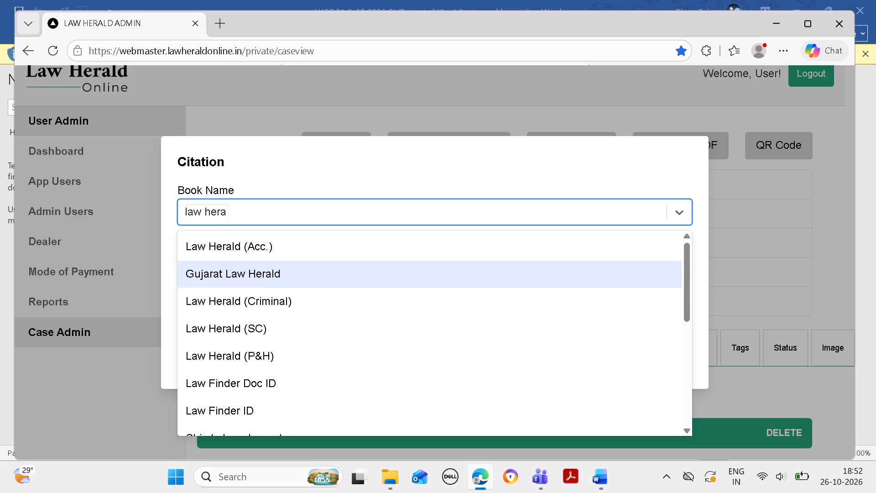
left_click(334, 325)
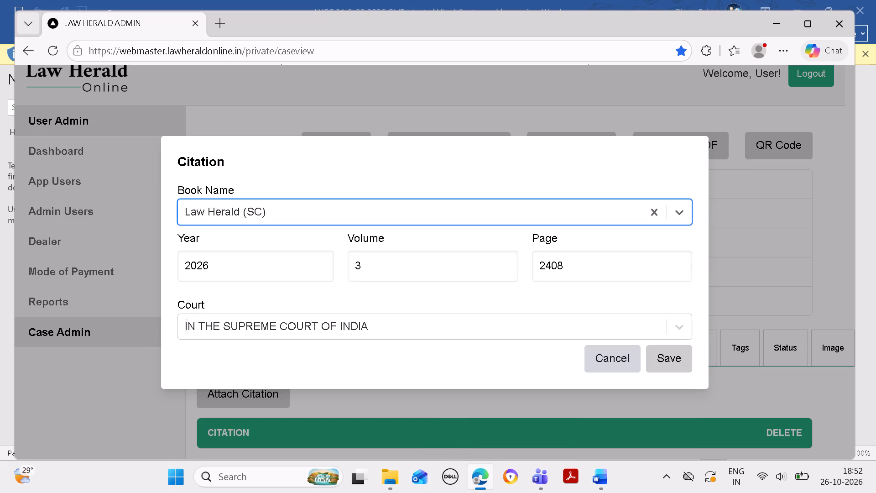
left_click(434, 318)
left_click(419, 350)
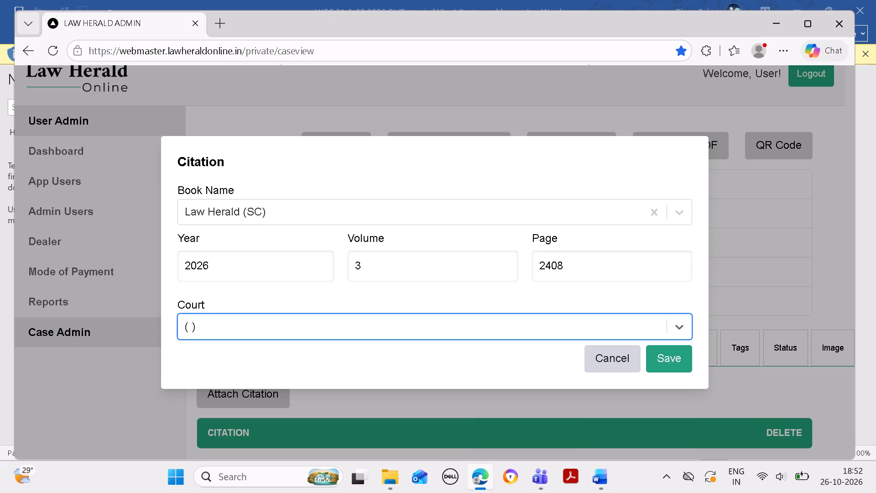
left_click(674, 364)
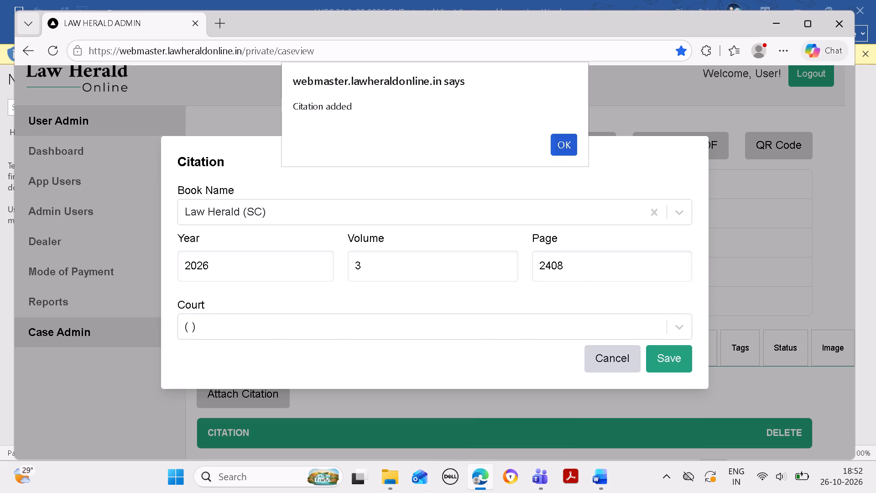
left_click_drag(568, 142, 568, 135)
Set the case's advocate entry to For Petitioners and select the first petitioners' advocate's name in the LHSC 31 & 32 2026 CJ document.
scroll(490, 298, "down", 7)
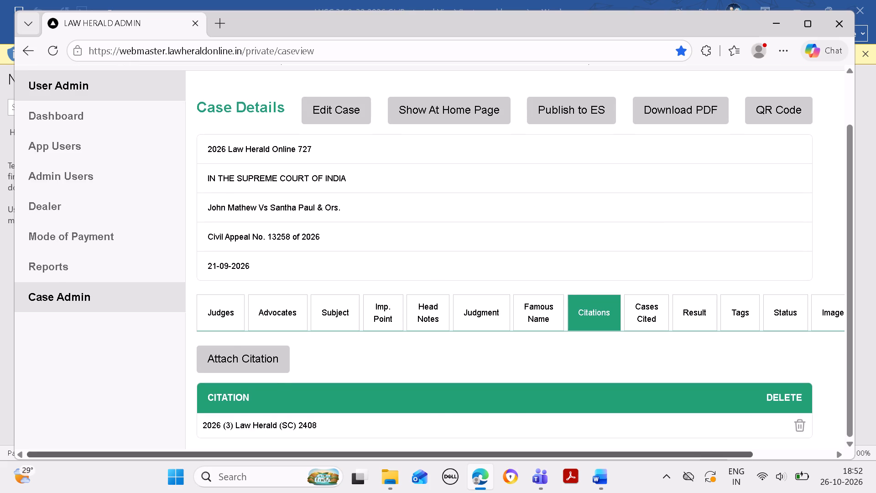
left_click(601, 481)
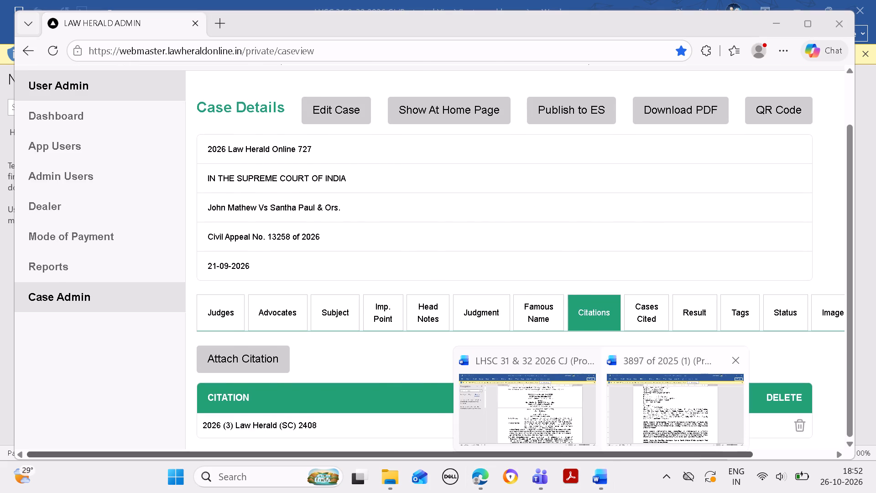
left_click(661, 424)
left_click(606, 473)
left_click(549, 421)
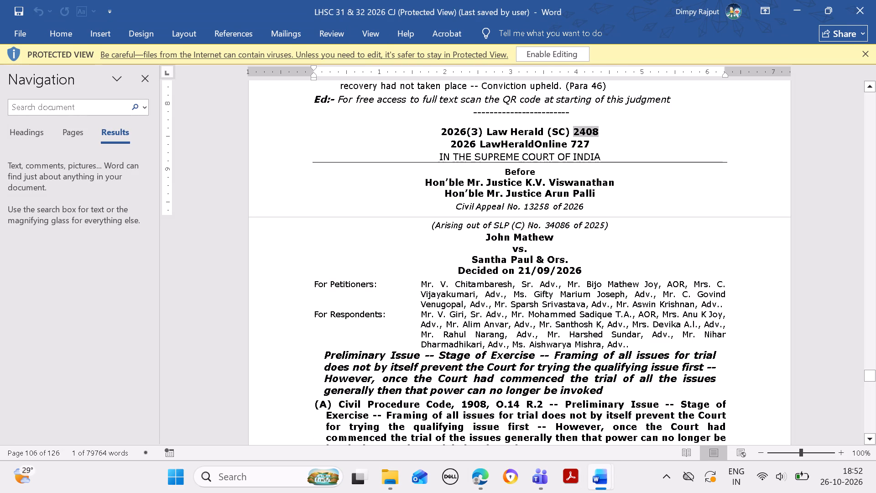
left_click(485, 474)
left_click(289, 318)
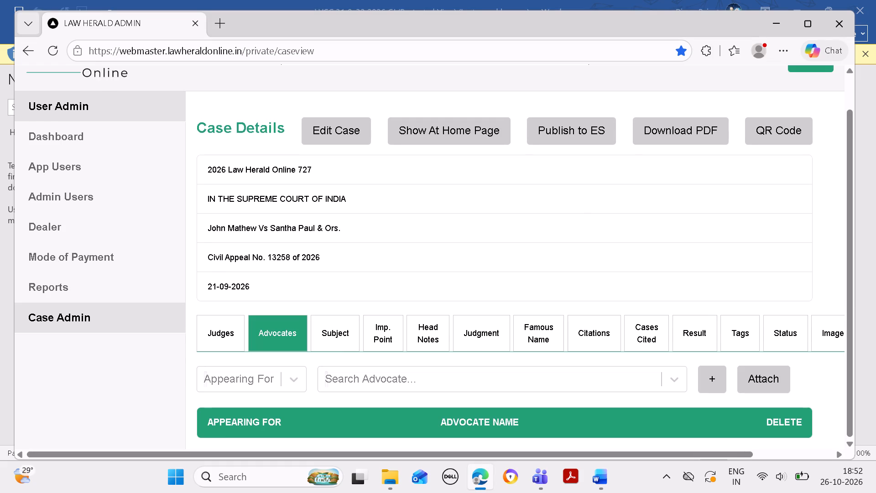
left_click(296, 376)
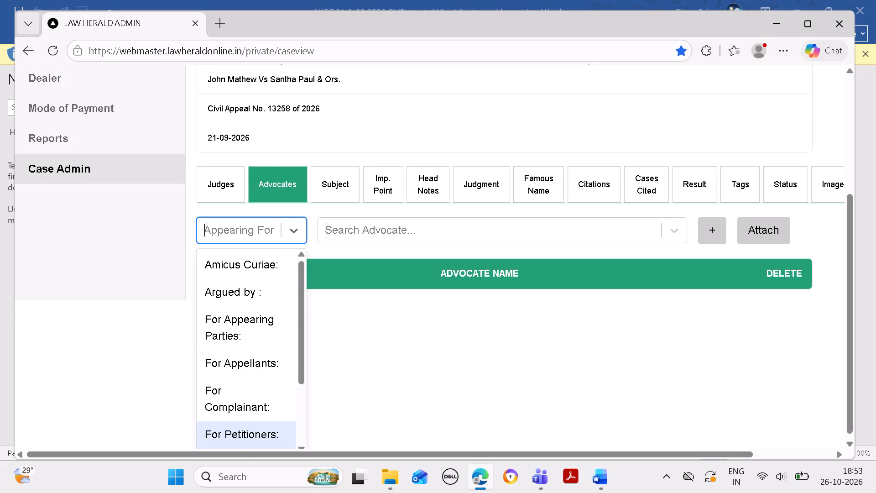
left_click(276, 432)
left_click(601, 479)
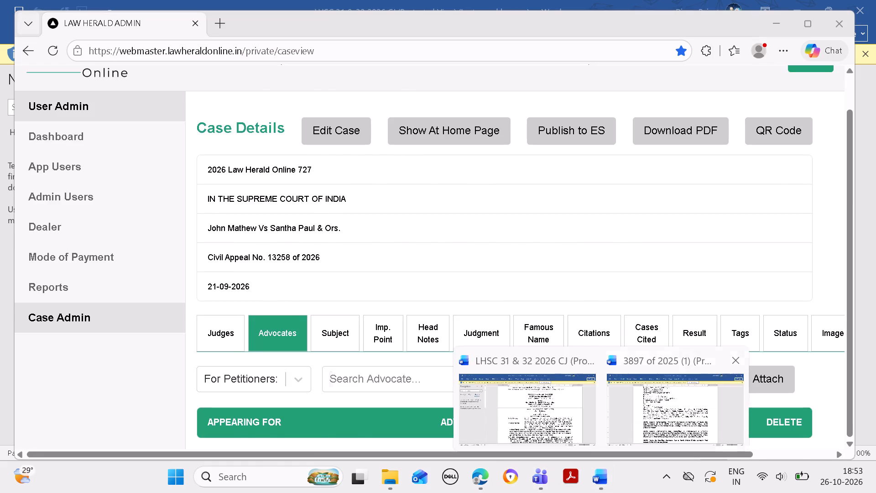
left_click(659, 412)
left_click(601, 482)
left_click(560, 418)
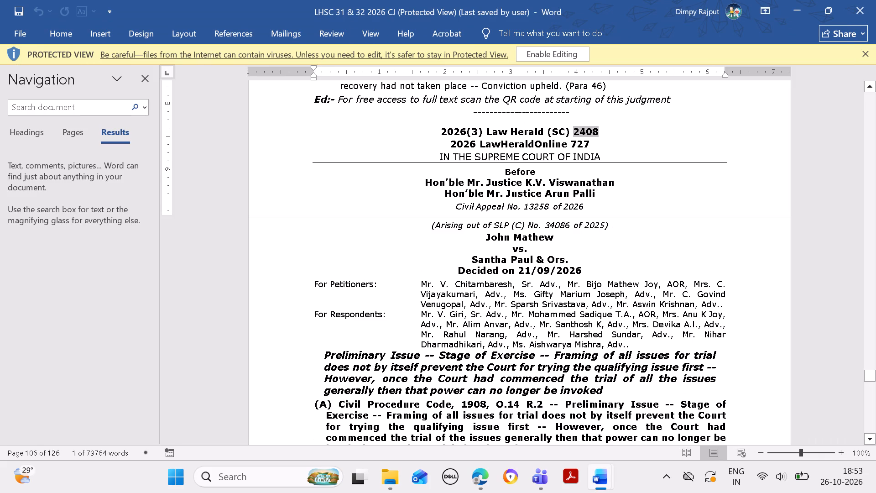
left_click_drag(440, 283, 497, 286)
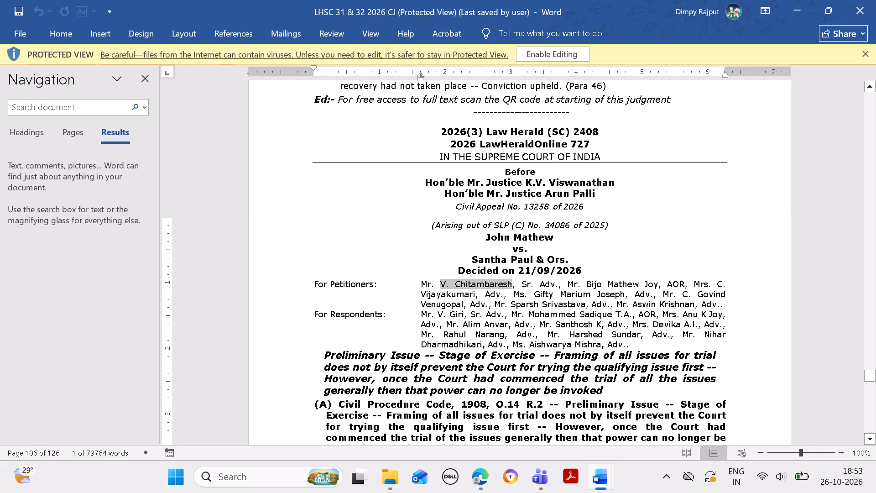
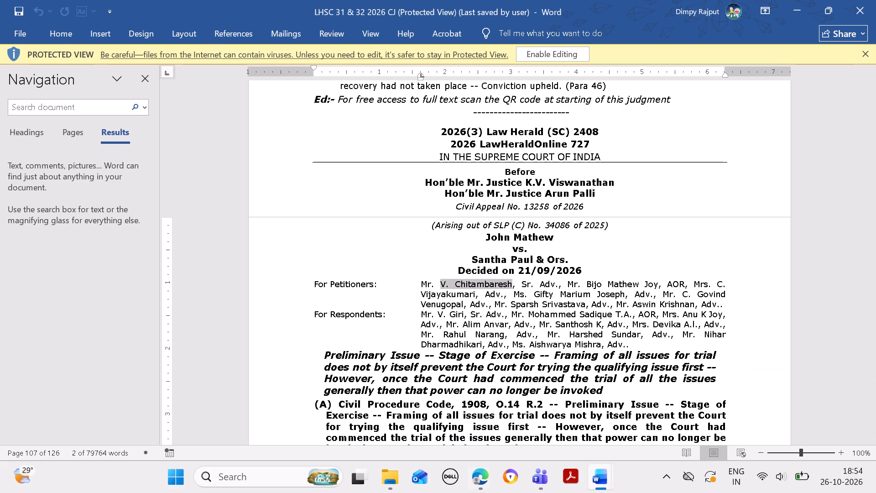
Attach the first petitioners' advocate to the case on the admin site, choosing the entry designated Senior Advocate.
left_click(481, 477)
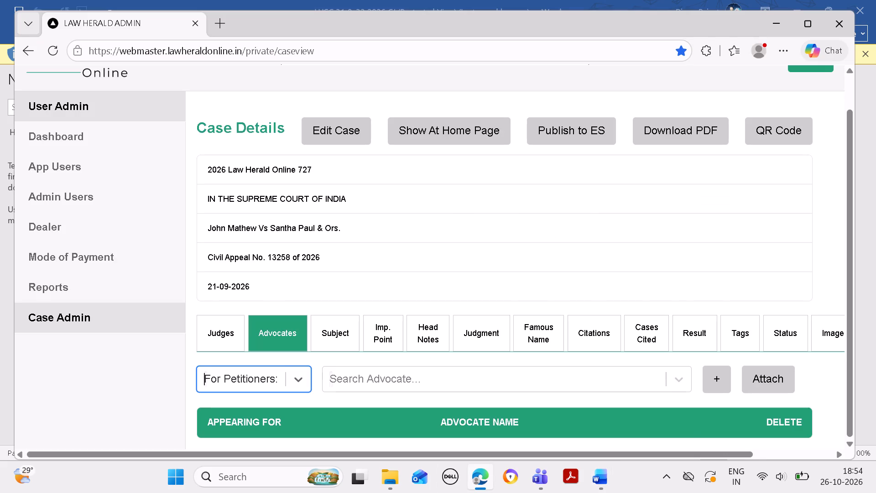
left_click(433, 369)
key("ctrl+v")
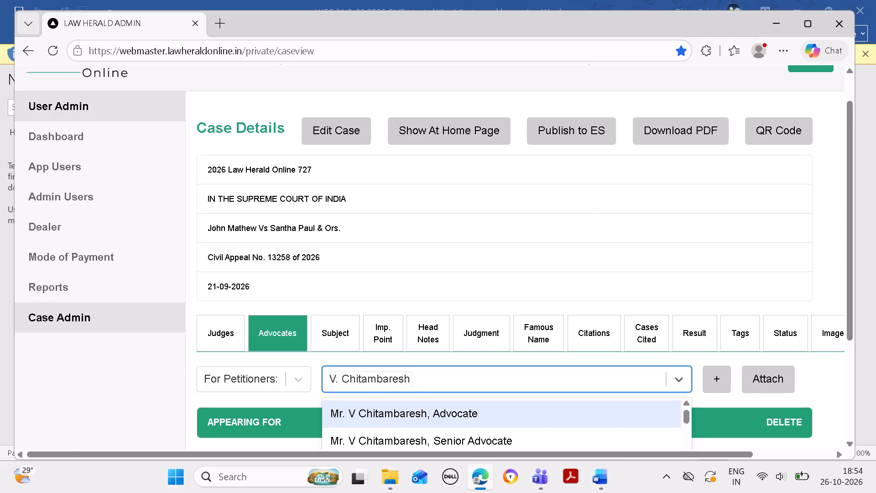
left_click(550, 439)
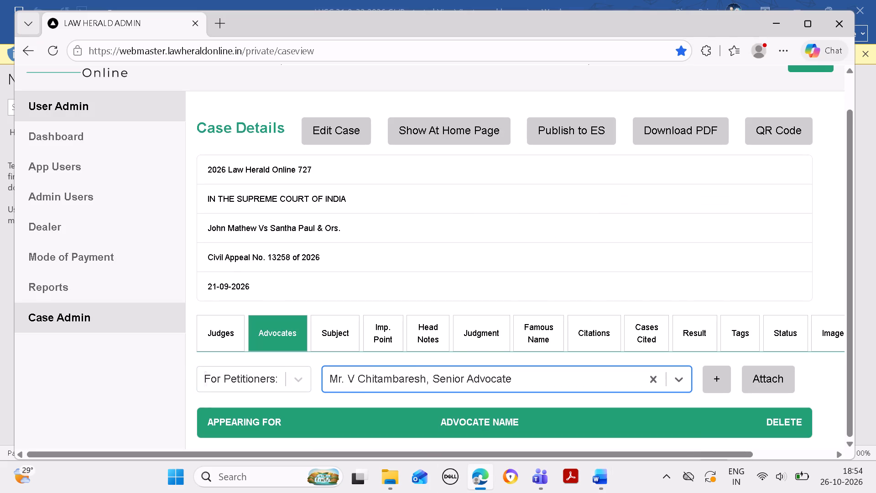
left_click(603, 483)
left_click(569, 416)
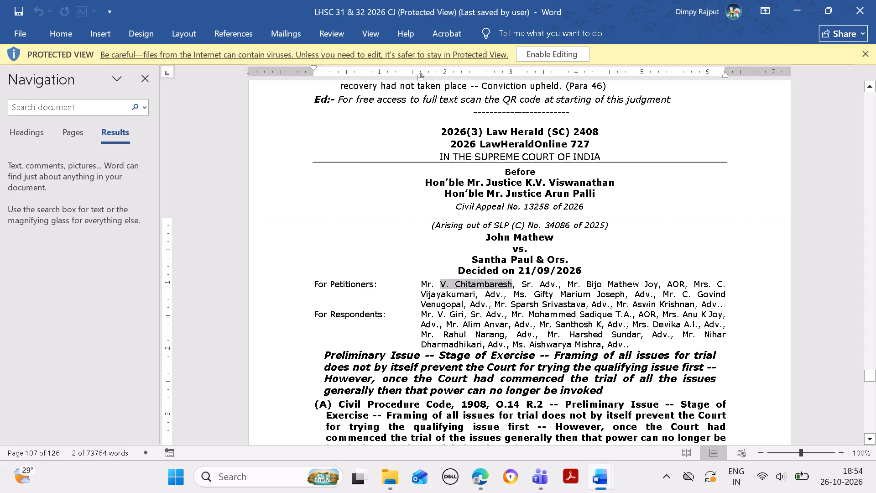
left_click(484, 474)
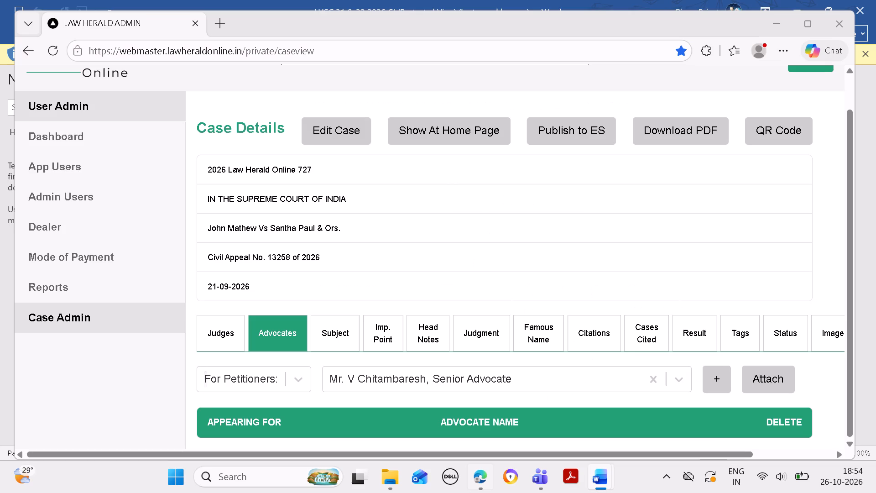
left_click(759, 384)
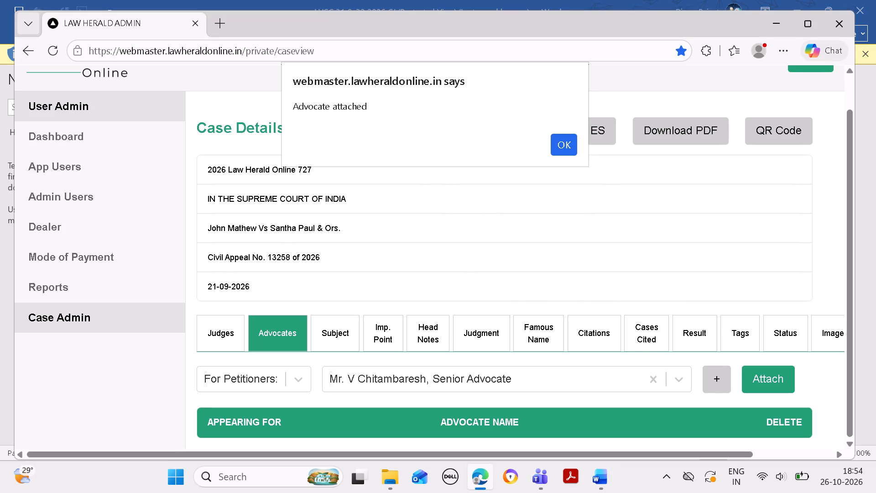
left_click(576, 147)
scroll(516, 269, "down", 8)
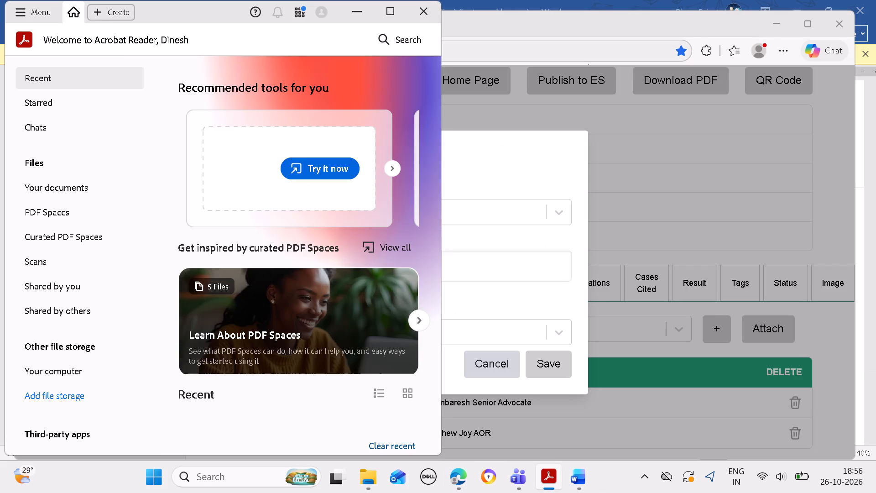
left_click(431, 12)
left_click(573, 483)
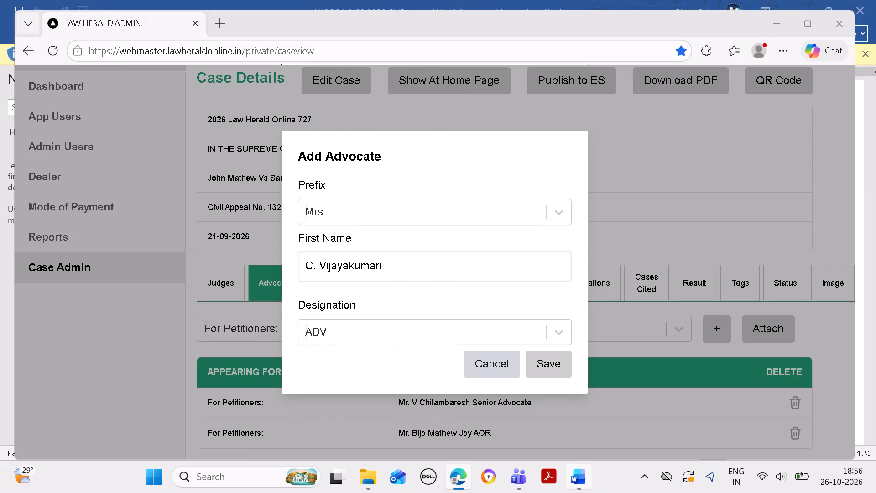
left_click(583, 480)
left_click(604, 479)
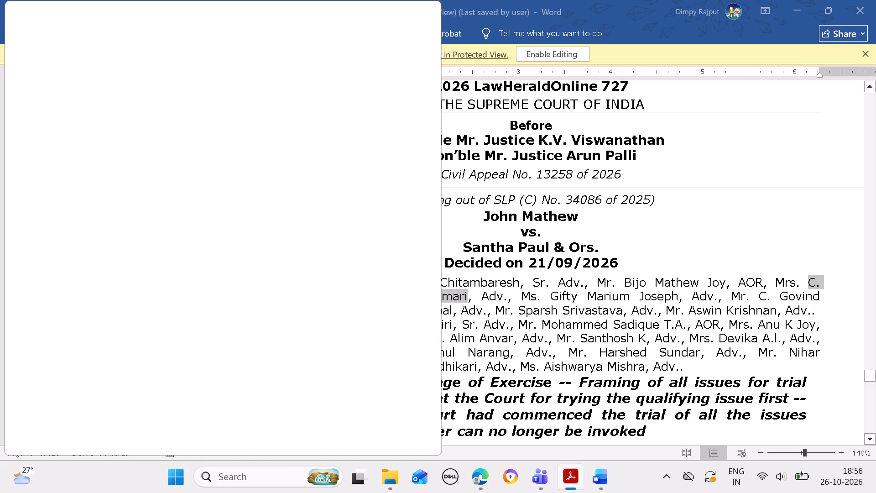
Close the stray Acrobat window, then save the third petitioners' advocate's new record in the admin site and attach it to the case.
left_click(427, 10)
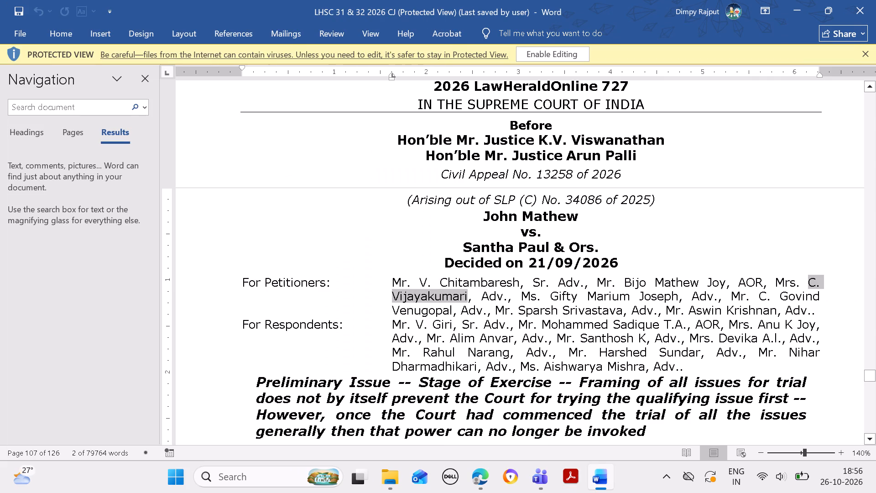
left_click(487, 478)
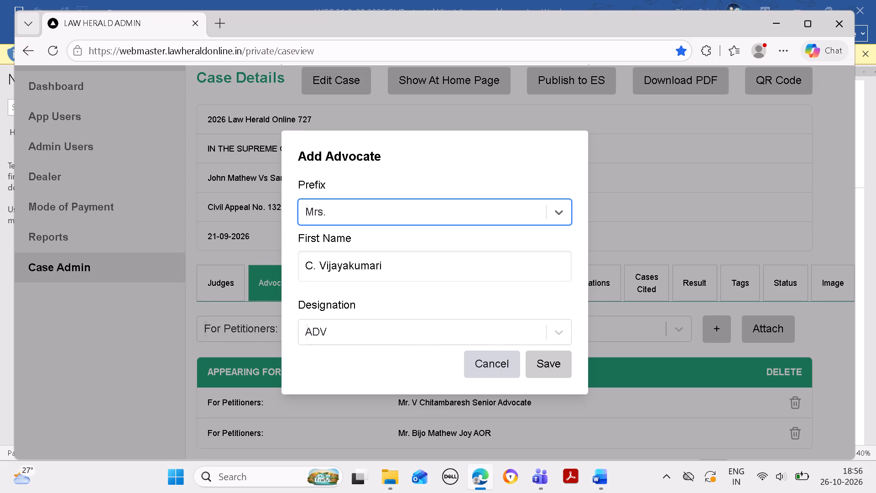
left_click(537, 374)
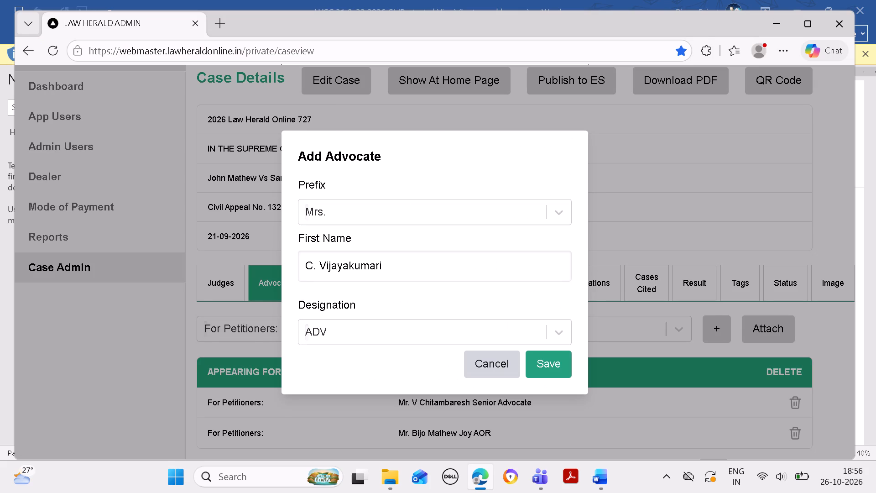
left_click(558, 156)
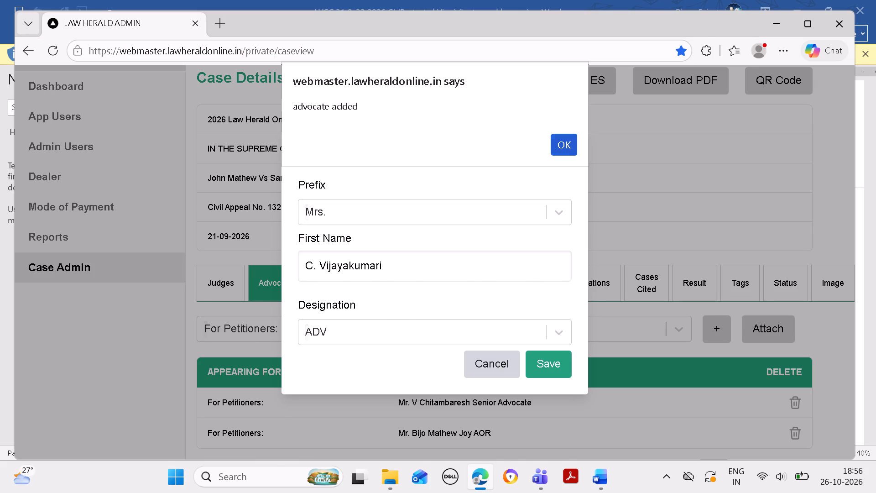
left_click(562, 152)
left_click(567, 155)
scroll(544, 319, "down", 5)
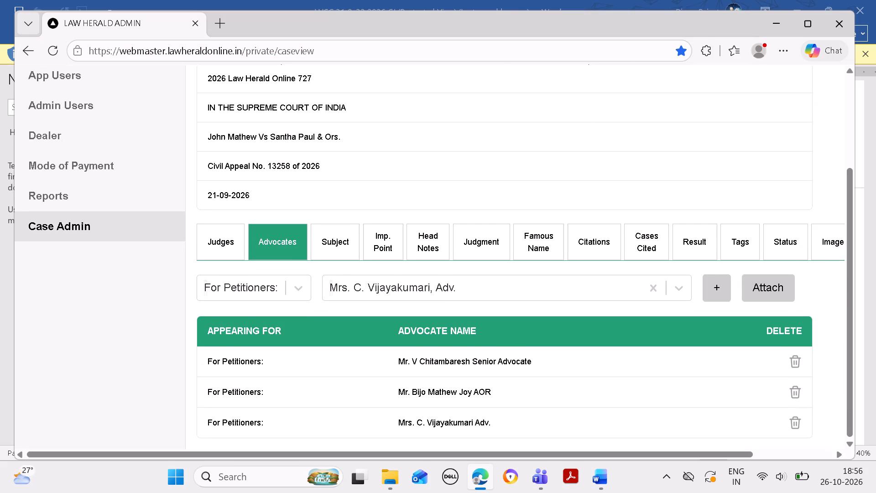
scroll(546, 335, "down", 4)
Copy the fourth petitioners' advocate's name, without the Ms. prefix, from the Word document and attach the matching Adv. entry to the case in the admin site.
left_click(596, 471)
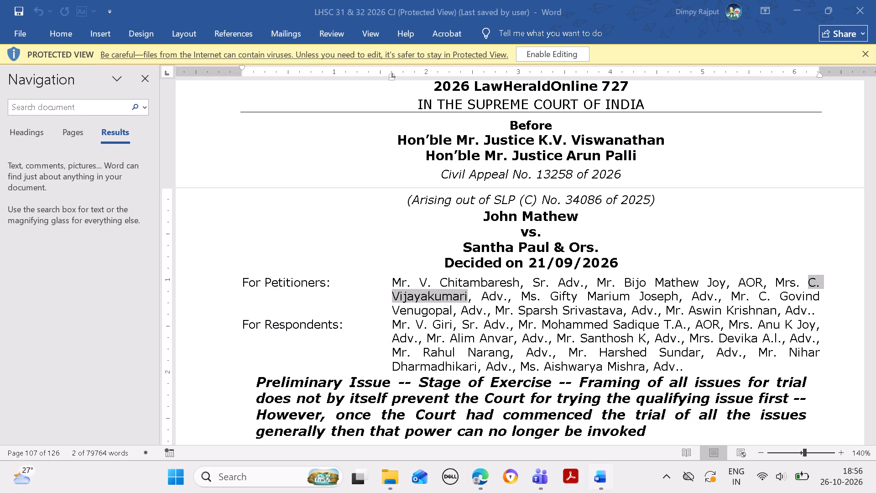
left_click_drag(551, 293, 658, 300)
key("ctrl+c")
left_click(488, 472)
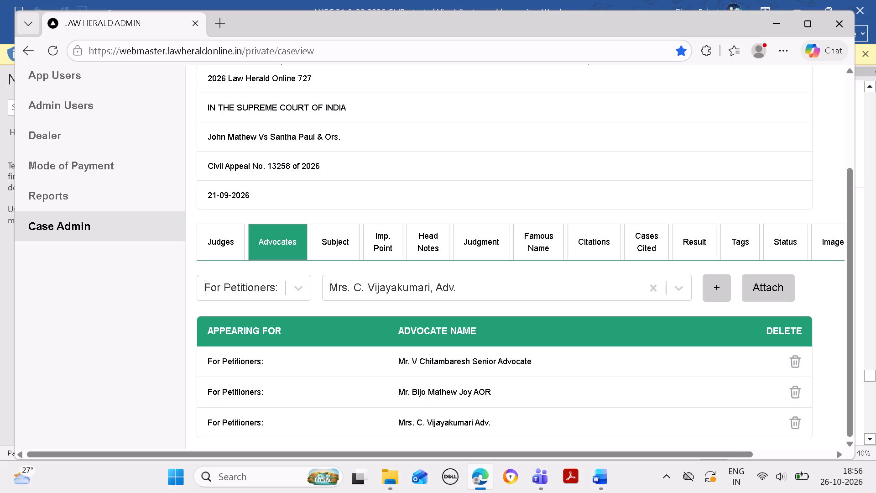
left_click(651, 288)
key("ctrl+v")
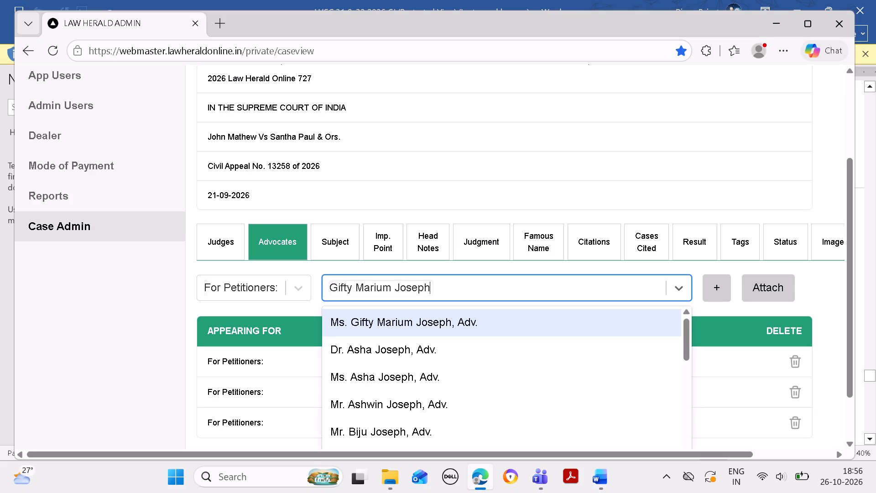
left_click(594, 315)
left_click(764, 285)
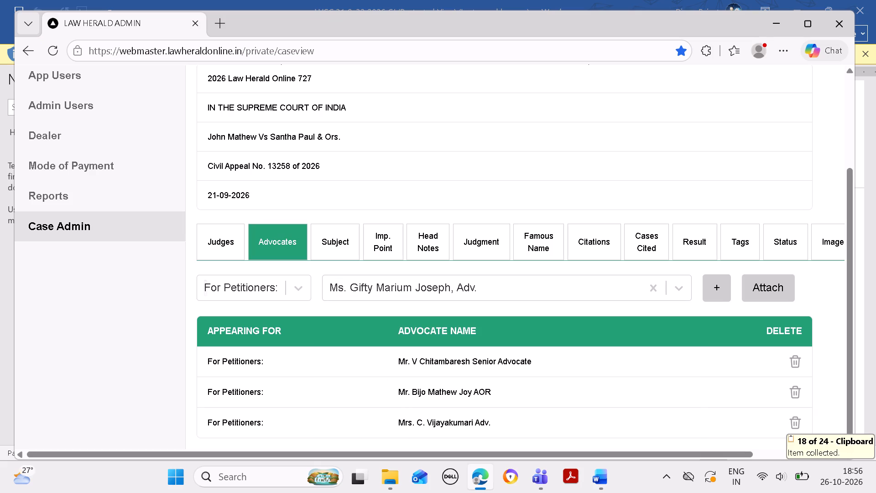
left_click(570, 145)
scroll(553, 223, "down", 5)
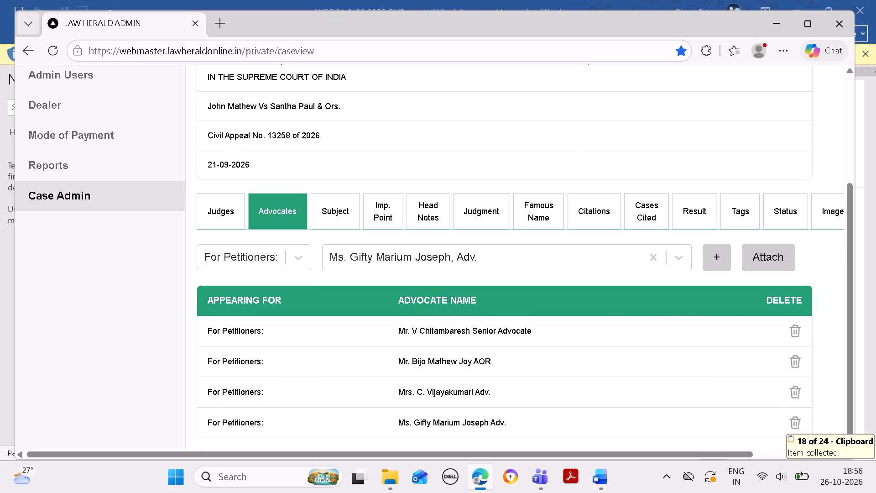
Copy the fifth petitioners' advocate's name from the Word document and attach the matching entry designated Adv. to the case in the admin site.
left_click(607, 474)
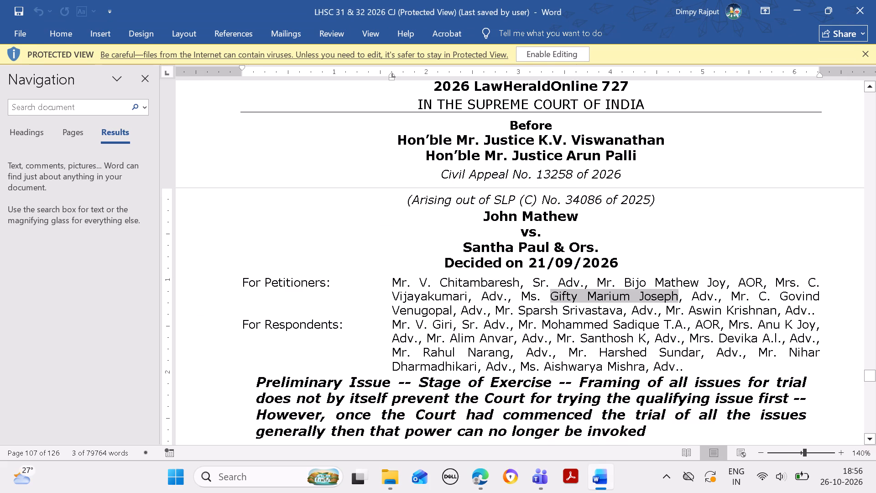
left_click_drag(760, 295, 531, 325)
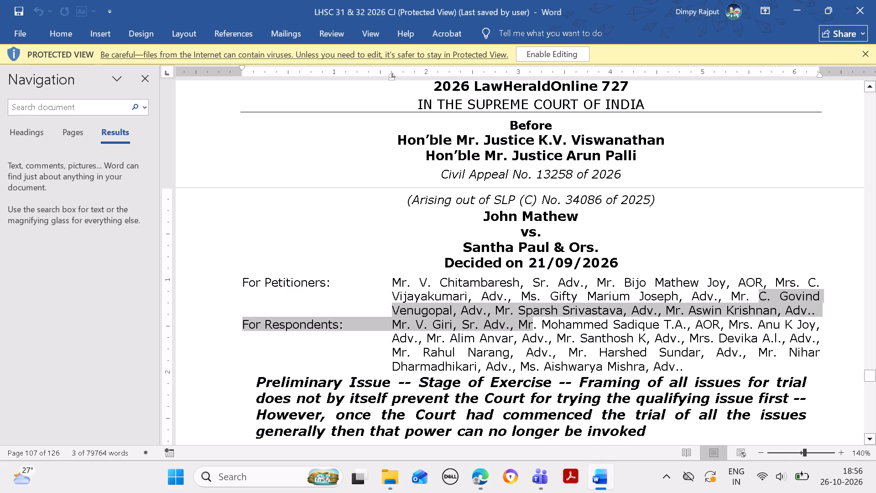
left_click_drag(531, 325, 451, 306)
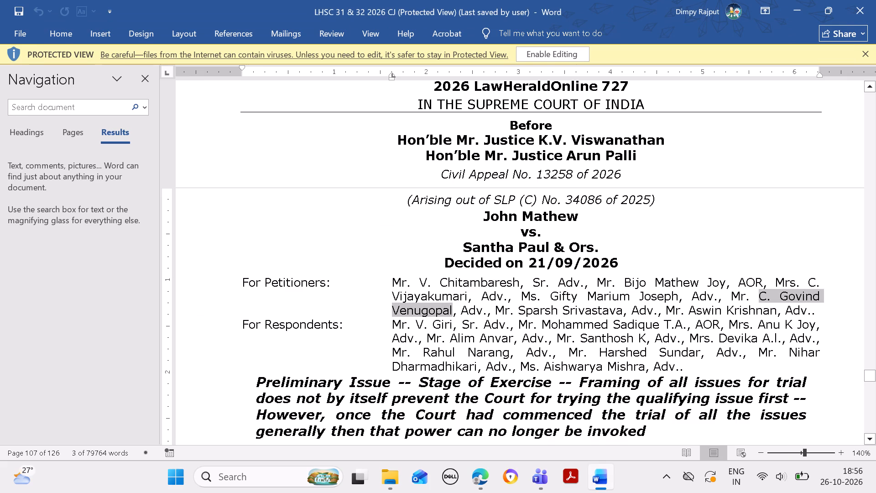
key("ctrl+c")
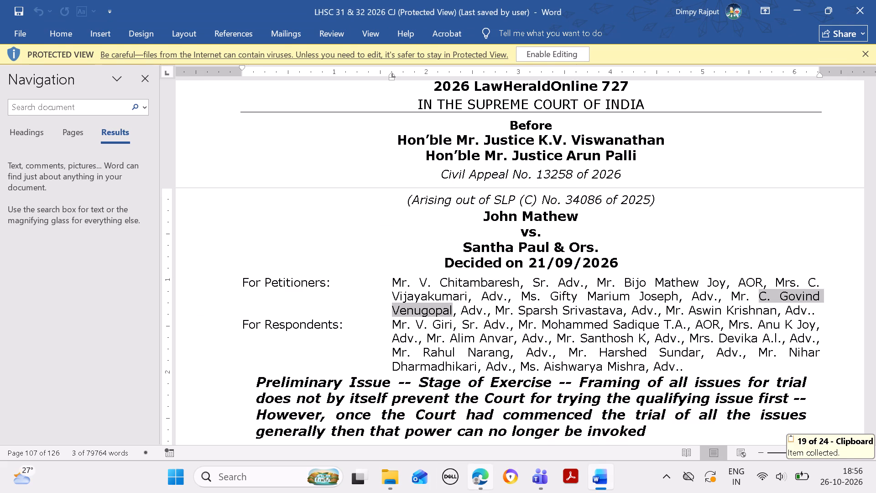
left_click(480, 480)
left_click(646, 255)
key("ctrl+v")
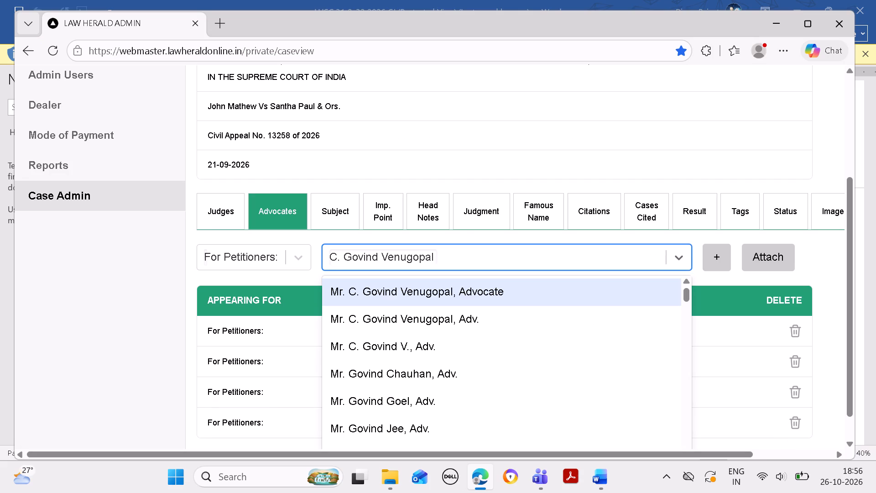
left_click(536, 308)
left_click(763, 264)
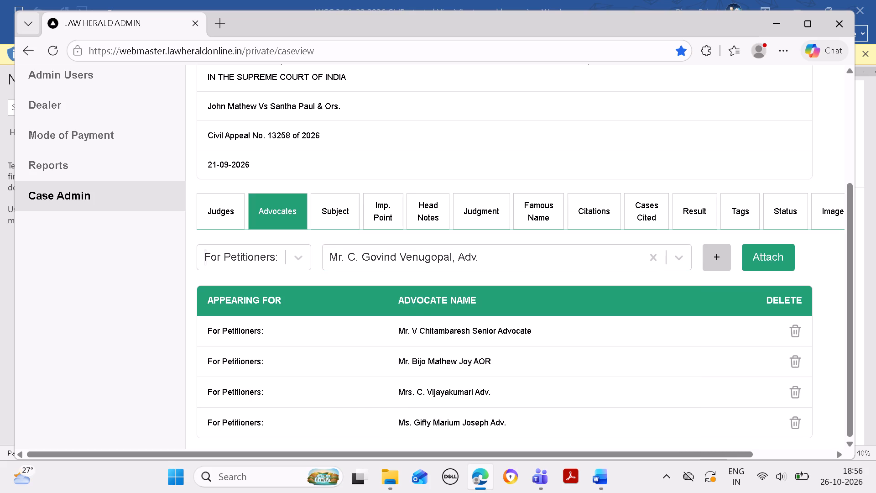
left_click(569, 139)
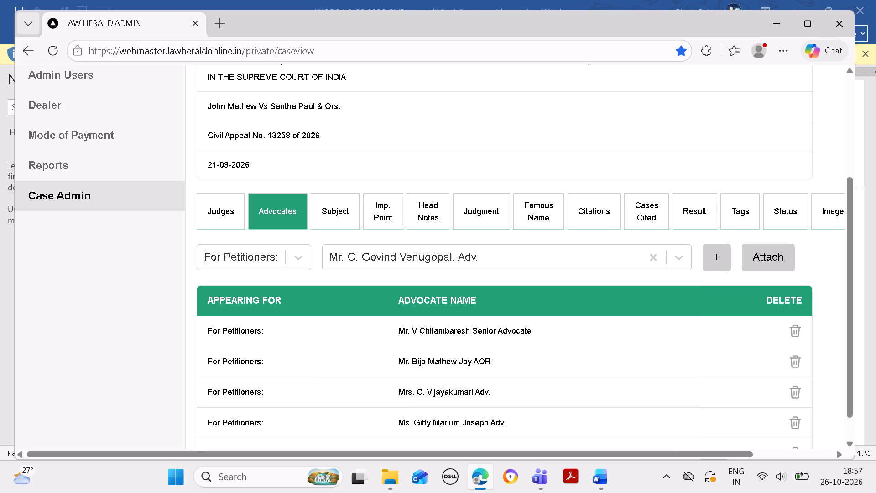
scroll(610, 270, "down", 6)
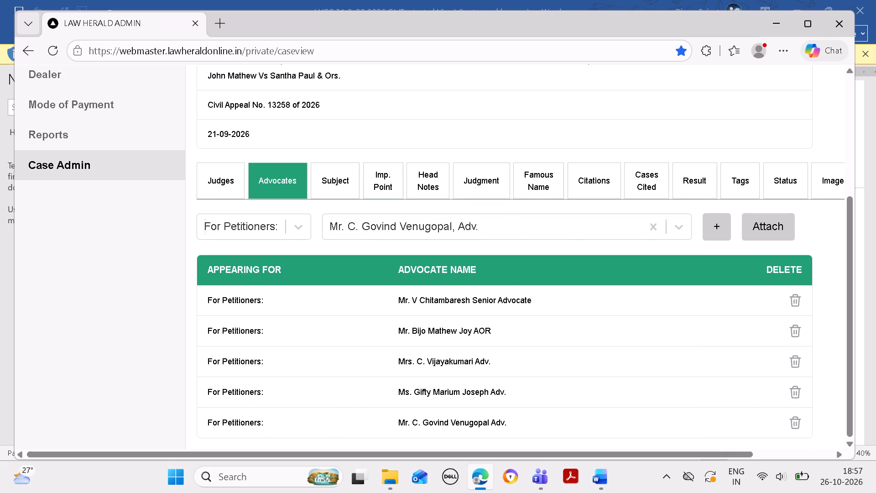
Copy the sixth petitioners' advocate's name from the Word document, save it in the admin site as a new advocate with prefix Mr. and designation ADV, attached to the case.
left_click(605, 472)
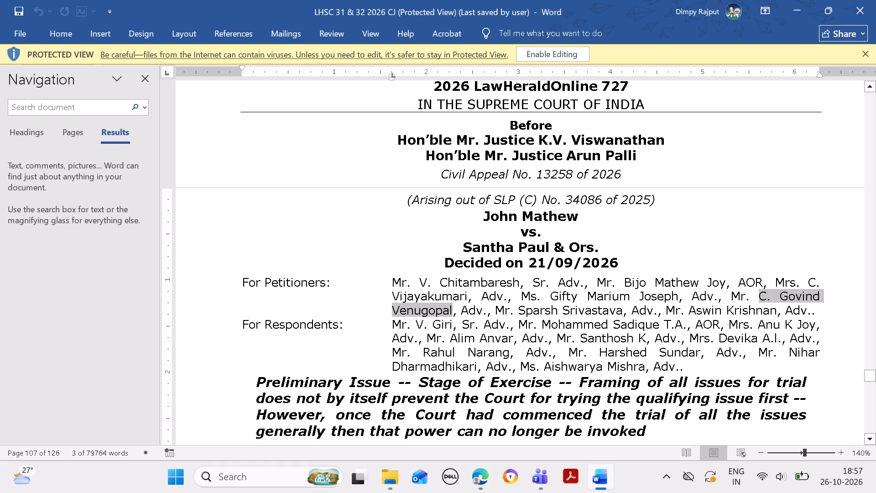
left_click_drag(521, 309, 584, 304)
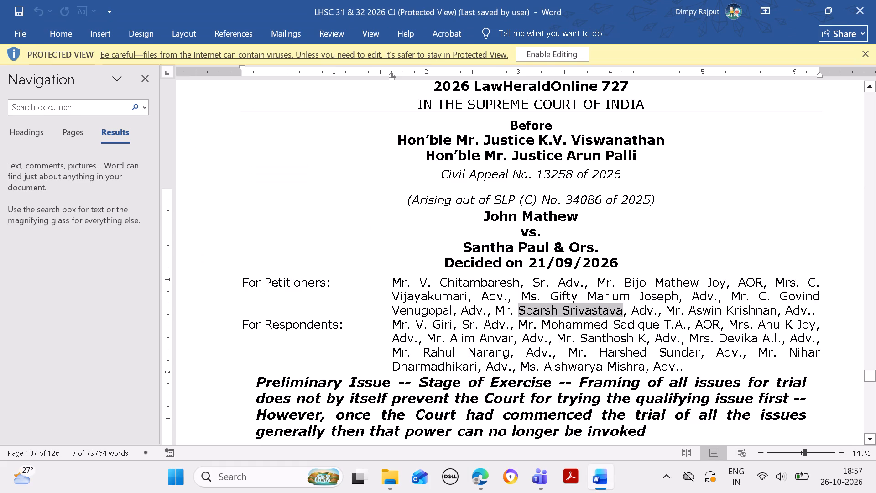
left_click_drag(584, 304, 591, 304)
key("ctrl+c")
left_click(468, 481)
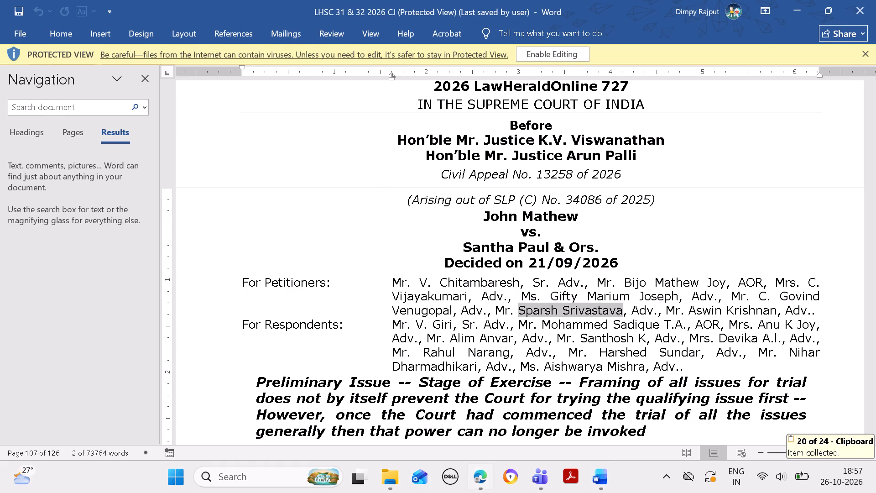
left_click(650, 223)
key("ctrl+v")
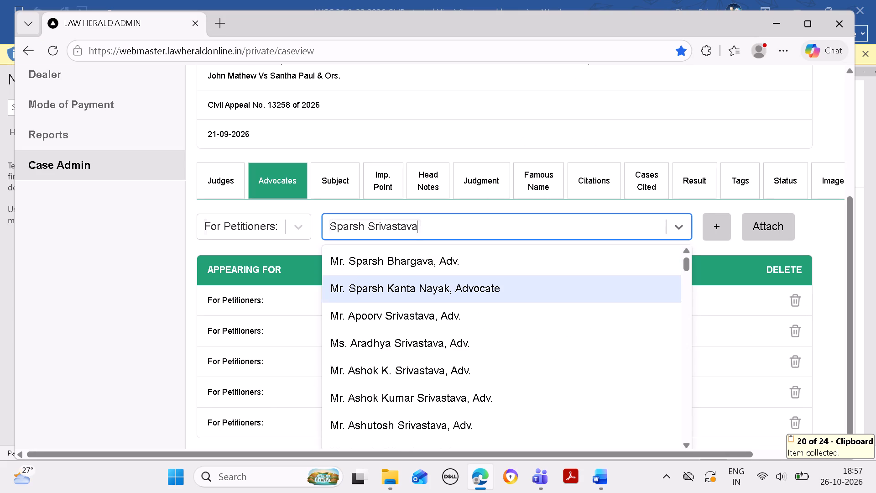
left_click(714, 227)
left_click(553, 362)
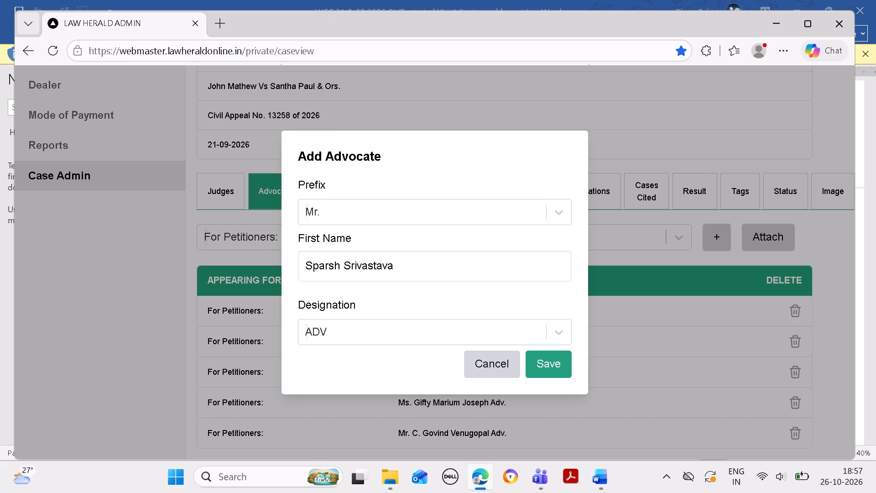
left_click(559, 142)
scroll(585, 273, "down", 5)
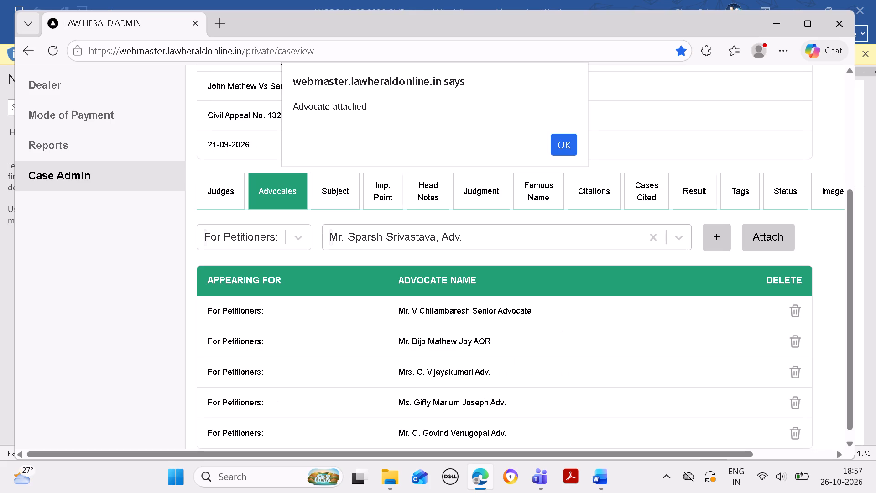
left_click(566, 136)
scroll(566, 206, "down", 10)
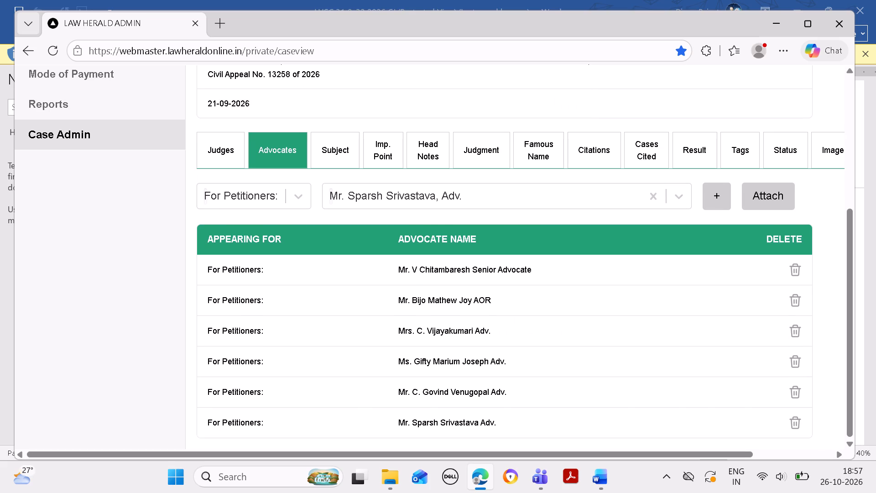
Copy the last petitioners' advocate's name from the Word document and add it in the admin site as a new Mr., ADV advocate attached to the case.
left_click(609, 475)
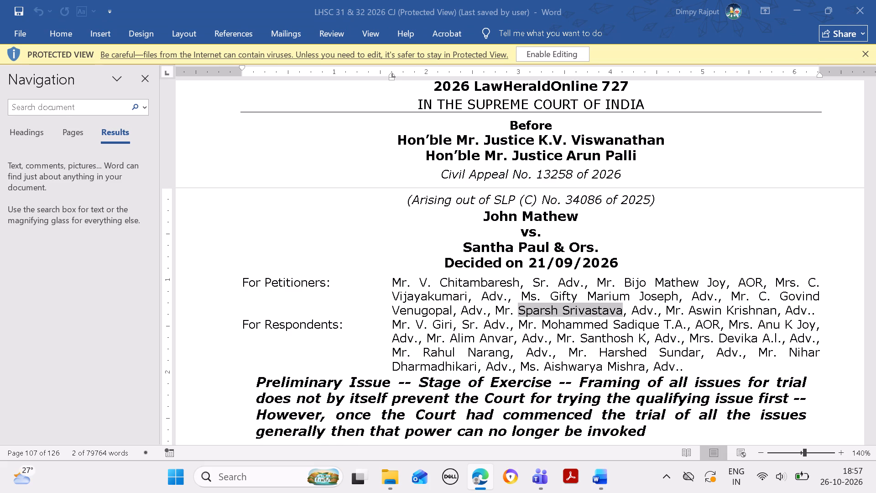
left_click_drag(687, 309, 751, 311)
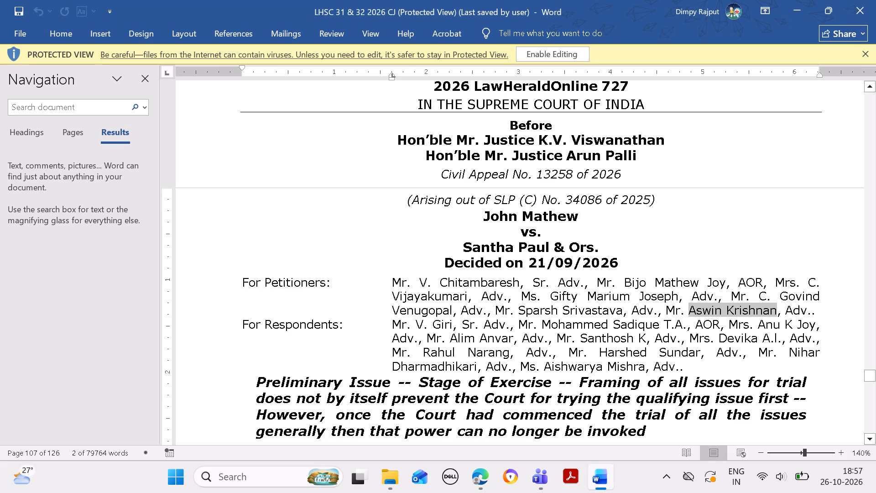
key("ctrl+c")
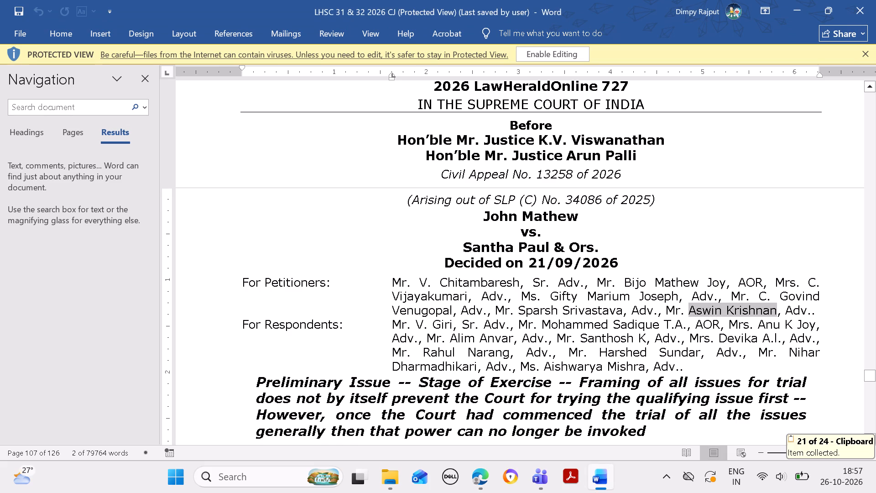
left_click(483, 478)
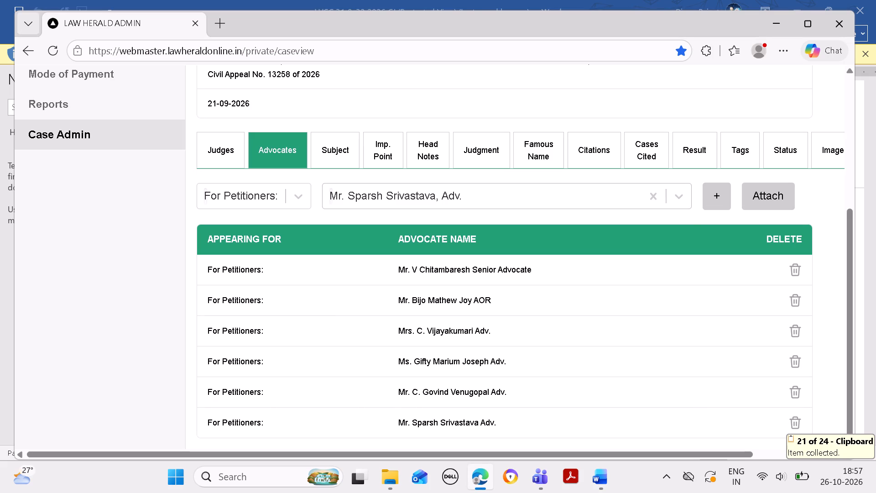
left_click(648, 196)
key("ctrl+v")
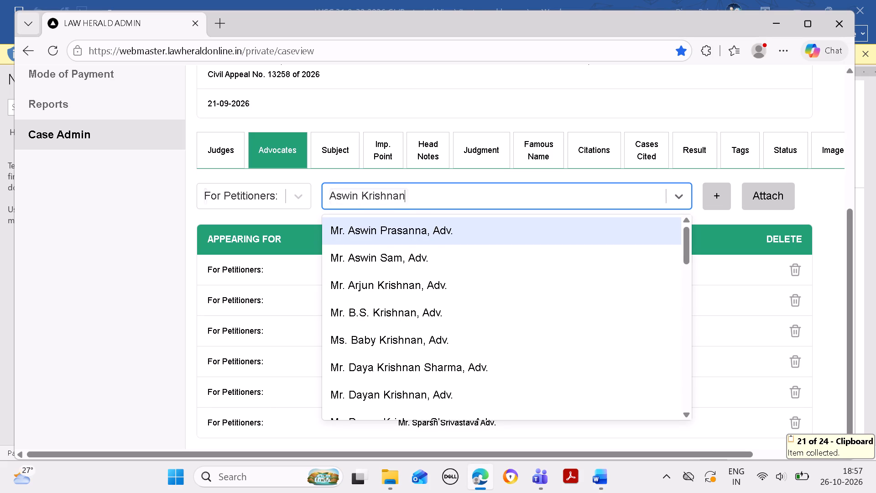
left_click(713, 202)
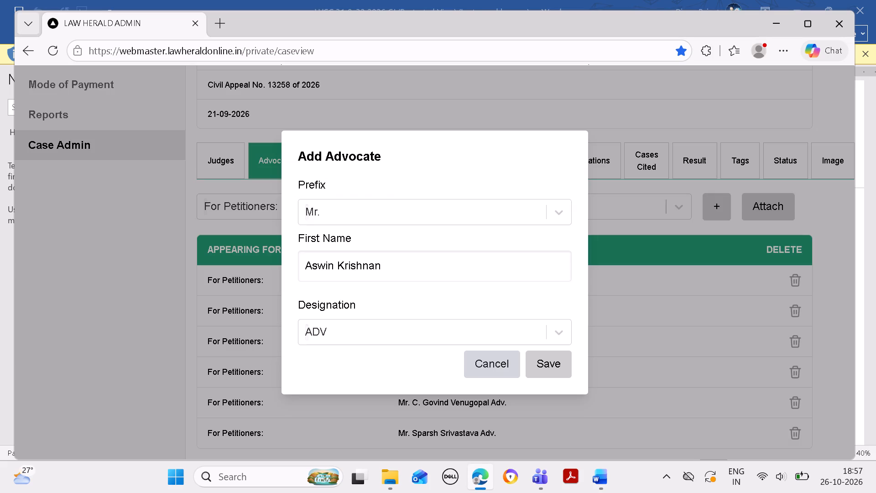
left_click(559, 368)
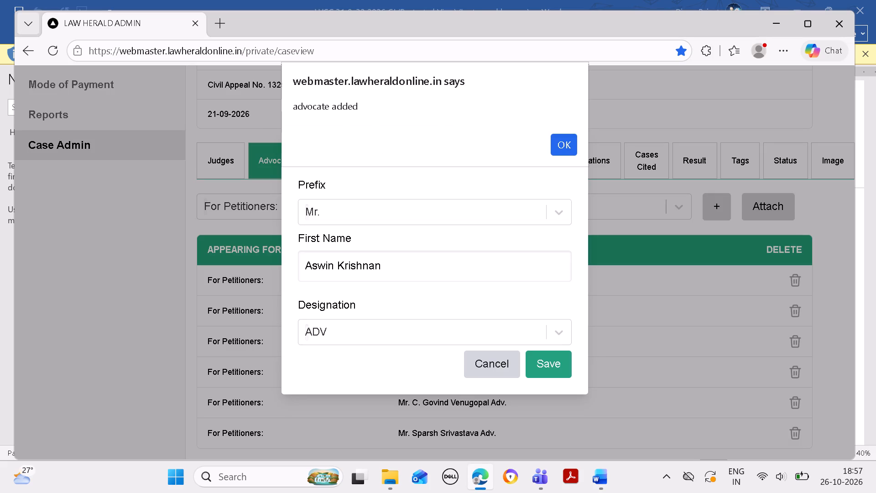
left_click(568, 145)
scroll(581, 262, "down", 9)
left_click(567, 143)
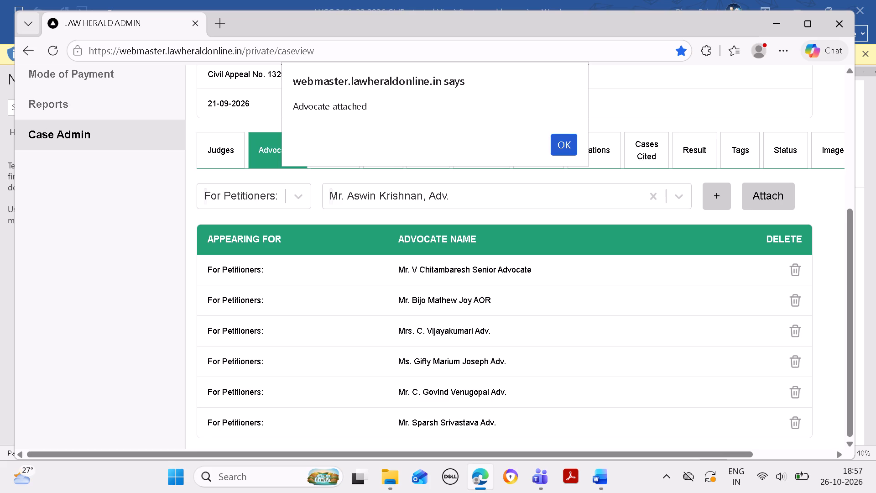
scroll(570, 224, "down", 5)
Copy the first respondents' advocate's name, without the Mr. prefix, from the LHSC 31 & 32 2026 CJ document.
left_click(594, 468)
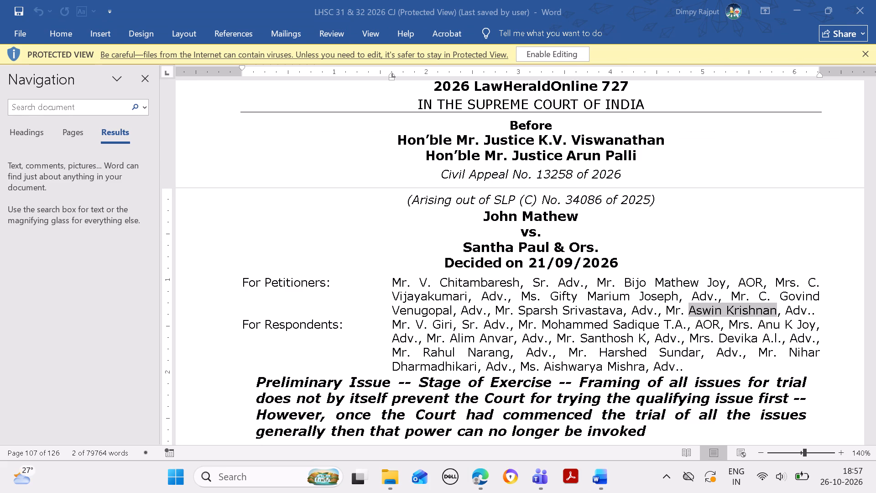
left_click_drag(415, 323, 443, 323)
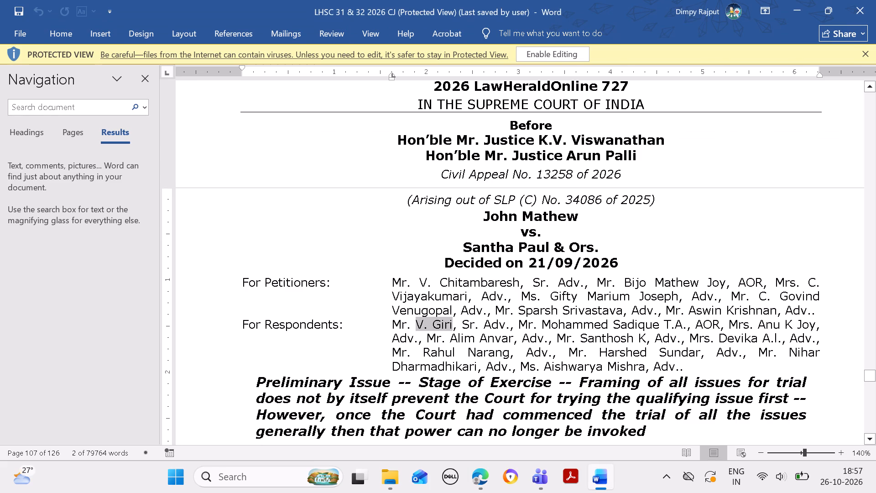
key("ctrl+c")
In the admin site, attach the first respondents' advocate under For Respondents, choosing the Senior Advocate entry without a period after the initial.
left_click(475, 468)
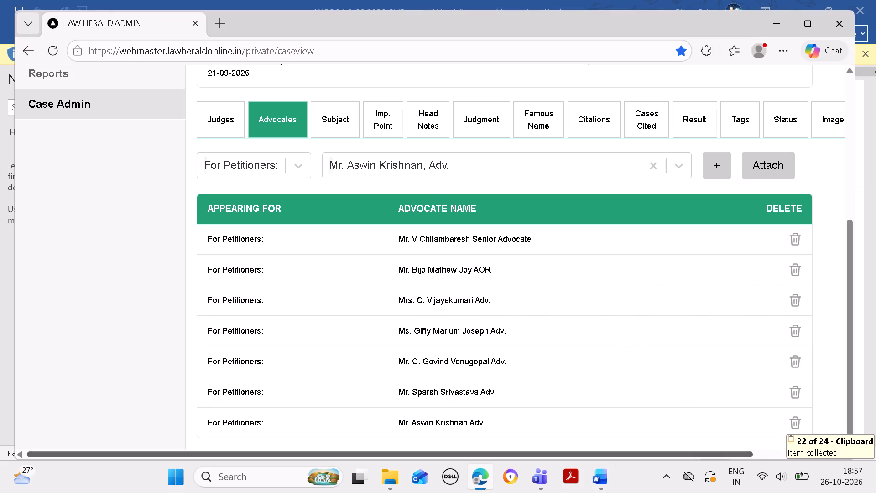
left_click(302, 173)
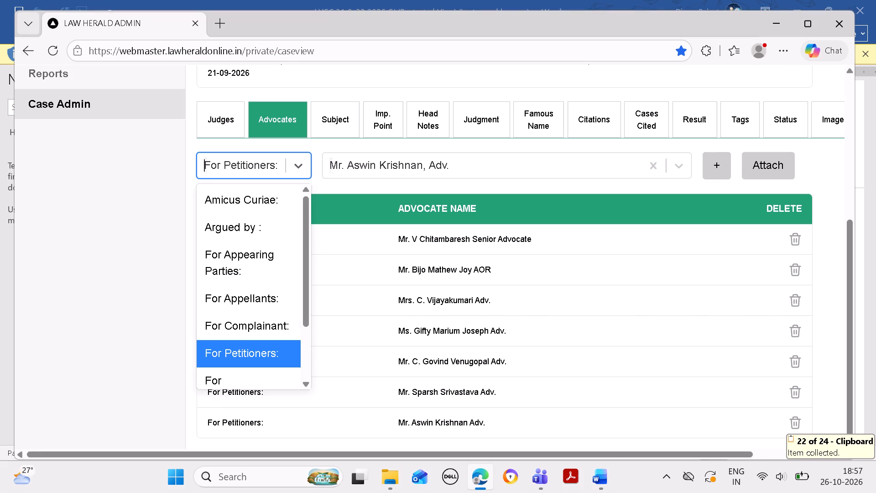
scroll(242, 344, "down", 2)
left_click(254, 315)
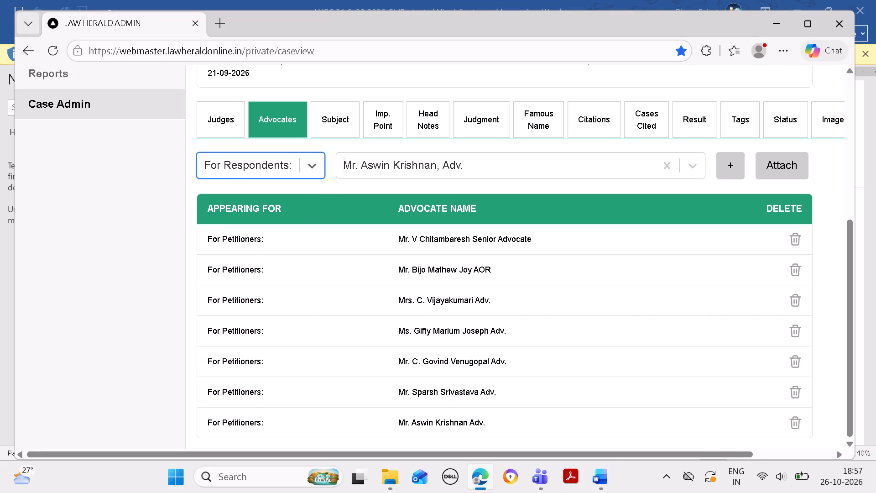
left_click(493, 156)
key("ctrl+v")
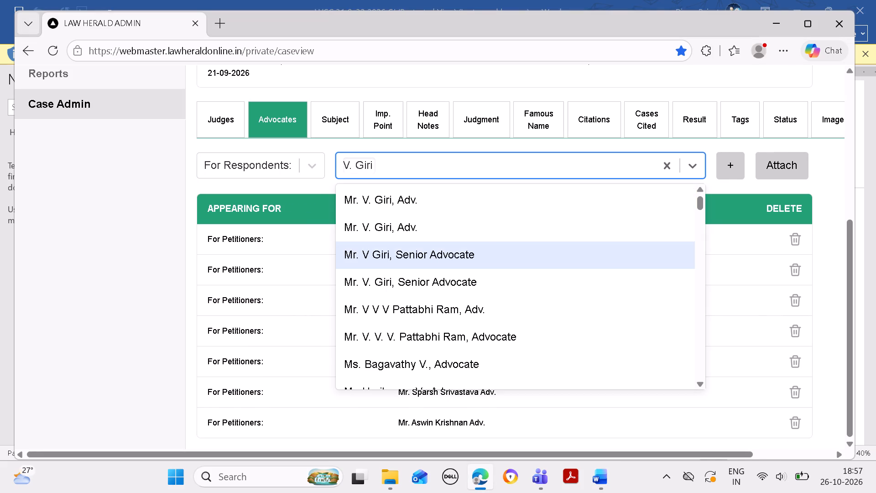
left_click(477, 251)
left_click(597, 483)
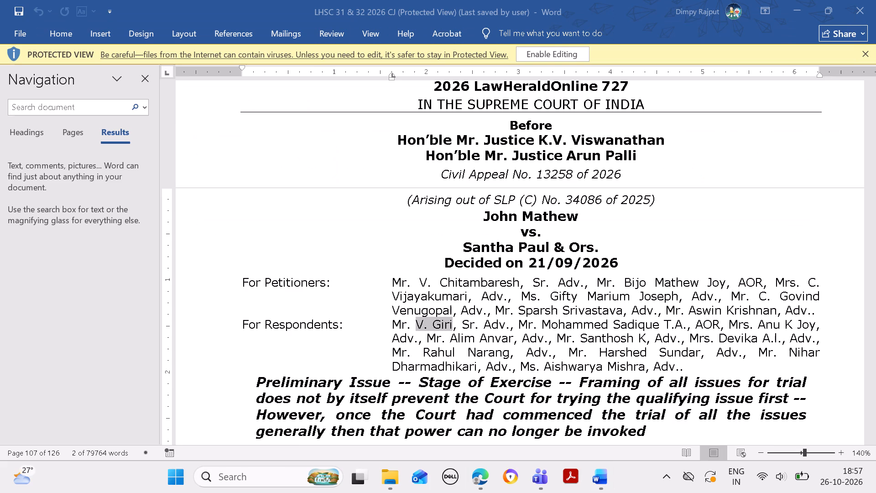
left_click(486, 477)
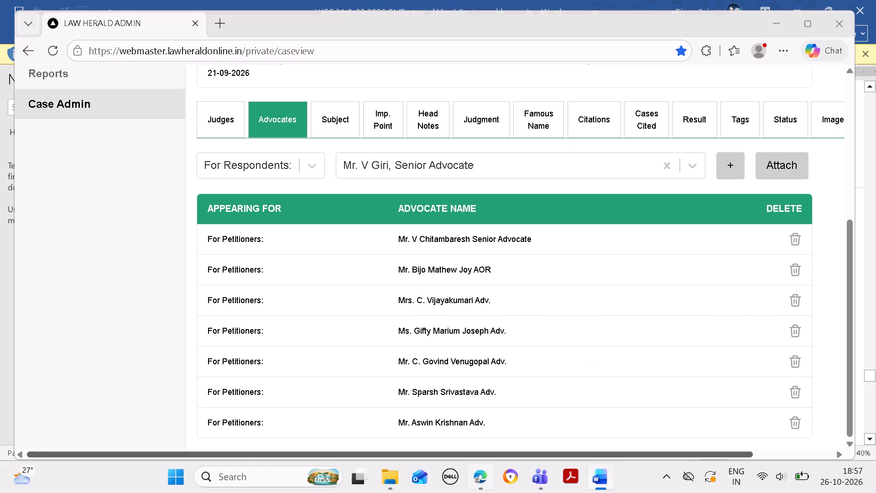
left_click(776, 173)
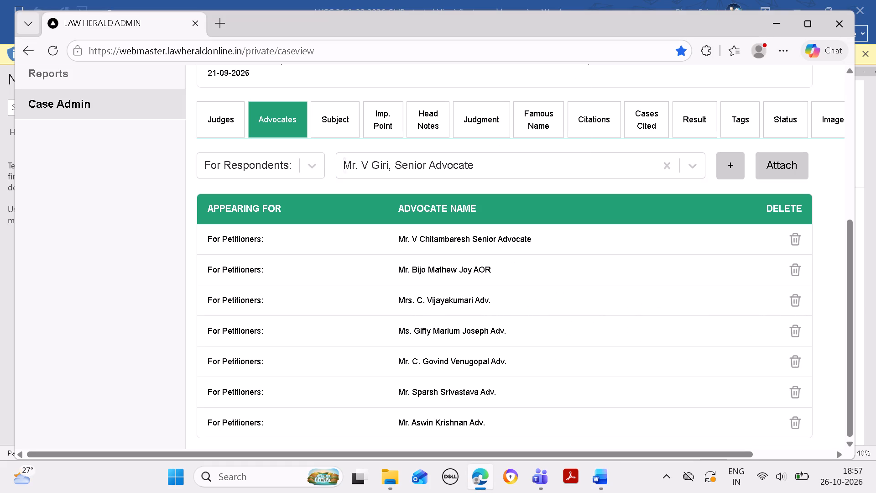
left_click(573, 142)
scroll(526, 240, "down", 10)
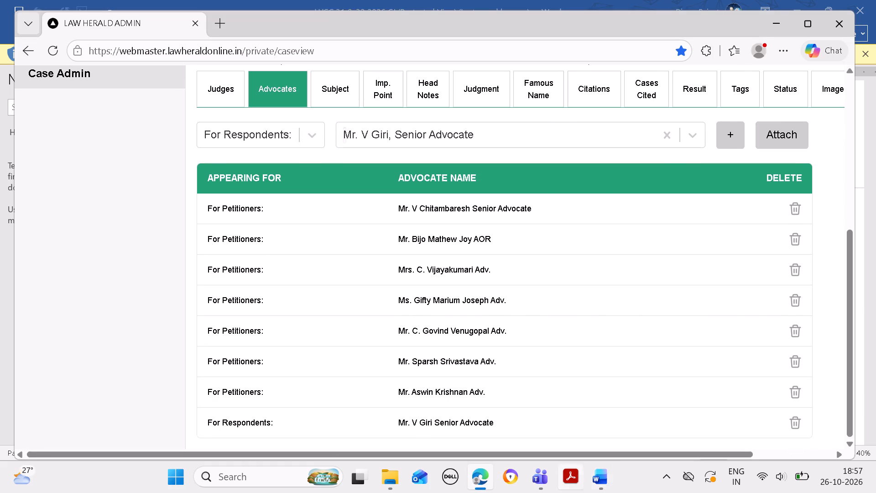
Switch to the LHSC 31 & 32 2026 CJ document and copy the second respondents' advocate's name, without the Mr. prefix.
left_click(595, 474)
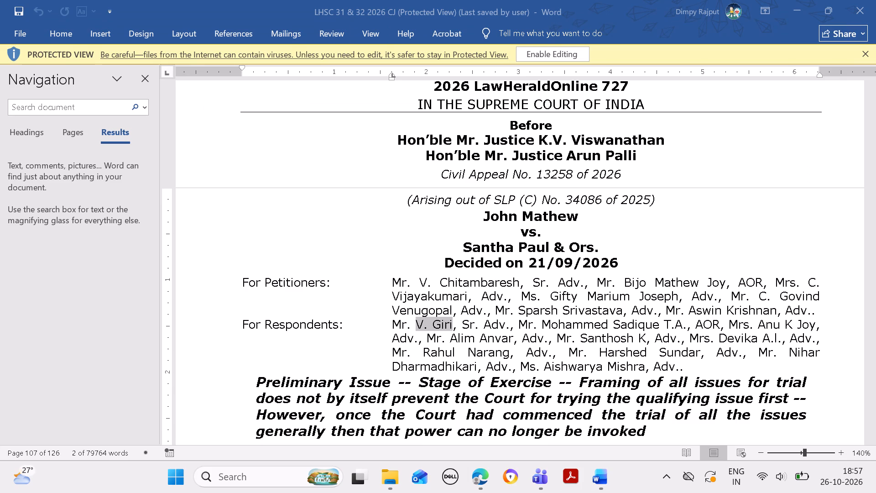
left_click_drag(541, 321, 687, 322)
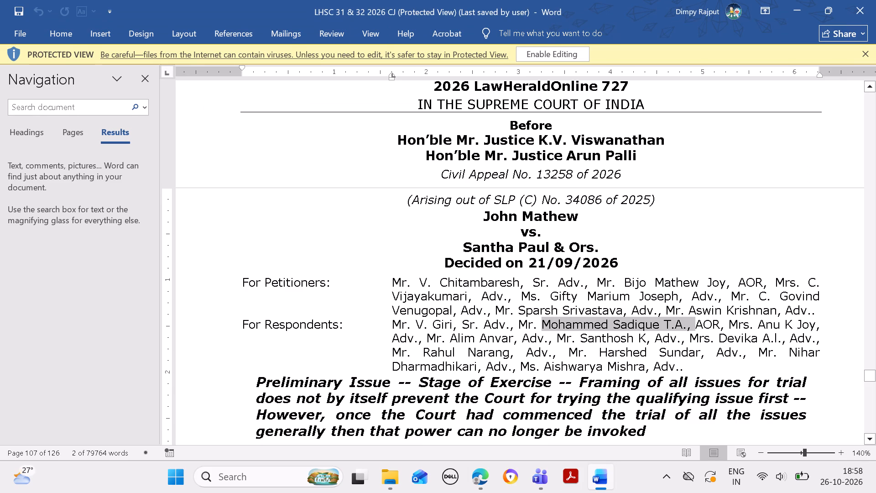
left_click_drag(687, 322, 685, 322)
key("ctrl+c")
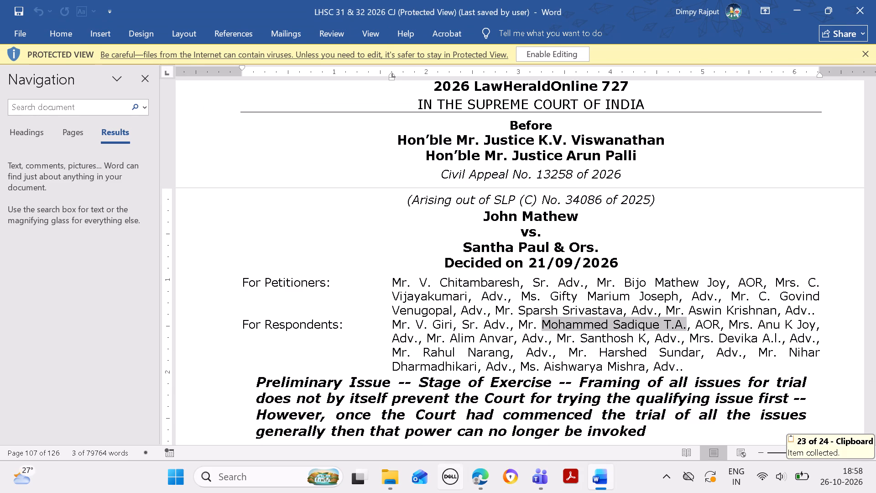
In the admin site, create a record for the second respondents' advocate with prefix Mr. and designation AOR, and attach it under For Respondents.
left_click(471, 475)
left_click(668, 136)
key("ctrl+v")
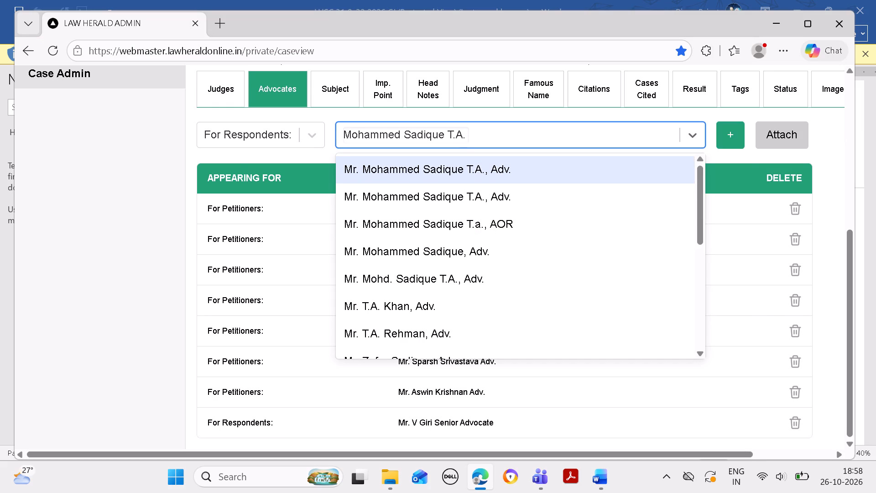
left_click(730, 133)
left_click(423, 323)
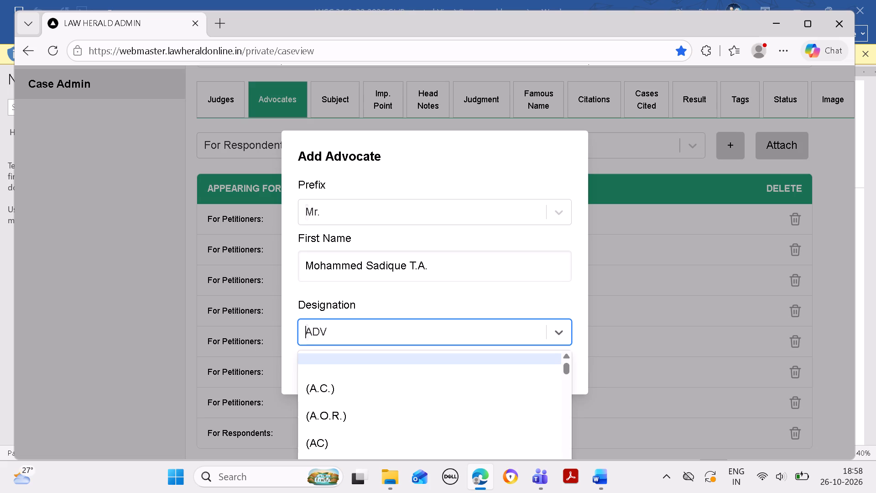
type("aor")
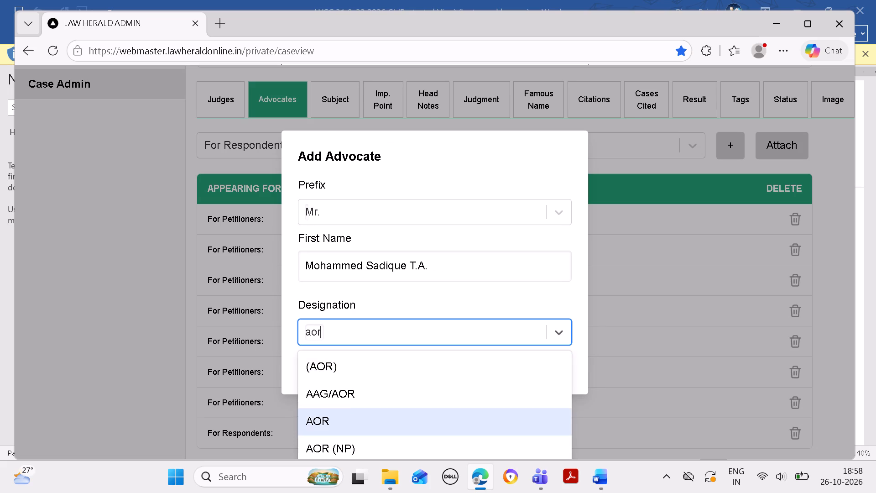
left_click(361, 420)
left_click(539, 369)
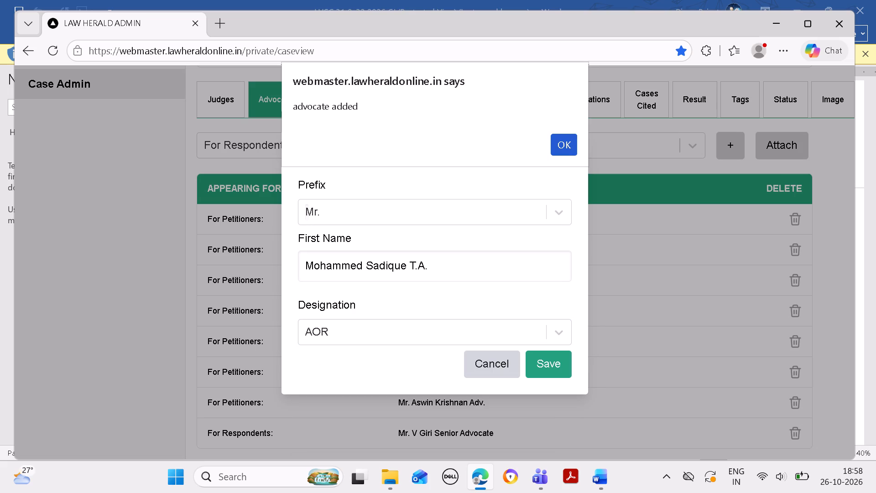
left_click(566, 144)
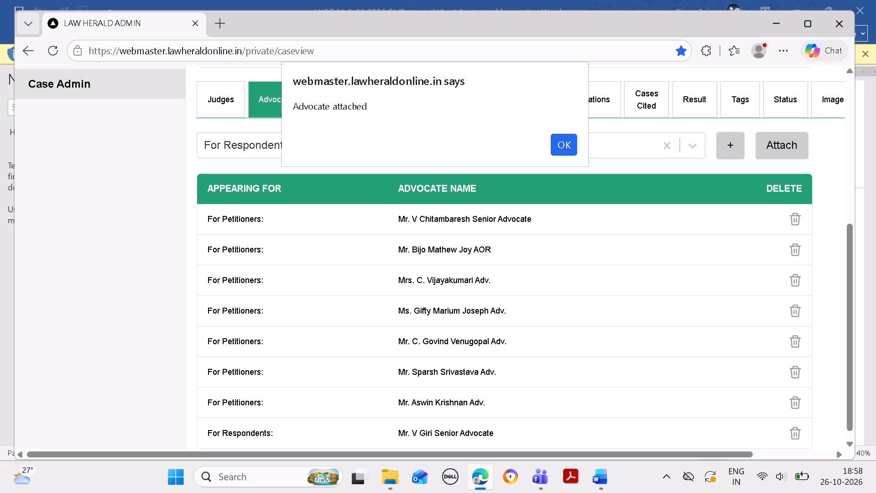
scroll(542, 221, "down", 7)
left_click(562, 149)
scroll(546, 216, "down", 13)
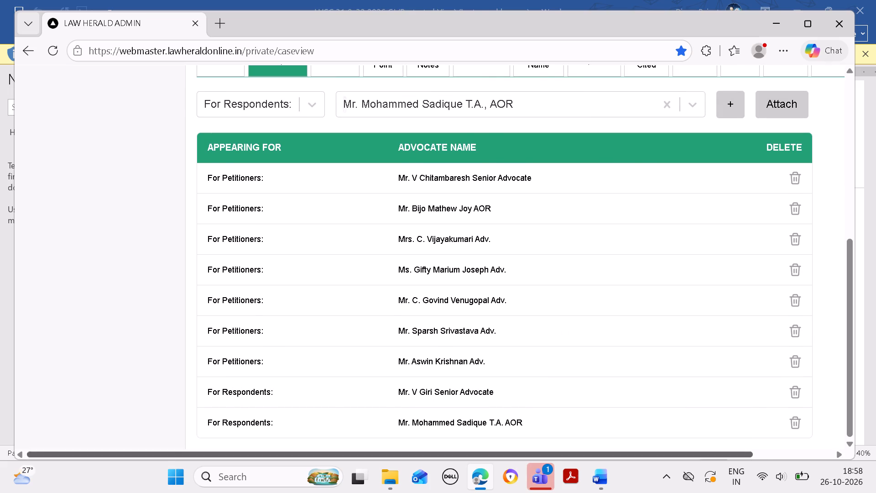
Copy the third respondents' advocate's name, without the Mrs. prefix, from the LHSC 31 & 32 2026 CJ document, dismissing the Teams notification.
left_click(594, 476)
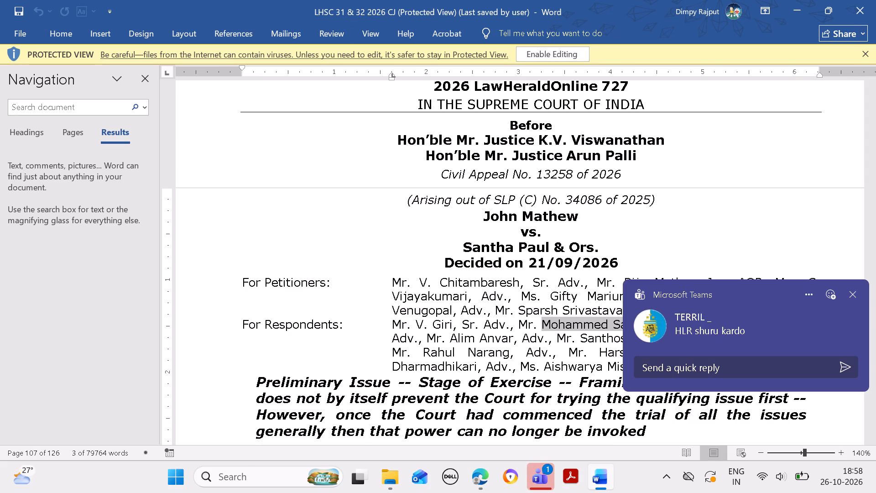
left_click(855, 292)
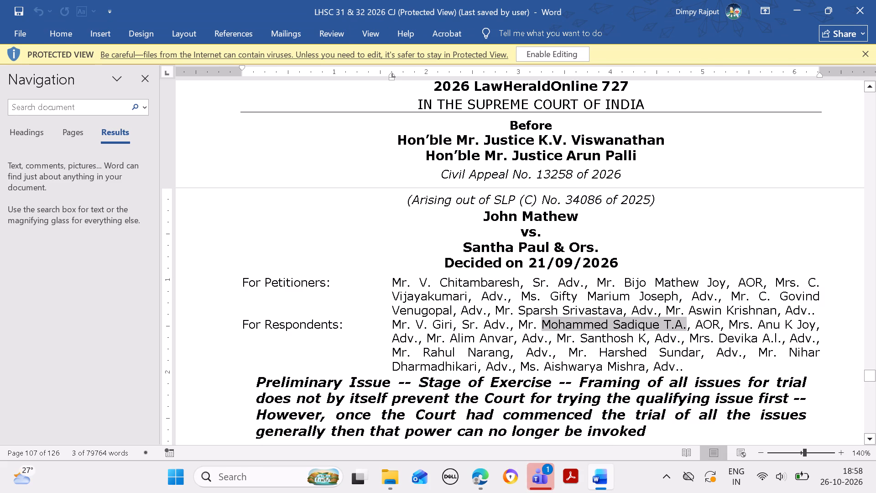
left_click_drag(756, 322, 791, 322)
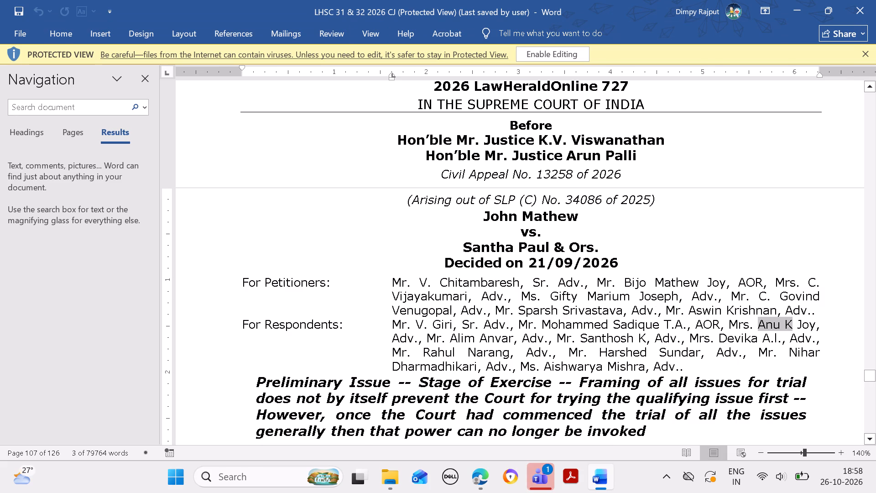
left_click_drag(791, 322, 809, 321)
key("ctrl+c")
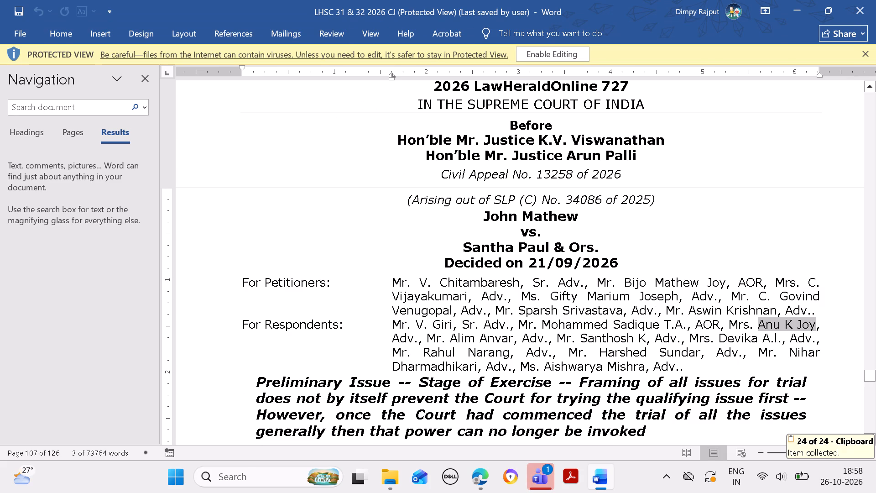
In the admin site, attach the third respondents' advocate under For Respondents, choosing the exact-name entry with prefix Mrs. and designation Adv.
left_click(475, 475)
left_click(658, 103)
key("ctrl+v")
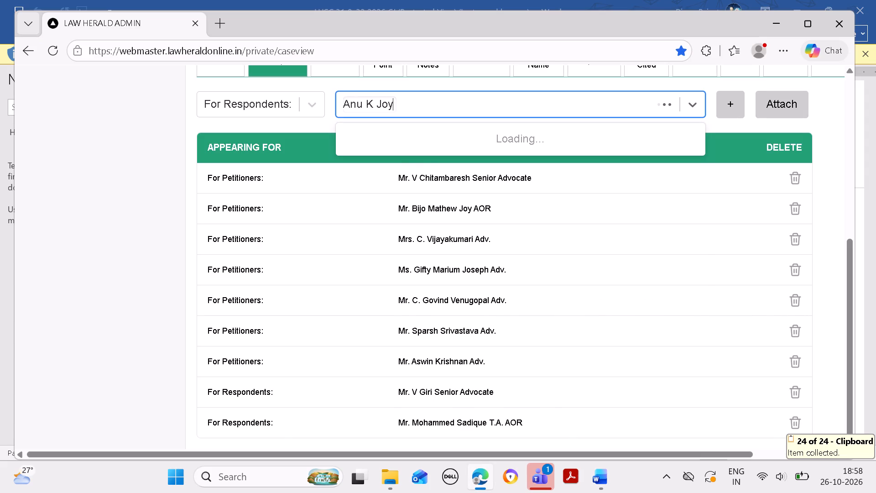
left_click(555, 143)
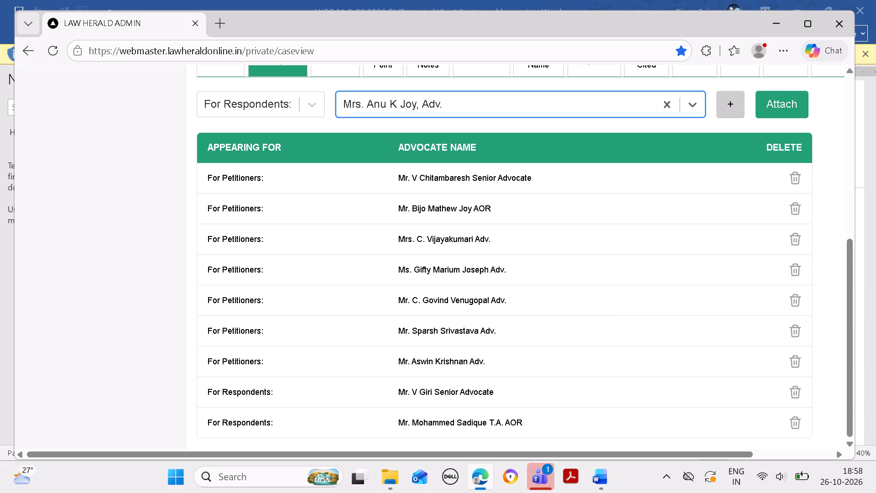
left_click(791, 104)
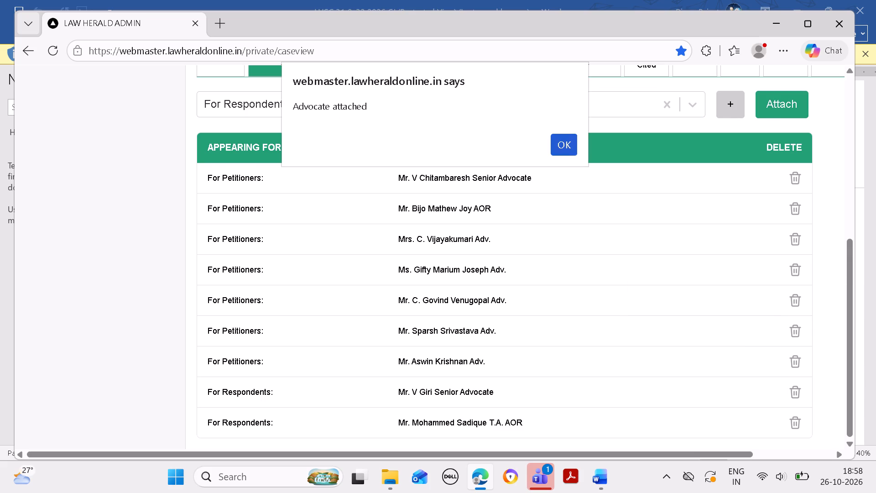
left_click(563, 150)
scroll(548, 213, "down", 15)
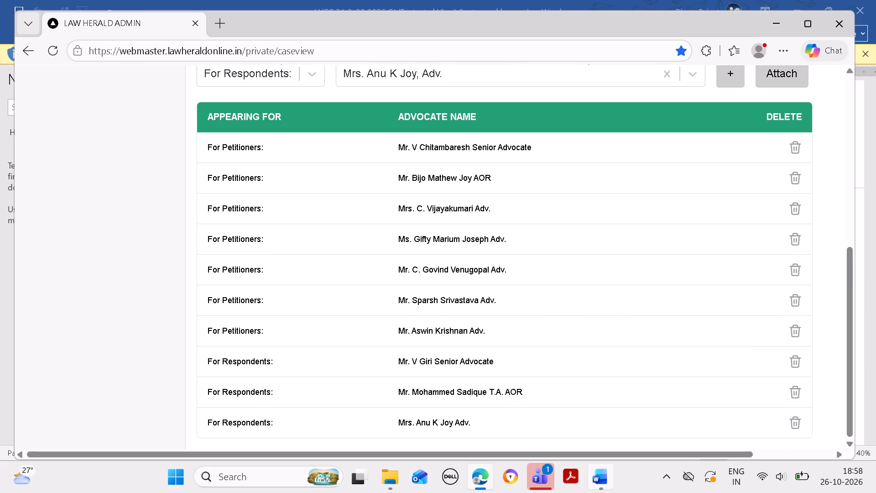
Copy the fourth respondents' advocate's name, without the Mr. prefix, from the LHSC 31 & 32 2026 CJ document.
left_click(614, 412)
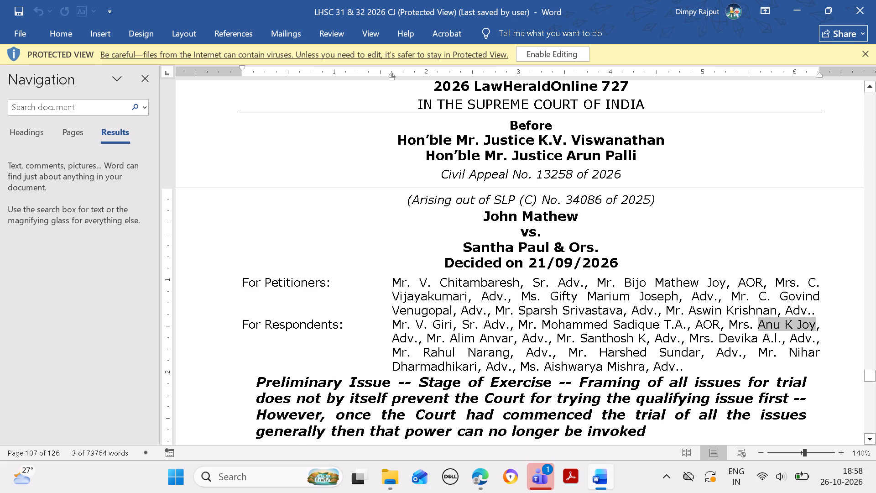
left_click_drag(454, 340, 498, 340)
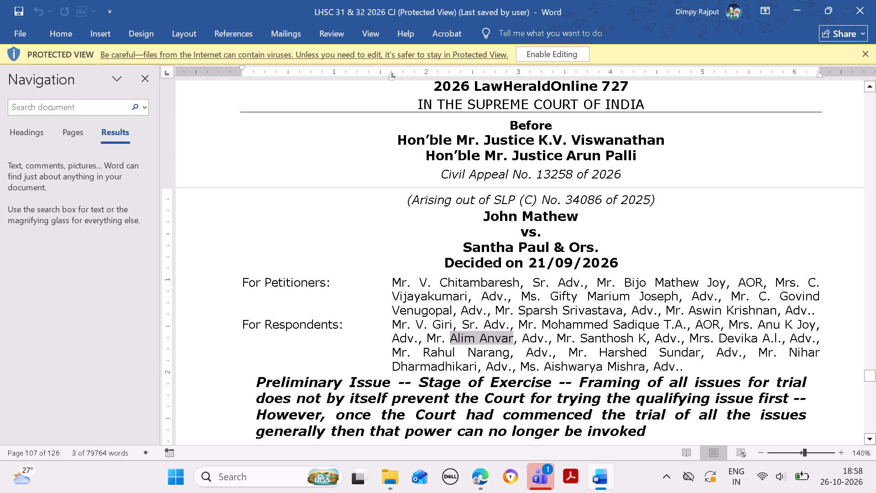
left_click_drag(498, 340, 499, 339)
key("ctrl+c")
In the admin site, attach the fourth respondents' advocate under For Respondents, choosing the exact-name entry with prefix Mr. and designation Adv.
left_click(480, 473)
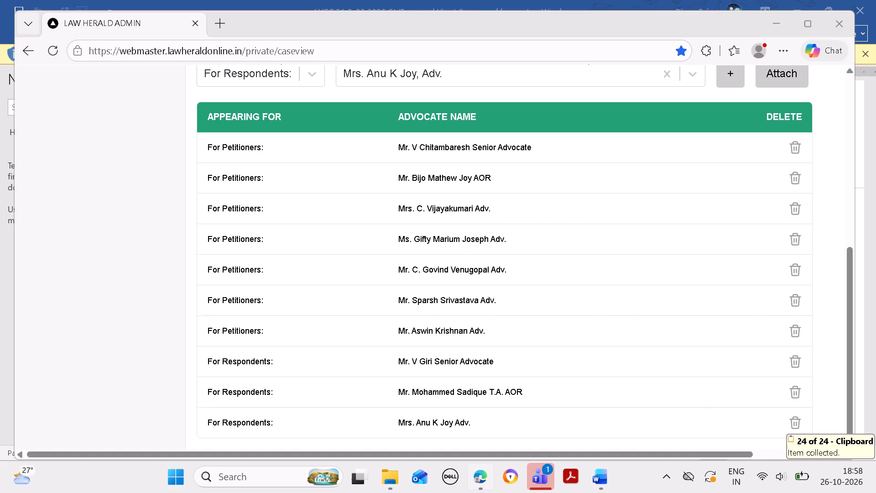
left_click(667, 76)
key("ctrl+v")
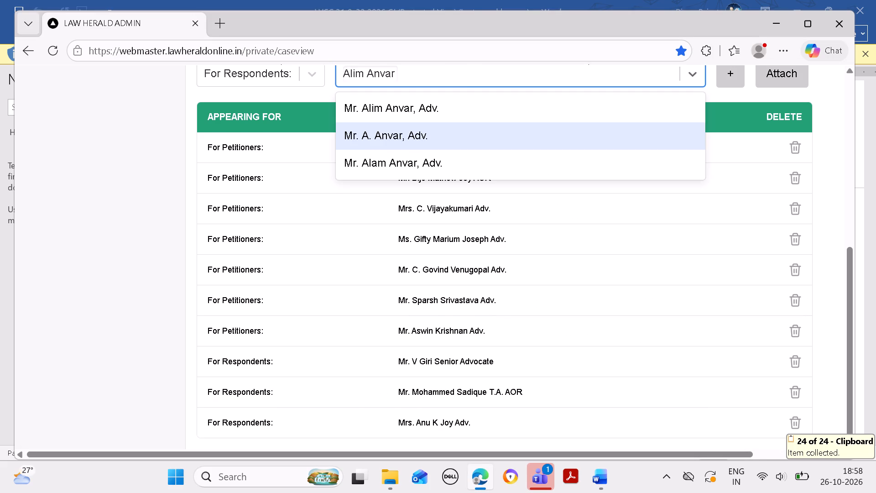
left_click(559, 108)
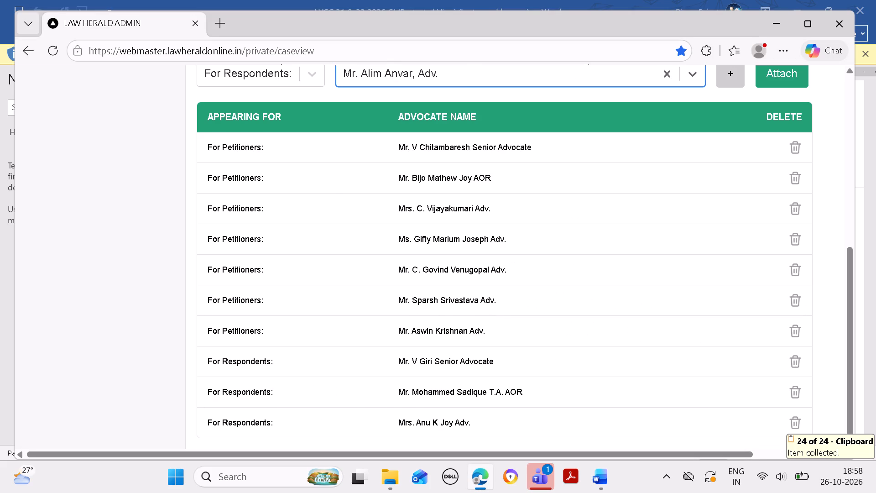
left_click(767, 79)
left_click(562, 149)
scroll(577, 182, "down", 13)
Copy the fifth respondents' advocate's name, without the Mr. prefix, from the LHSC 31 & 32 2026 CJ document.
left_click(594, 471)
left_click(598, 456)
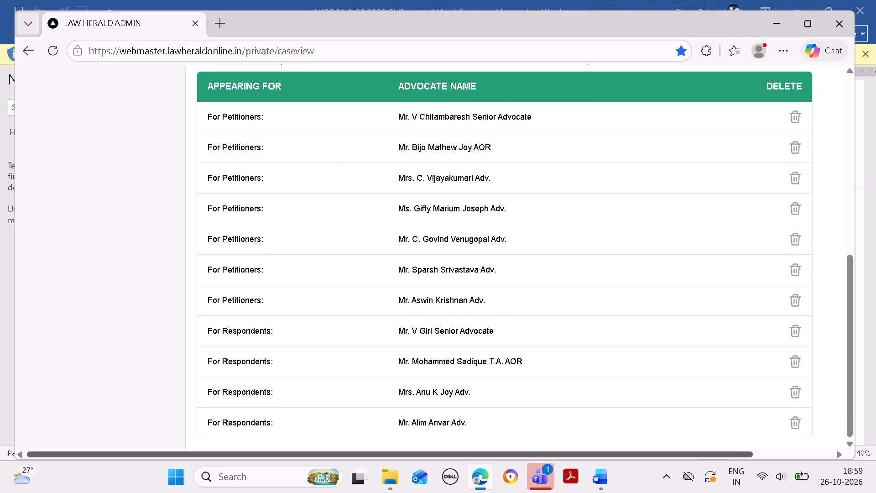
left_click(596, 469)
left_click(600, 475)
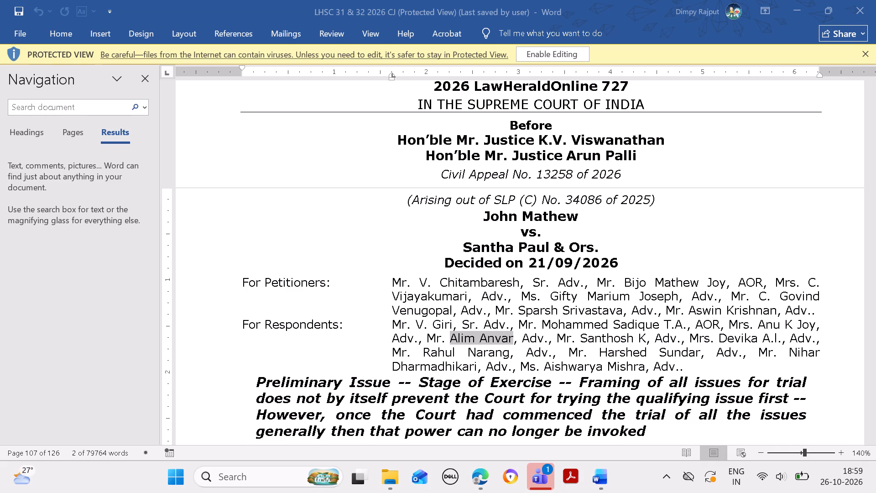
left_click_drag(580, 339, 642, 336)
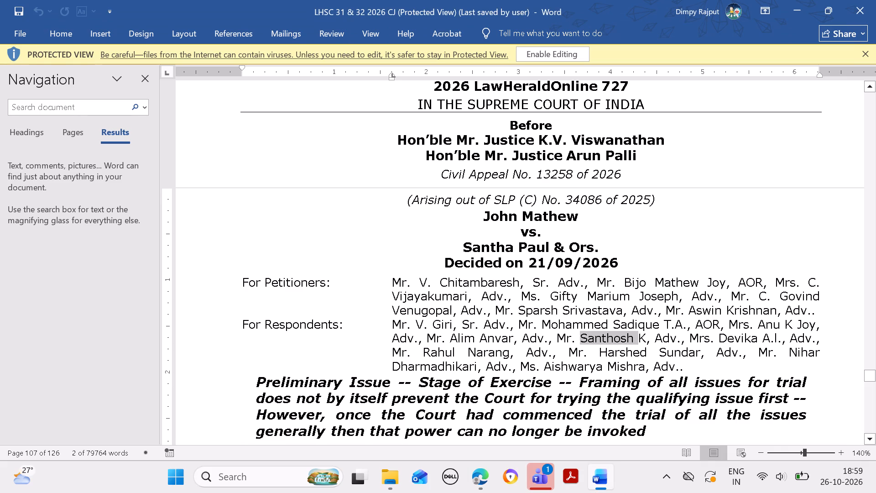
left_click_drag(642, 336, 643, 336)
key("ctrl+c")
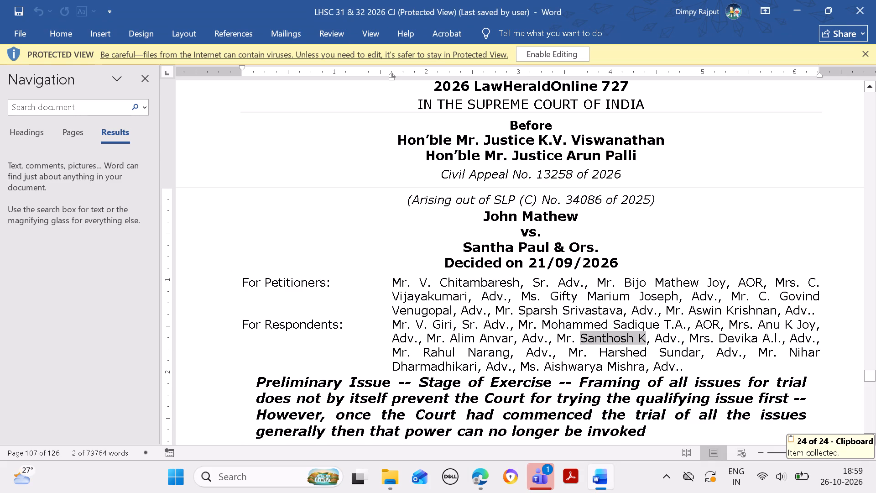
In the admin site, search the advocate list for the fifth respondents' advocate's copied name under For Respondents.
left_click(486, 473)
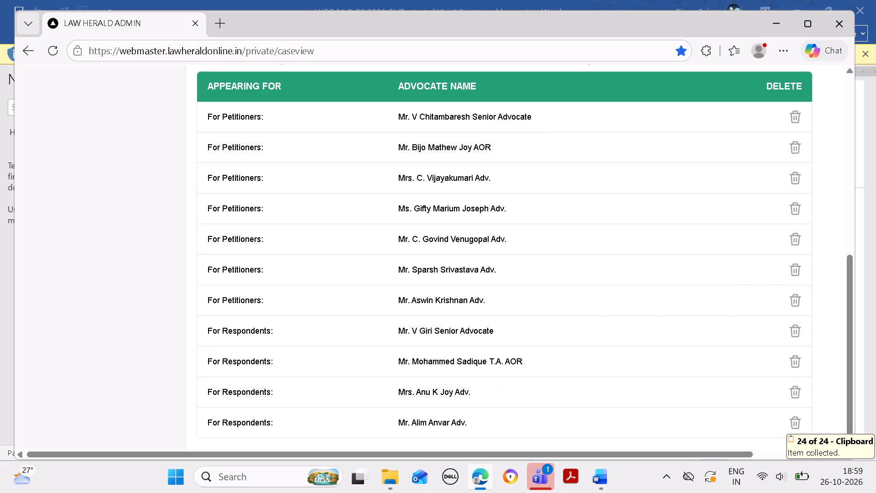
scroll(672, 294, "up", 1)
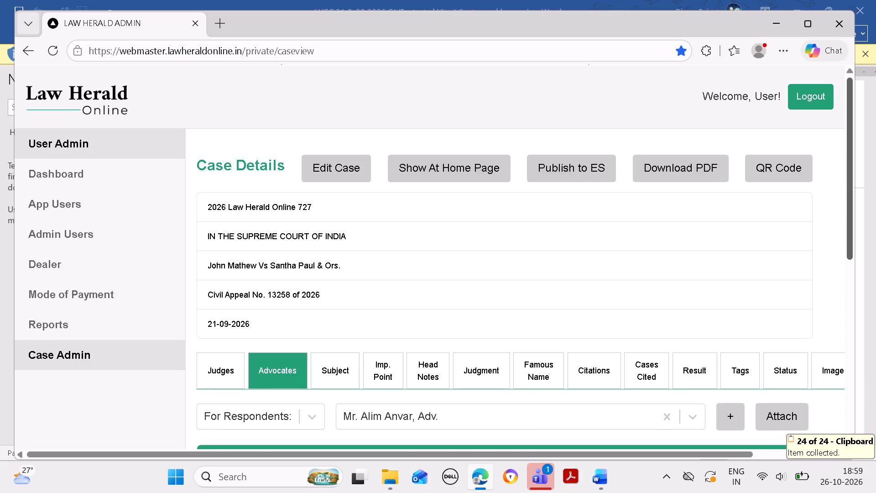
left_click_drag(846, 228, 850, 263)
left_click(665, 342)
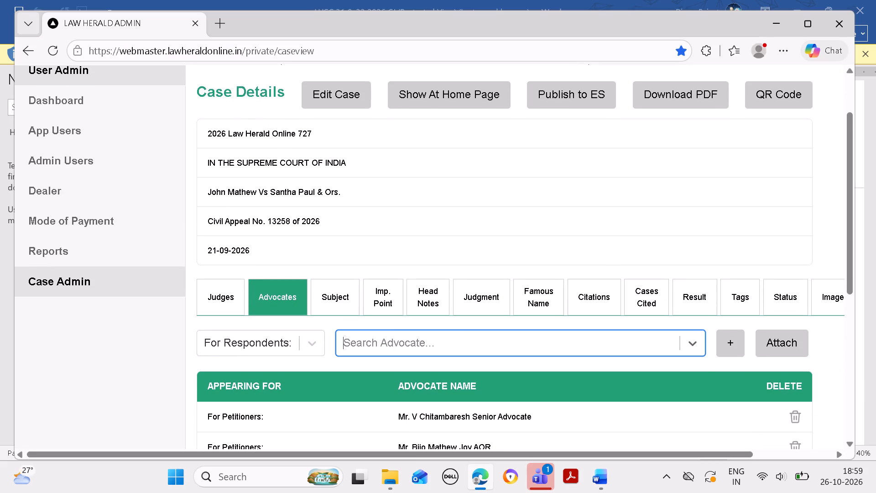
key("ctrl+v")
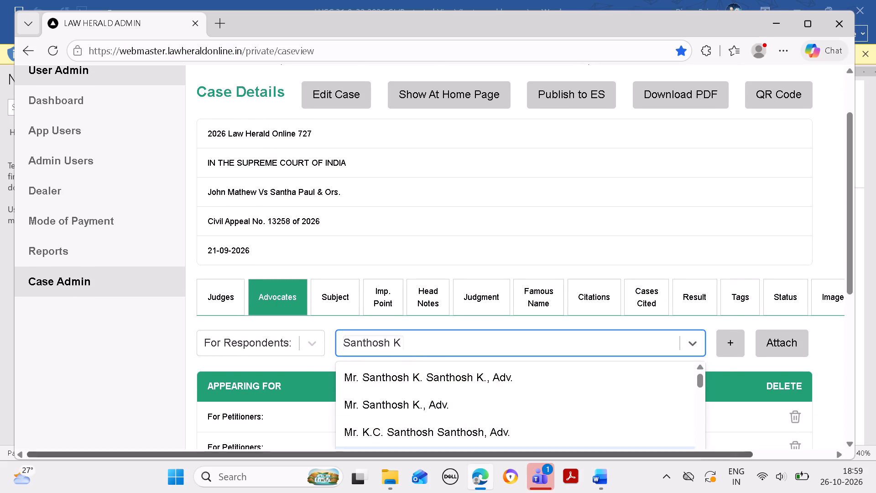
Attach the fifth respondents' advocate to the case under For Respondents, choosing the Adv. entry that gives the name once, with a period after the initial.
left_click(597, 465)
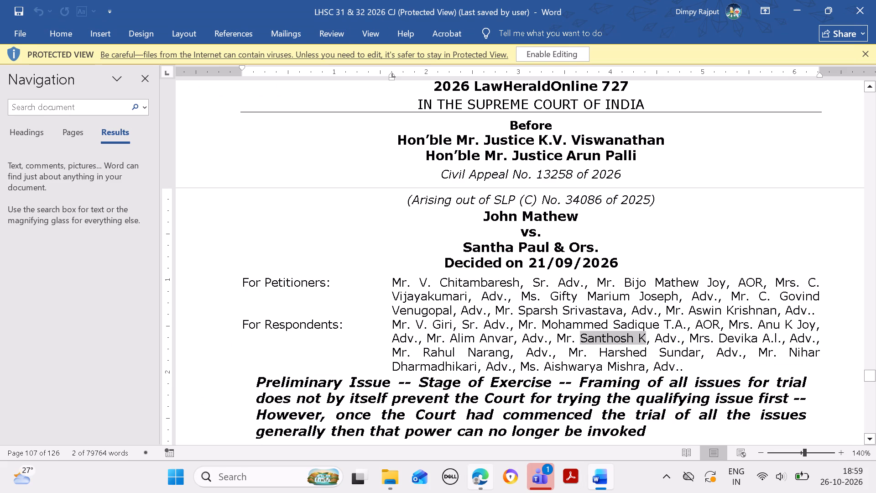
left_click(488, 476)
left_click(613, 341)
key("ctrl+v")
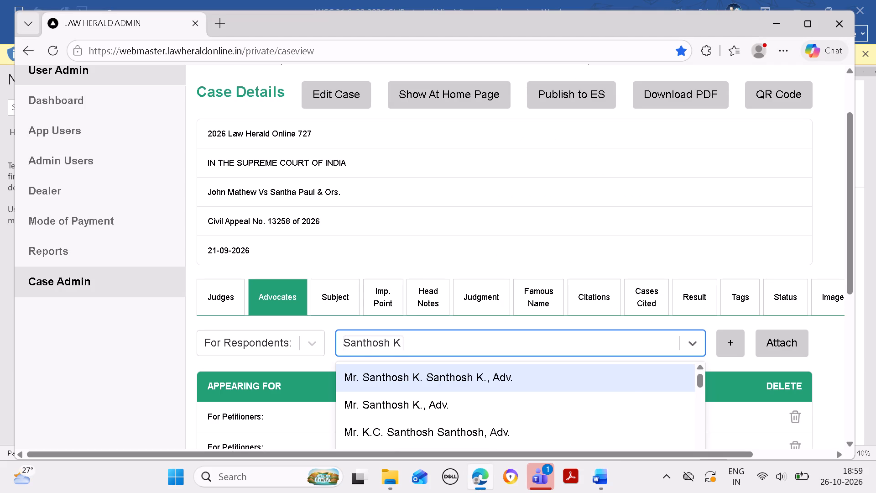
left_click(588, 396)
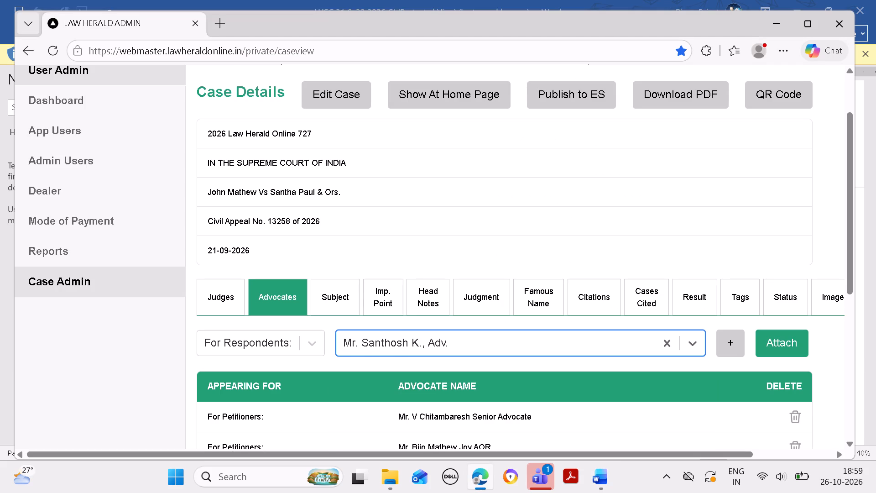
left_click(793, 340)
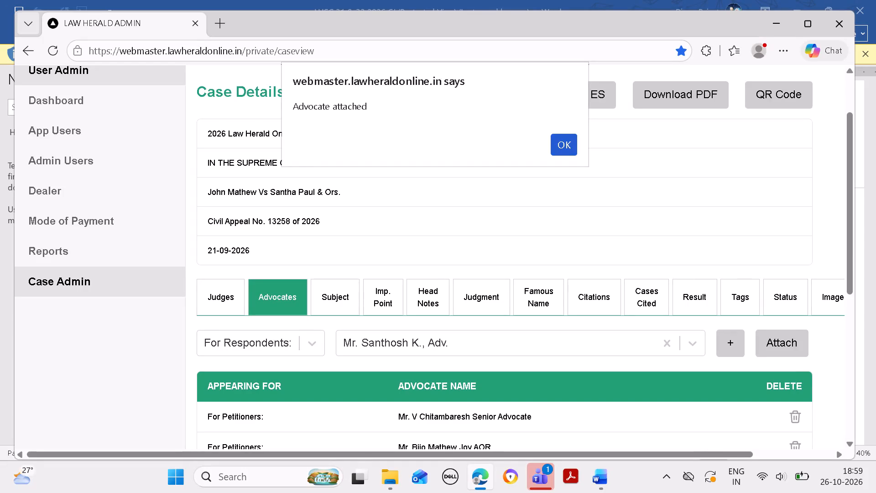
left_click(566, 155)
scroll(549, 227, "down", 14)
Copy the sixth respondents' advocate's name, without the Mrs. prefix, from the LHSC 31 & 32 2026 CJ document and search for it in the admin site's advocate list.
left_click(602, 476)
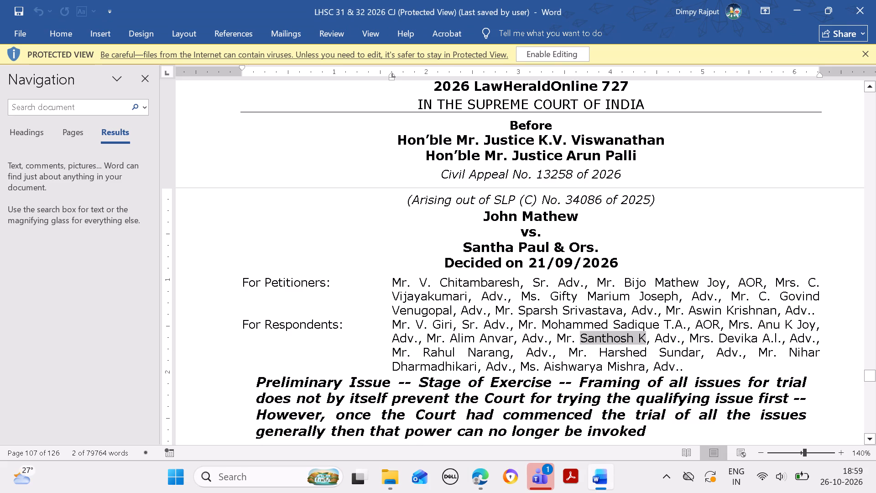
left_click_drag(718, 340, 780, 338)
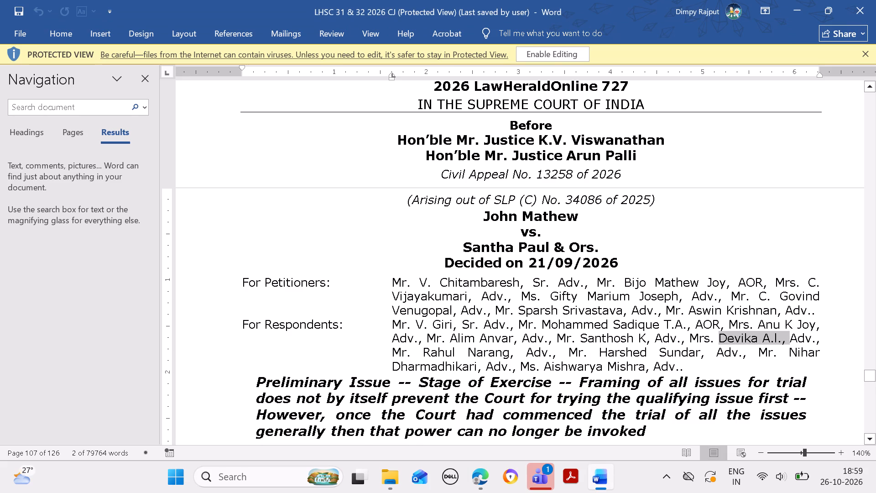
left_click_drag(780, 338, 781, 336)
key("ctrl+c")
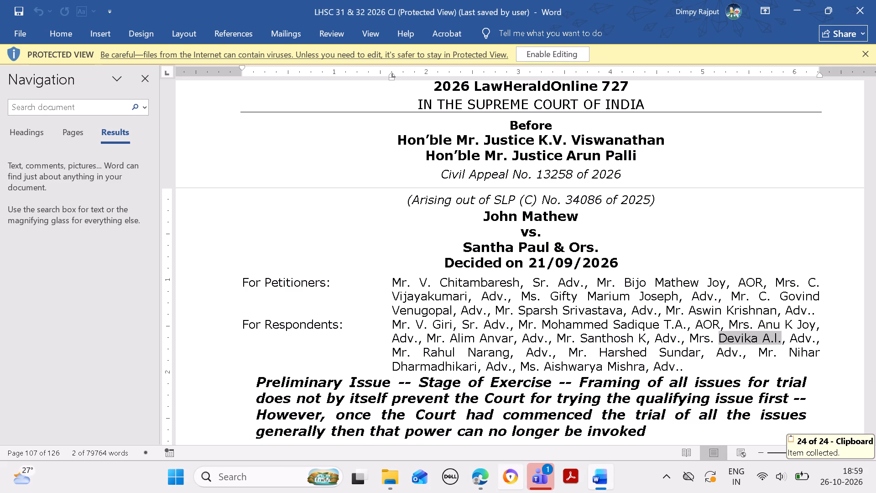
left_click(483, 471)
scroll(631, 333, "up", 2)
left_click(624, 410)
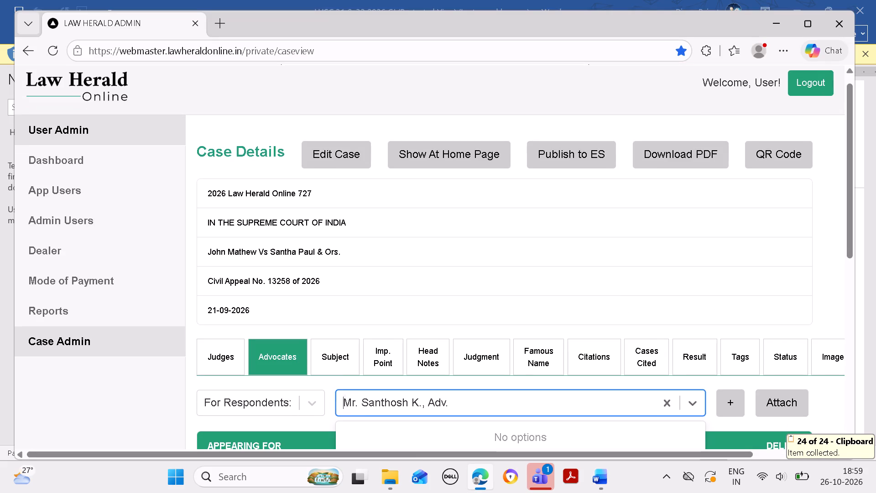
key("ctrl+v")
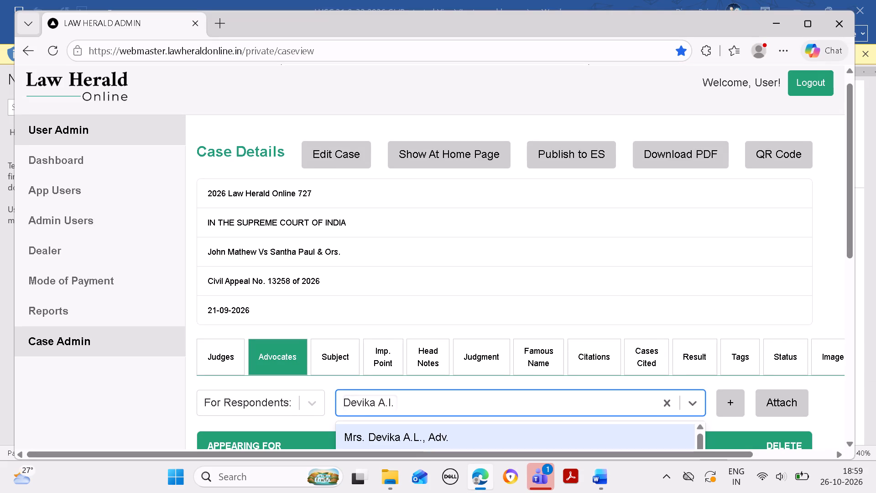
left_click_drag(849, 245, 860, 304)
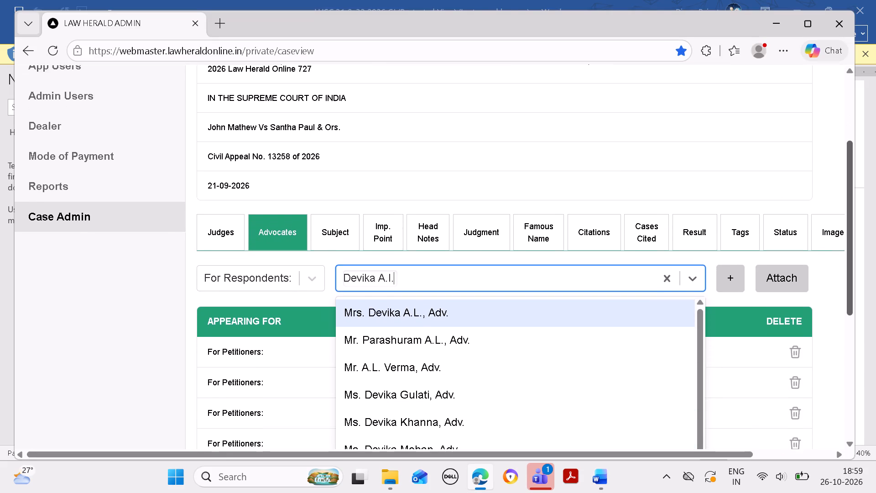
left_click_drag(860, 304, 860, 306)
Add the sixth respondents' advocate as a new advocate with prefix Mrs. and designation ADV, checking the document, and attach the entry under For Respondents.
left_click(735, 274)
left_click(558, 214)
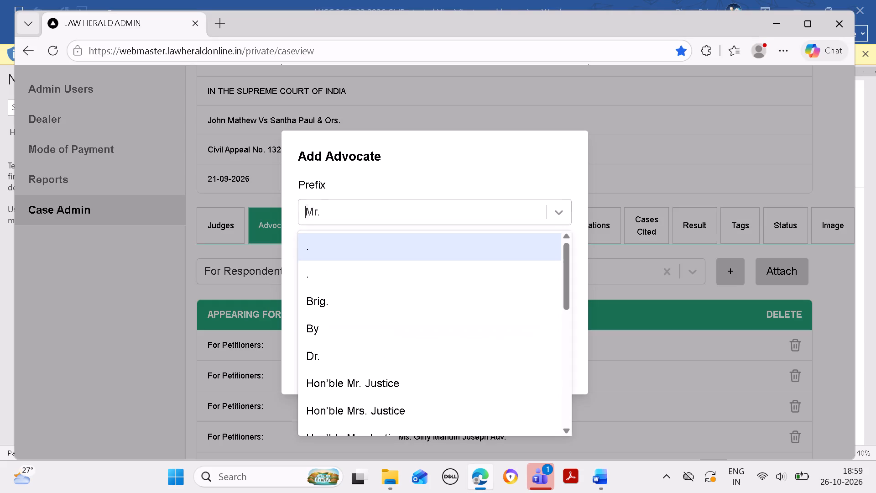
scroll(531, 278, "down", 4)
left_click(497, 287)
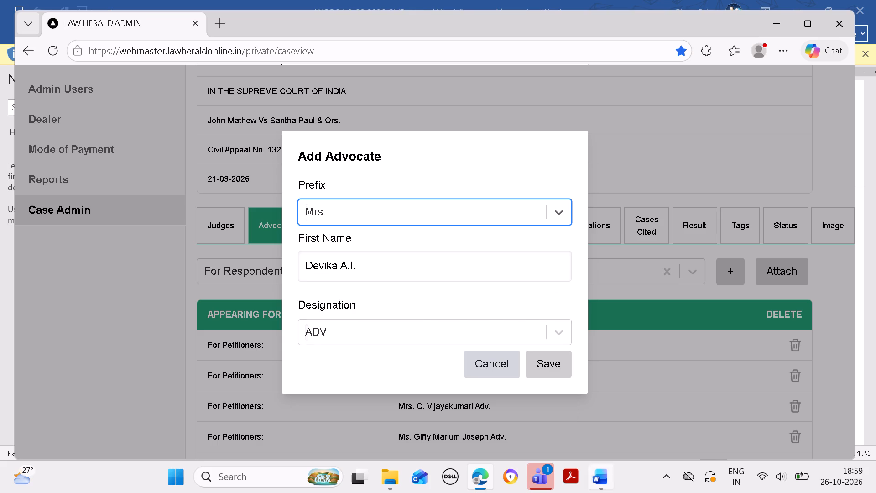
left_click(608, 483)
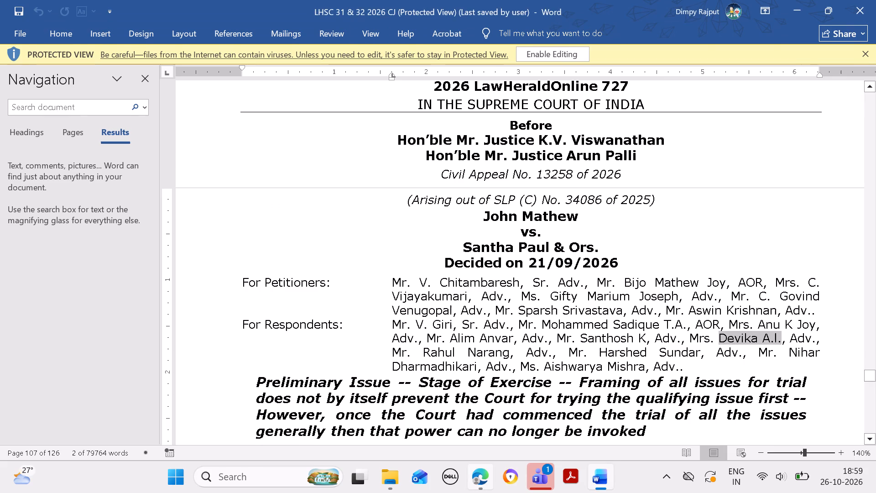
left_click(474, 484)
left_click(554, 372)
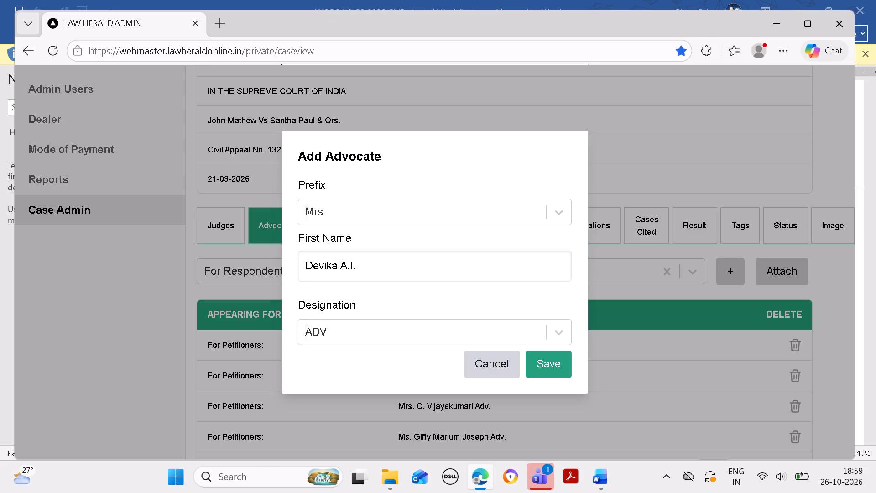
left_click(558, 145)
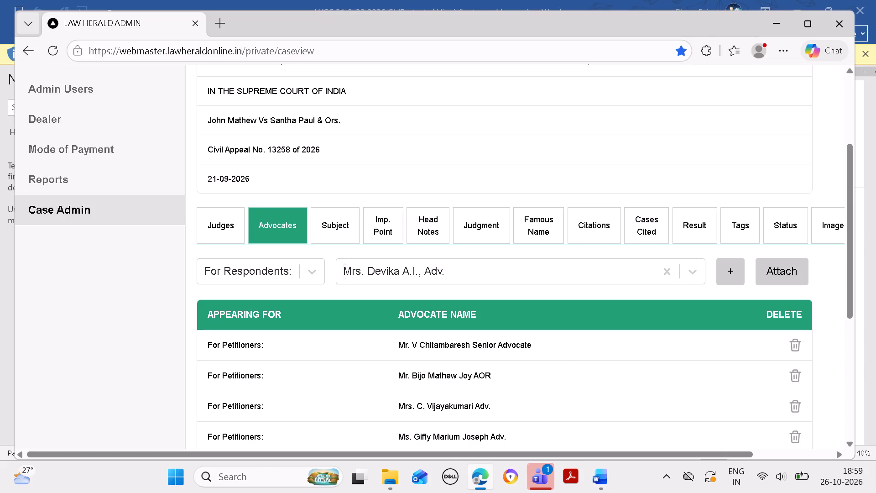
left_click(565, 148)
scroll(557, 184, "down", 7)
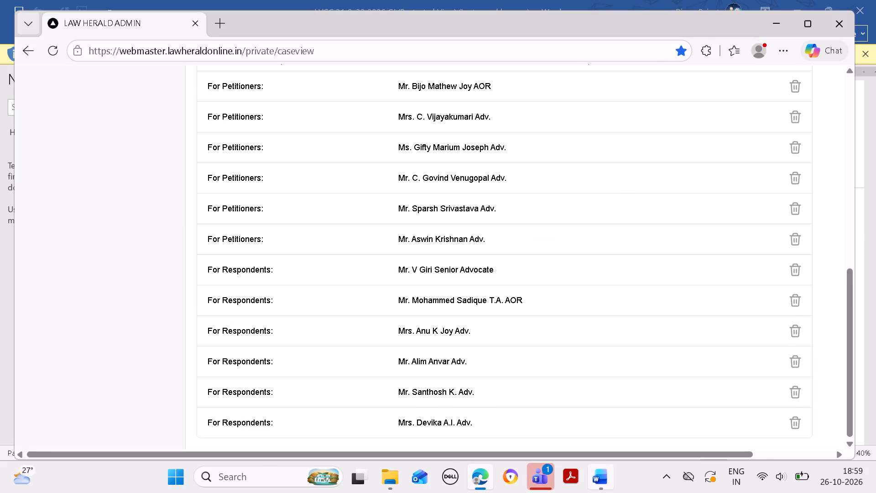
Copy the seventh respondents' advocate's name from the Word document and attach the exact-name Adv. entry in the admin site under For Respondents.
left_click(600, 479)
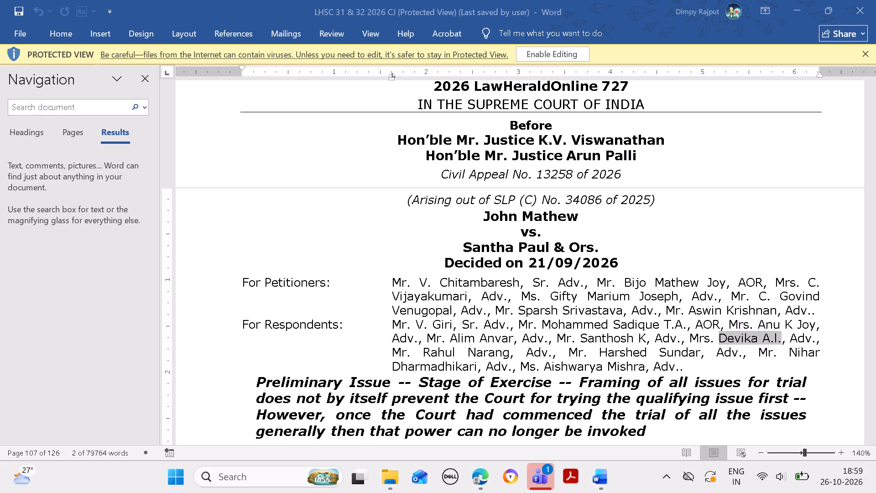
left_click_drag(424, 351, 487, 352)
key("ctrl+c")
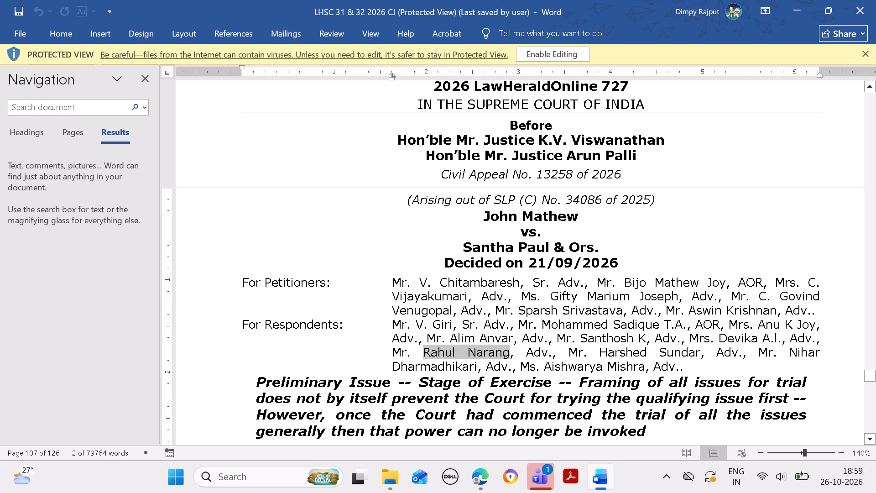
left_click(483, 473)
scroll(574, 374, "up", 3)
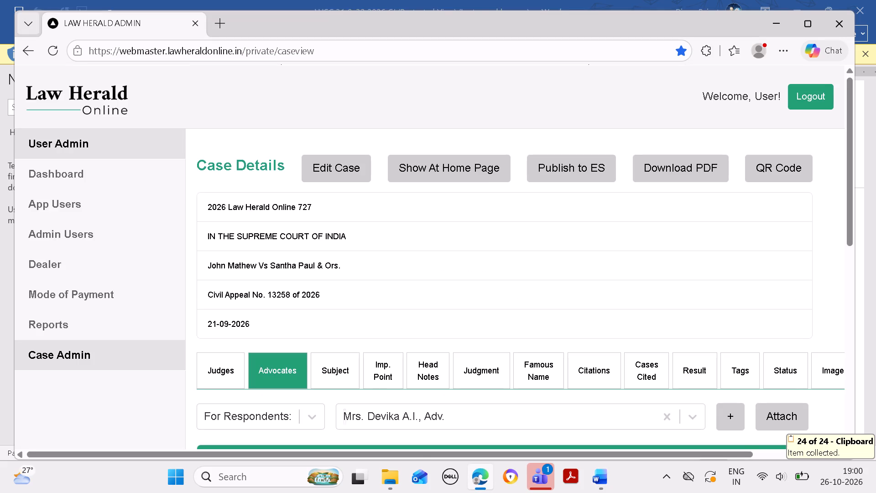
left_click(663, 409)
key("ctrl+v")
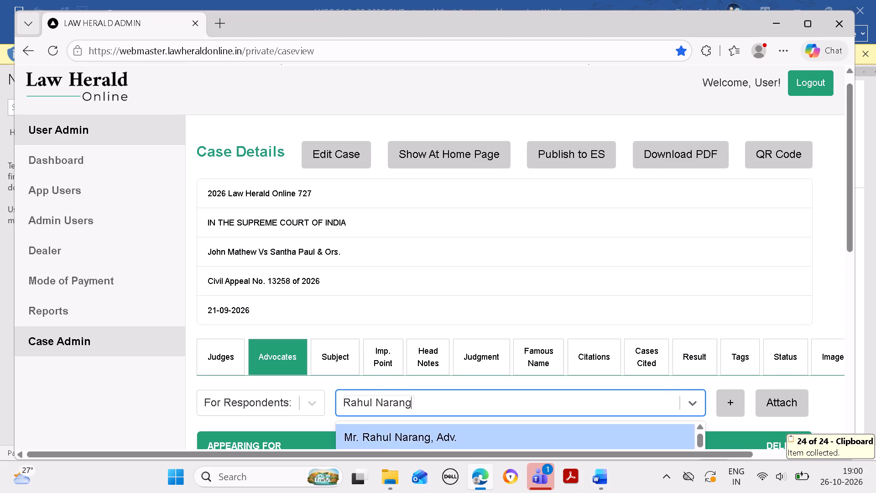
left_click(562, 436)
left_click(766, 409)
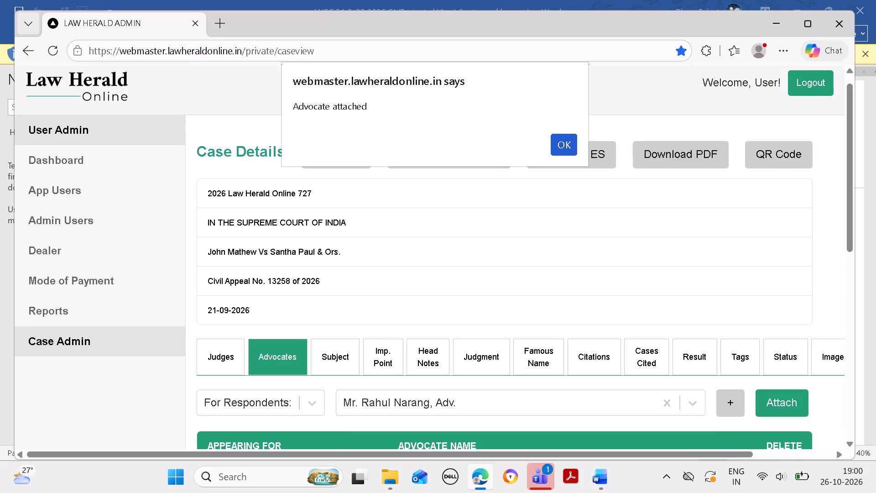
left_click(571, 145)
scroll(563, 294, "down", 13)
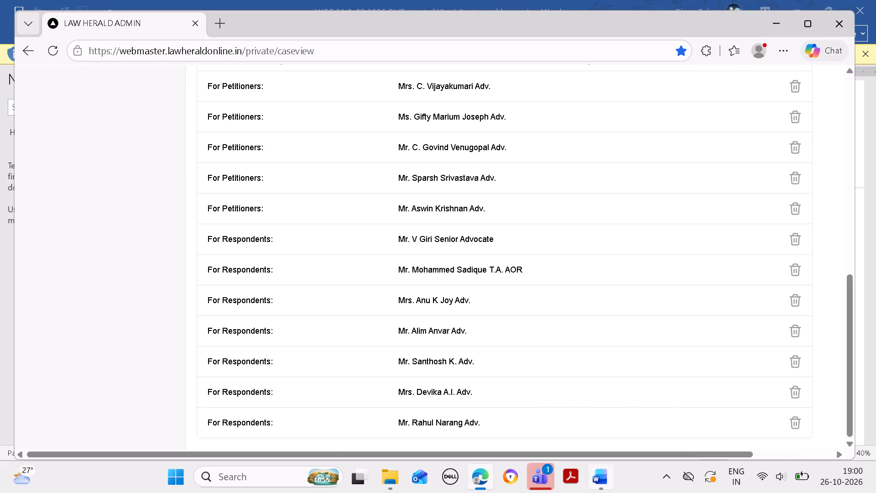
Copy the eighth respondents' advocate's name from the Word document and attach the exact-name Adv. entry in the admin site under For Respondents.
left_click(597, 475)
left_click_drag(600, 353, 682, 350)
key("ctrl+c")
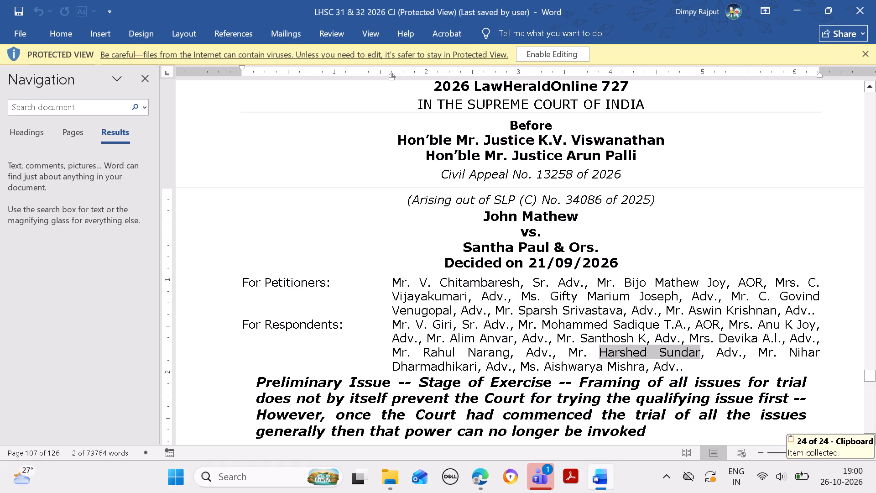
left_click(484, 470)
scroll(603, 365, "up", 2)
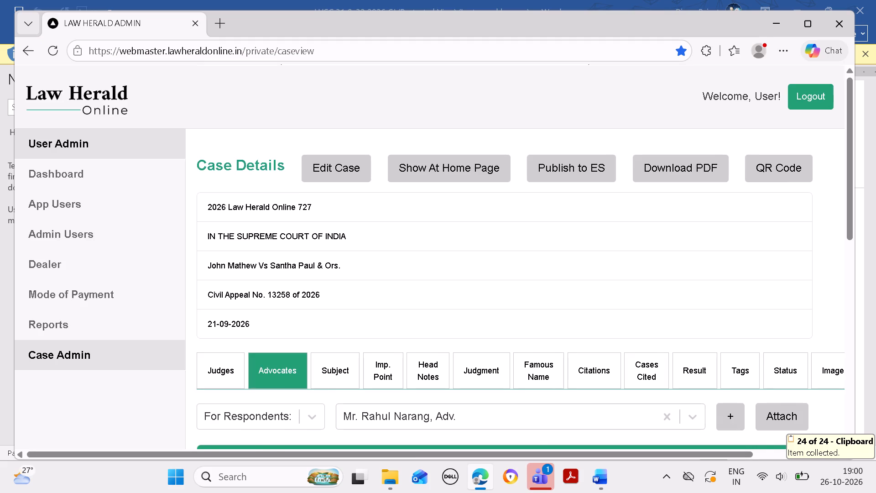
left_click(654, 415)
key("ctrl+v")
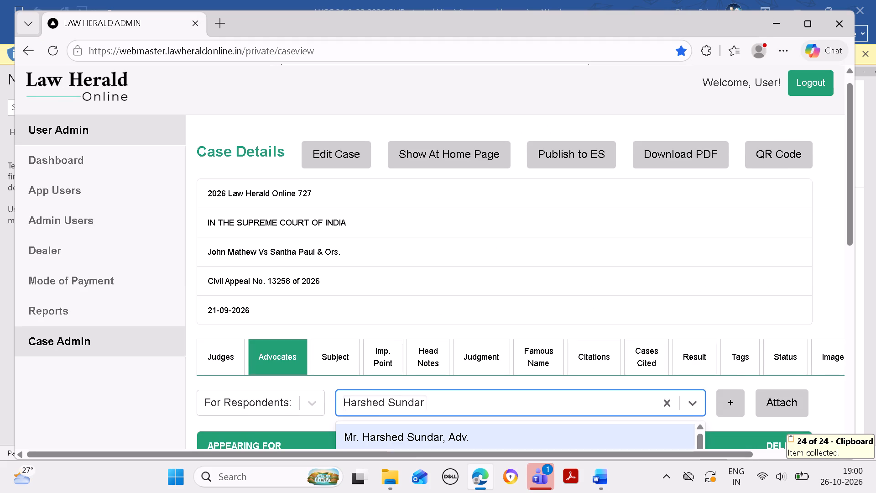
left_click(524, 431)
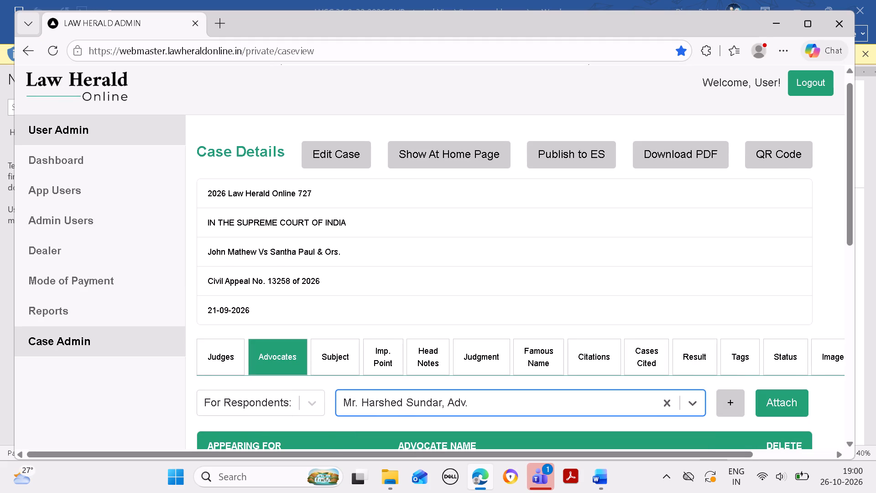
left_click(786, 398)
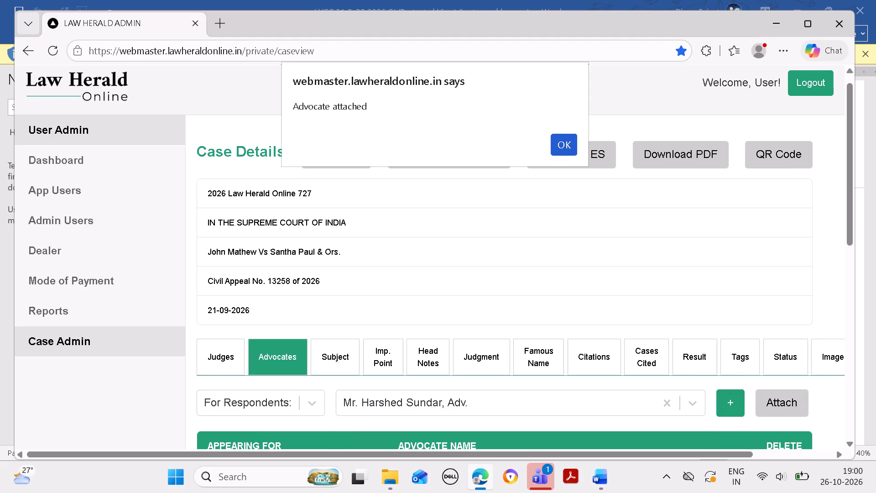
left_click(576, 149)
scroll(795, 364, "down", 12)
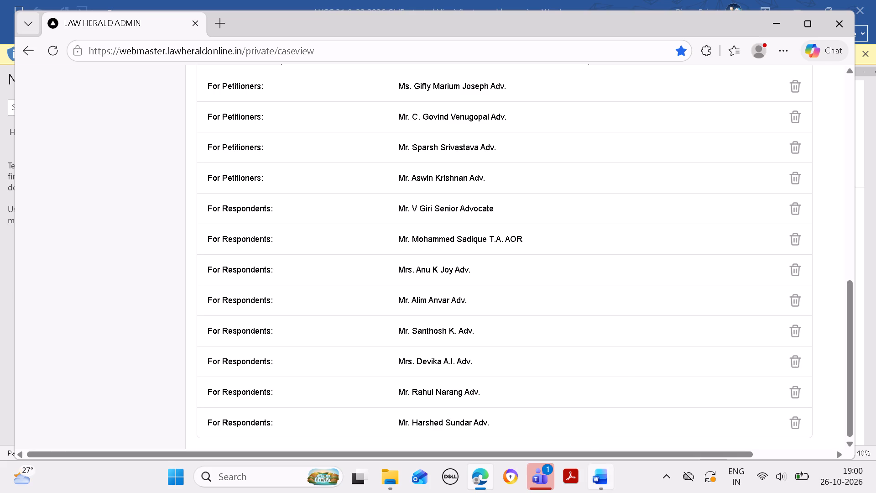
Copy the ninth respondents' advocate's name from the Word document and attach the exactly spelled Adv. entry in the admin site under For Respondents.
left_click(598, 477)
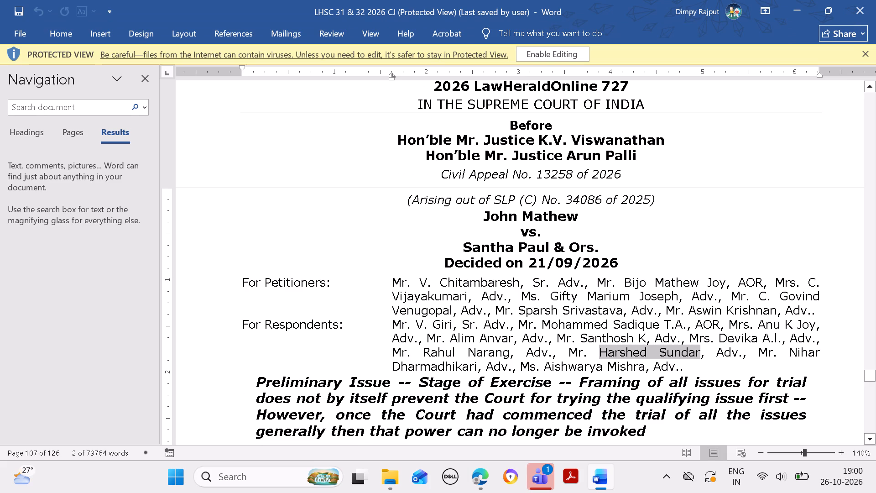
left_click_drag(787, 349, 475, 367)
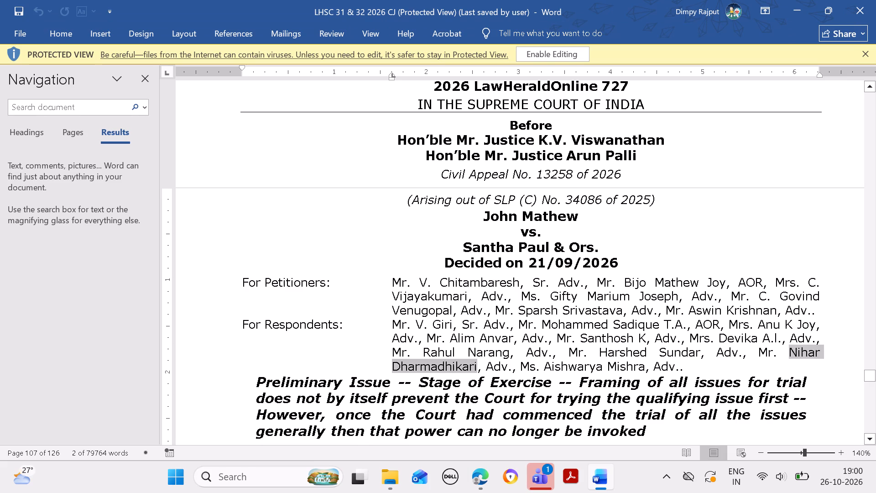
left_click_drag(475, 367, 479, 366)
key("ctrl+c")
left_click(490, 477)
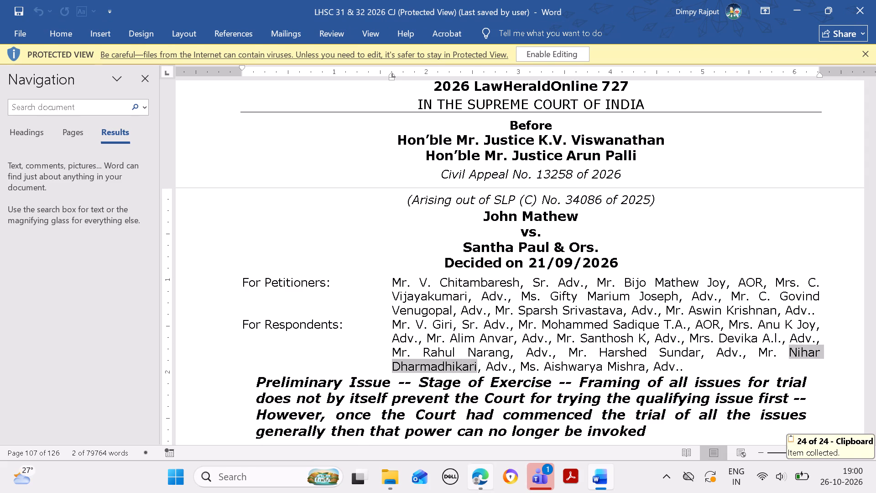
left_click_drag(855, 356, 858, 256)
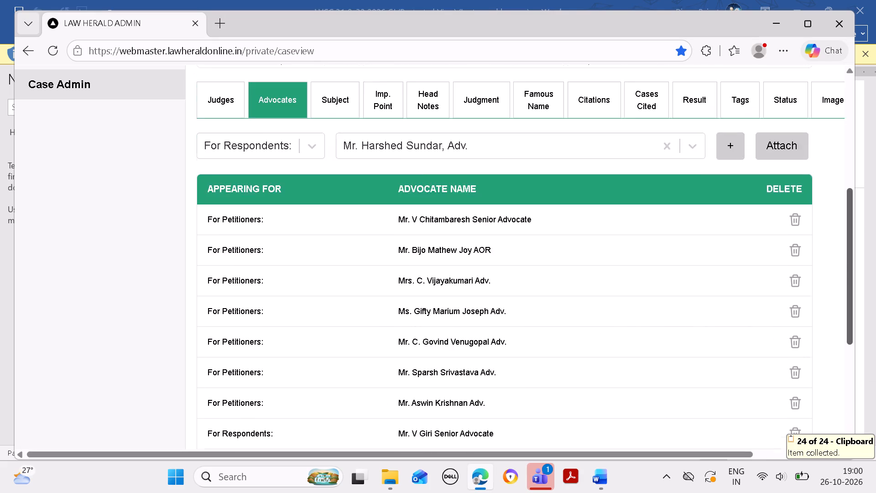
left_click_drag(858, 256, 858, 255)
left_click(664, 173)
key("ctrl+v")
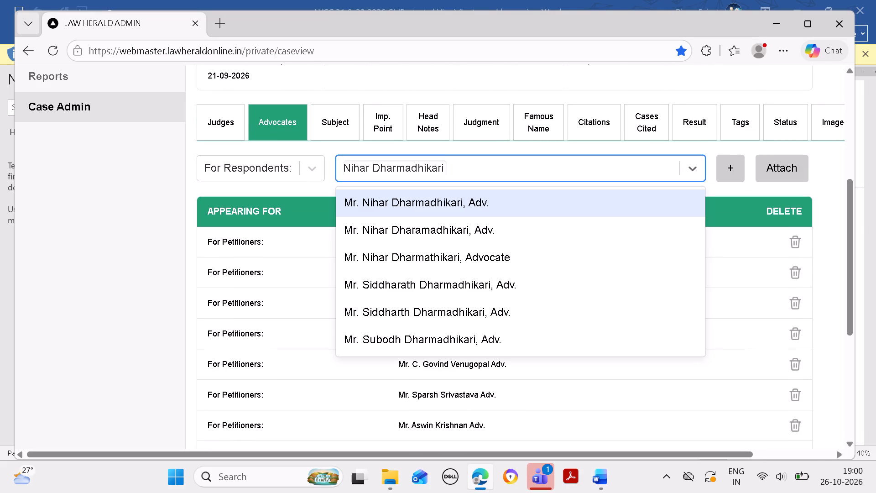
left_click(542, 200)
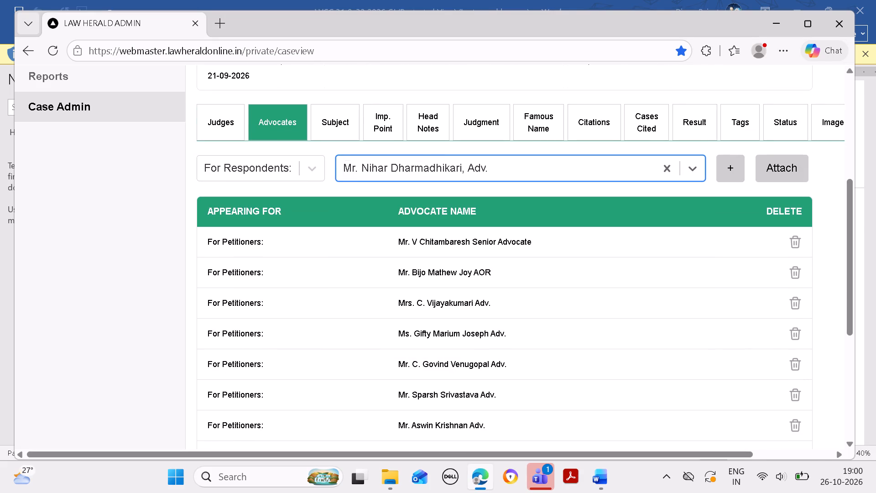
left_click(783, 172)
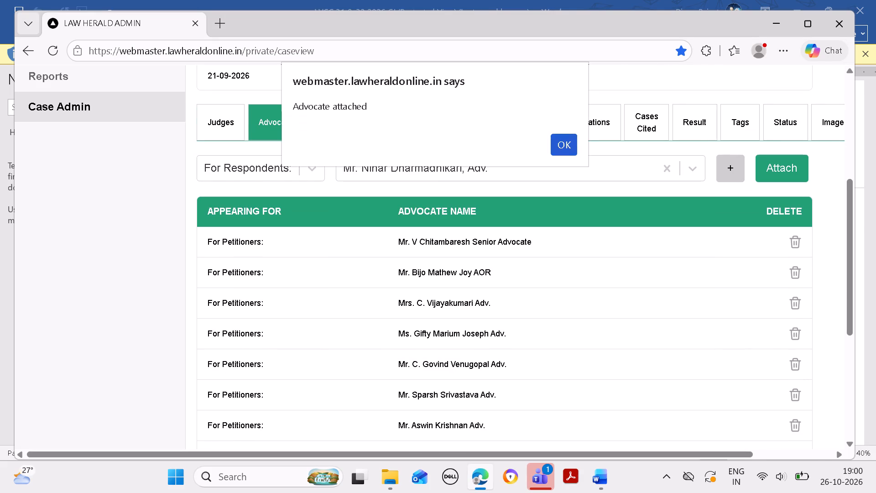
left_click(571, 142)
scroll(582, 254, "down", 11)
Copy the last respondents' advocate's name, without the Ms. prefix, from the LHSC 31 & 32 2026 CJ document.
left_click(592, 478)
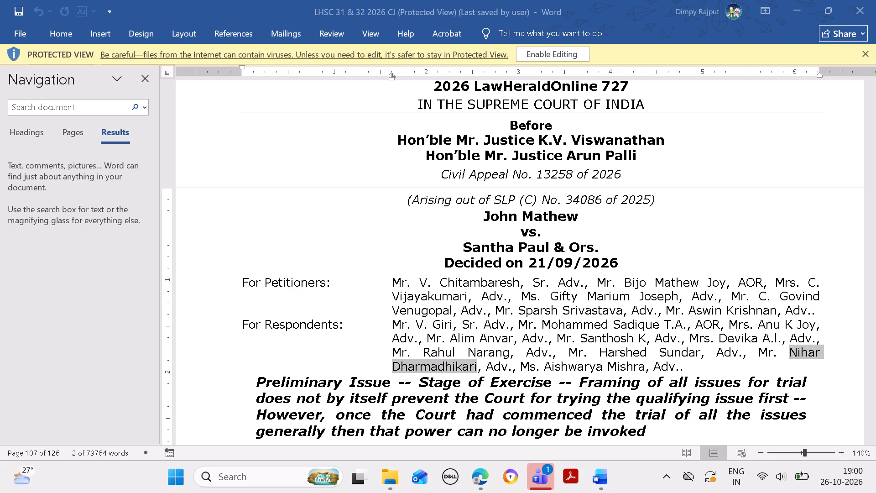
left_click_drag(545, 367, 632, 362)
key("ctrl+c")
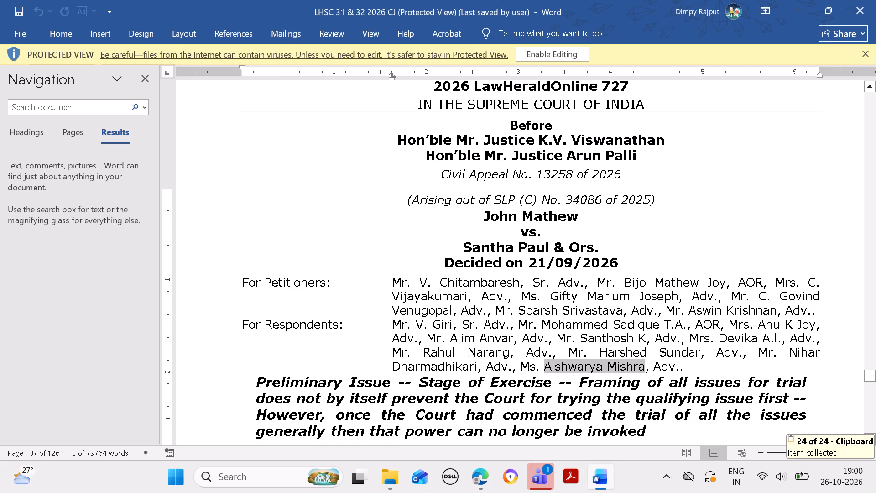
In the admin site, attach the last respondents' advocate under For Respondents, choosing the exact-match Ms. entry designated Adv.
left_click(478, 479)
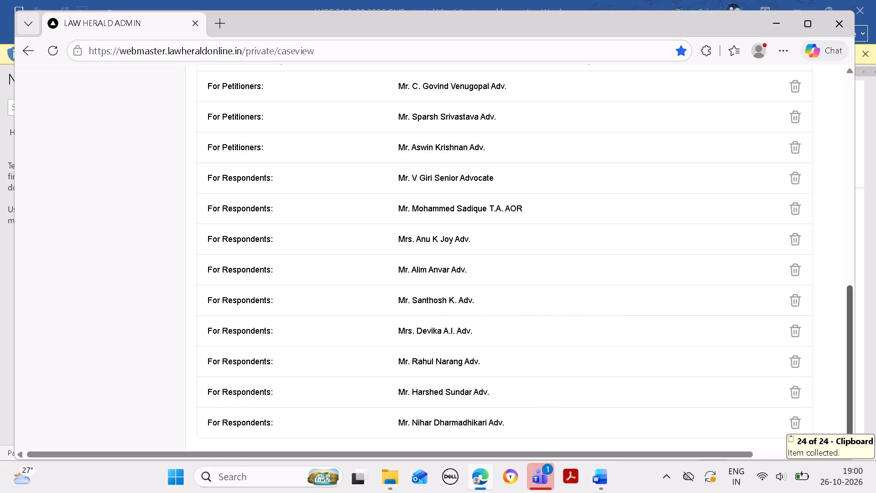
left_click_drag(848, 394, 874, 283)
left_click(662, 172)
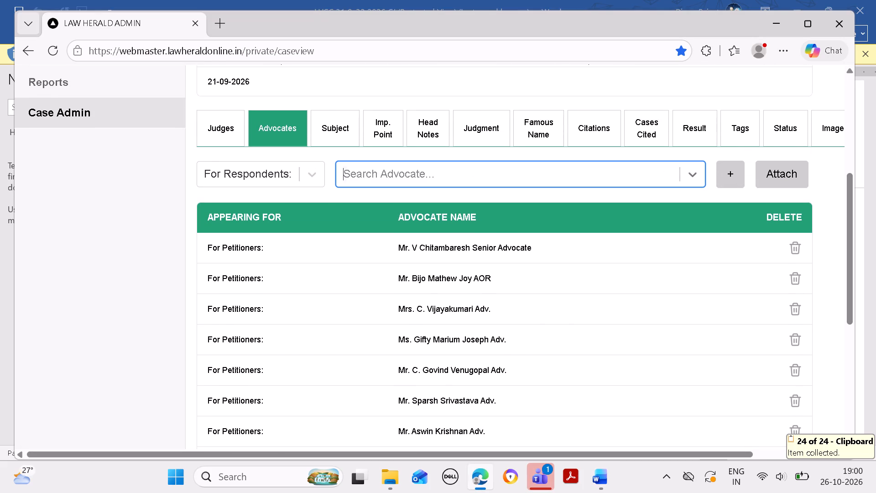
key("ctrl+v")
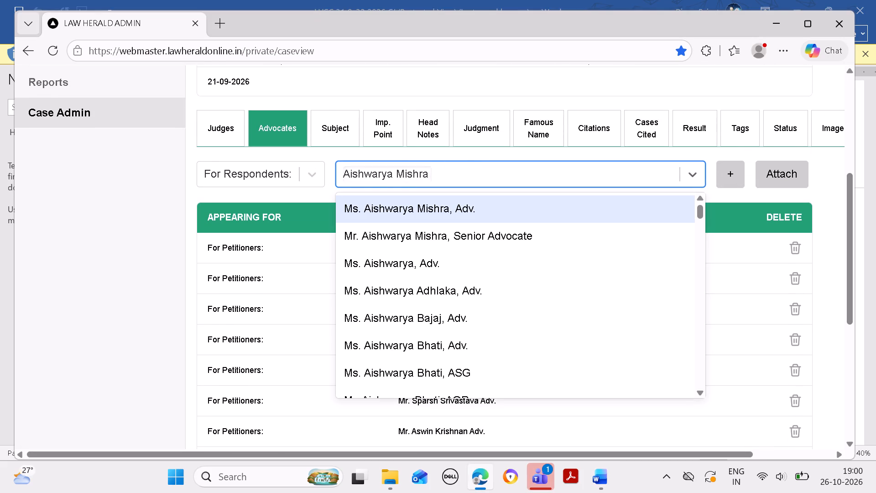
left_click(560, 200)
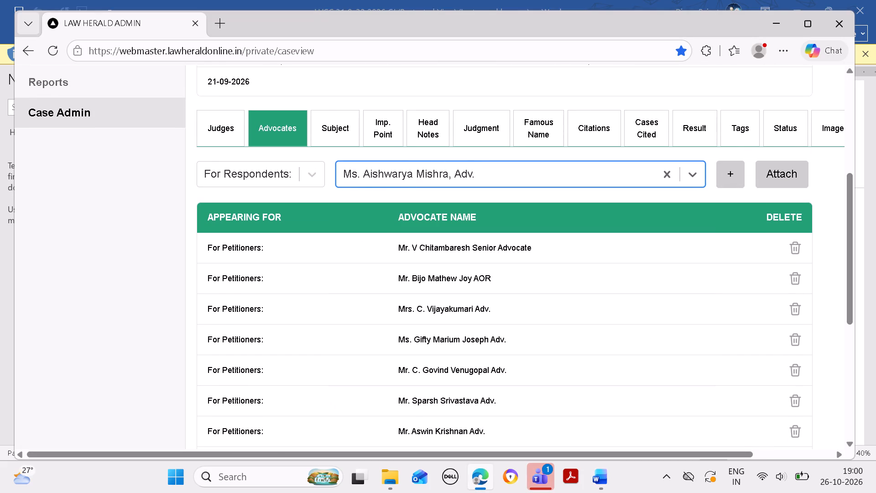
left_click(600, 484)
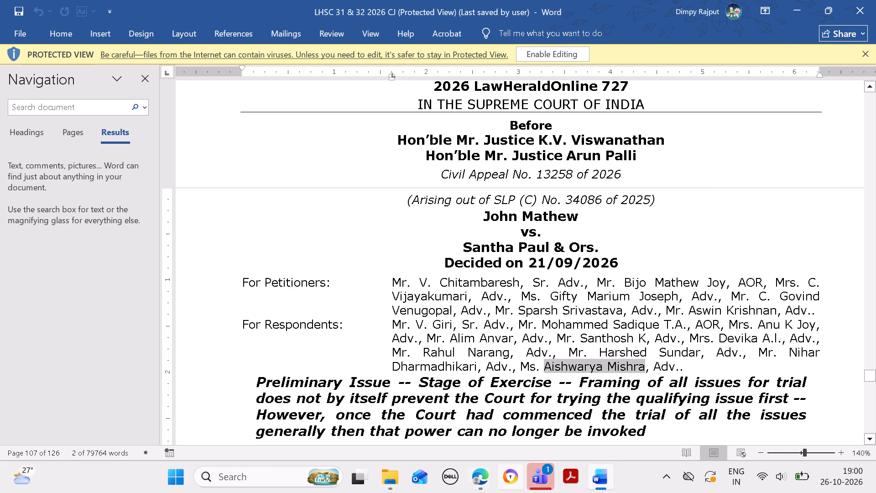
left_click(484, 481)
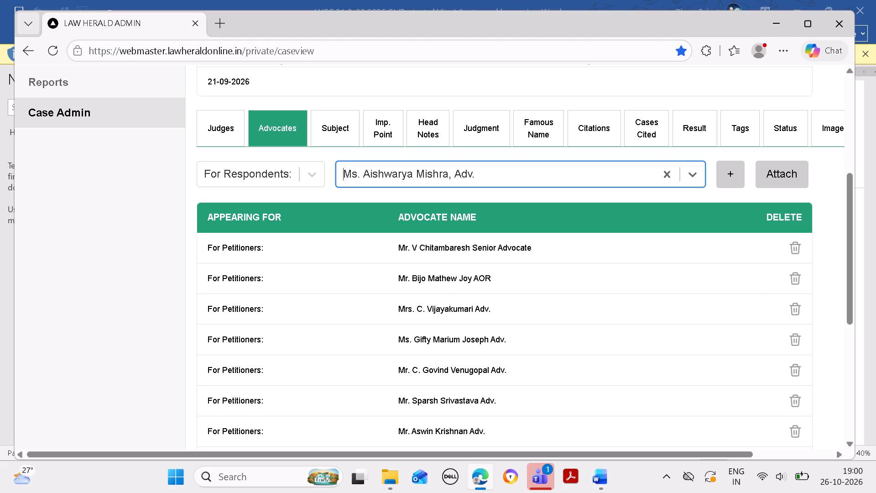
left_click(774, 178)
left_click(568, 141)
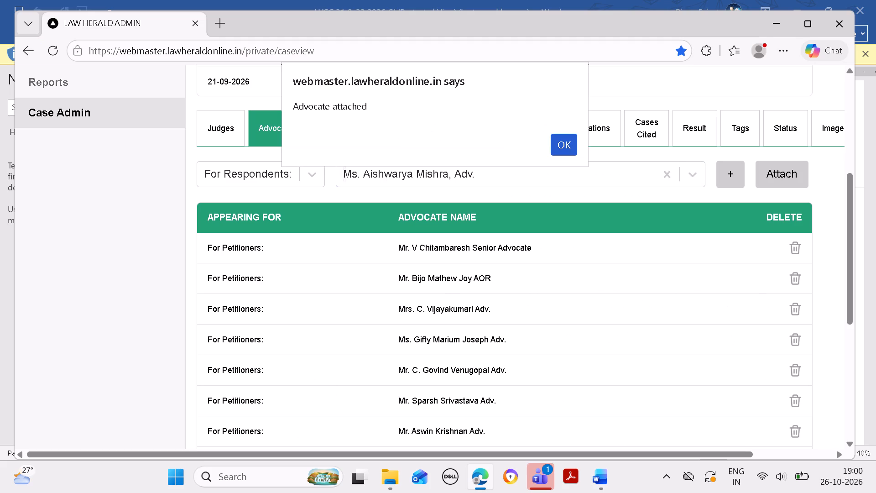
left_click(567, 148)
scroll(566, 149, "down", 15)
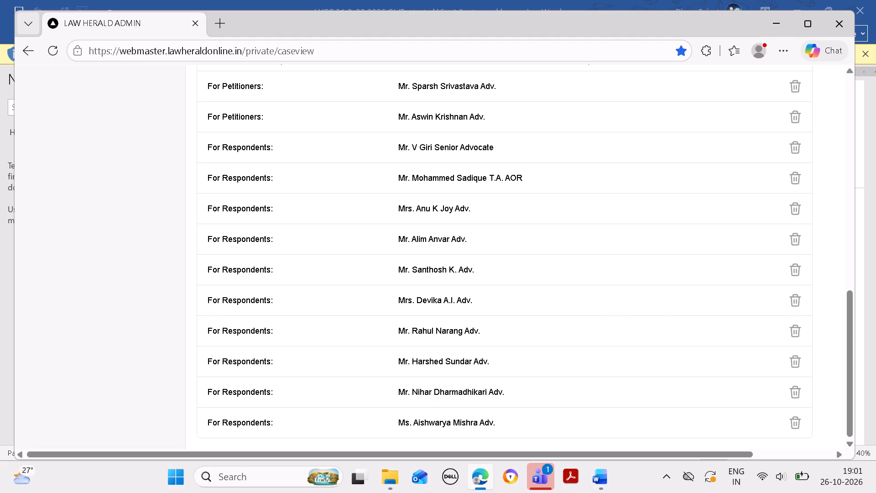
In the LHSC 31 & 32 2026 CJ document, examine the preliminary issue and headnotes below the advocates for the case's subject.
left_click(598, 480)
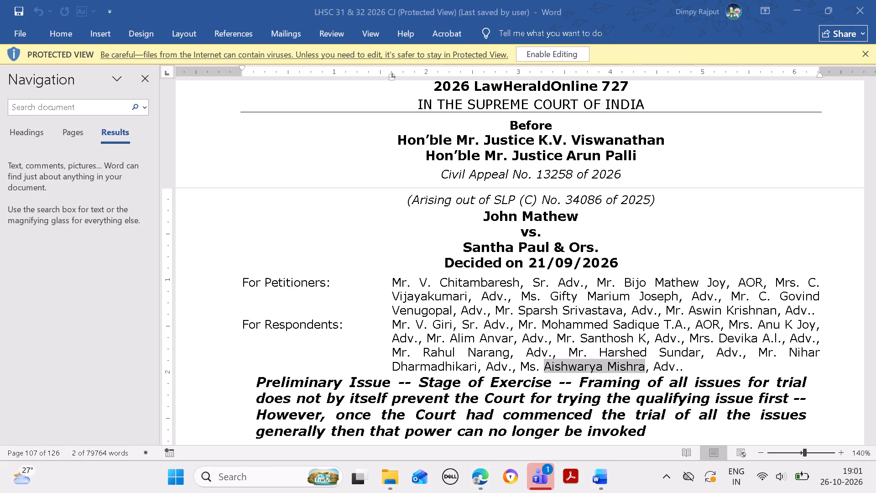
key("Down")
key("Down")
key("Down")
key("Down")
key("Down")
key("Down")
key("Down")
key("Down")
key("Down")
key("Down")
key("Down")
key("Down")
key("Down")
key("Down")
key("Down")
key("Down")
key("Down")
key("Down")
key("Down")
key("Down")
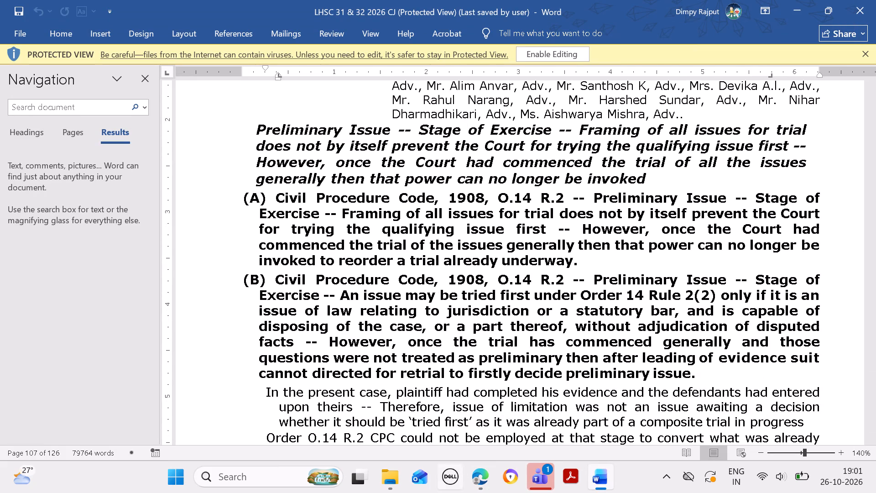
In the admin site's Subject section, attach Civil Law as the subject of Civil Appeal No. 13258 of 2026.
left_click(480, 483)
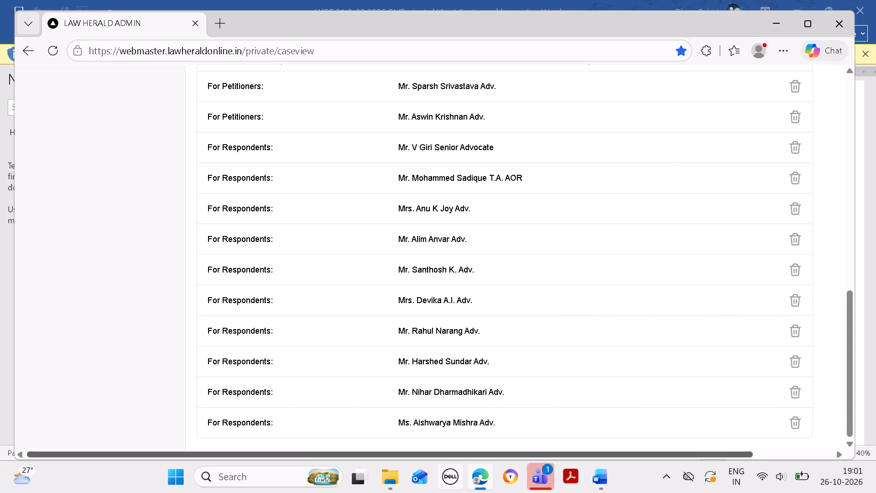
left_click(483, 483)
left_click(483, 484)
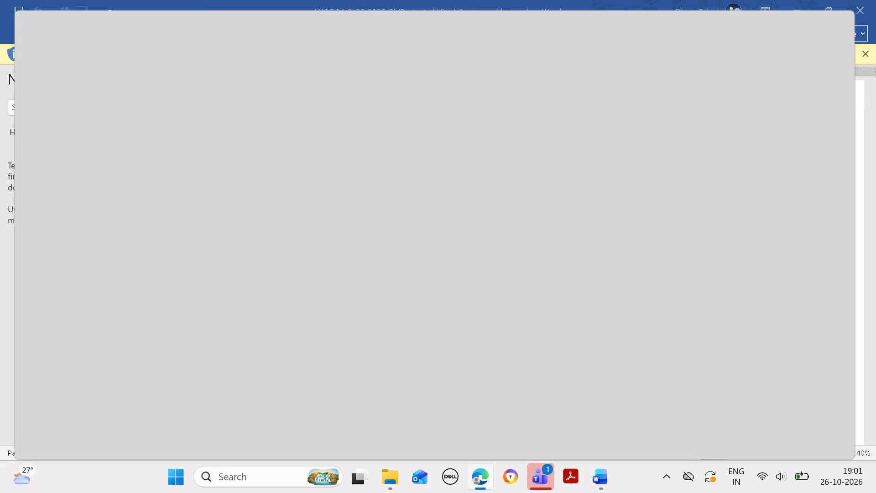
scroll(479, 390, "up", 3)
left_click(340, 367)
scroll(339, 367, "down", 3)
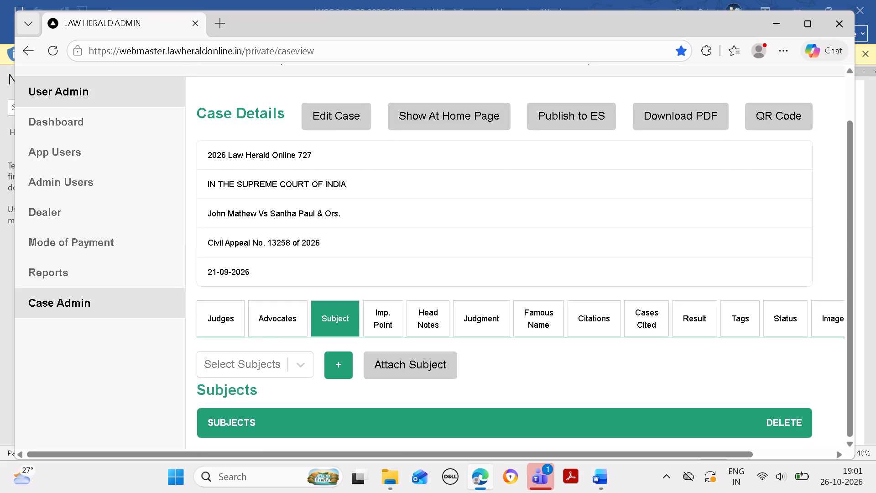
left_click(308, 362)
left_click(286, 304)
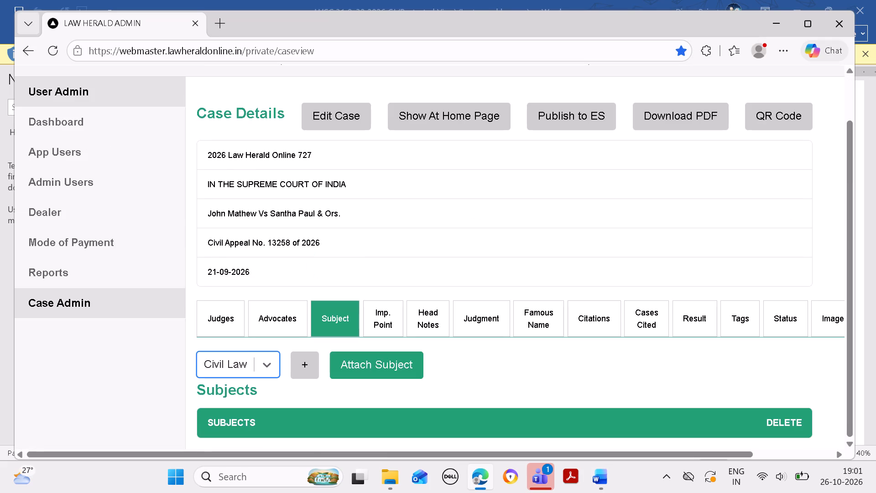
left_click(367, 359)
left_click(563, 153)
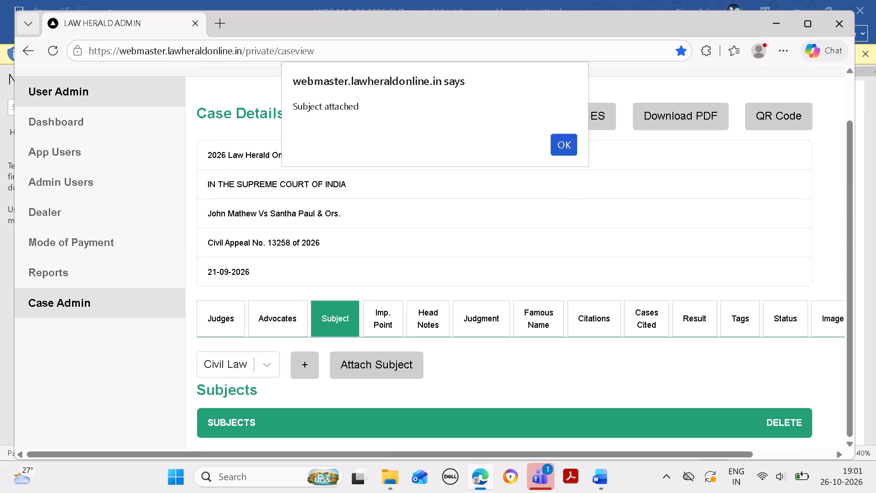
scroll(551, 218, "down", 5)
Copy the opening phrase "Preliminary Issue -- Stage of Exercise" of the italic headline in the LHSC 31 & 32 2026 CJ document.
left_click(594, 486)
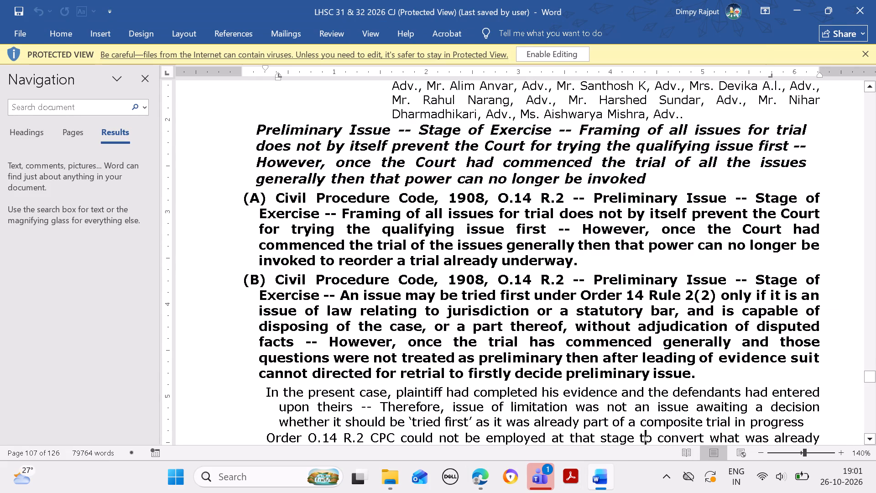
left_click_drag(257, 125, 272, 126)
left_click_drag(272, 126, 535, 134)
key("ctrl+c")
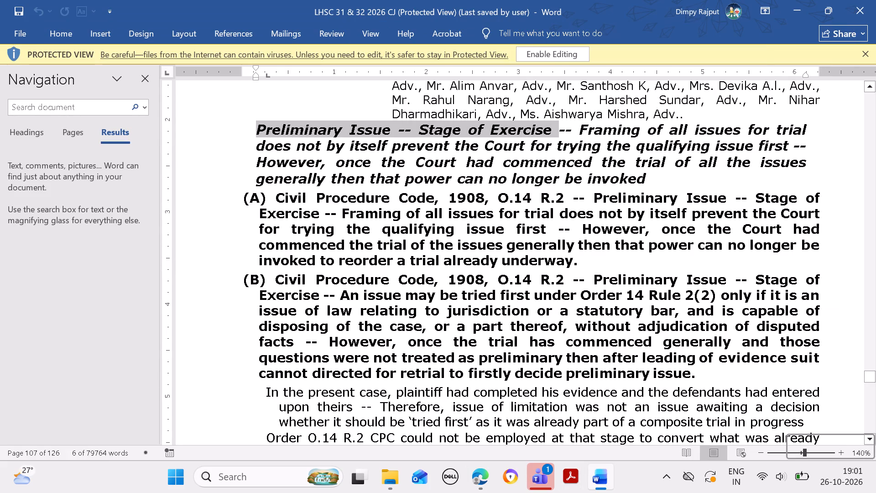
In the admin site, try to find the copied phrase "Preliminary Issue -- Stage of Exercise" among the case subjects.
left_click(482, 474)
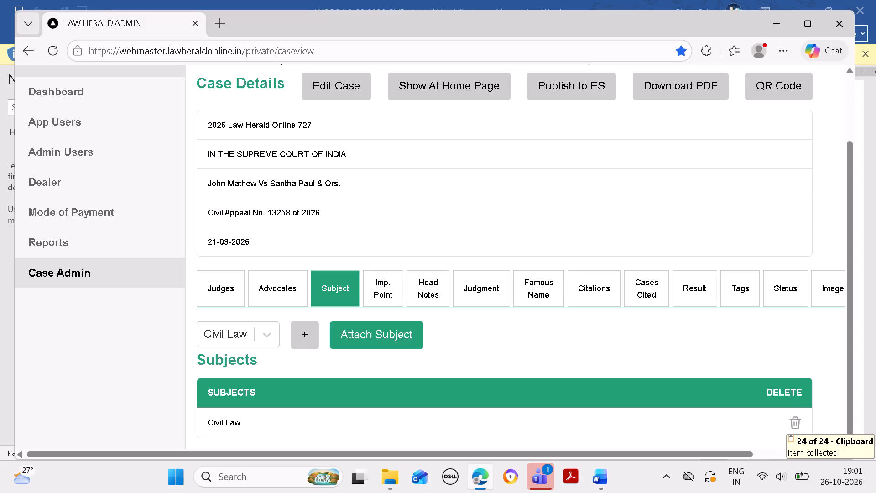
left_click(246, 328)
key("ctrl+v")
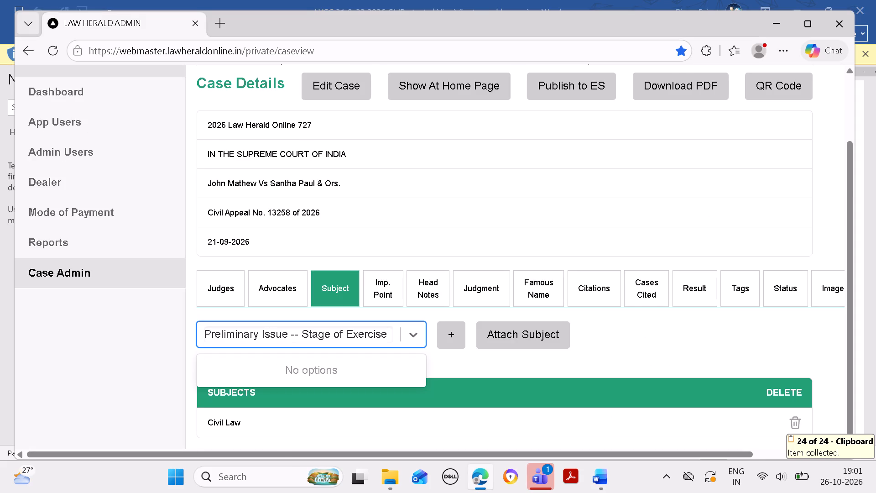
Start a new important point for the case and add the topic "Preliminary Issue -- Stage of Exercise", without a trailing space.
left_click(384, 292)
left_click(725, 387)
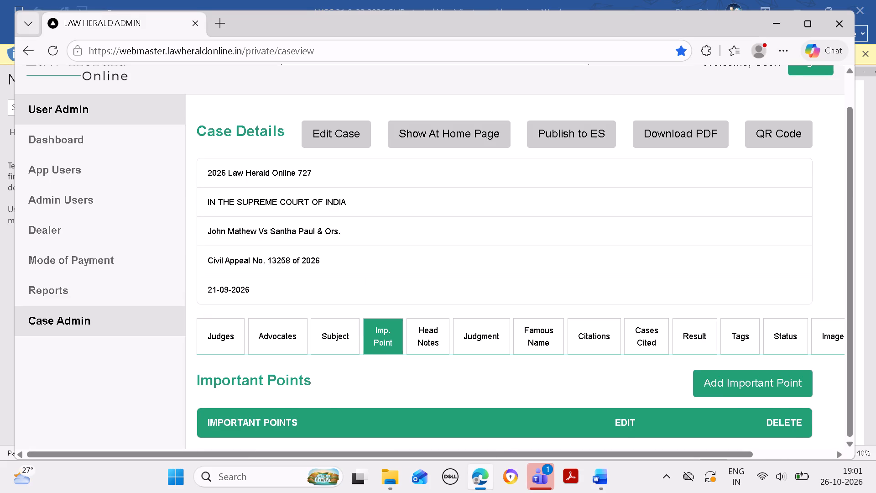
left_click(615, 156)
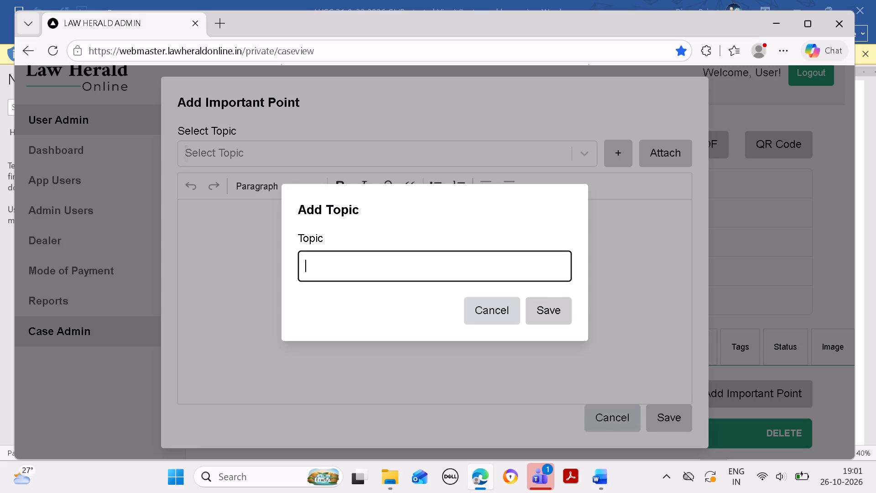
left_click(478, 264)
key("ctrl+v")
key("BackSpace")
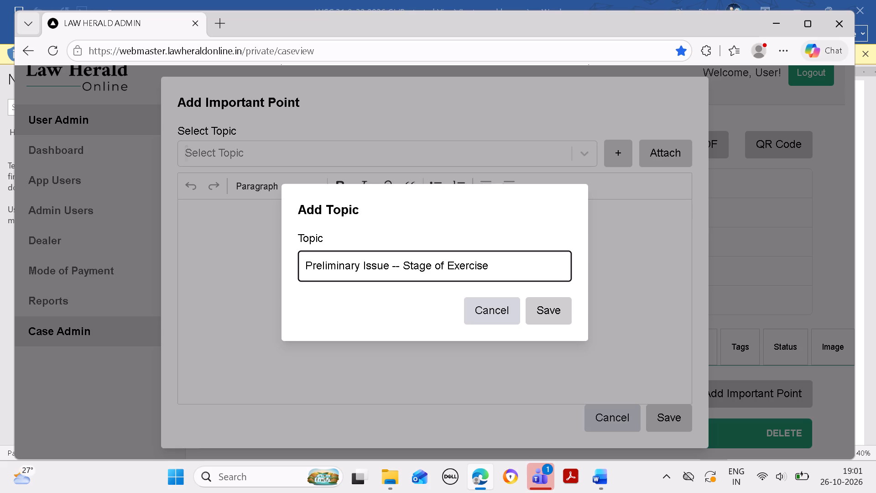
left_click(553, 308)
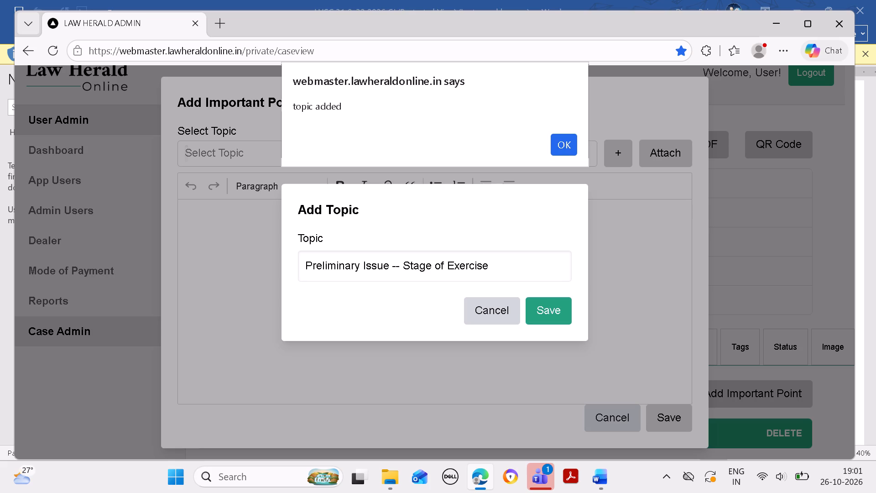
left_click(560, 142)
Append a spaced double dash "--" after the topic text in the important point's body.
left_click(517, 274)
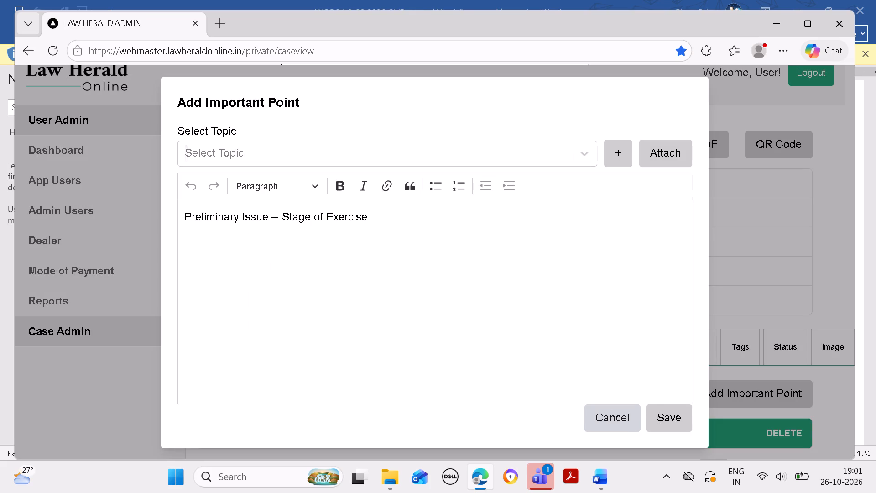
key("space")
type("--")
key("space")
key("BackSpace")
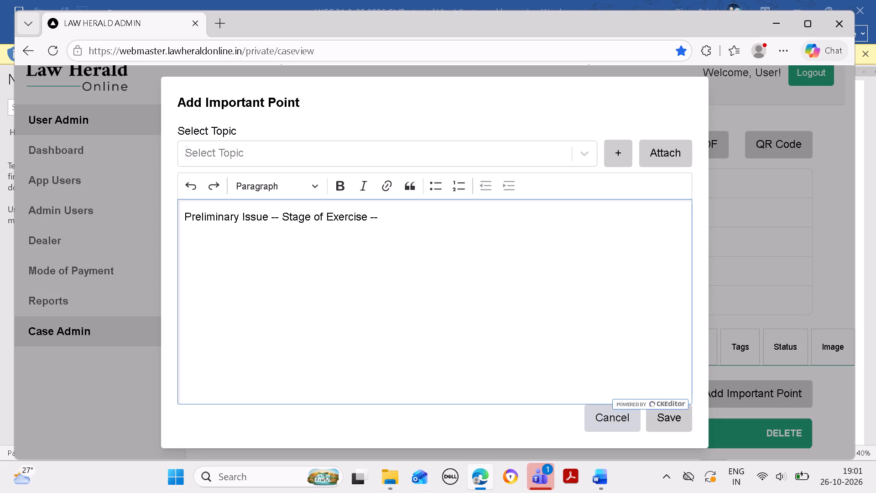
Copy the rest of the italic headline, from "Framing of all issues" to "no longer be invoked", from the LHSC 31 & 32 2026 CJ document.
left_click(603, 481)
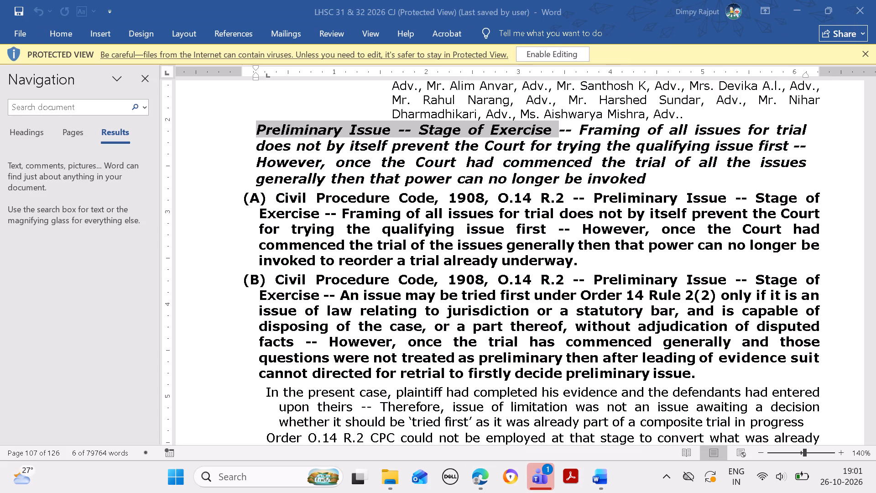
left_click_drag(579, 126, 579, 126)
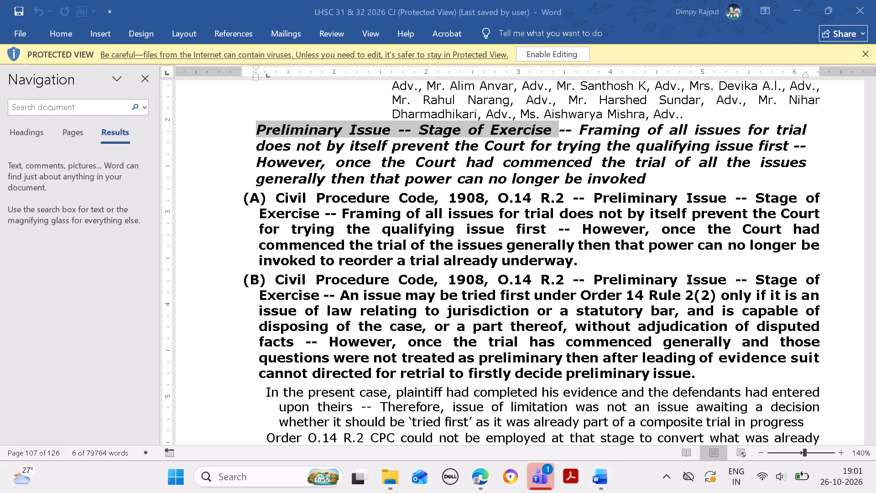
left_click_drag(579, 126, 662, 175)
key("ctrl+v")
key("ctrl+c")
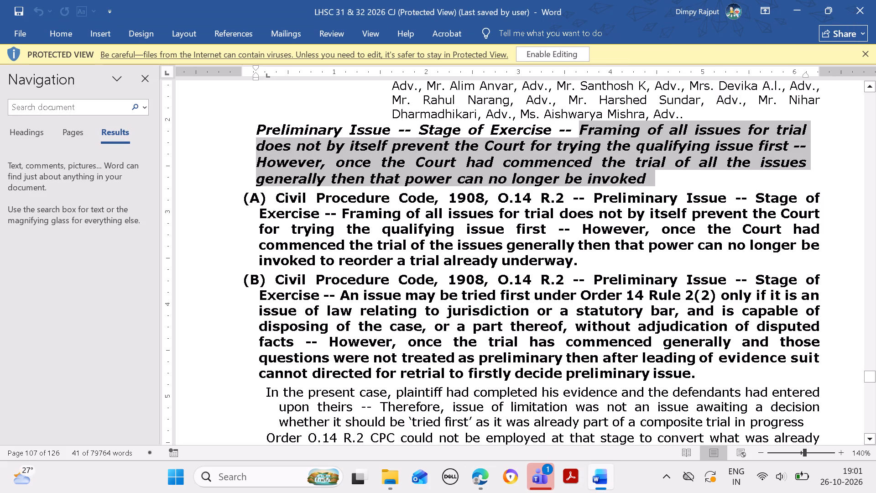
Paste the copied text after the dash in the important point, clear its italic and bold formatting, and save the point.
left_click(476, 474)
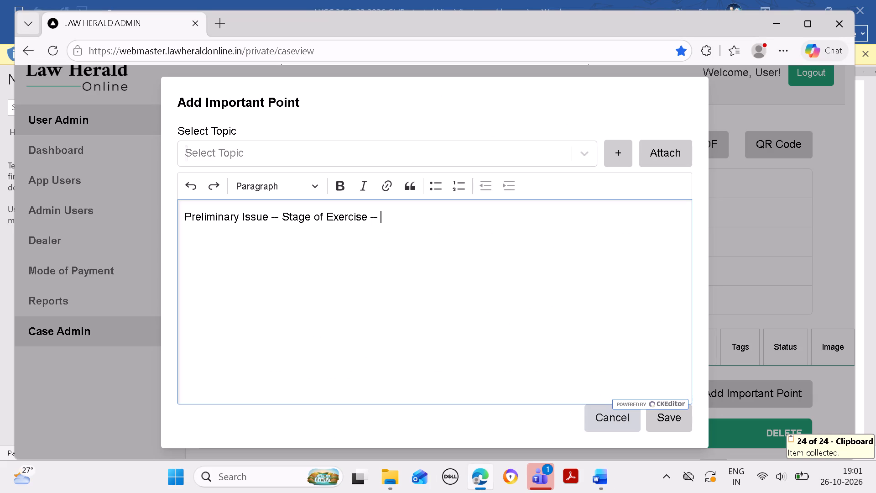
key("ctrl+v")
left_click_drag(381, 213, 547, 289)
left_click(359, 188)
left_click(338, 182)
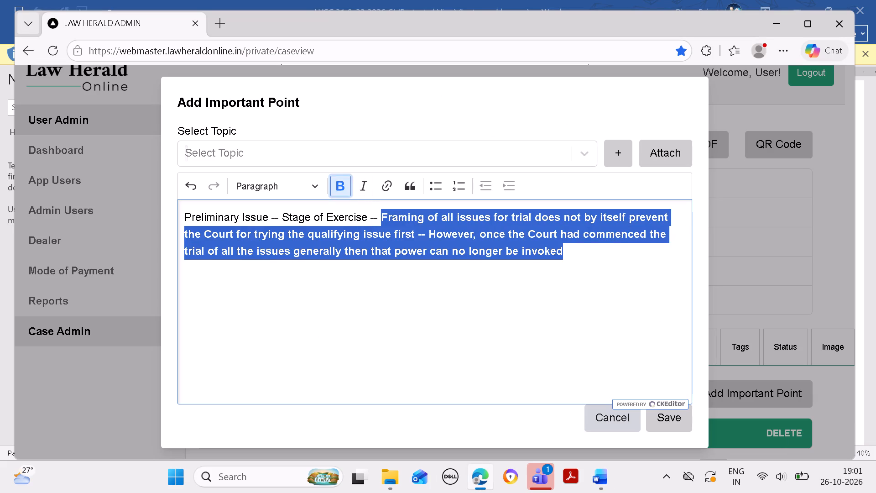
left_click(620, 327)
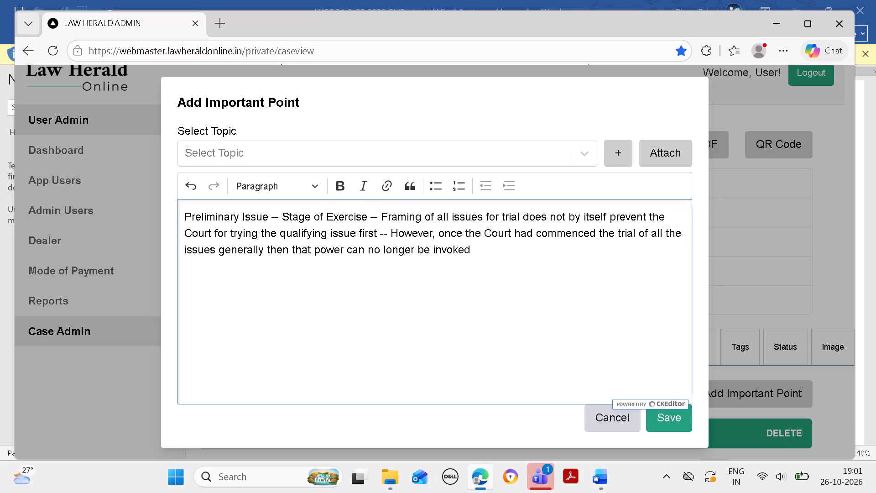
left_click(664, 423)
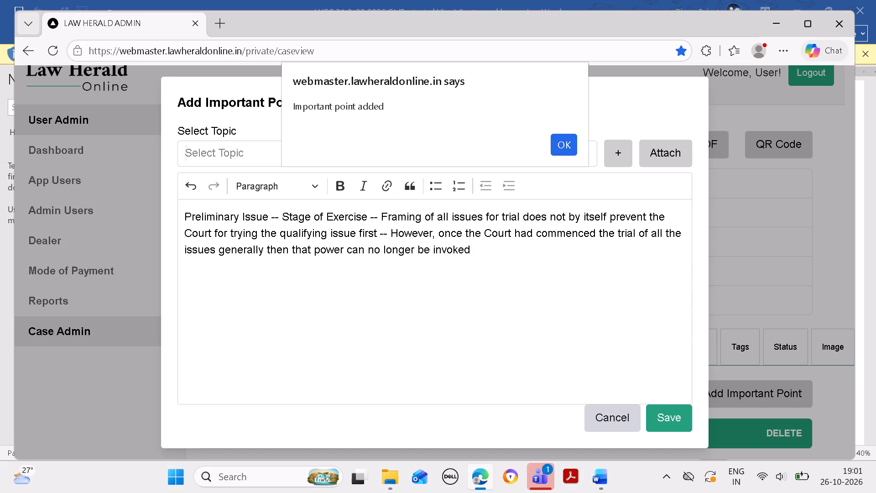
left_click(558, 148)
scroll(582, 304, "down", 10)
Copy "Civil Procedure Code, 1908" from paragraph (A) of the Word document and attach it as the act of a new headnote.
left_click(600, 472)
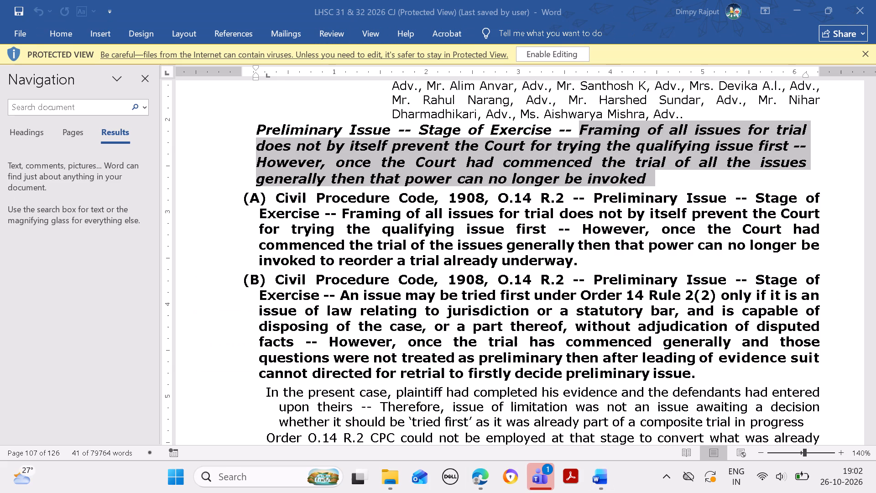
left_click_drag(275, 195, 395, 201)
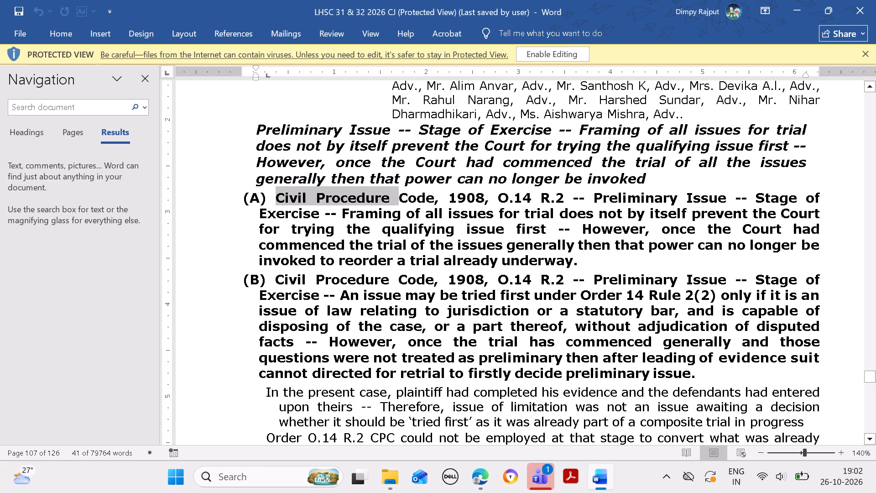
left_click_drag(395, 201, 465, 204)
key("ctrl+c")
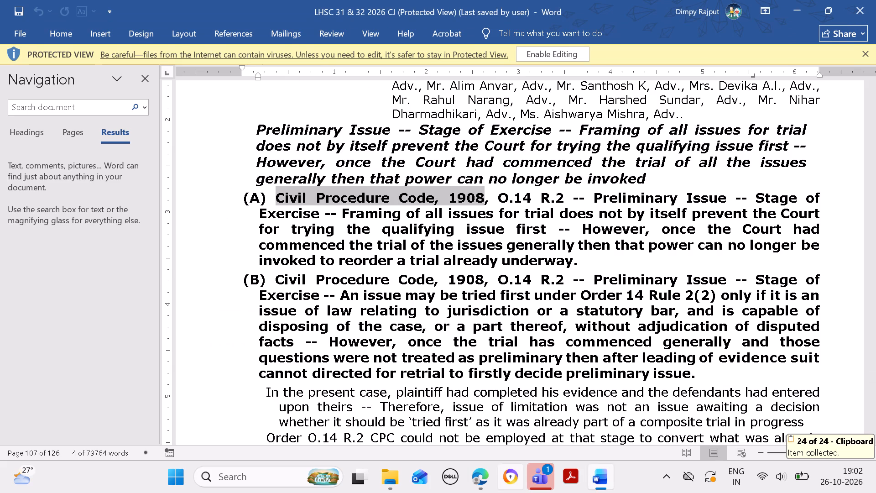
left_click(488, 471)
left_click(429, 294)
scroll(446, 309, "down", 3)
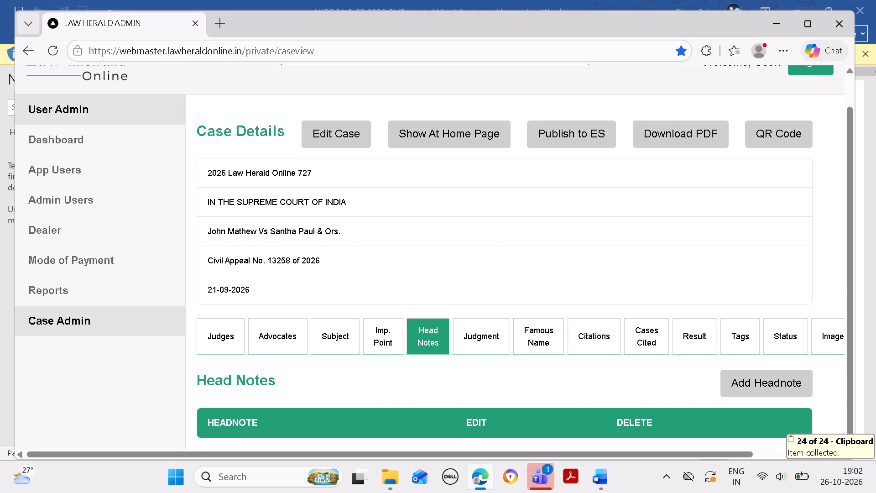
left_click(756, 385)
left_click(206, 162)
key("ctrl+v")
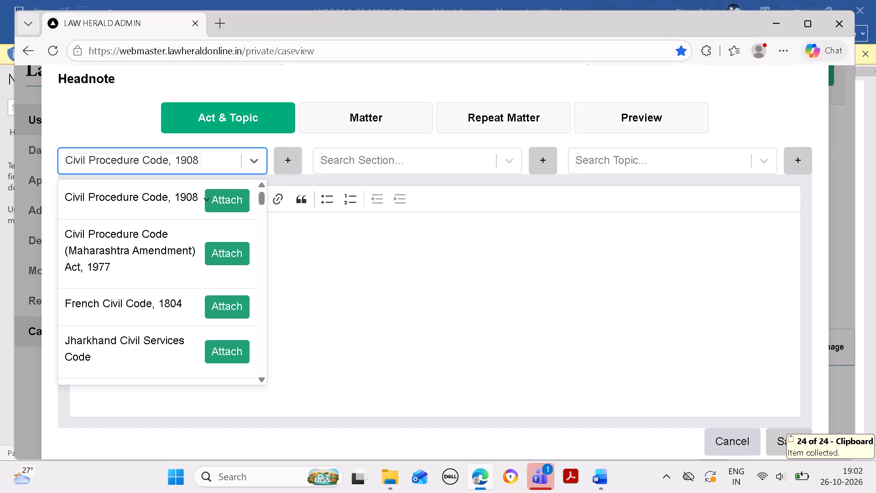
left_click(234, 198)
left_click(384, 283)
key("space")
Copy "O.14" from paragraph (A) in Word and attach it as a section of the headnote, followed by a space.
left_click(602, 480)
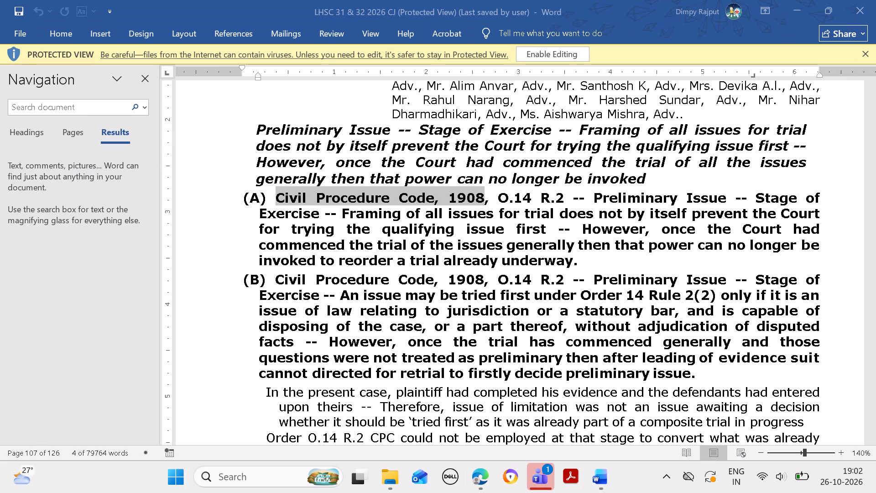
left_click_drag(500, 194, 529, 198)
key("ctrl+c")
left_click(476, 473)
left_click(383, 145)
left_click(382, 151)
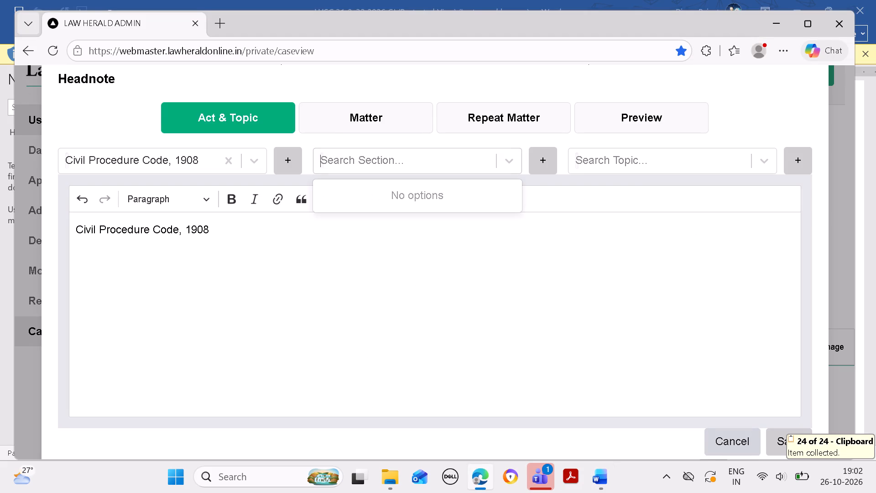
key("ctrl+v")
left_click(466, 196)
left_click(241, 260)
key("space")
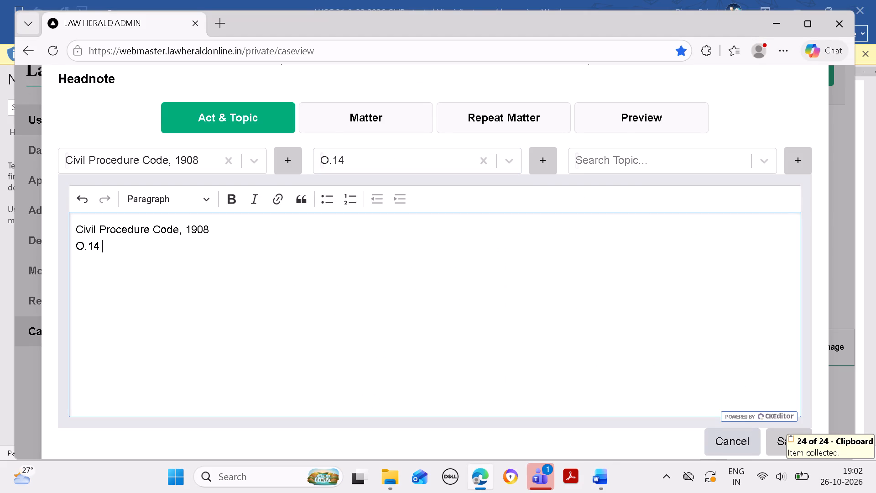
Copy "R.2" from paragraph (A) in Word and attach it as another section of the headnote, followed by a space.
left_click(594, 476)
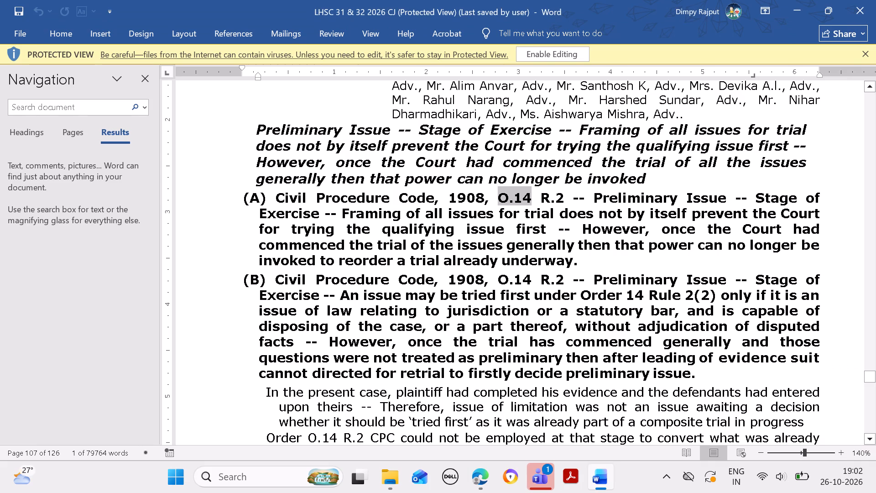
left_click_drag(541, 200, 563, 199)
key("ctrl+c")
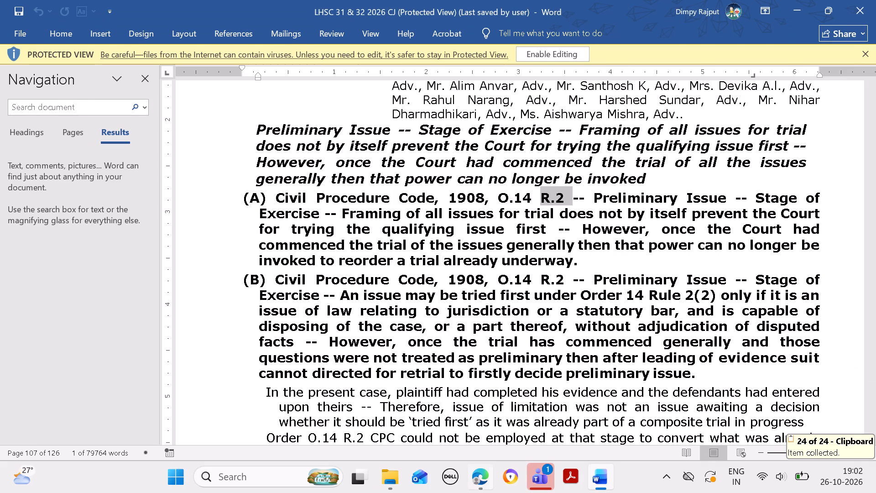
left_click(472, 478)
left_click(431, 158)
key("ctrl+v")
left_click(498, 194)
left_click_drag(596, 273, 615, 308)
key("space")
Copy "Preliminary Issue -- Stage of Exercise" from paragraph (A) in Word and attach it as the headnote's topic, followed by a space.
left_click(600, 471)
left_click_drag(590, 195, 593, 195)
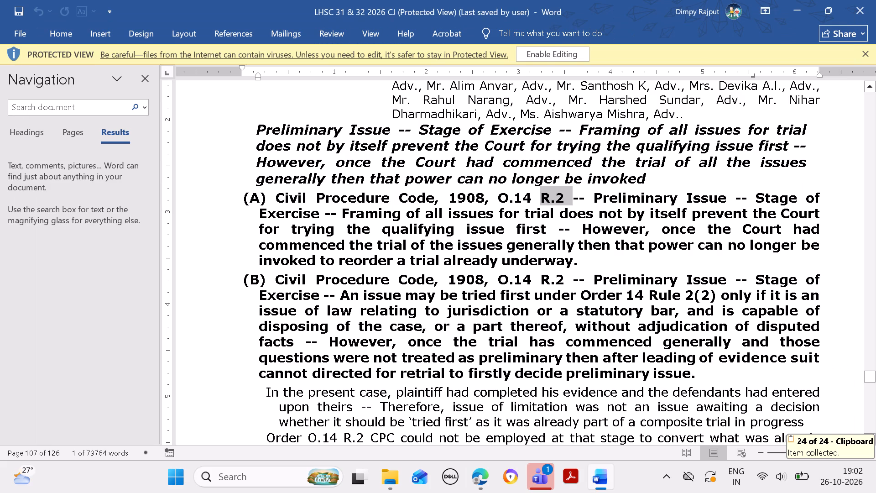
left_click_drag(593, 195, 390, 205)
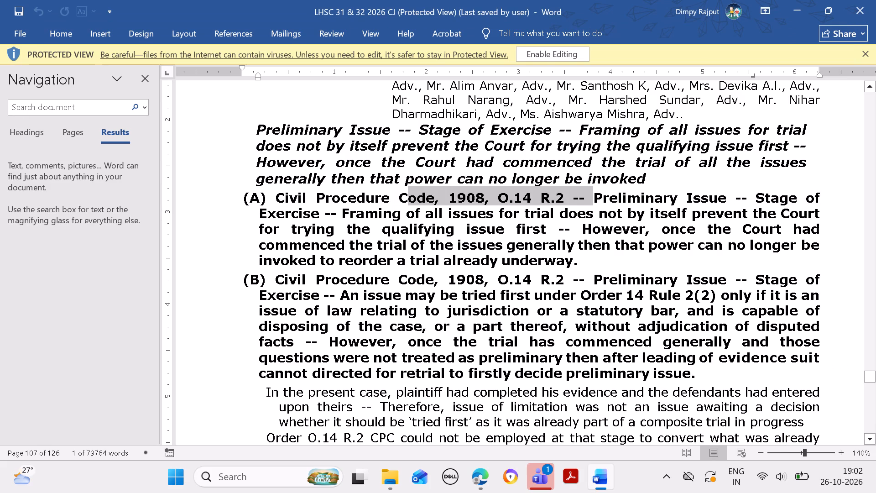
left_click_drag(390, 205, 326, 213)
key("ctrl+c")
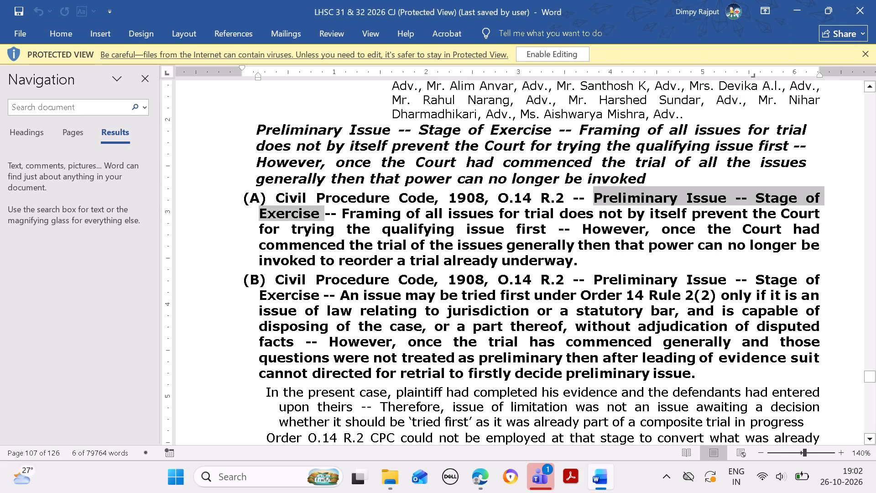
left_click(481, 473)
left_click(667, 158)
key("ctrl+v")
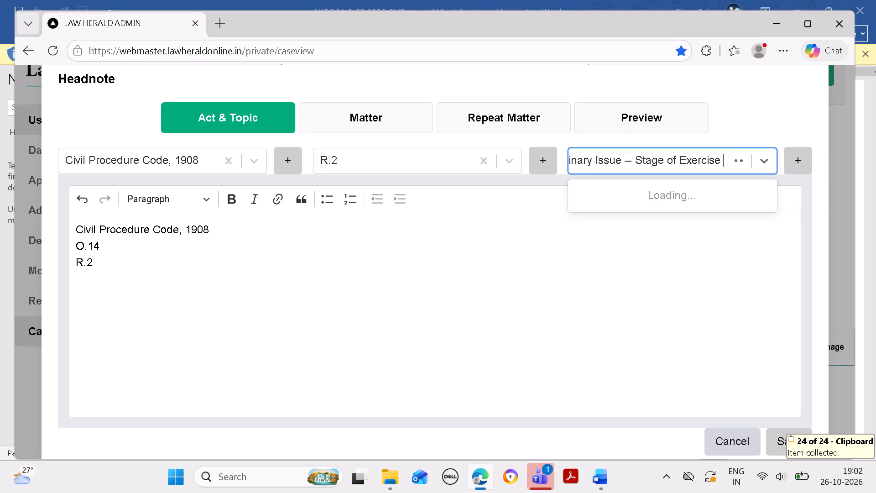
left_click(755, 209)
left_click_drag(551, 306, 544, 321)
key("space")
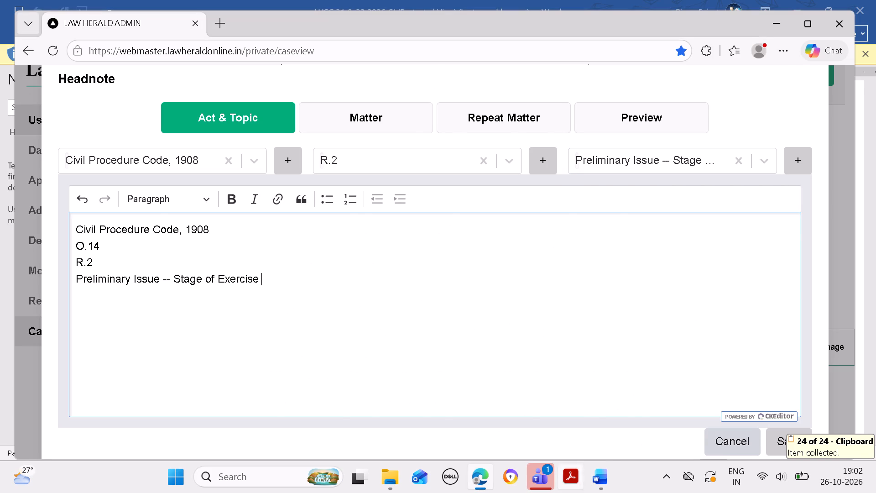
Copy paragraph (A)'s text from "Framing of all issues" to "already underway." into the headnote's matter and clear its bold formatting.
left_click(593, 477)
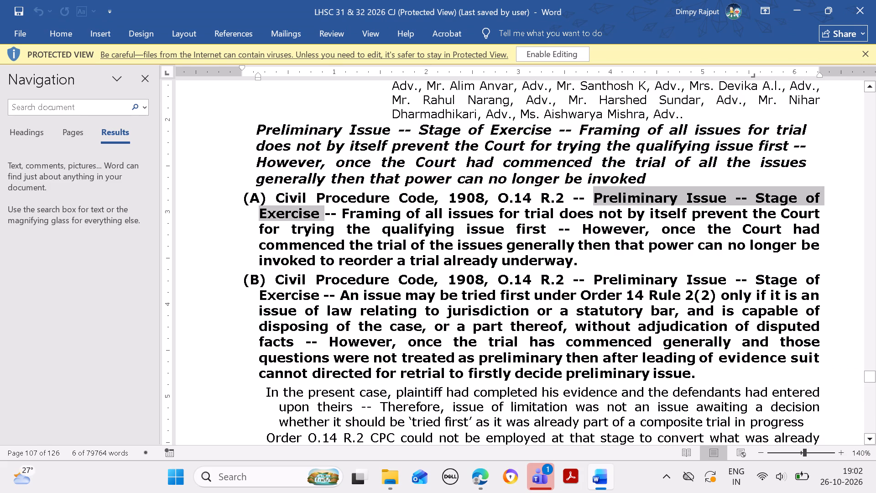
left_click_drag(338, 209, 370, 220)
left_click(367, 215)
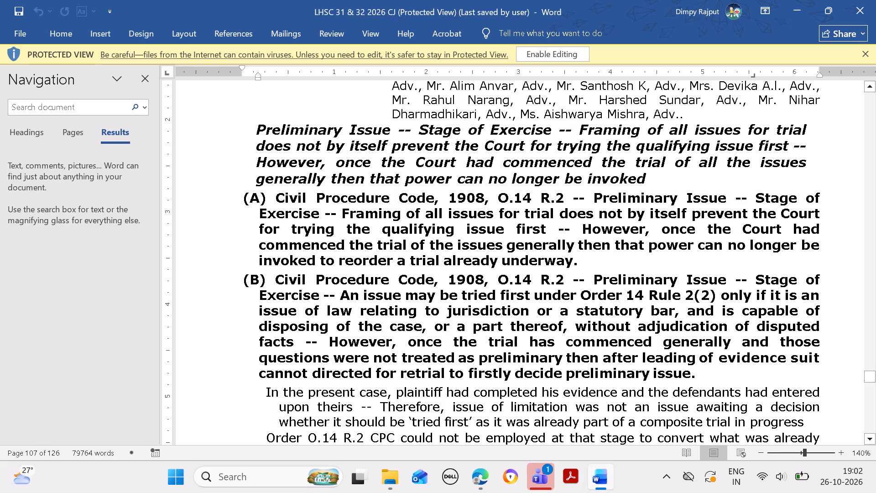
left_click_drag(340, 212, 582, 261)
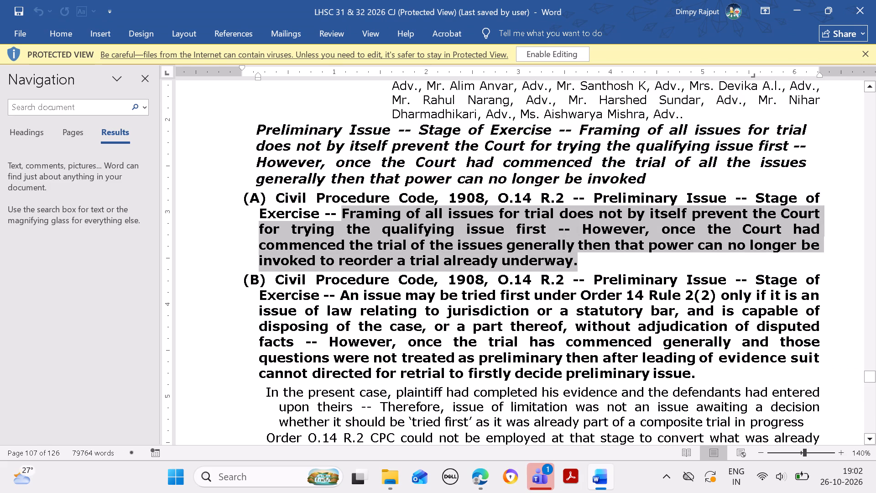
key("ctrl+c")
left_click(484, 468)
left_click(397, 121)
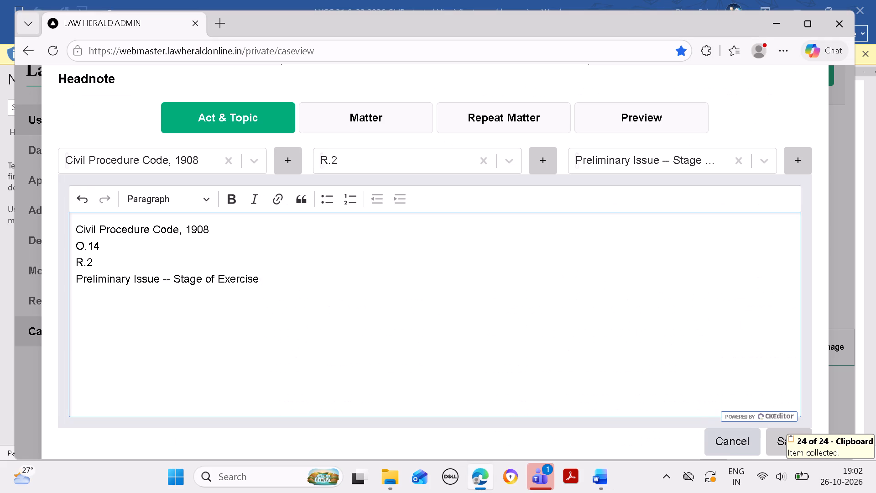
left_click(424, 224, "ctrl")
key("ctrl+v")
key("ctrl+a")
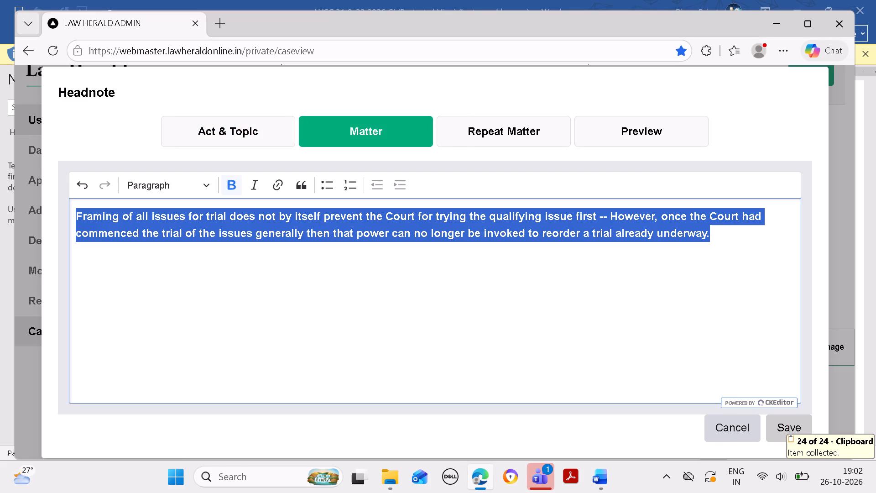
key("ctrl+b")
left_click(608, 280)
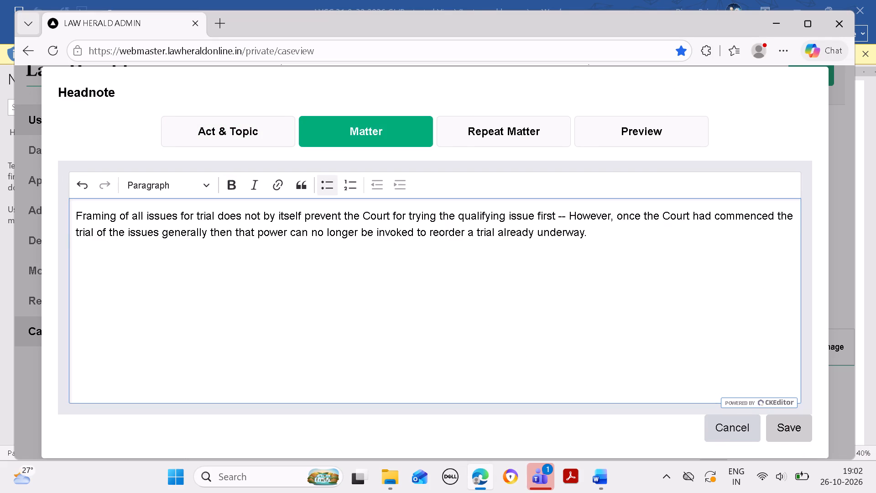
Join the headnote's act, section and topic lines into one line, with a spaced "--" between "R.2" and "Preliminary Issue".
left_click(263, 112)
left_click(263, 139)
left_click(76, 248)
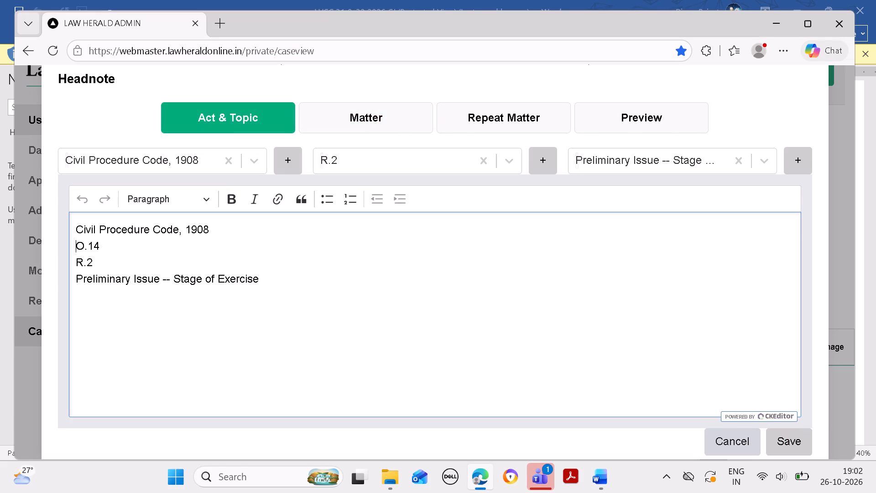
key("BackSpace")
left_click(72, 246)
key("BackSpace")
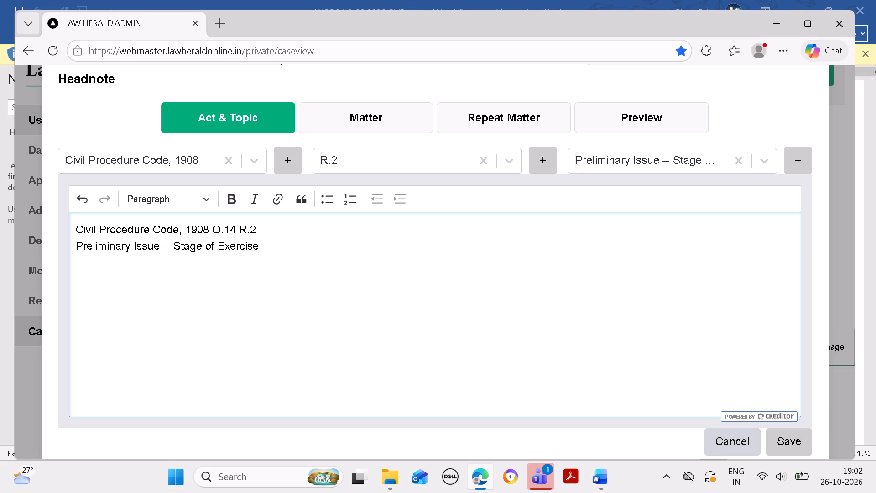
left_click(73, 251)
key("BackSpace")
type("--")
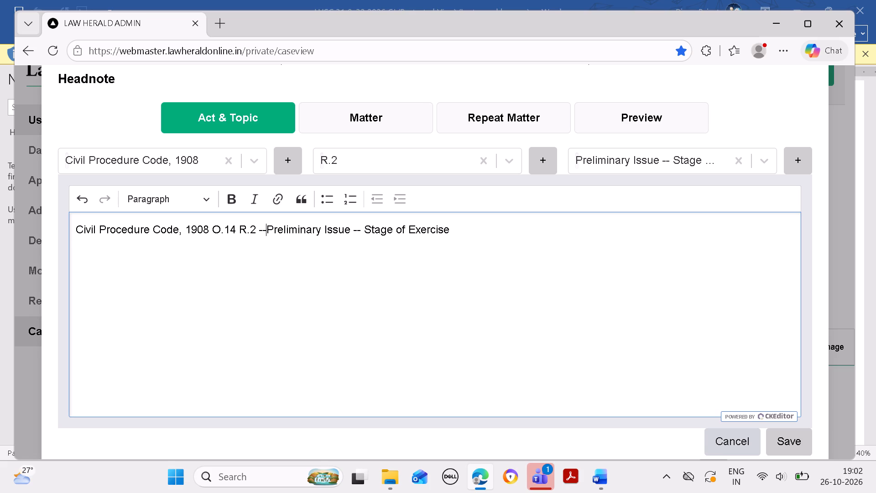
key("space")
key("BackSpace")
Enter a single hyphen as the headnote's repeat matter and save the headnote.
left_click(359, 115)
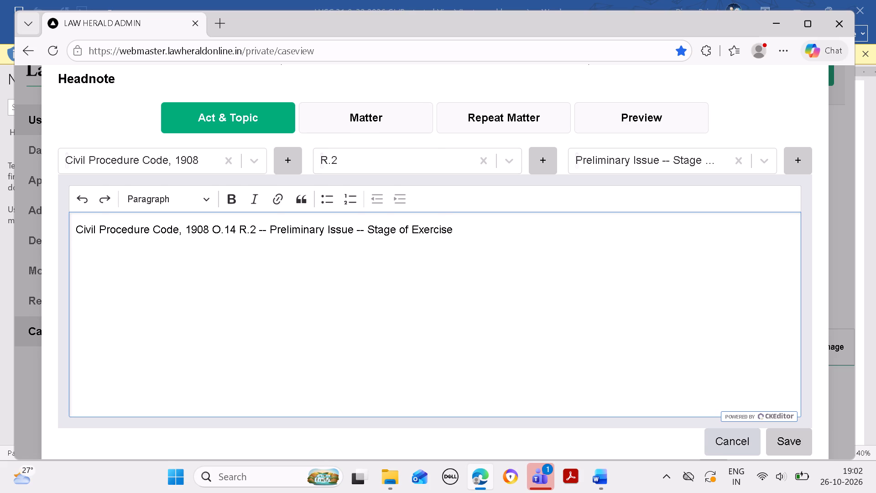
left_click(549, 128)
left_click(530, 291)
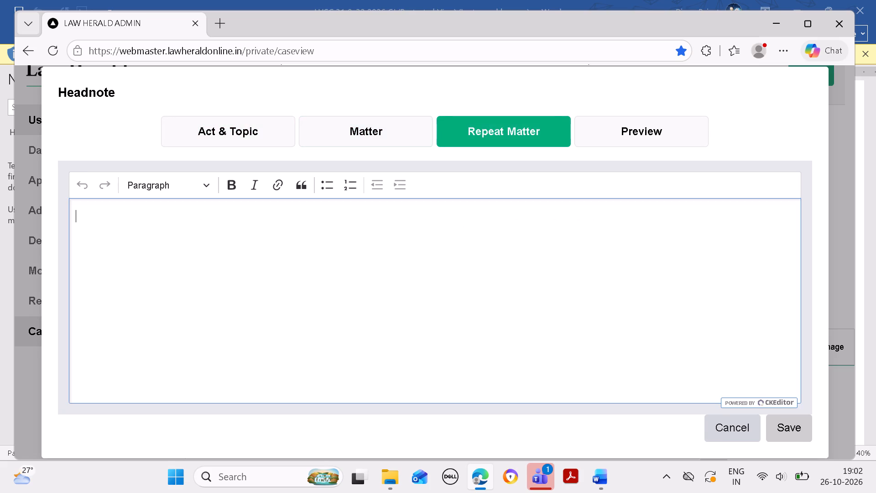
key("minus")
left_click(798, 435)
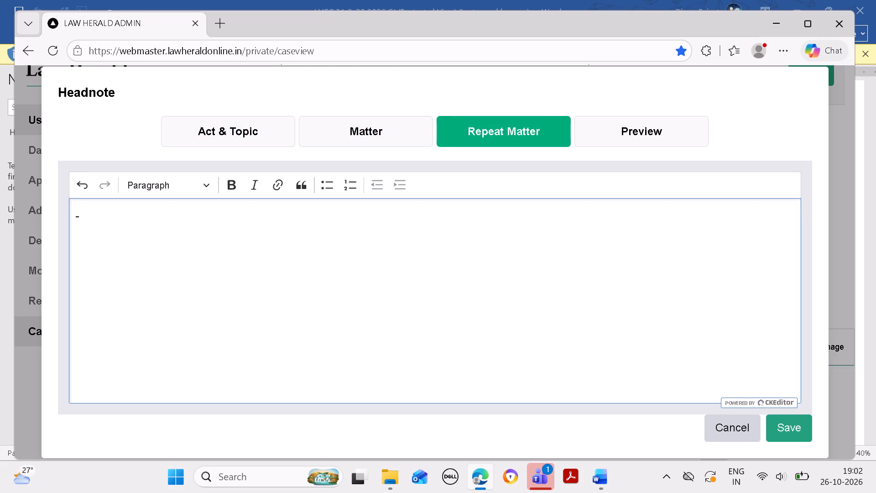
left_click(562, 153)
Copy "Civil Procedure Code, 1908" from paragraph (B) in Word and attach it as the act of a second headnote, followed by a space.
scroll(527, 249, "down", 11)
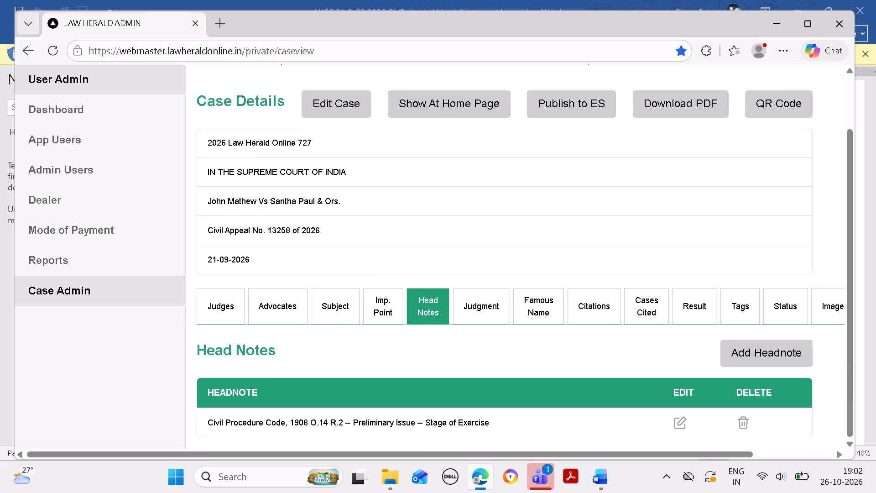
scroll(506, 322, "down", 2)
left_click(597, 477)
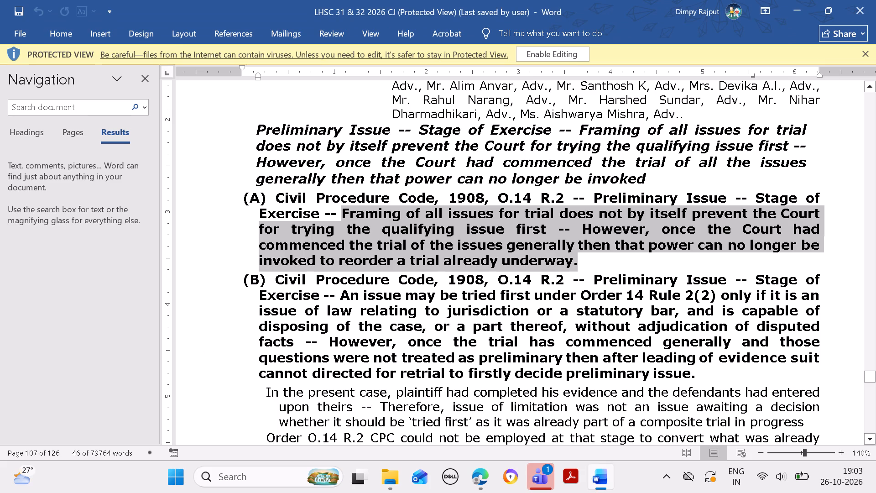
left_click_drag(276, 276, 428, 281)
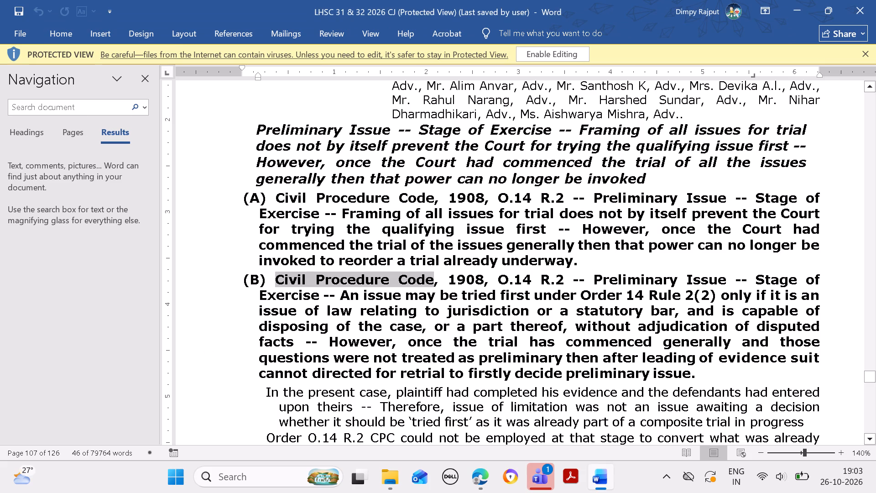
left_click_drag(428, 281, 466, 280)
key("ctrl+c")
left_click(482, 477)
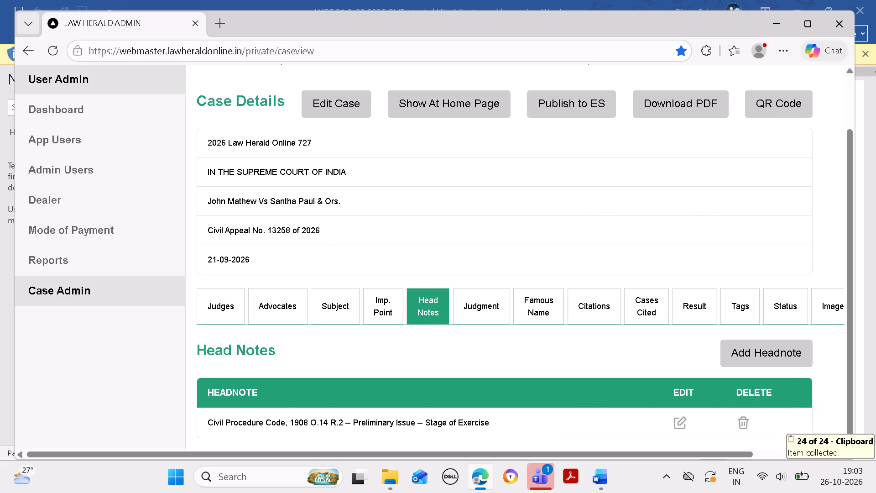
left_click(756, 357)
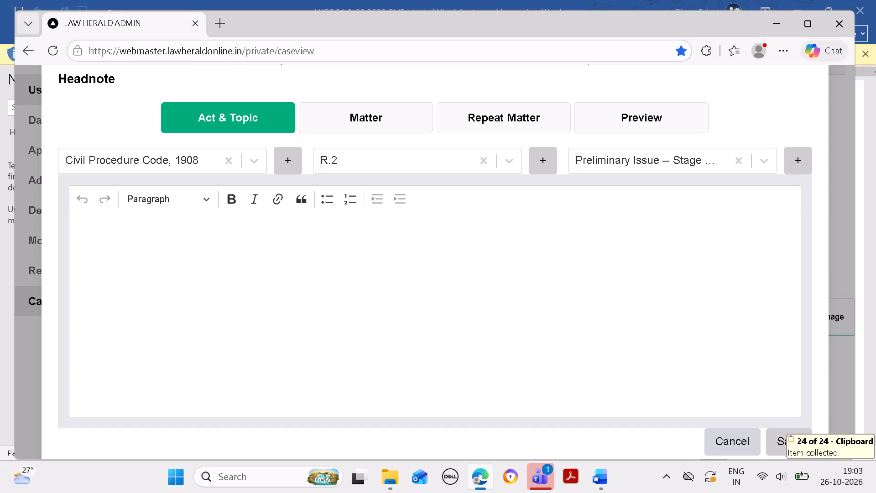
left_click(219, 160)
key("ctrl+v")
left_click(239, 198)
left_click(383, 267)
key("space")
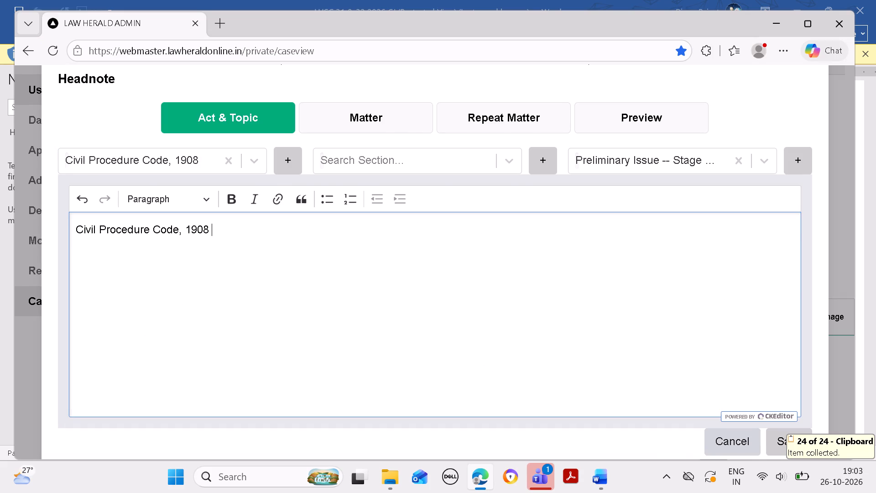
Copy "O.14" from paragraph (B) in Word and attach it as a section of the second headnote.
left_click(600, 472)
left_click_drag(495, 280, 501, 280)
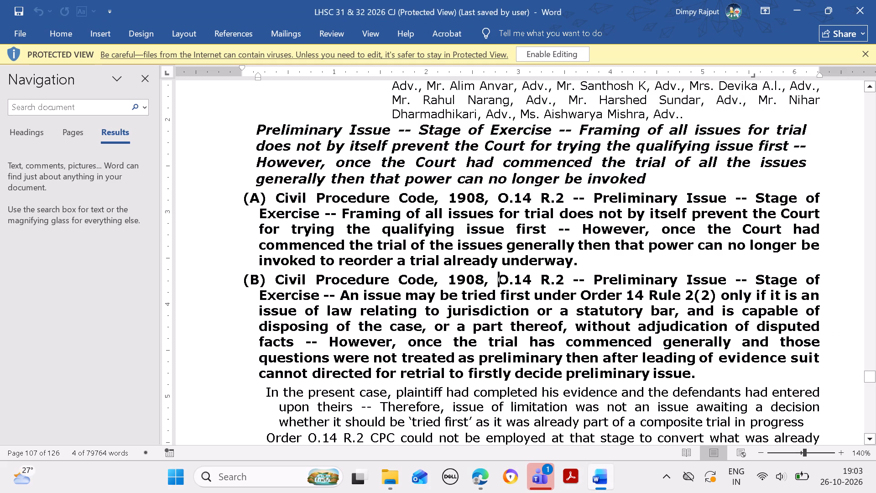
left_click_drag(501, 280, 521, 283)
key("ctrl+c")
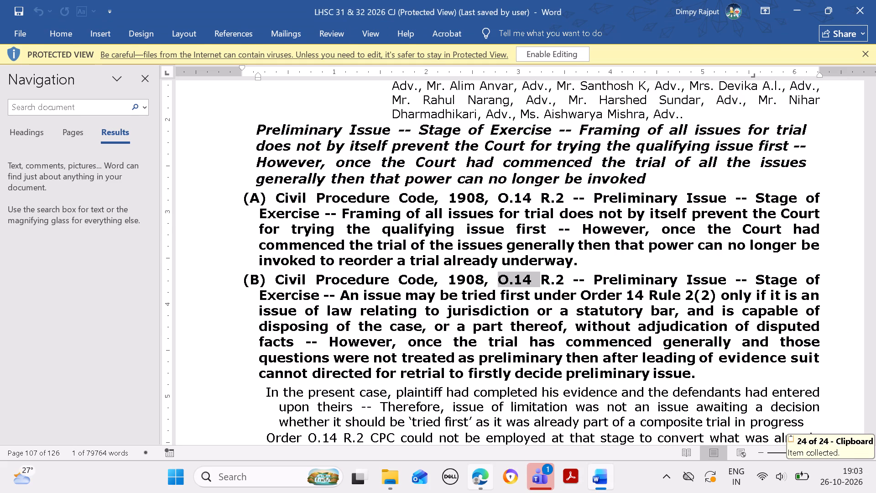
left_click(485, 471)
left_click(447, 159)
key("ctrl+v")
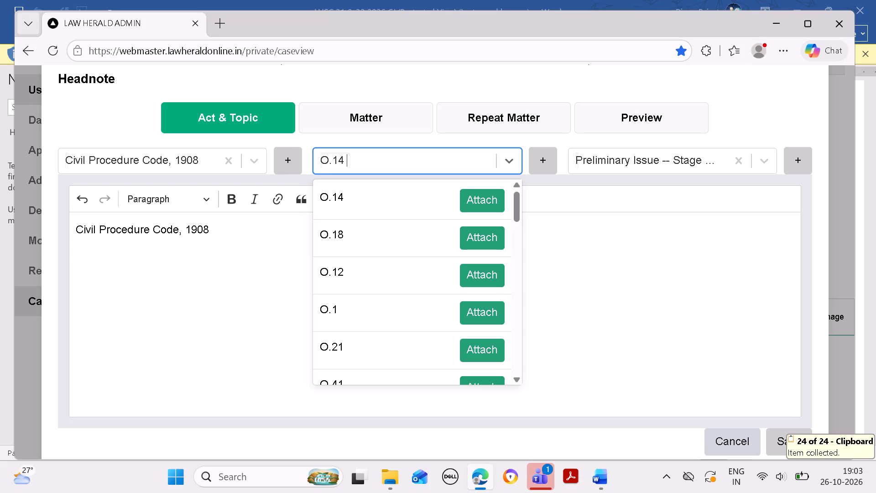
left_click(492, 195)
Copy "R.2" from paragraph (B) in Word and attach it as a further section of the headnote, followed by a space.
left_click(598, 479)
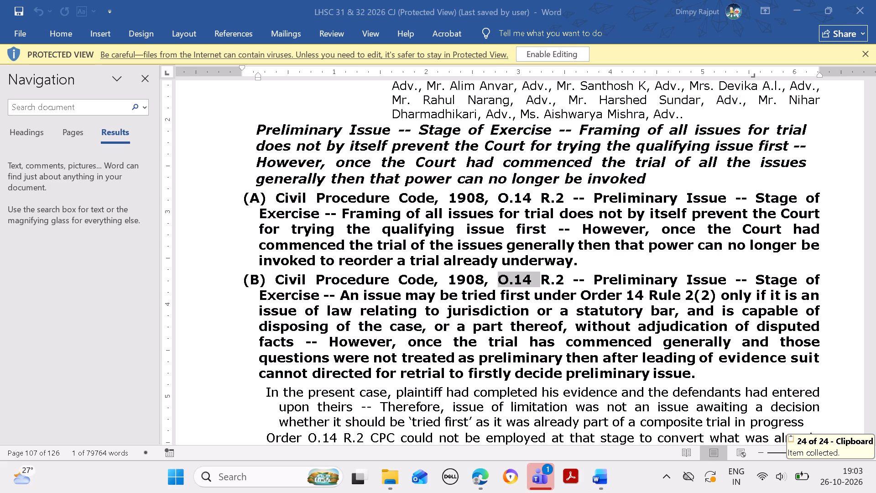
left_click_drag(542, 279, 561, 282)
key("ctrl+c")
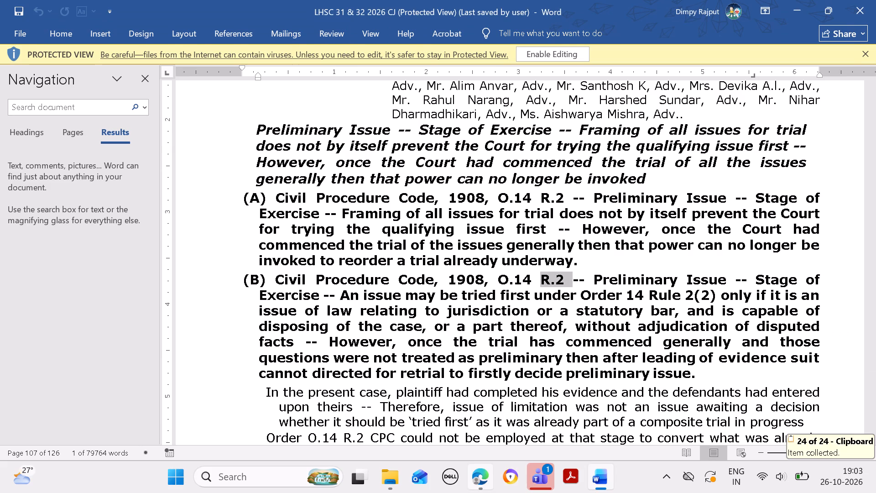
left_click(486, 473)
left_click(432, 160)
key("ctrl+v")
left_click(483, 203)
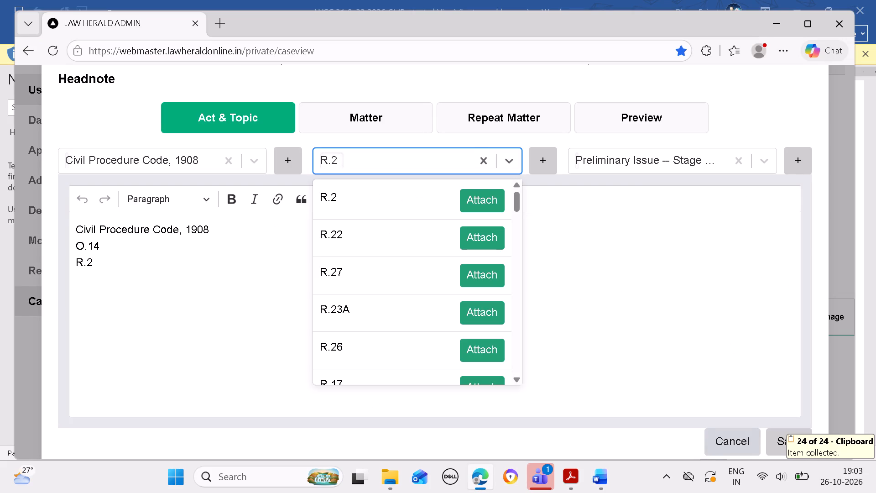
left_click(222, 301)
key("space")
Copy "Preliminary Issue -- Stage of Exercise" from paragraph (B) in Word and attach it as the headnote's topic, followed by a space.
left_click(604, 478)
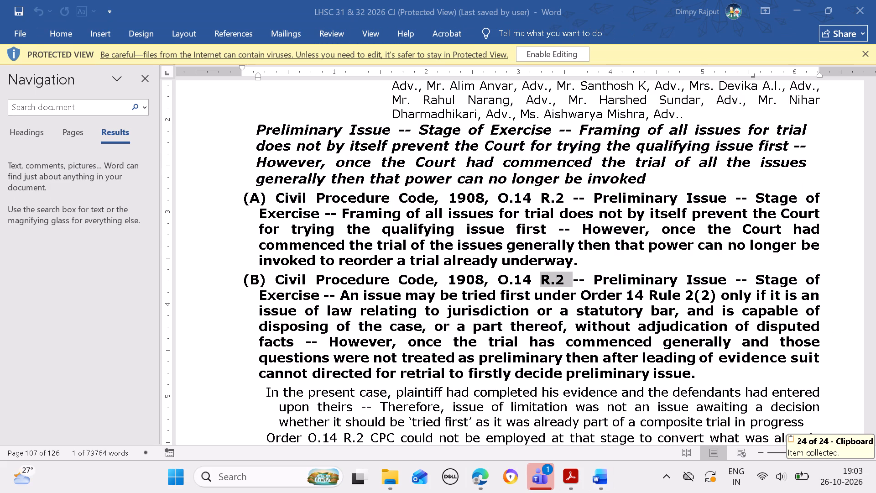
left_click_drag(591, 279, 793, 273)
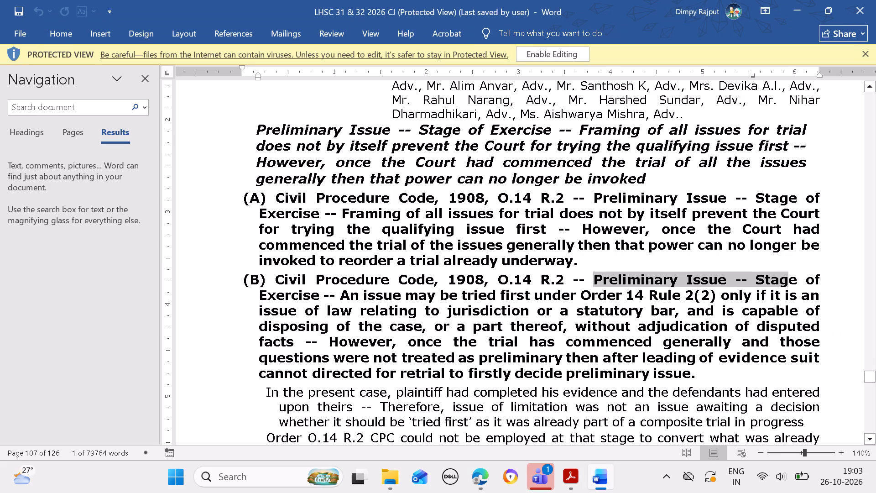
left_click_drag(793, 273, 319, 294)
key("ctrl+c")
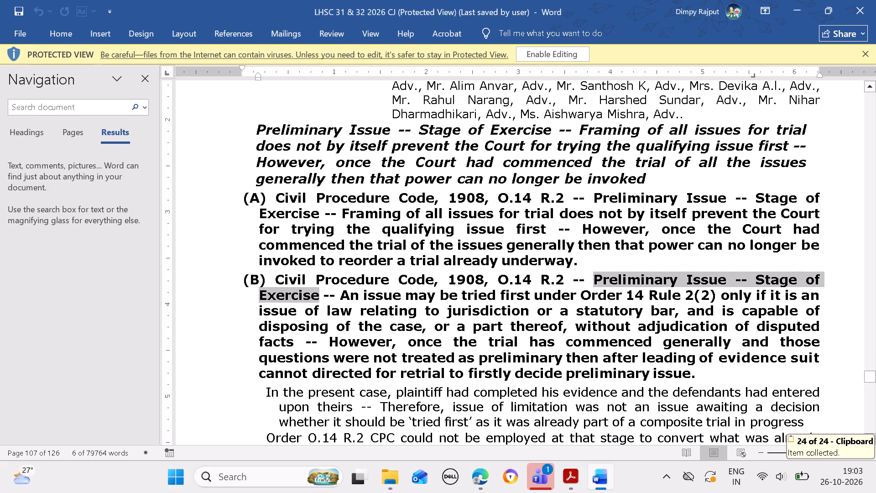
left_click(482, 479)
left_click(719, 162)
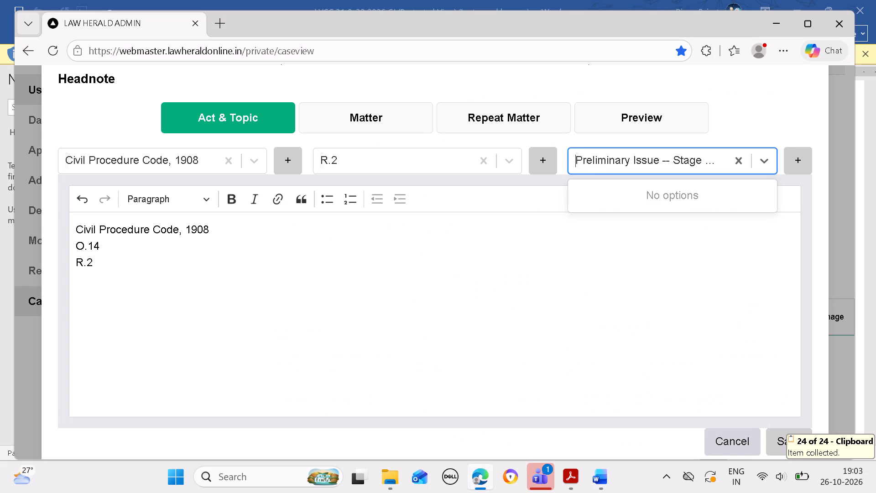
key("ctrl+v")
left_click(748, 205)
left_click_drag(485, 315, 481, 318)
key("space")
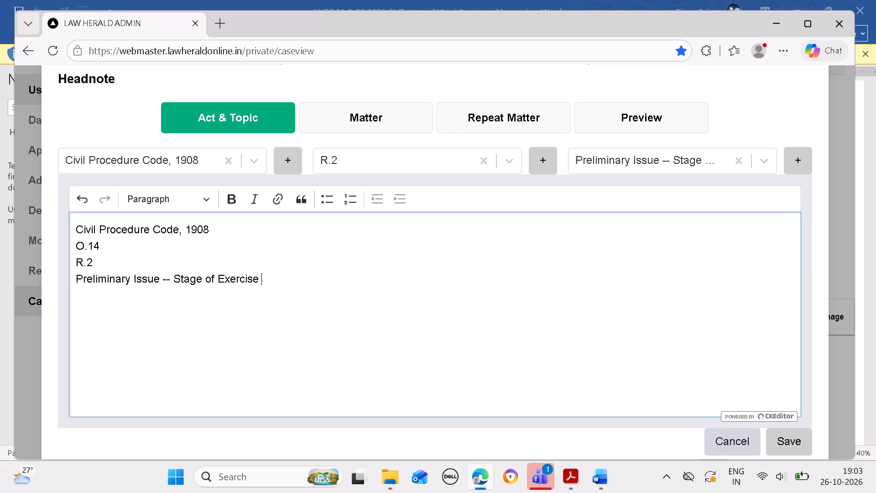
Copy paragraph (B)'s text from "An issue may be tried" to "decide preliminary issue." into the headnote's matter and clear its bold formatting.
left_click(591, 471)
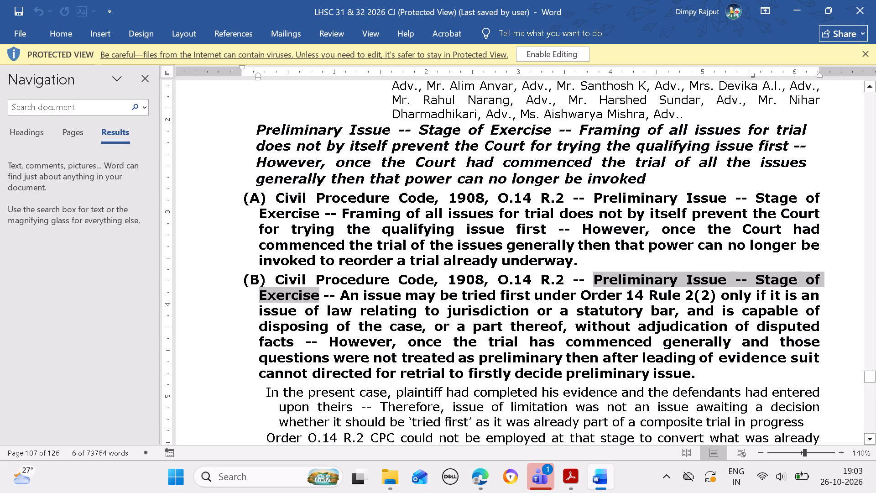
left_click_drag(344, 295, 702, 372)
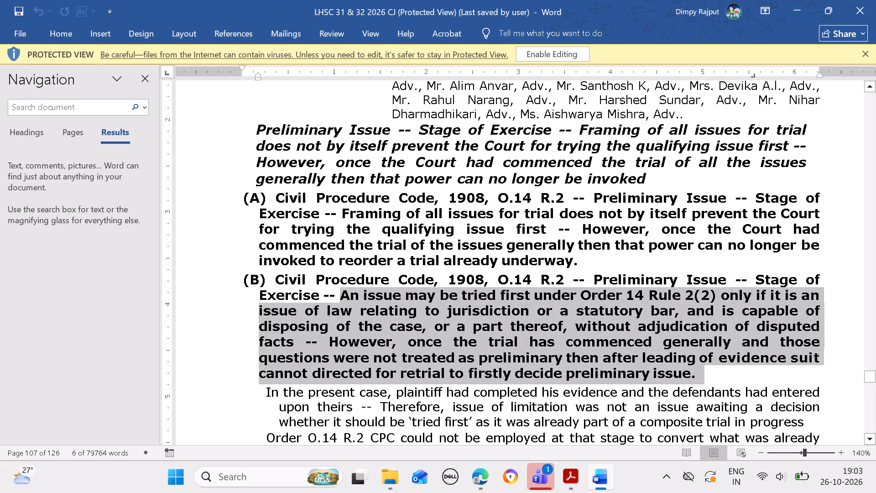
key("ctrl+c")
left_click(486, 472)
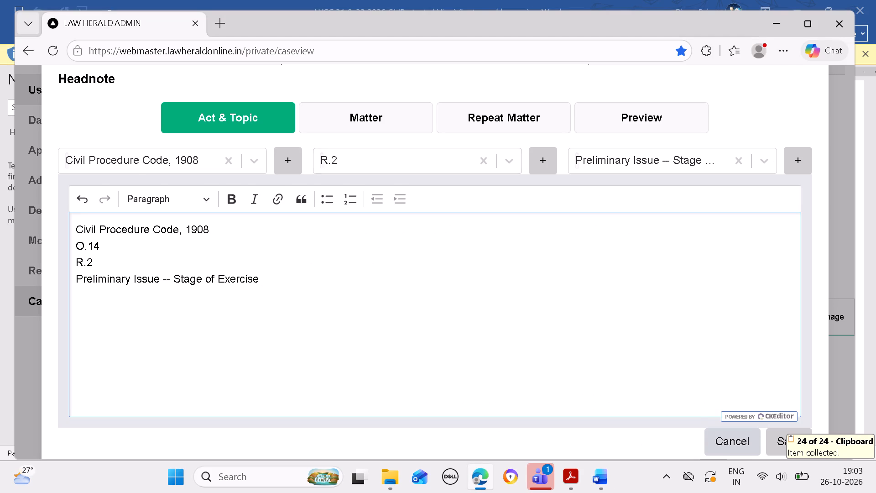
left_click(380, 126)
left_click(412, 318)
key("ctrl+v")
key("ctrl+a")
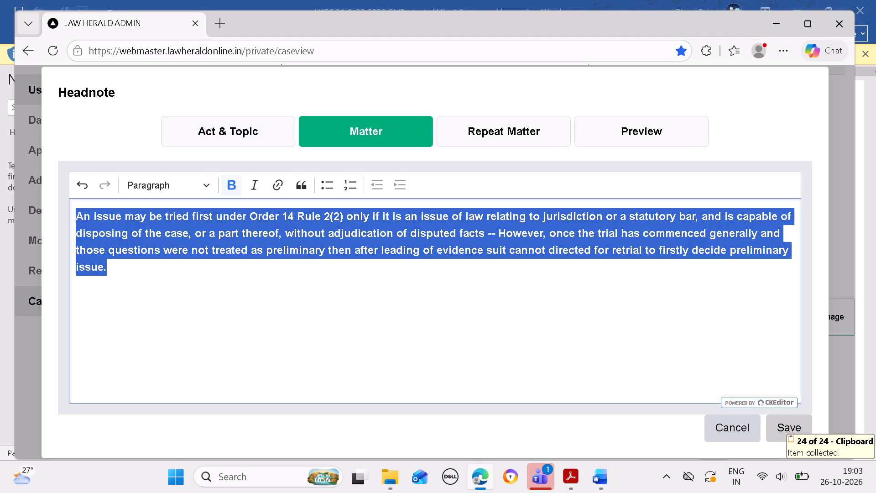
key("ctrl+b")
left_click(500, 281)
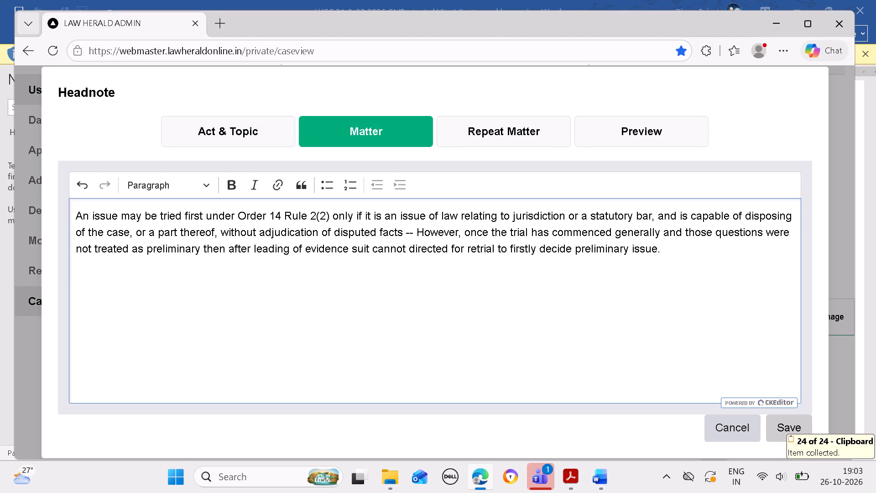
Join the headnote's act, section and topic lines into one line, with a space before "R.2" and a spaced "--" before "Preliminary Issue".
left_click(243, 137)
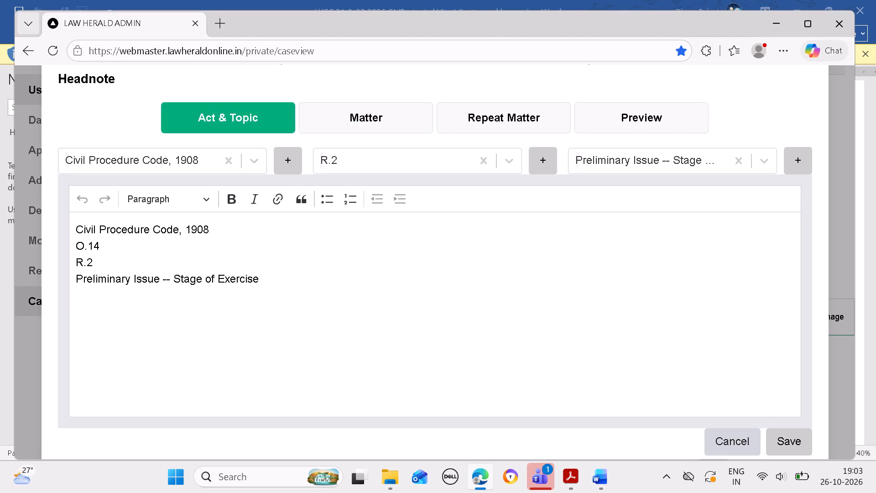
left_click(70, 247)
key("BackSpace")
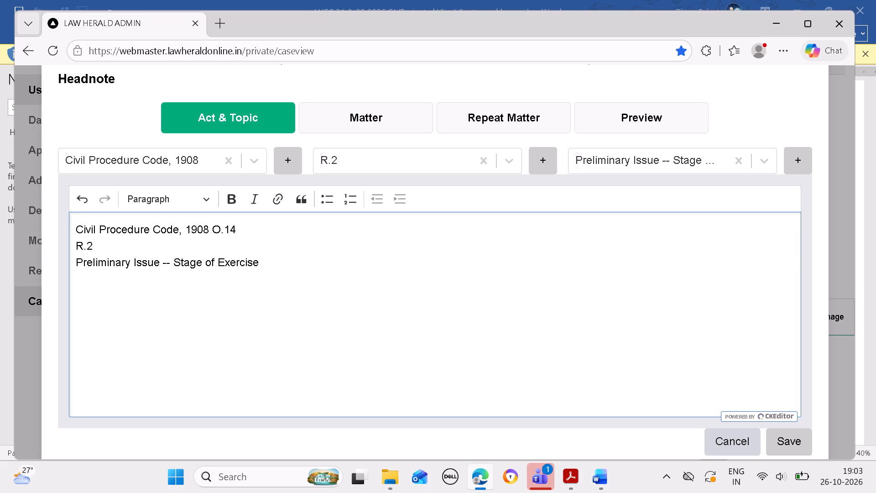
left_click(72, 244)
key("BackSpace")
left_click(77, 249)
key("BackSpace")
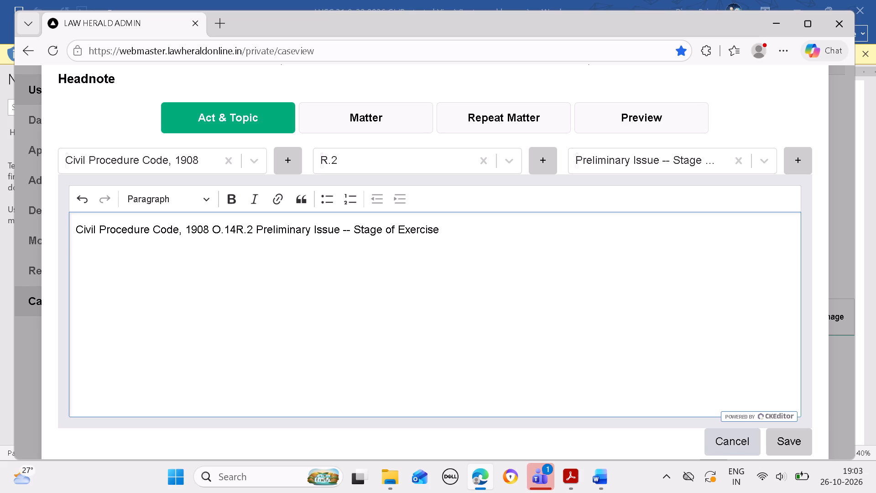
type("--")
key("space")
key("BackSpace")
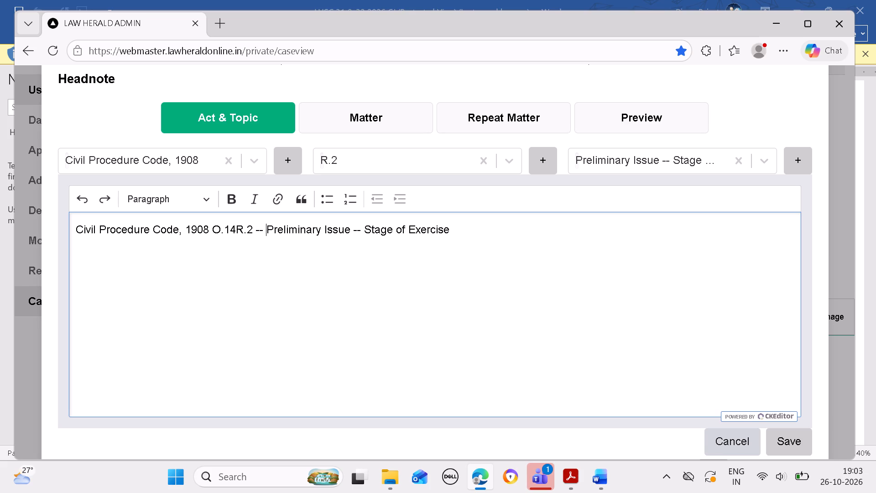
left_click(235, 231)
key("space")
left_click(560, 259)
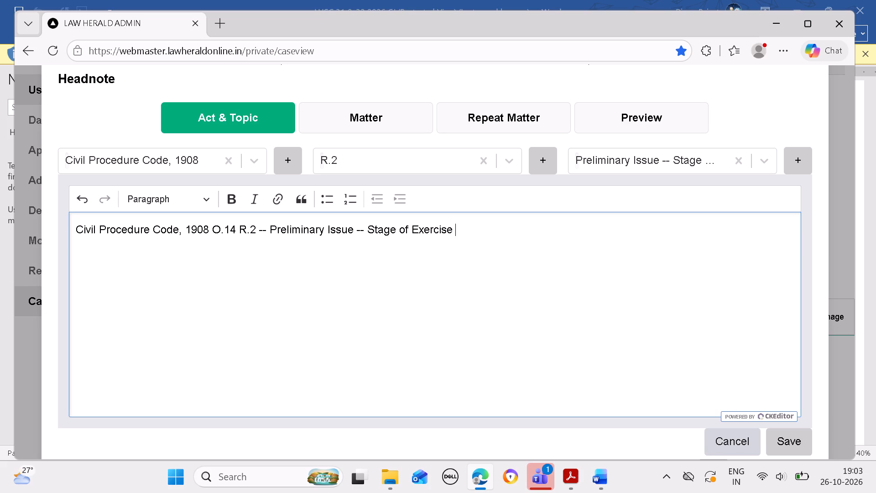
Copy the text under paragraph (B), from "In the present case" to "(Para 47)", into the headnote's repeat matter and save the headnote.
left_click(390, 114)
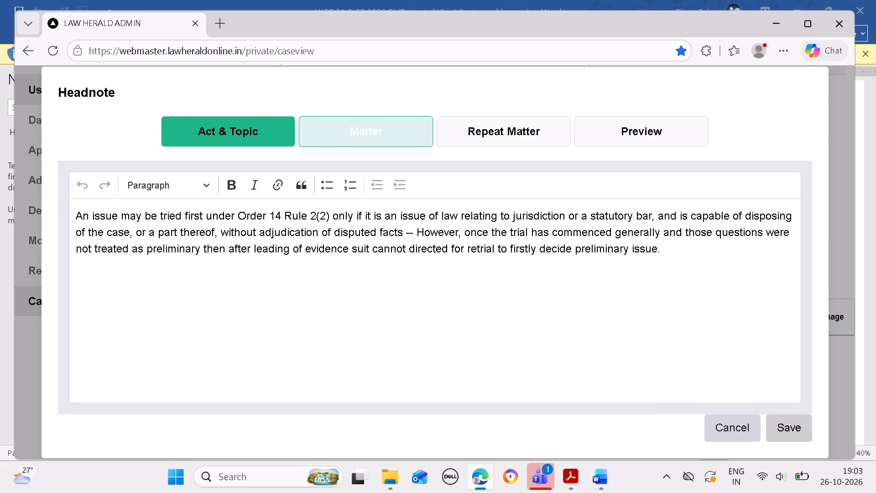
left_click(517, 133)
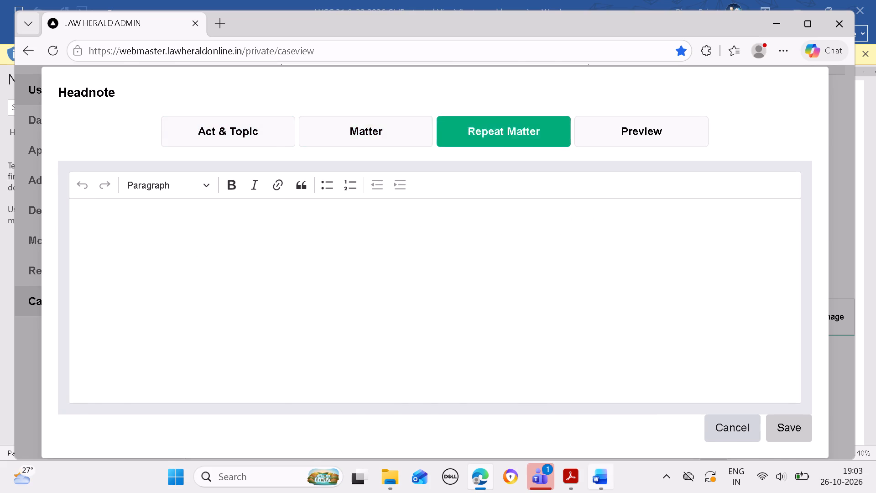
left_click(605, 487)
left_click_drag(267, 393, 269, 393)
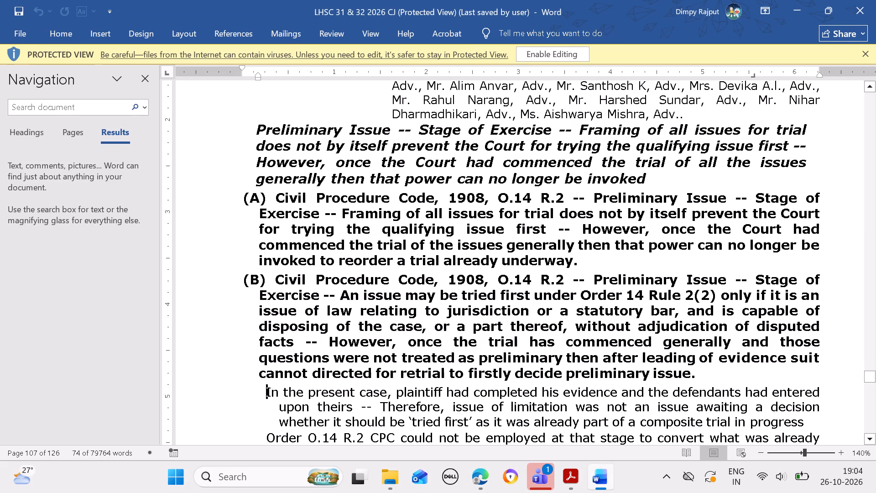
left_click_drag(269, 393, 714, 397)
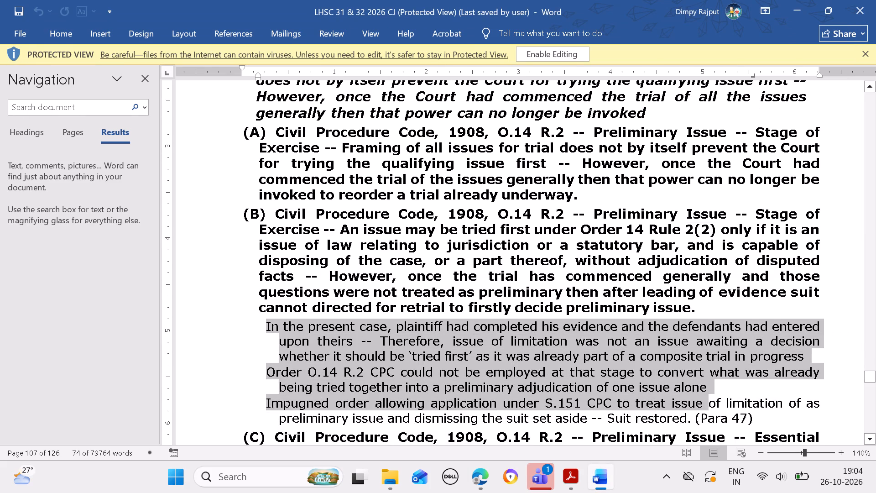
left_click_drag(714, 397, 761, 417)
key("ctrl+c")
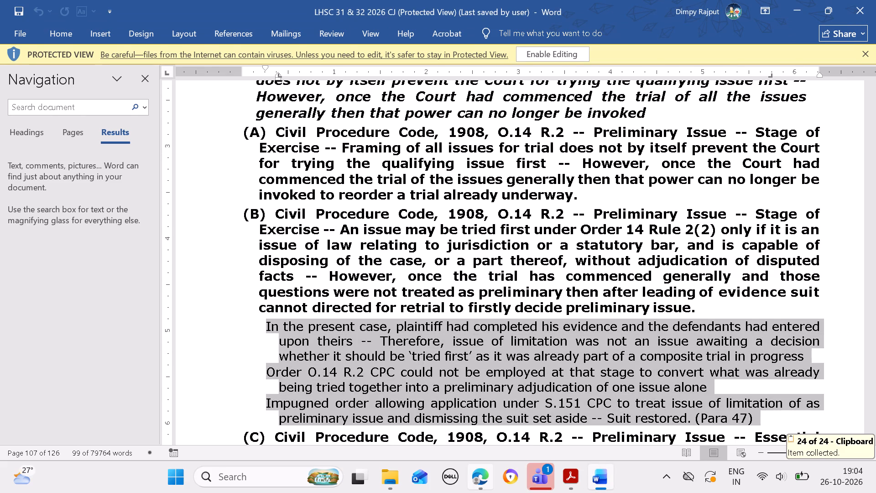
left_click(482, 472)
left_click(467, 264)
key("ctrl+v")
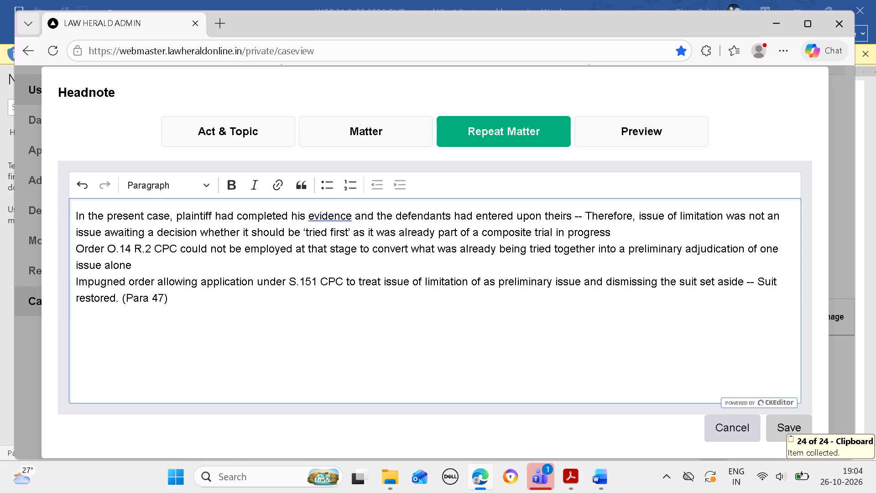
left_click(792, 427)
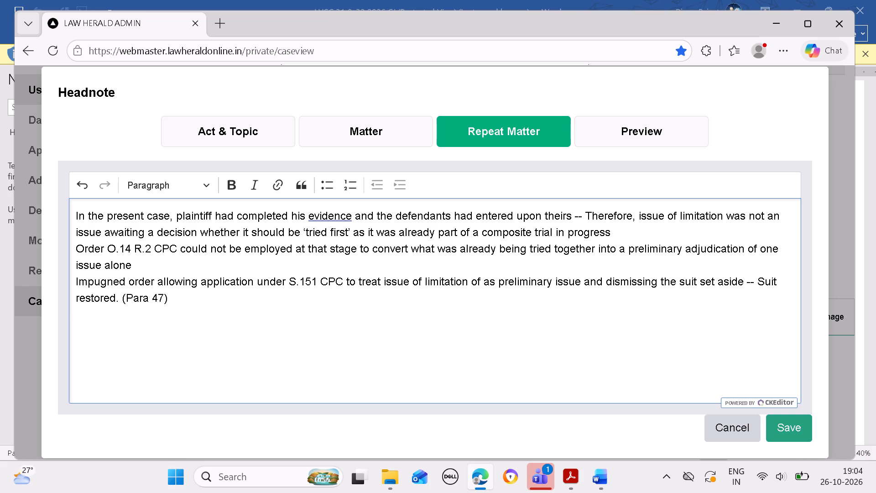
left_click(564, 151)
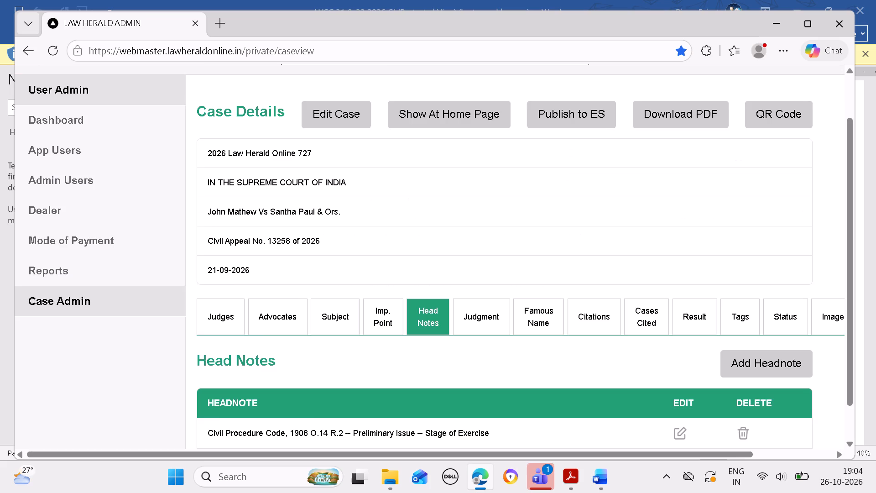
Copy "Civil Procedure Code, 1908" from paragraph (C) in Word and attach it as the act of a third headnote, followed by a space.
scroll(542, 285, "down", 12)
left_click(605, 472)
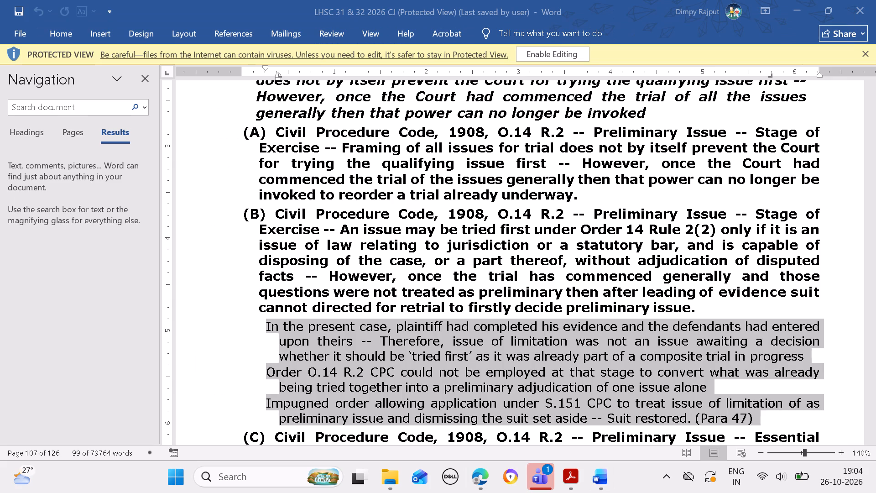
key("Down")
key("Down")
key("Down")
key("Down")
key("Down")
key("Down")
key("Down")
key("Down")
key("Down")
key("Down")
key("Down")
key("Down")
key("Down")
key("Down")
key("Down")
key("Down")
key("Down")
key("Down")
key("Down")
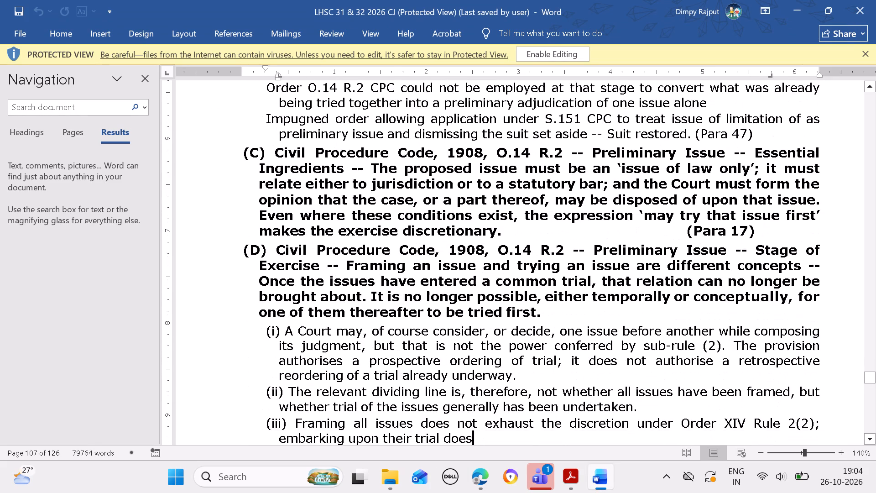
left_click_drag(277, 153, 454, 153)
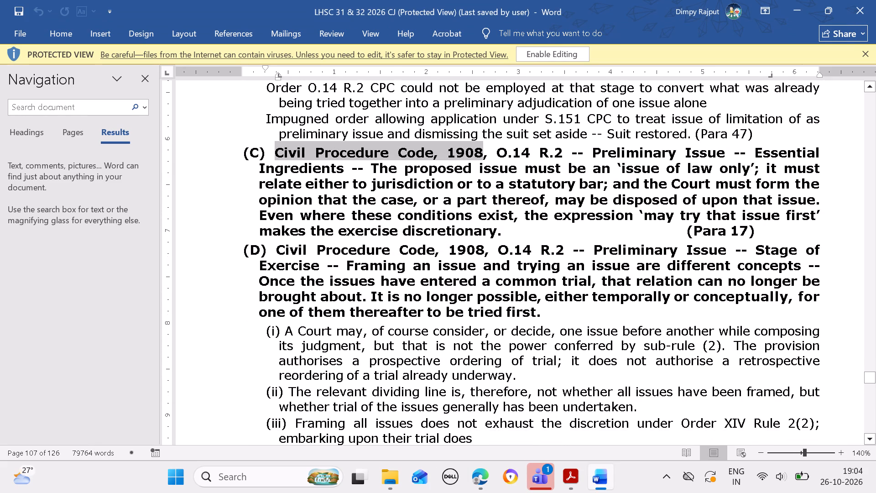
left_click_drag(454, 153, 463, 156)
key("ctrl+c")
left_click(473, 476)
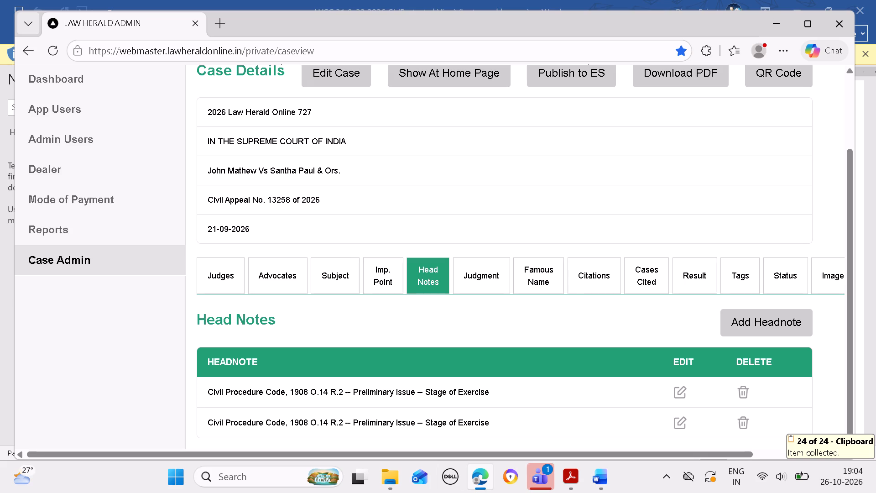
left_click(752, 319)
left_click(227, 161)
key("ctrl+v")
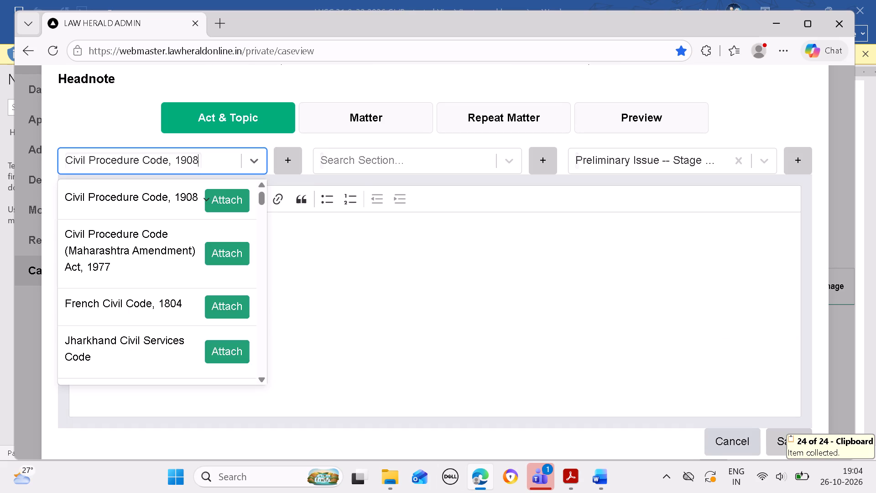
left_click(240, 194)
left_click_drag(419, 244, 428, 246)
key("space")
Copy "O.14" from paragraph (C) in Word and attach it as the third headnote's section, followed by a space.
left_click(604, 475)
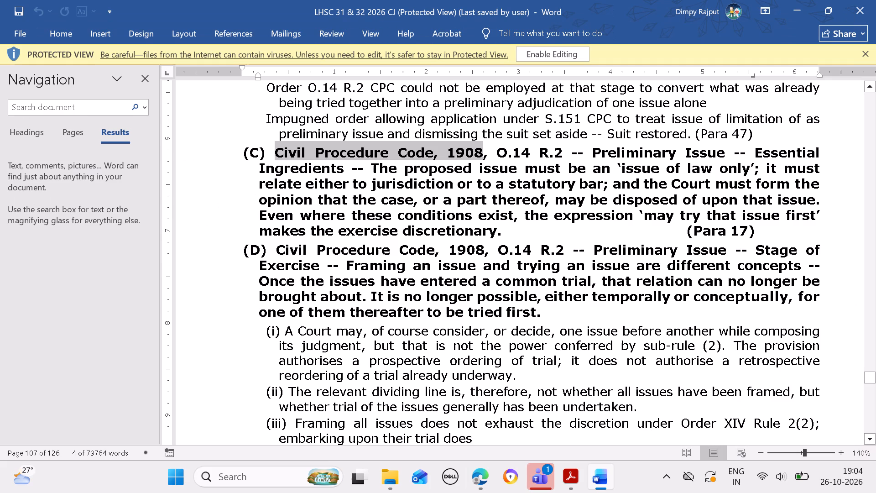
left_click_drag(496, 155, 521, 153)
key("ctrl+c")
left_click(482, 477)
left_click(416, 163)
key("ctrl+v")
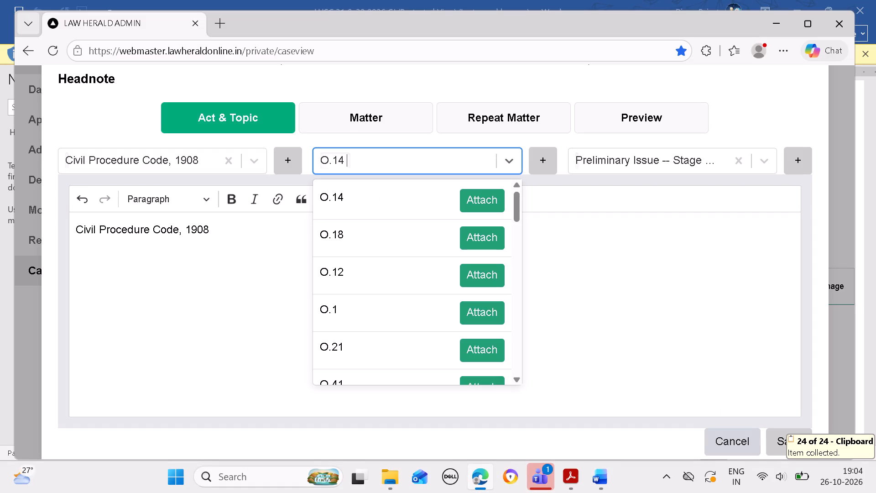
left_click(485, 199)
left_click(654, 322)
key("space")
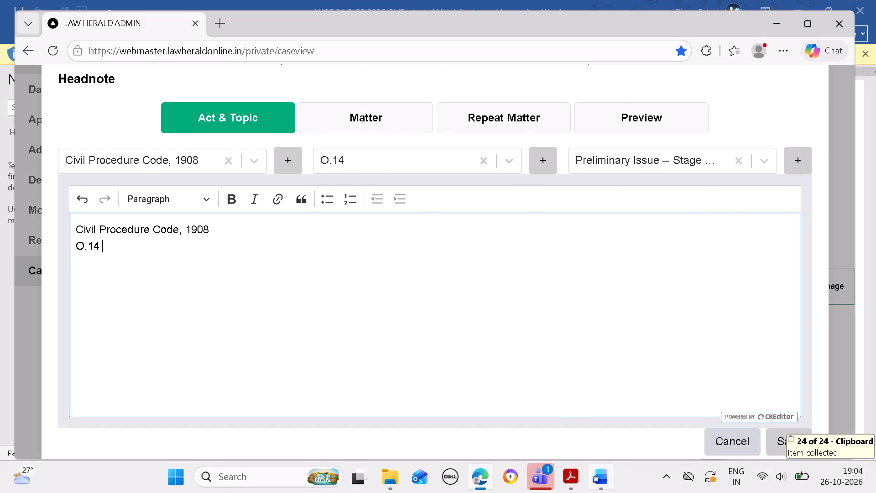
Copy "R.2" from paragraph (C) in Word and attach it as a further section of the headnote, followed by a space.
left_click(606, 477)
left_click_drag(537, 148, 555, 151)
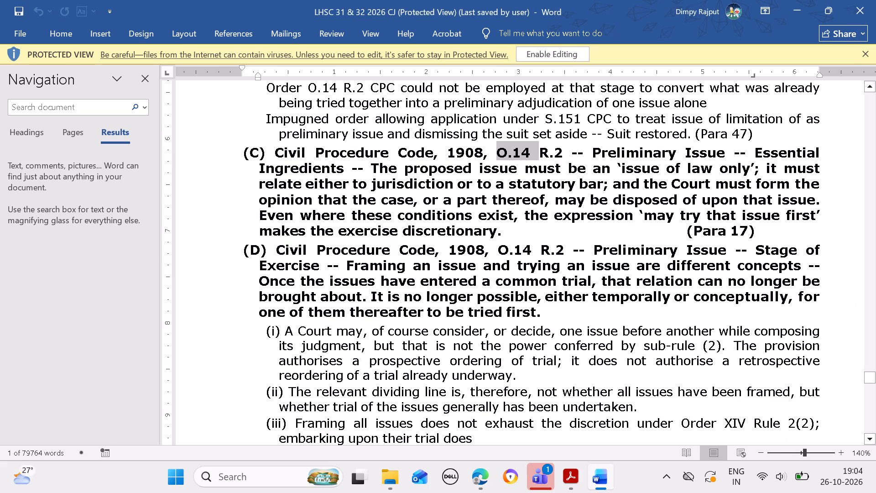
left_click_drag(540, 153, 563, 153)
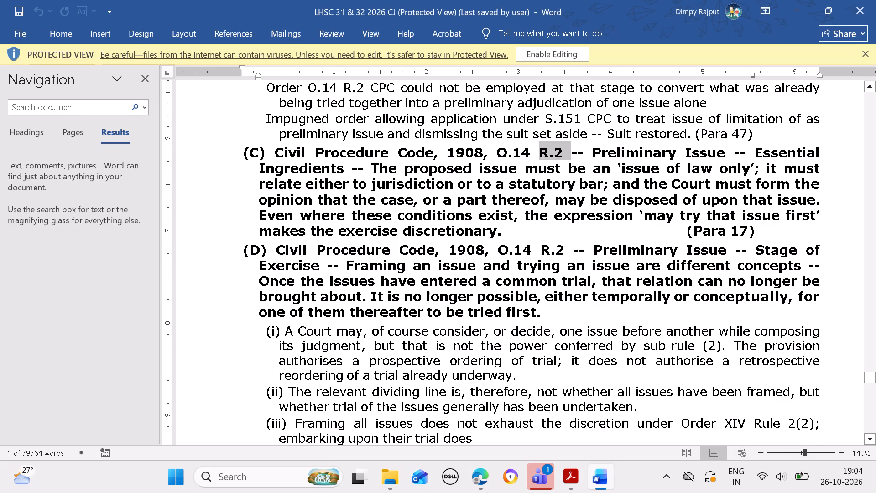
key("ctrl+c")
left_click(480, 473)
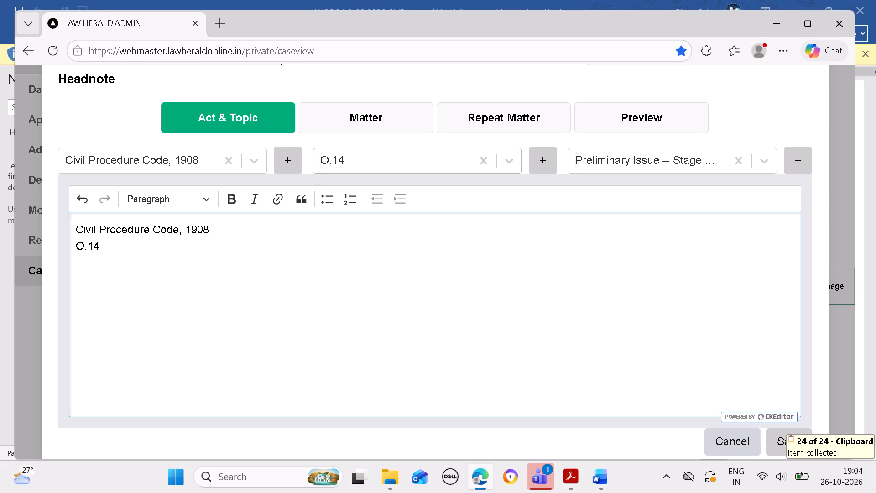
left_click(451, 152)
key("ctrl+v")
left_click(490, 195)
left_click_drag(600, 238, 608, 244)
key("space")
left_click(355, 304)
key("space")
Copy "Preliminary Issue -- Essential Ingredients" from paragraph (C) in Word and save it as a new topic in the admin site.
left_click(600, 475)
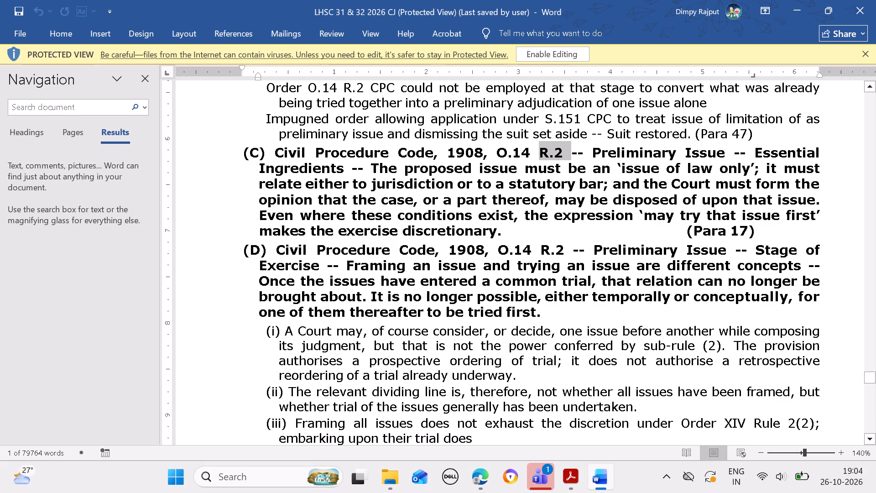
left_click_drag(591, 147, 367, 178)
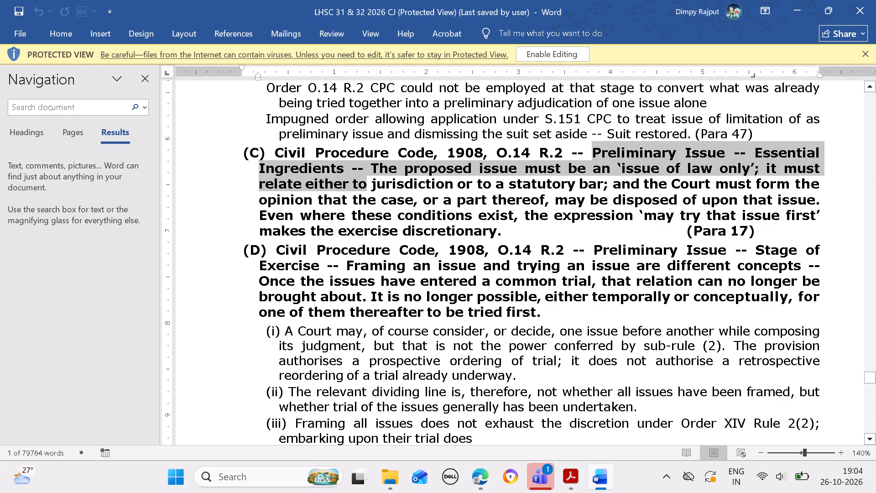
left_click_drag(367, 178, 344, 163)
key("ctrl+c")
left_click(477, 480)
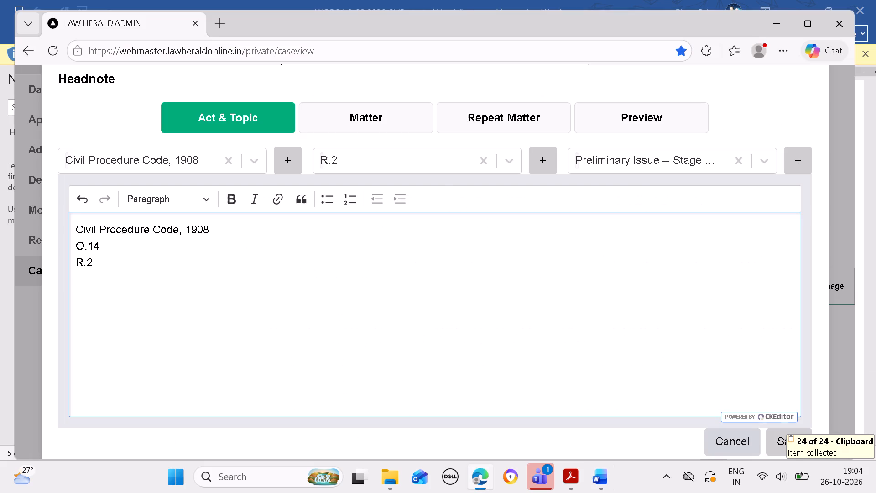
left_click(668, 151)
key("ctrl+v")
left_click(809, 157)
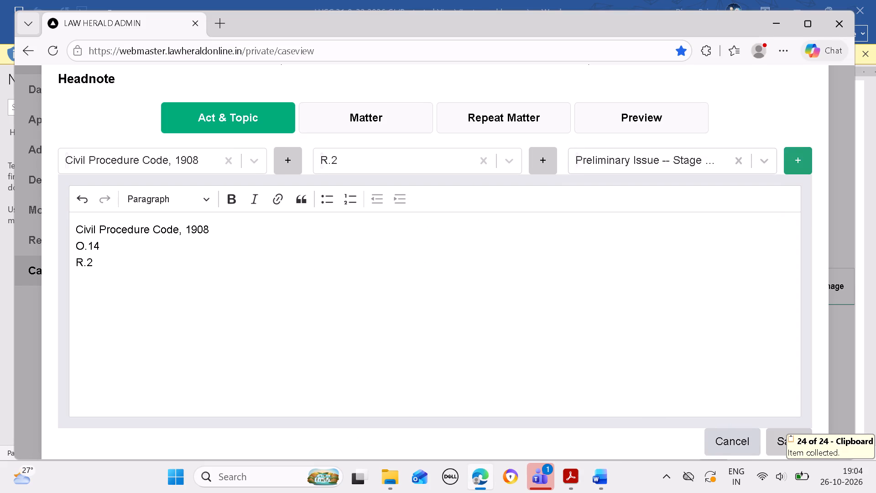
left_click(512, 261)
key("ctrl+v")
left_click(561, 304)
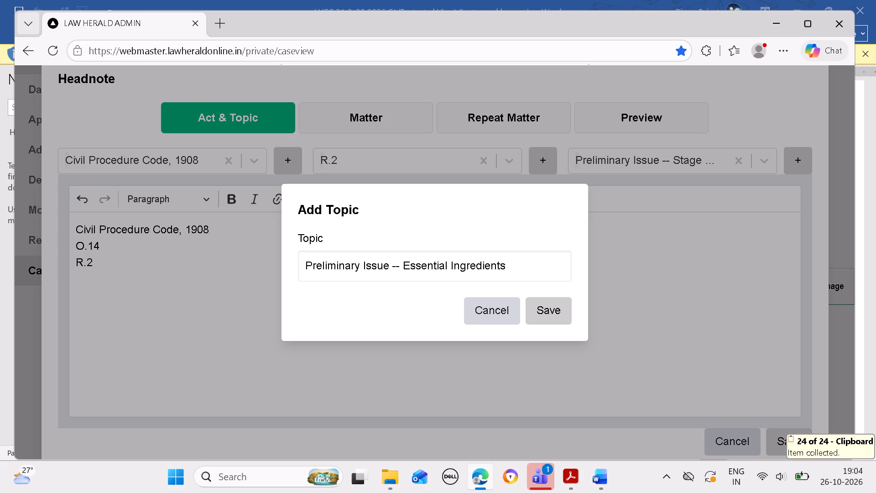
left_click(557, 148)
left_click_drag(480, 297, 478, 301)
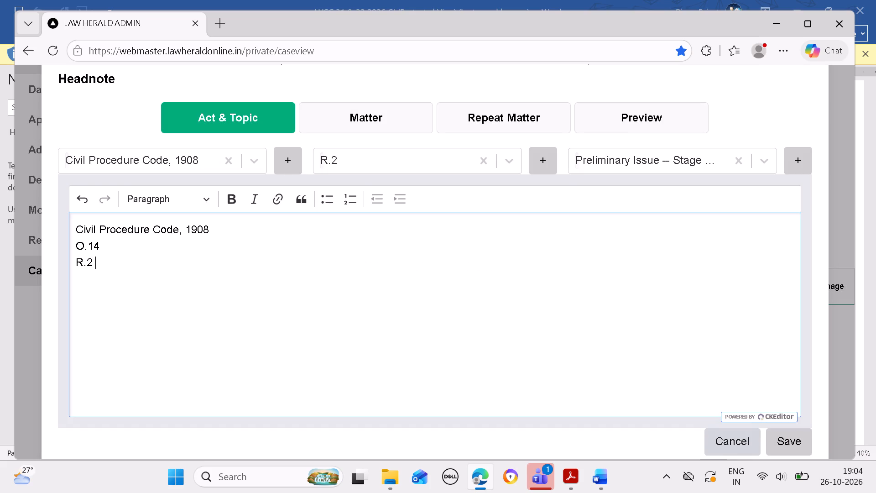
Find the topic "Preliminary Issue -- Essential Ingredients" and attach it to the headnote, followed by a space.
left_click(642, 155)
key("ctrl+v")
key("BackSpace")
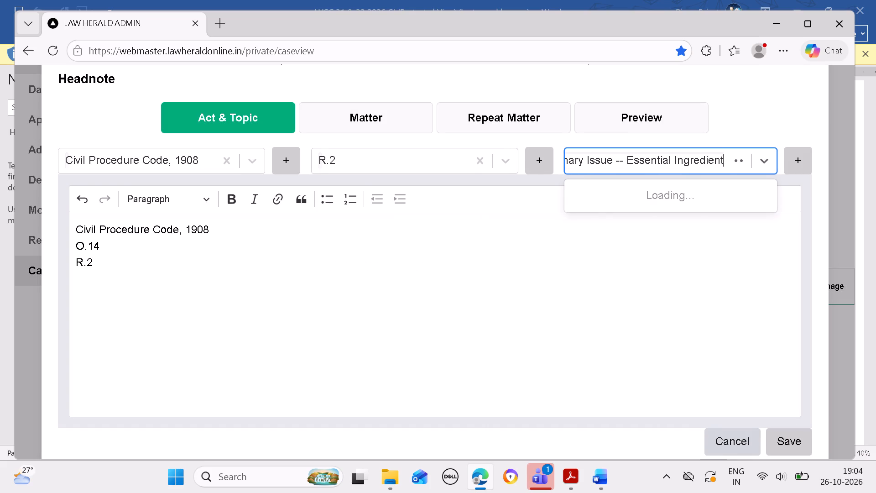
left_click(756, 204)
left_click_drag(568, 330, 542, 336)
key("space")
Copy paragraph (C)'s text from "The proposed issue must be" to "(Para 17)" into the headnote's matter and clear its bold formatting.
left_click(600, 475)
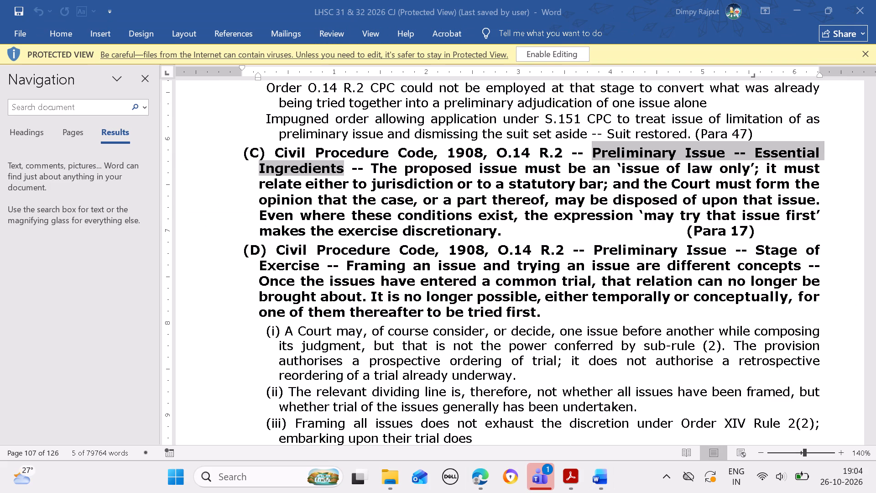
left_click_drag(370, 170, 541, 207)
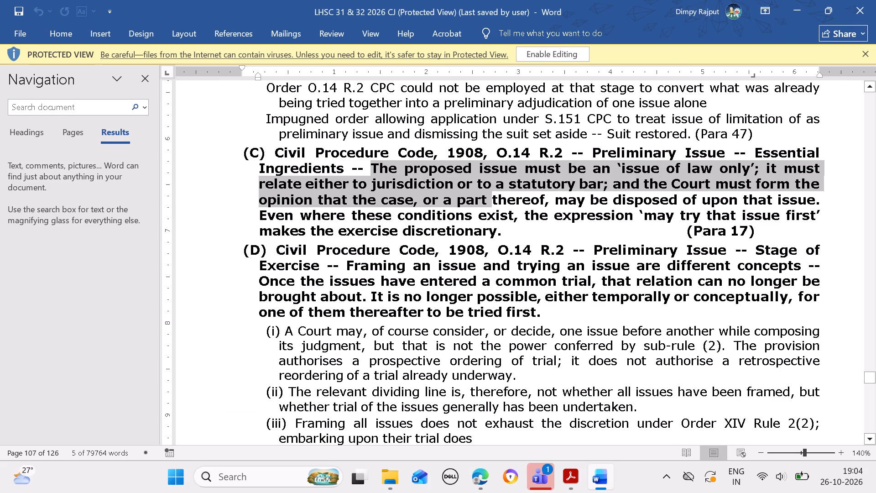
left_click_drag(541, 207, 755, 231)
key("ctrl+c")
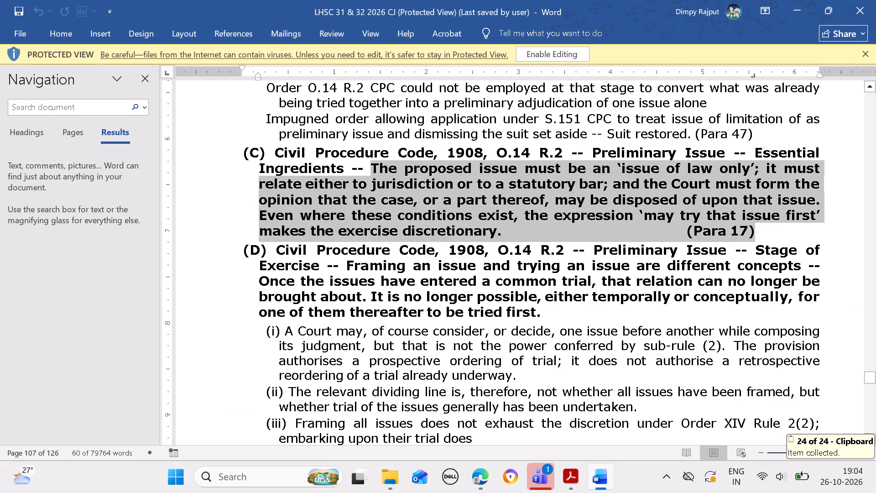
left_click(488, 470)
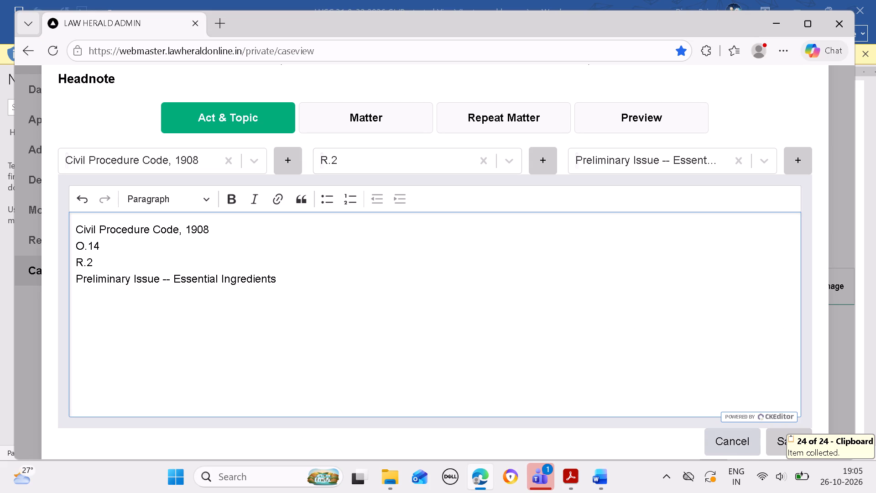
left_click(408, 125)
left_click_drag(467, 252, 460, 264)
key("ctrl+v")
key("ctrl+a")
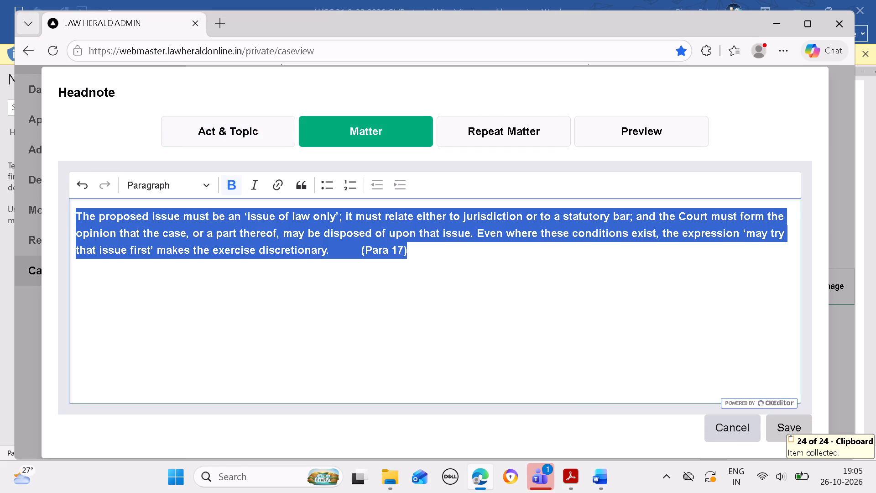
key("ctrl+b")
left_click(472, 319)
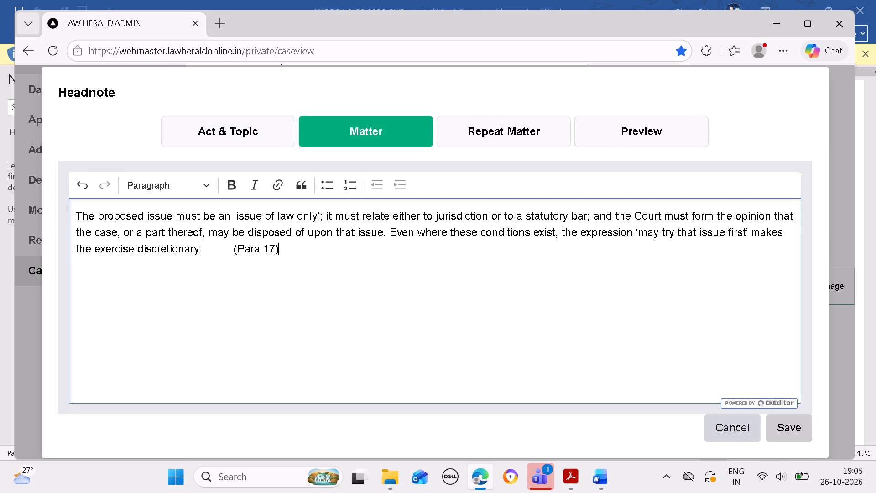
Reduce the wide gap before "(Para 17)" in the headnote's matter to a single space.
left_click(235, 246)
key("BackSpace")
key("BackSpace")
key("BackSpace")
key("BackSpace")
key("BackSpace")
key("BackSpace")
key("BackSpace")
key("BackSpace")
key("BackSpace")
key("BackSpace")
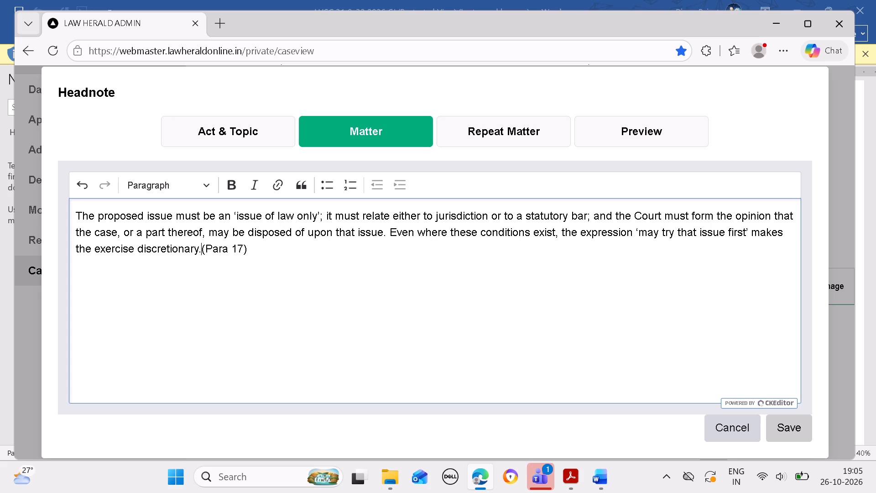
key("space")
Check paragraph (C) in Word for further text and enter "-" as the headnote's repeat matter.
left_click(529, 126)
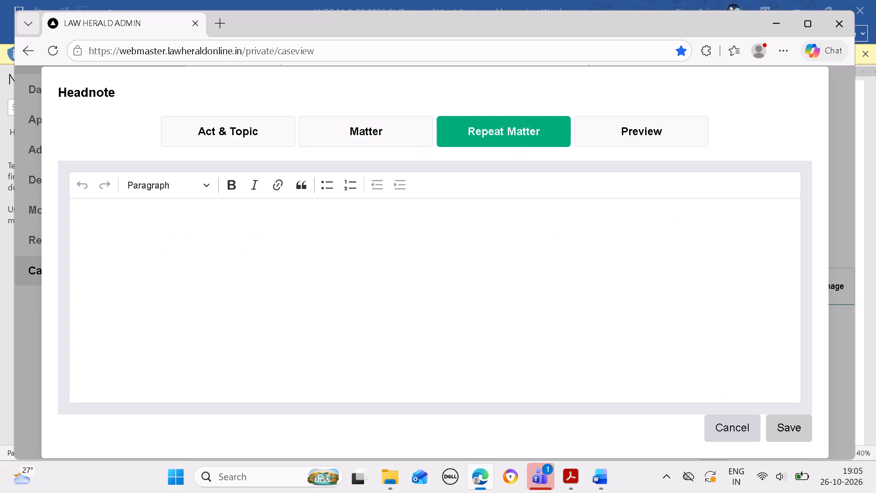
left_click(601, 473)
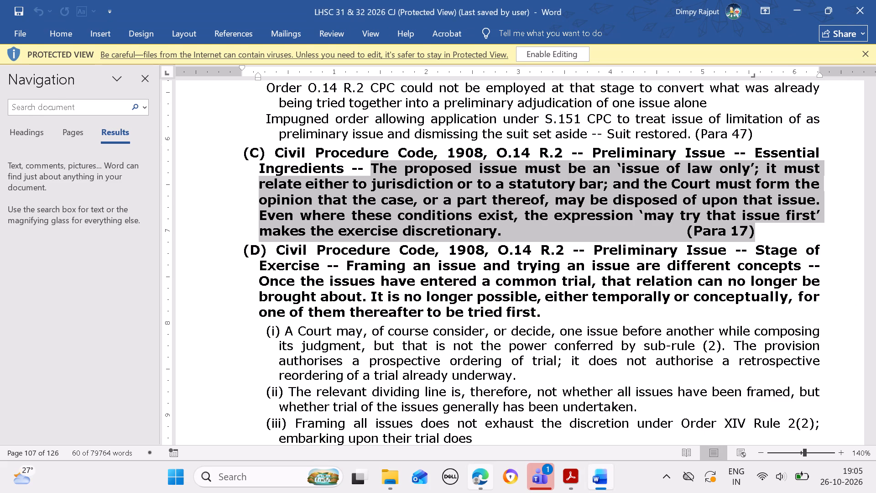
left_click(485, 478)
left_click(465, 272)
key("minus")
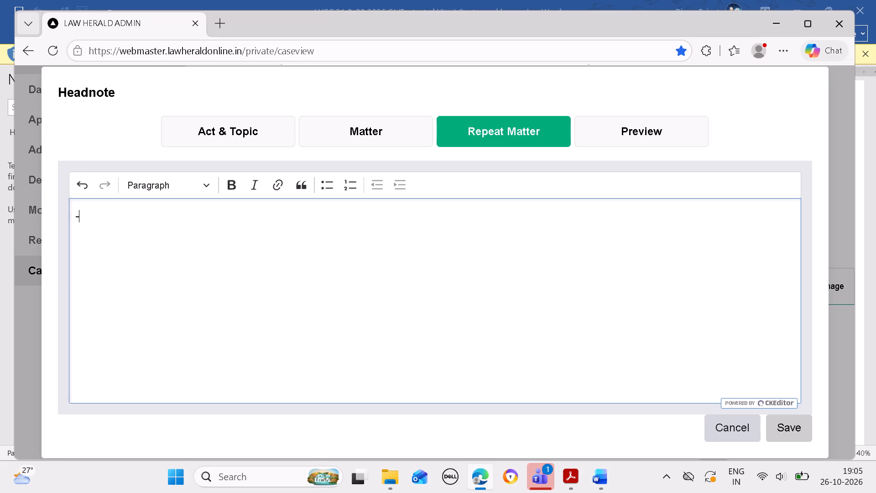
Join the headnote's act, section and topic lines into one line, with a single space before "R.2" and "--" before "Preliminary Issue".
left_click(229, 136)
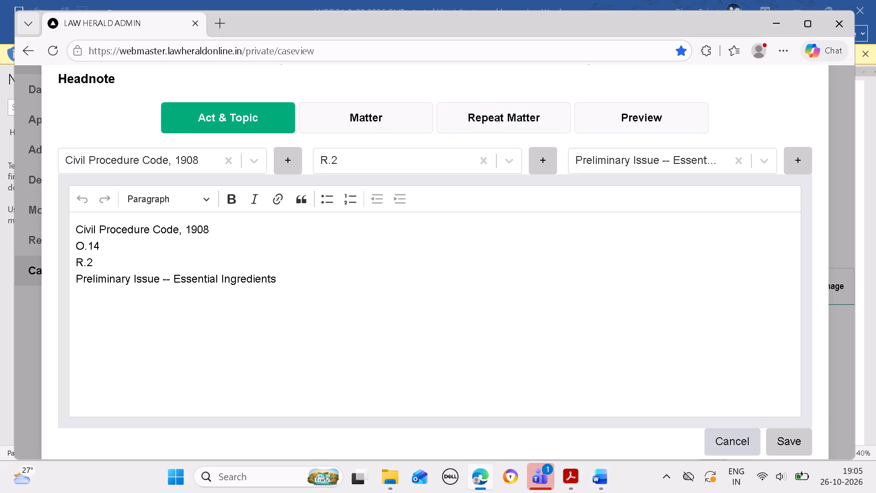
left_click(78, 241)
key("BackSpace")
left_click(69, 251)
key("BackSpace")
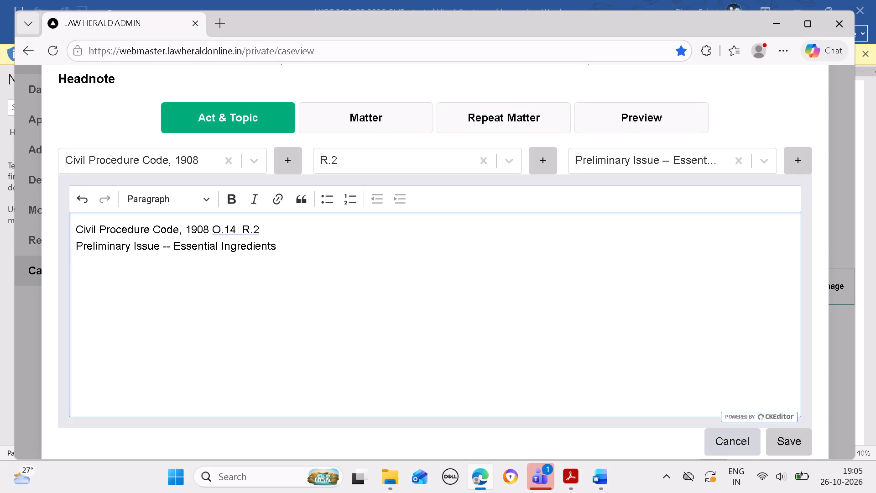
key("BackSpace")
left_click(74, 249)
key("BackSpace")
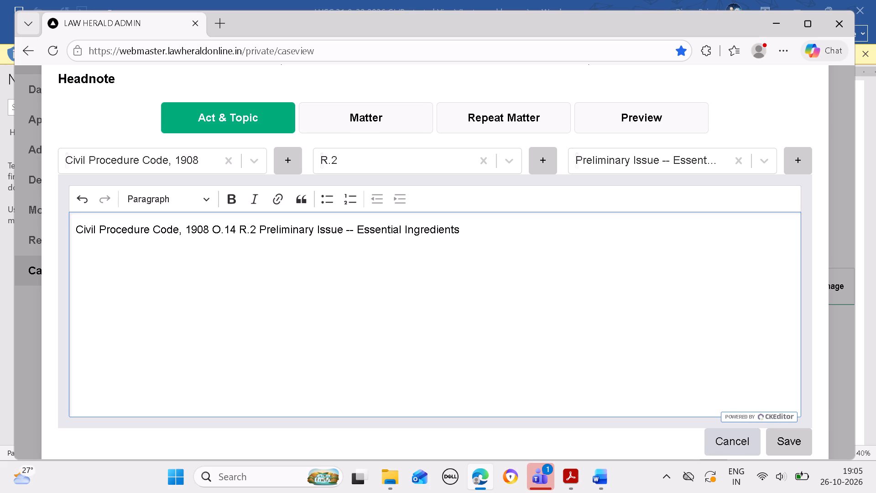
type("--")
key("space")
key("BackSpace")
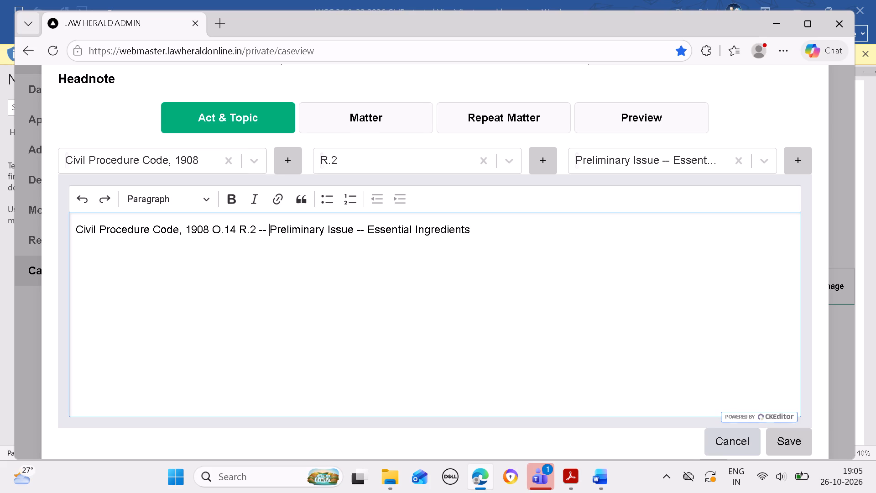
Recheck the headnote's matter and repeat matter and save the headnote.
left_click(369, 123)
left_click(501, 133)
left_click(373, 237)
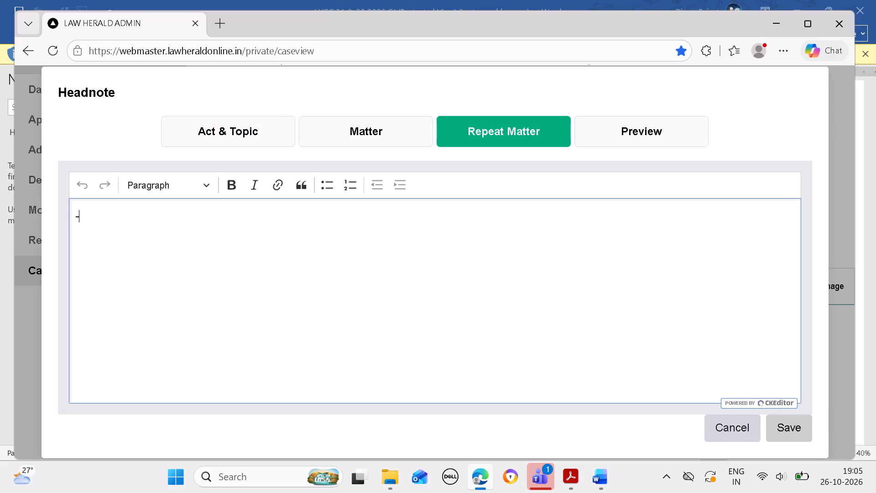
left_click(785, 440)
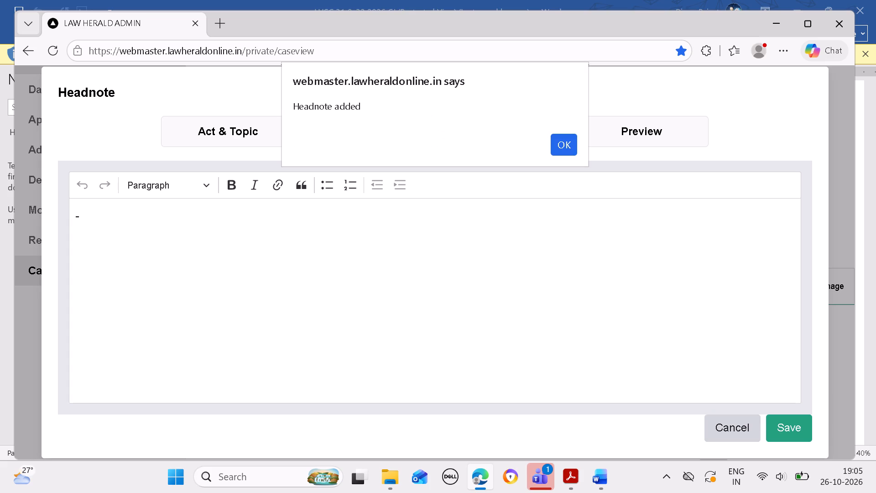
left_click(568, 150)
Start a new headnote and add the act "Civil Procedure Code, 1908", copied from paragraph (D) in Word.
scroll(544, 294, "down", 9)
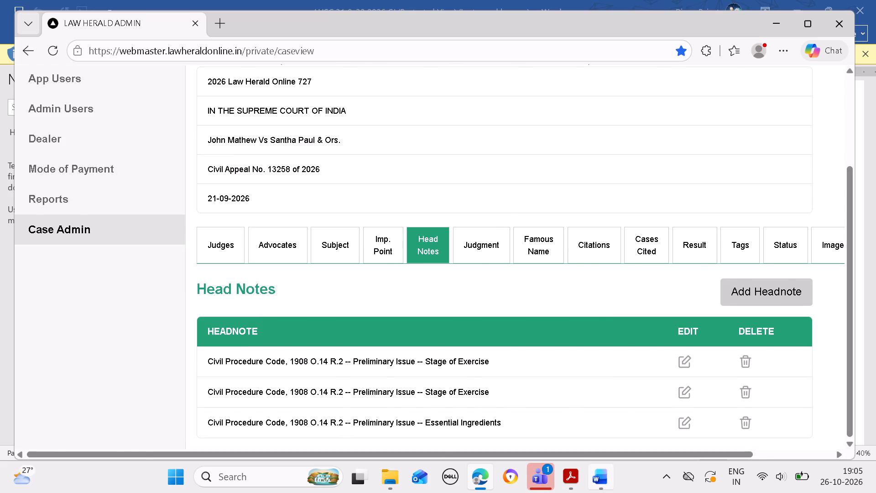
left_click(604, 481)
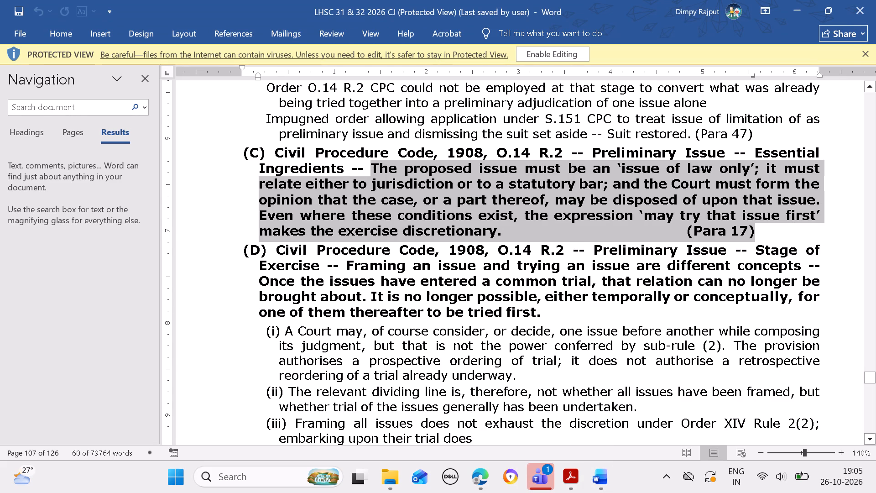
left_click_drag(283, 246, 464, 249)
key("ctrl+c")
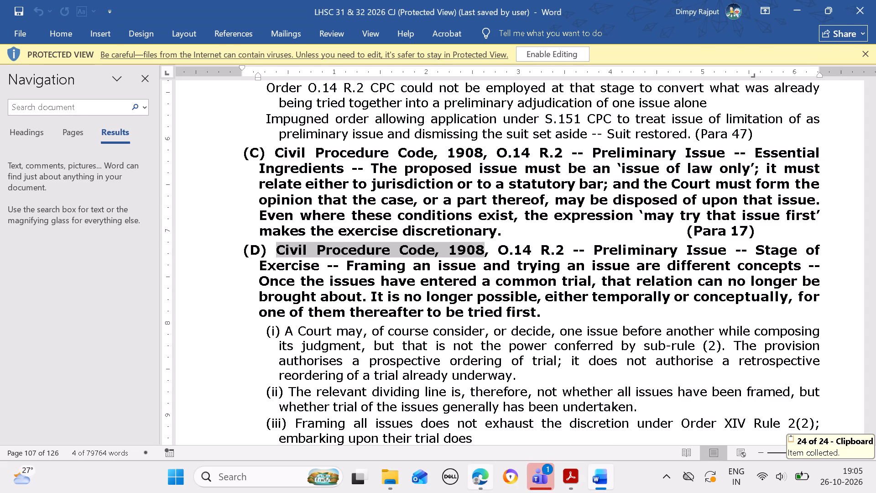
left_click(476, 484)
left_click(768, 296)
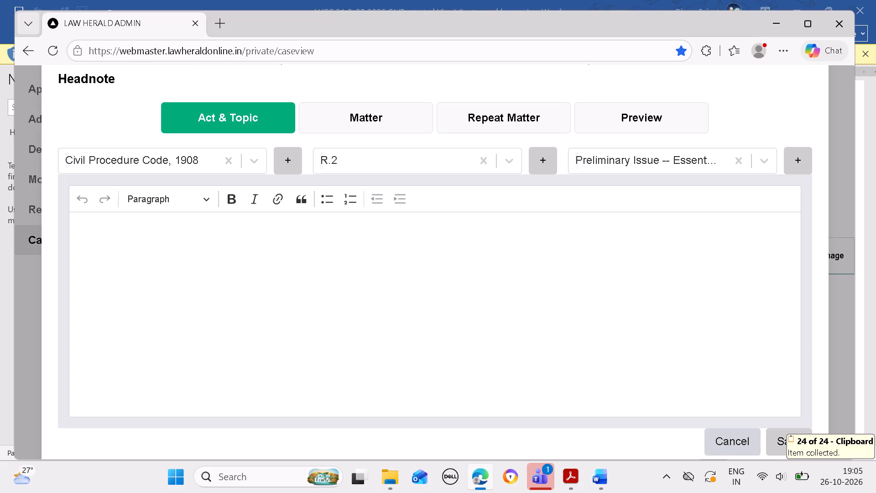
left_click(231, 161)
key("ctrl+v")
left_click(243, 198)
left_click_drag(387, 288, 404, 296)
key("space")
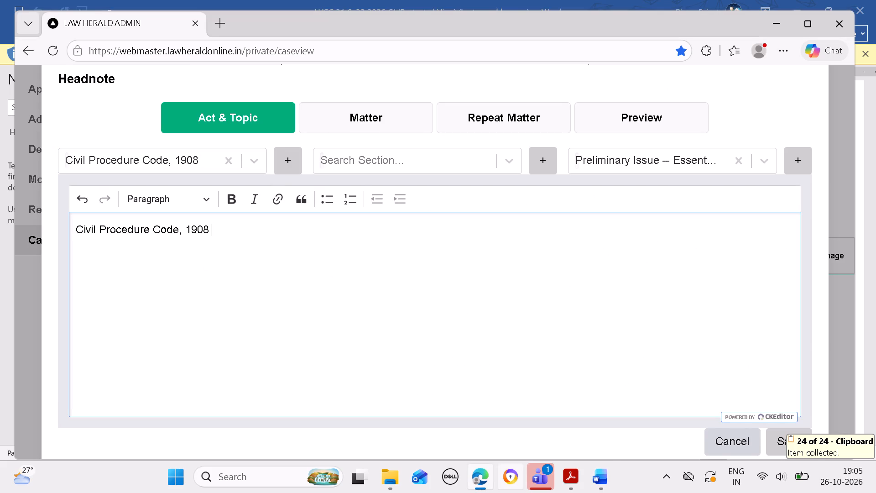
Copy "O.14" from paragraph (D) in Word and add it as the headnote's section.
left_click(610, 482)
left_click_drag(501, 246, 524, 251)
key("ctrl+c")
left_click(470, 486)
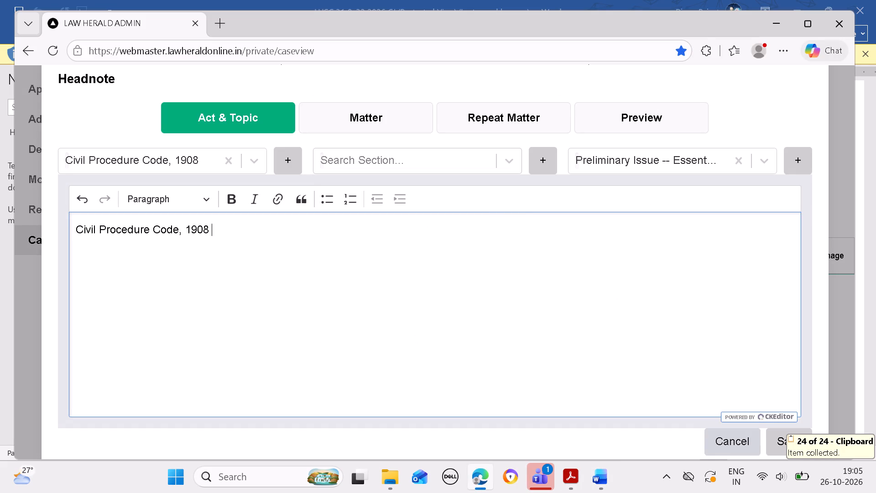
left_click(449, 152)
key("ctrl+v")
left_click(469, 192)
left_click_drag(250, 260, 245, 261)
key("space")
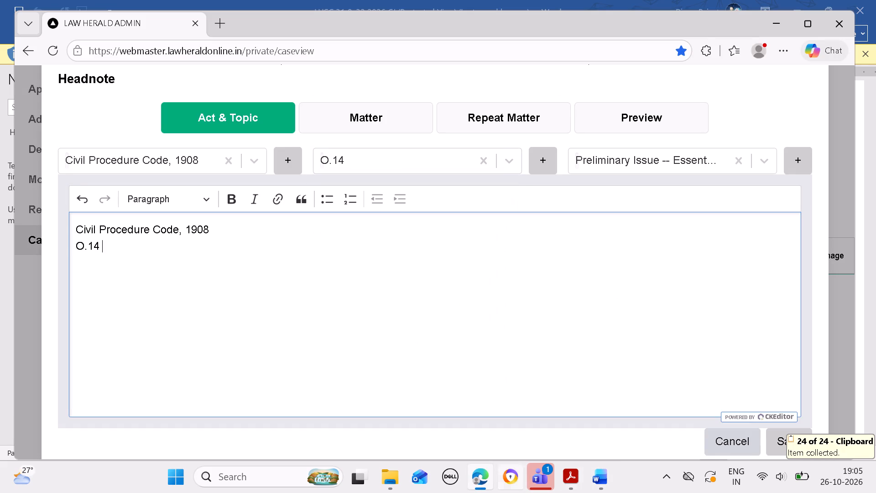
Copy "R.2" from paragraph (D) in Word and add it as the headnote's second section entry.
left_click(594, 476)
left_click(596, 476)
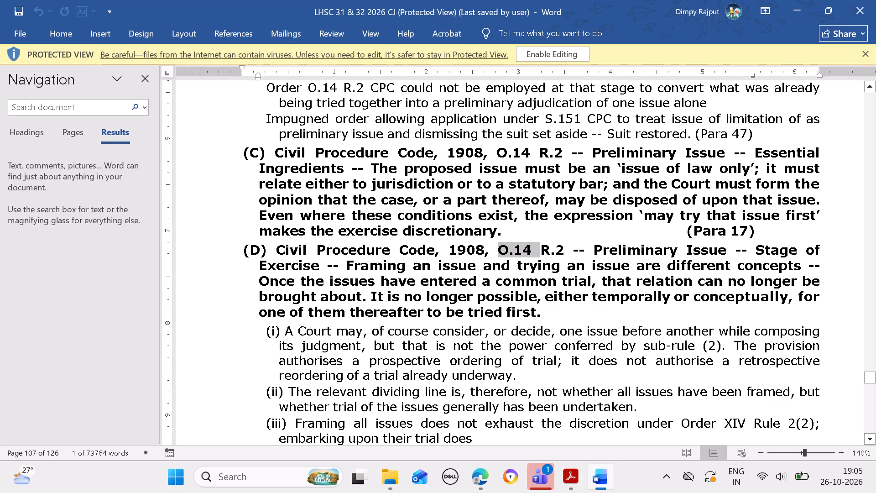
left_click(539, 250)
left_click_drag(537, 247, 566, 252)
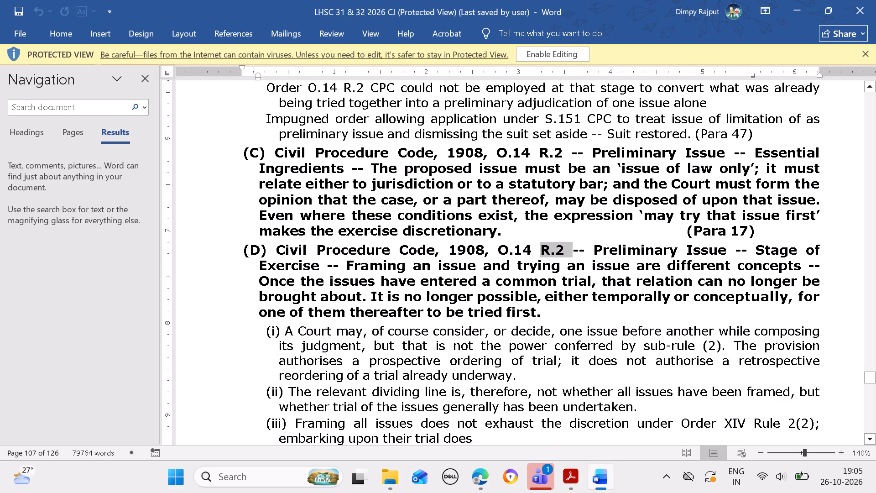
key("ctrl+c")
left_click(490, 472)
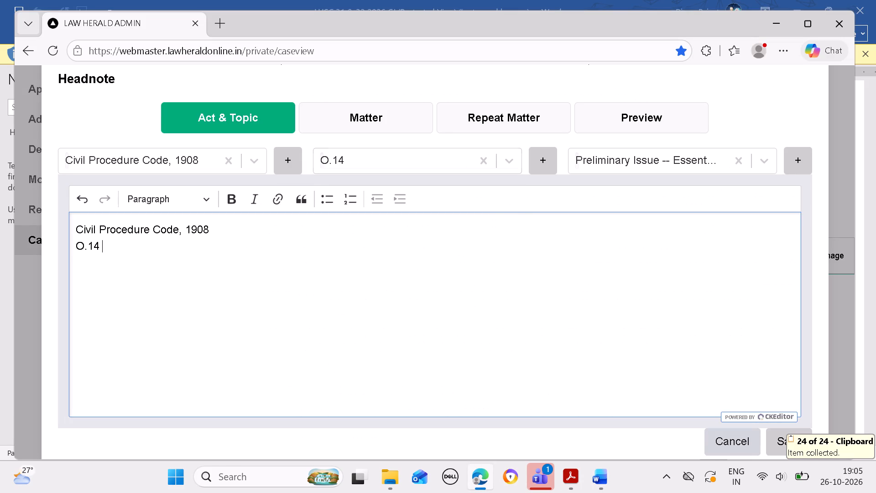
left_click(452, 165)
key("ctrl+v")
left_click(487, 201)
left_click(611, 274)
key("space")
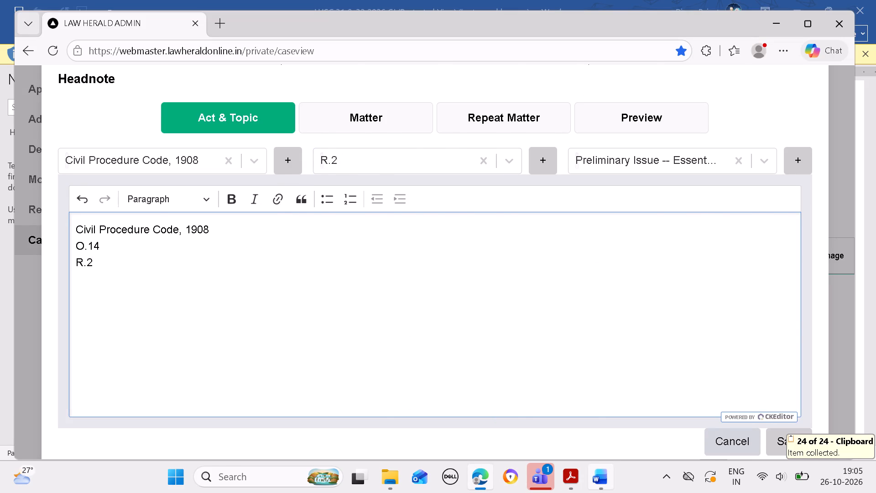
Copy "Preliminary Issue -- Stage of Exercise" from paragraph (D) in Word and add it as the headnote's topic.
left_click(602, 477)
left_click_drag(595, 246, 806, 249)
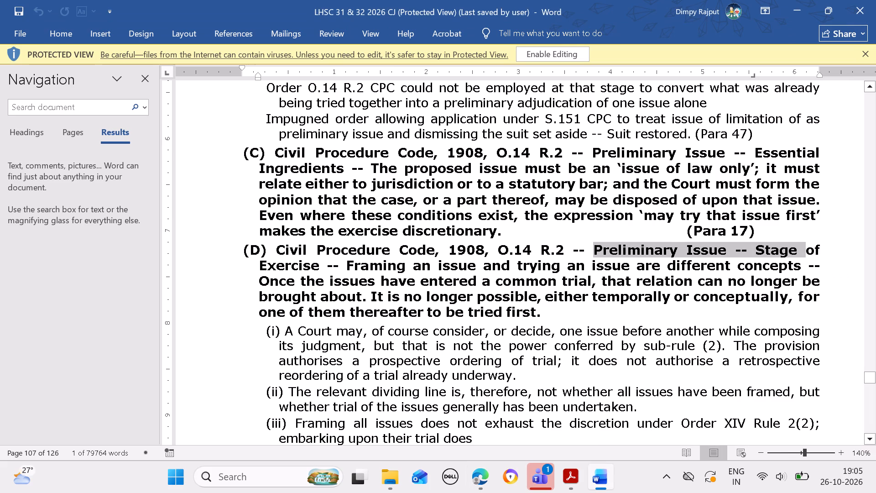
left_click_drag(806, 249, 328, 267)
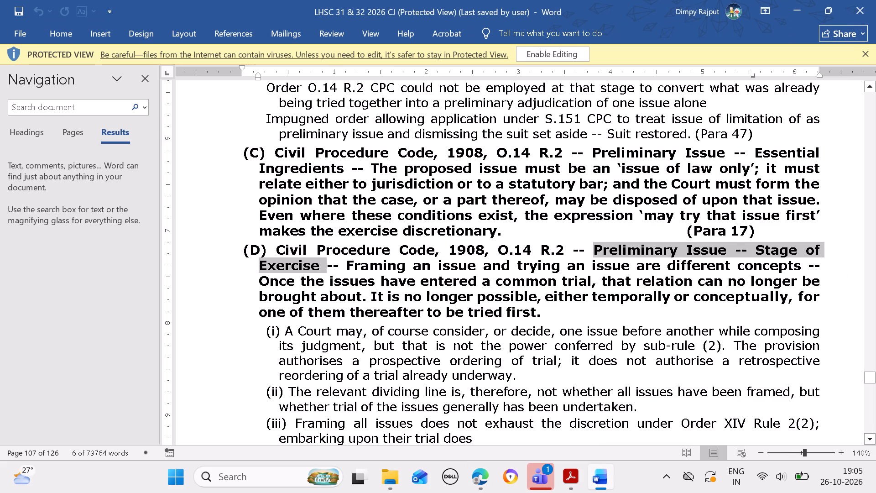
key("ctrl+c")
left_click(474, 478)
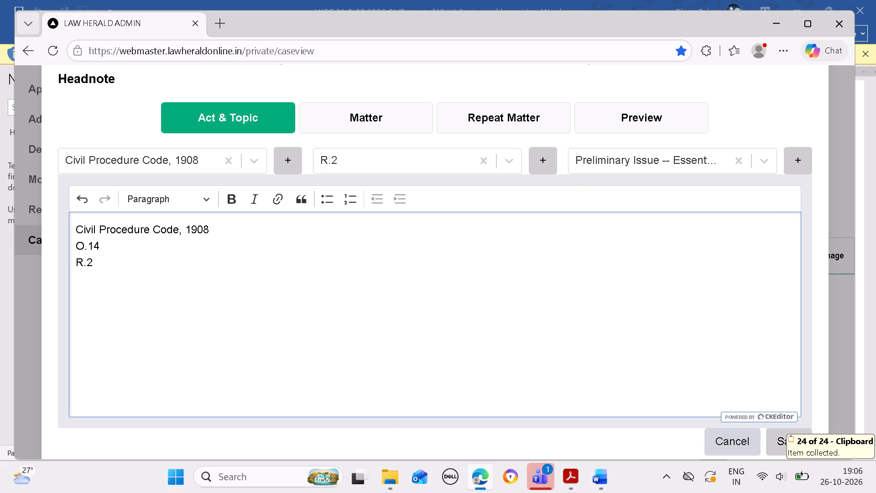
left_click_drag(697, 173, 698, 168)
key("ctrl+v")
left_click(740, 211)
left_click(524, 323)
key("space")
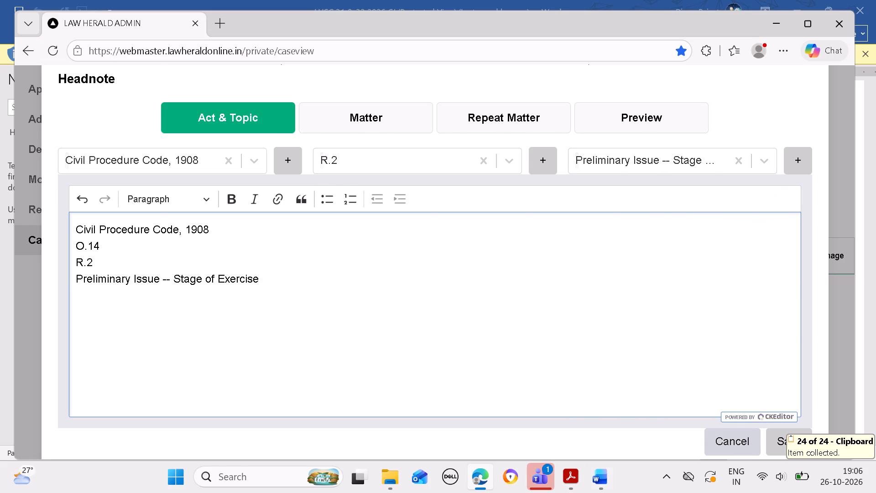
Copy paragraph (D)'s text from "Framing an issue" to "tried first." into the headnote's matter and remove its bold formatting.
left_click(612, 475)
left_click_drag(348, 262, 561, 327)
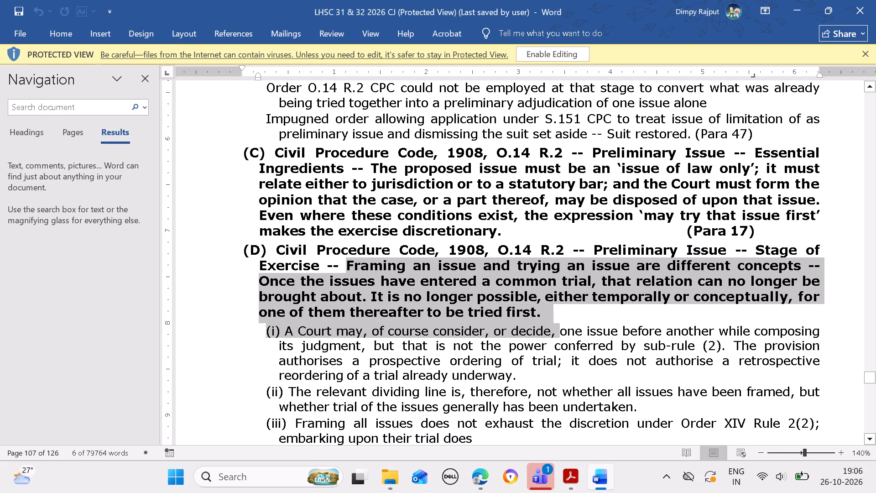
left_click_drag(561, 327, 553, 320)
key("ctrl+c")
left_click(483, 471)
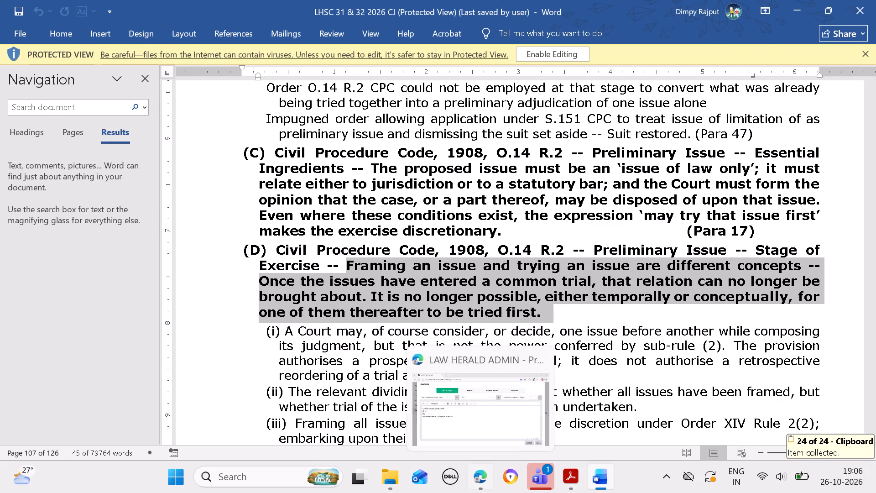
left_click(517, 289)
left_click(412, 103)
left_click_drag(444, 236, 443, 241)
key("ctrl+v")
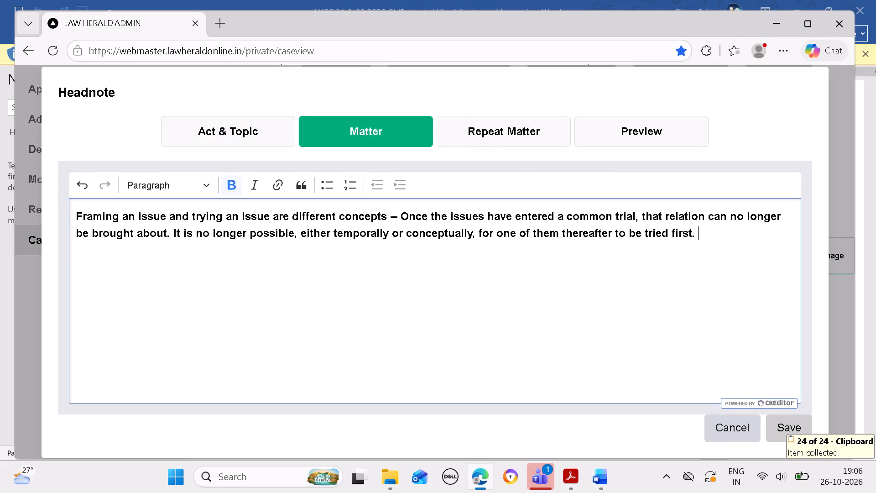
key("ctrl+a")
key("ctrl+b")
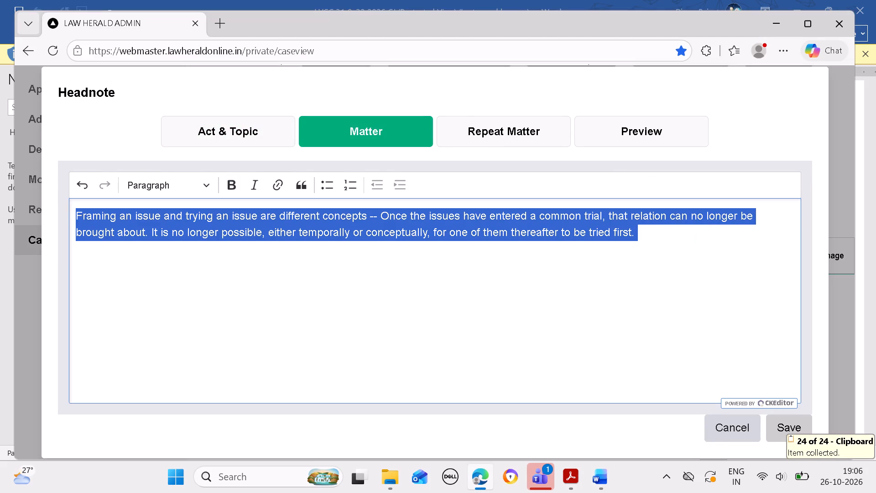
left_click(612, 318)
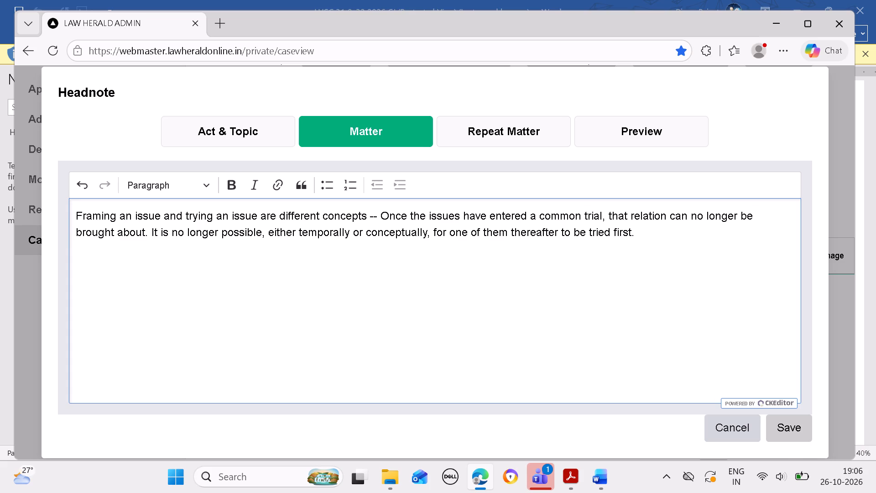
Join the headnote's act, section and topic lines into one line, with "--" before "Preliminary Issue".
left_click(272, 127)
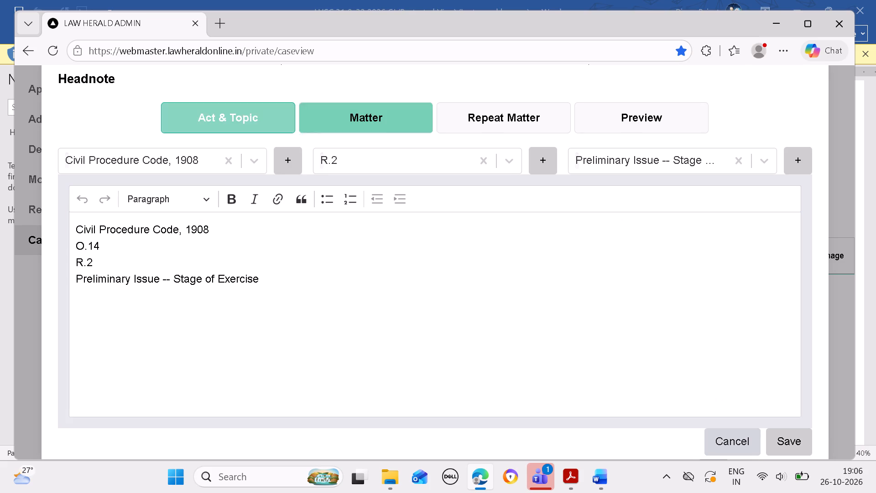
left_click(76, 244)
key("BackSpace")
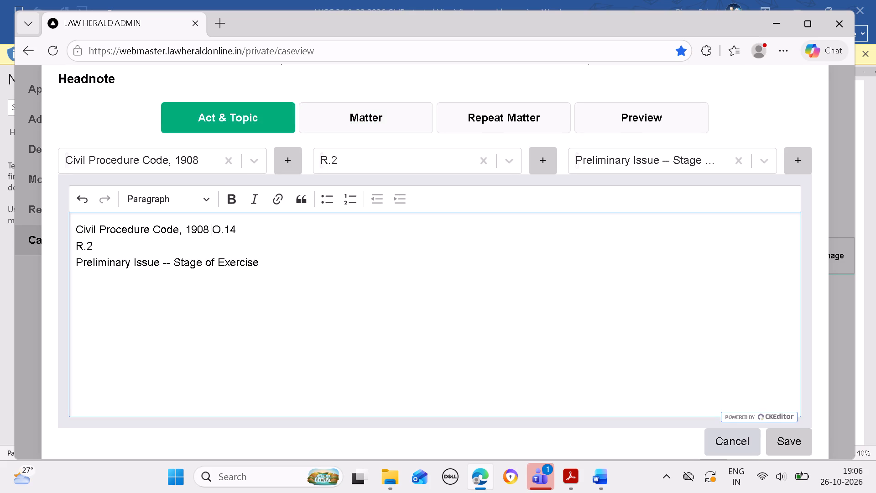
left_click(67, 249)
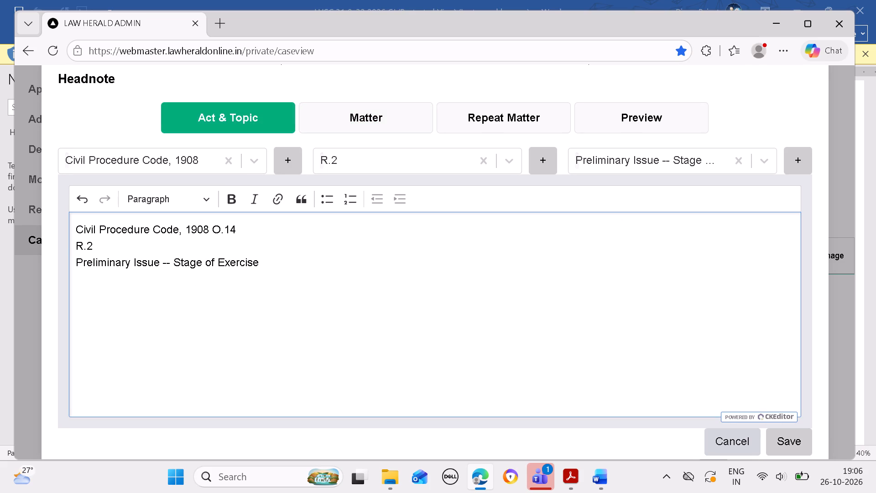
left_click(76, 245)
key("BackSpace")
left_click(69, 252)
key("BackSpace")
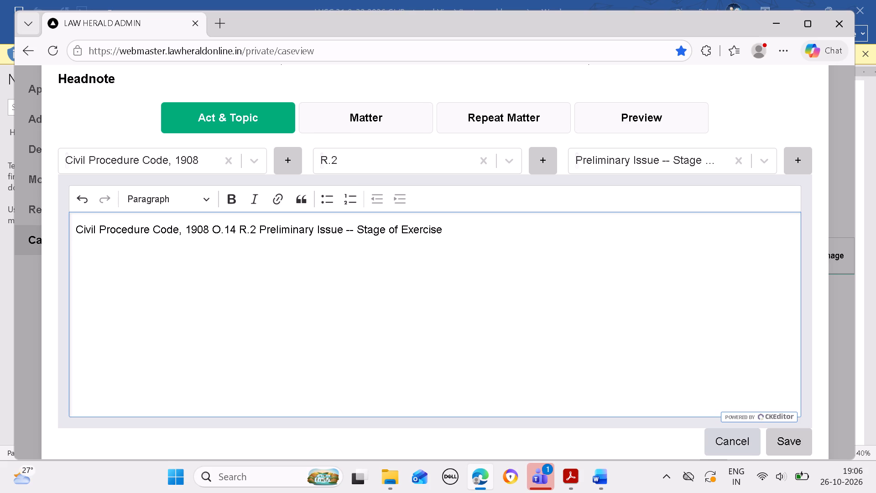
type("--")
key("space")
key("BackSpace")
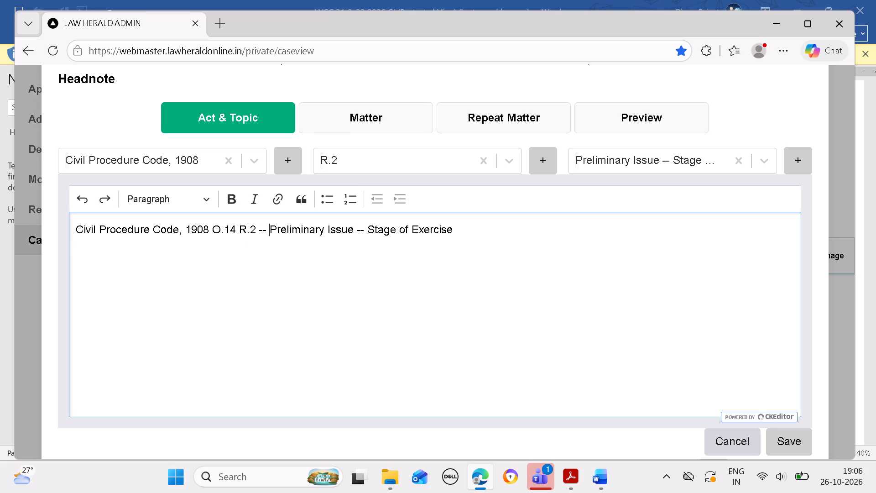
Recheck the headnote's matter and copy sub-paragraphs (i) to (iii) of paragraph (D) from Word for its repeat matter.
left_click(370, 115)
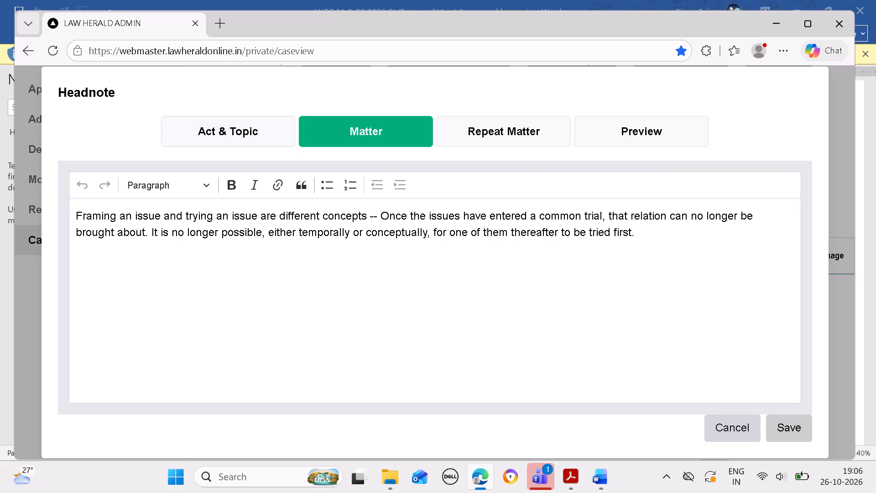
left_click(519, 133)
left_click(590, 484)
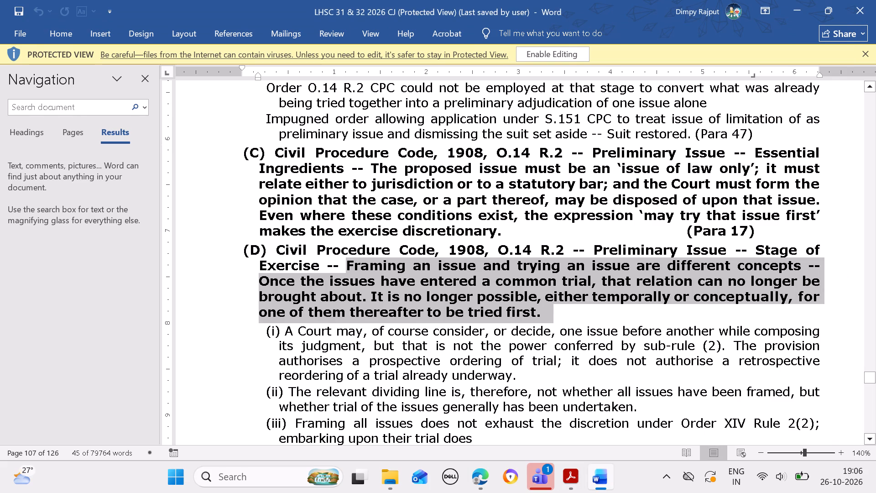
left_click_drag(268, 326, 540, 374)
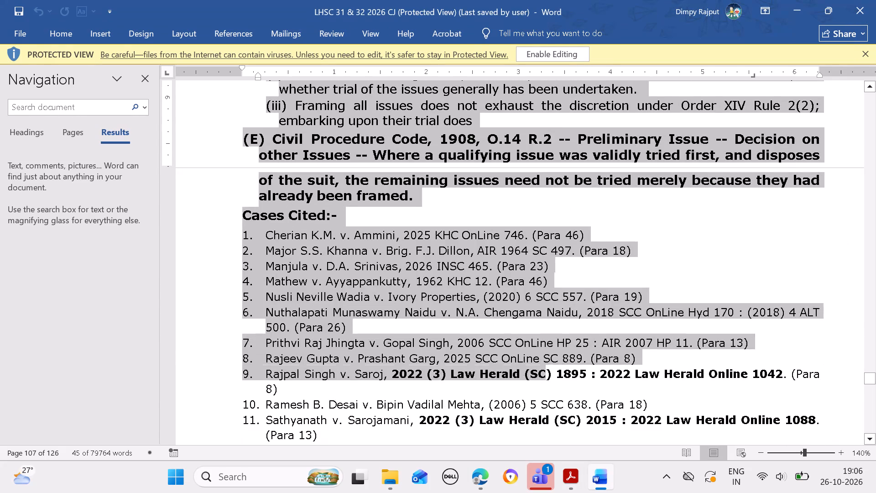
left_click_drag(540, 374, 519, 126)
key("ctrl+c")
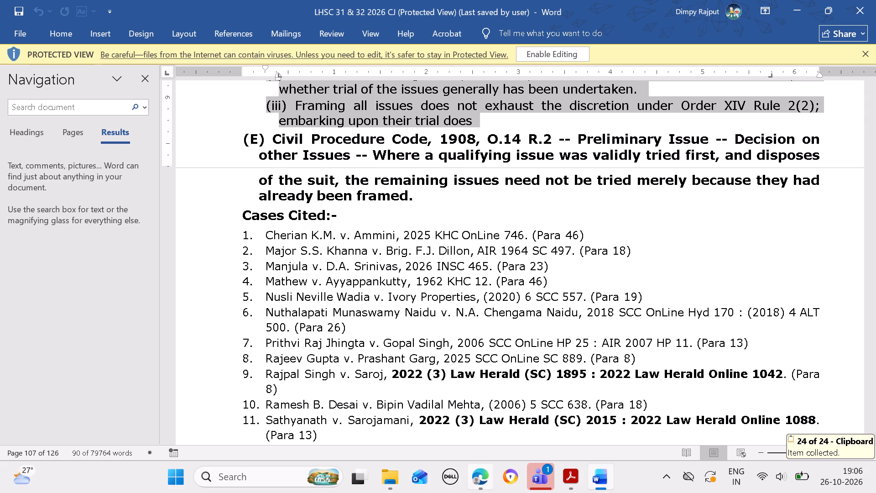
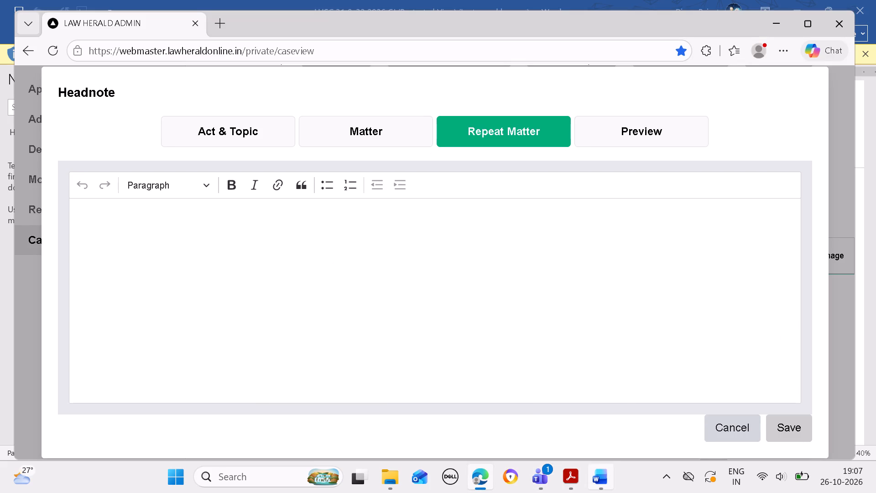
Paste the copied sub-paragraphs (i) to (iii) of paragraph (D) as the headnote's repeat matter and save the headnote.
left_click(558, 317)
key("ctrl+v")
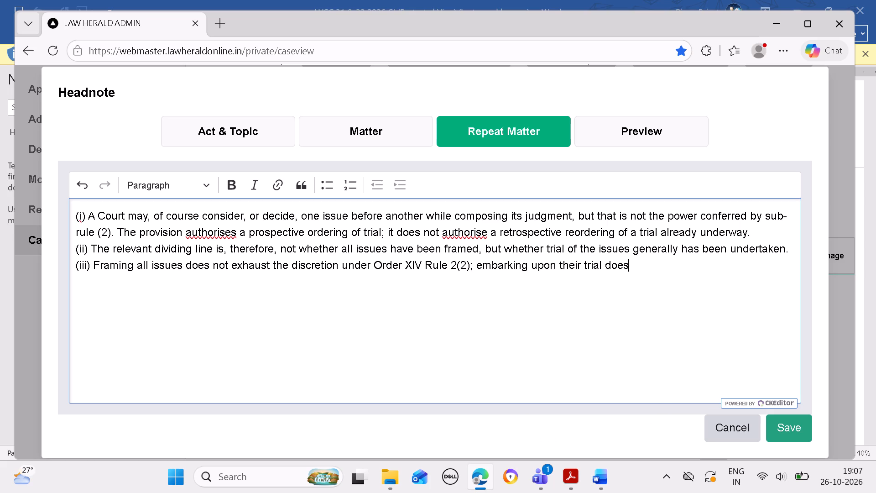
left_click(789, 432)
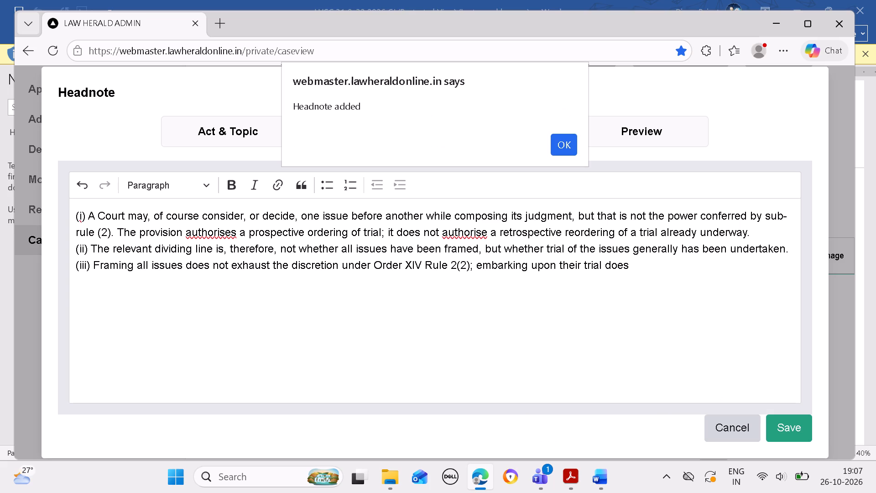
left_click(571, 150)
Reopen the fourth headnote, check its repeat matter against paragraph (D) in Word, and save it again.
scroll(564, 308, "down", 7)
left_click(598, 479)
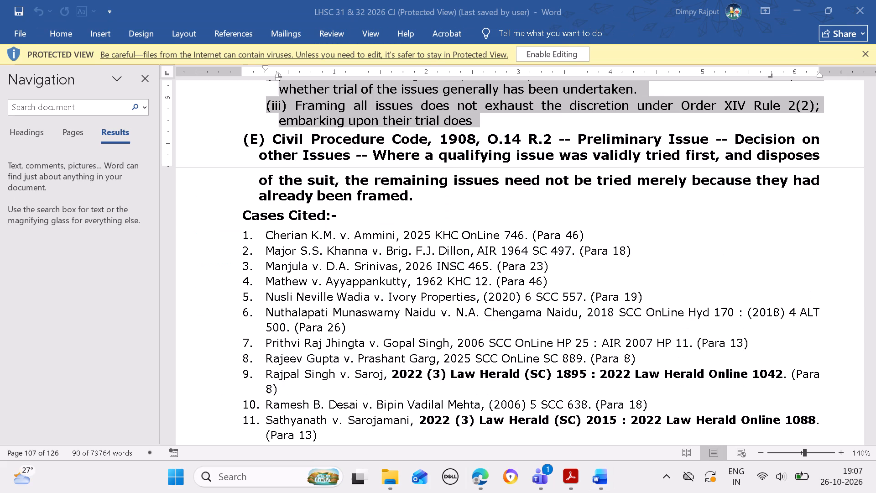
left_click(488, 476)
left_click(684, 430)
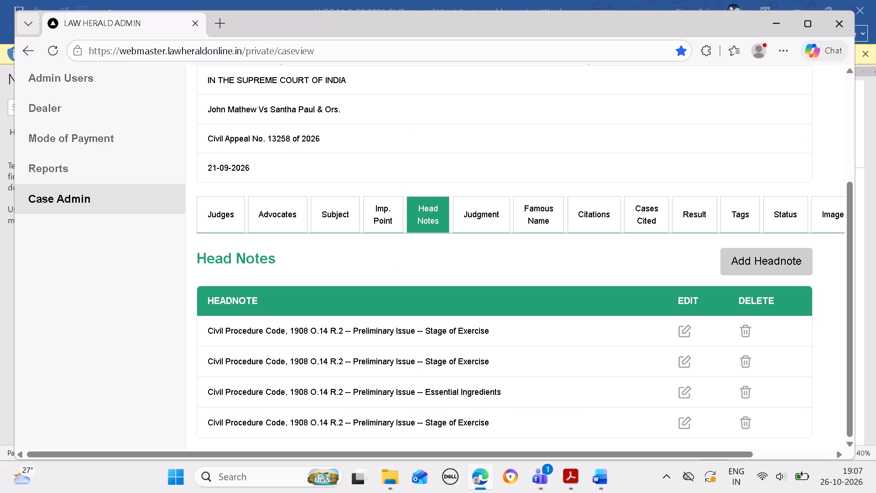
left_click(687, 423)
left_click(398, 116)
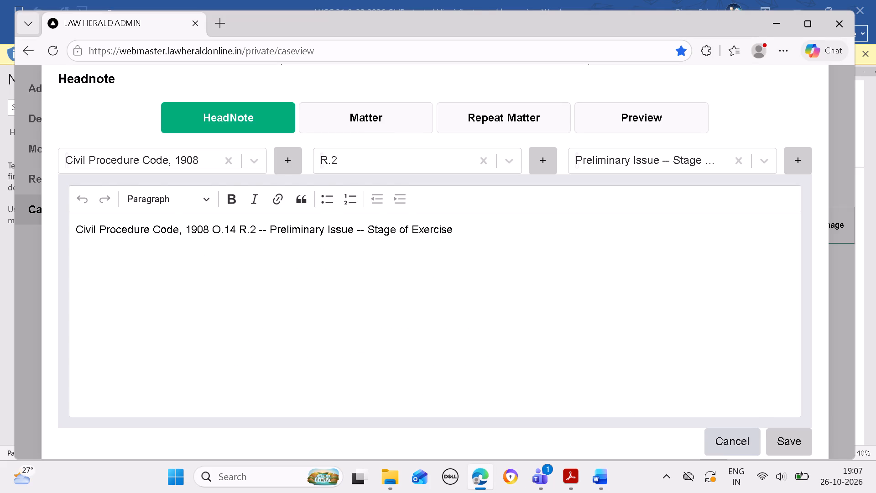
left_click(504, 126)
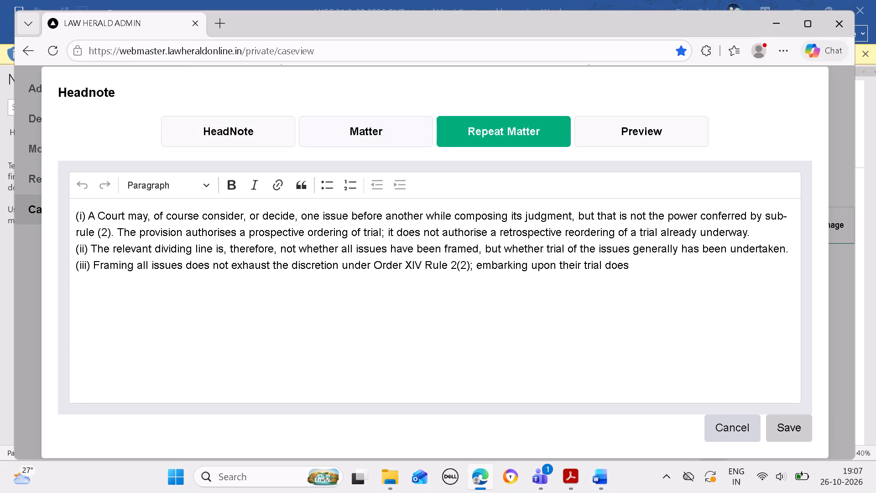
left_click(598, 476)
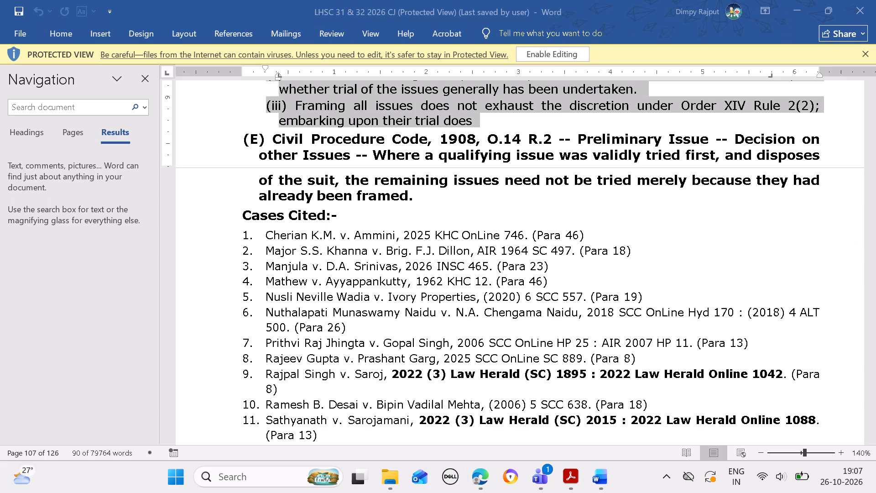
left_click(483, 477)
left_click(792, 431)
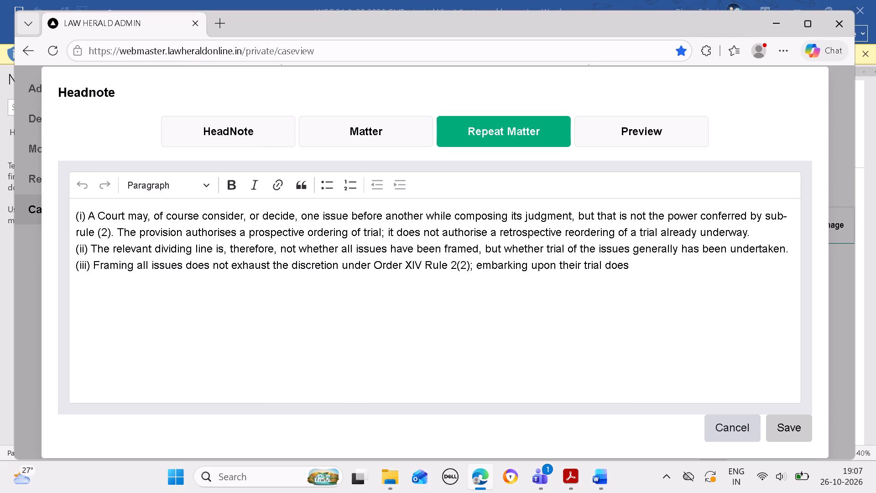
left_click(553, 151)
scroll(533, 273, "down", 5)
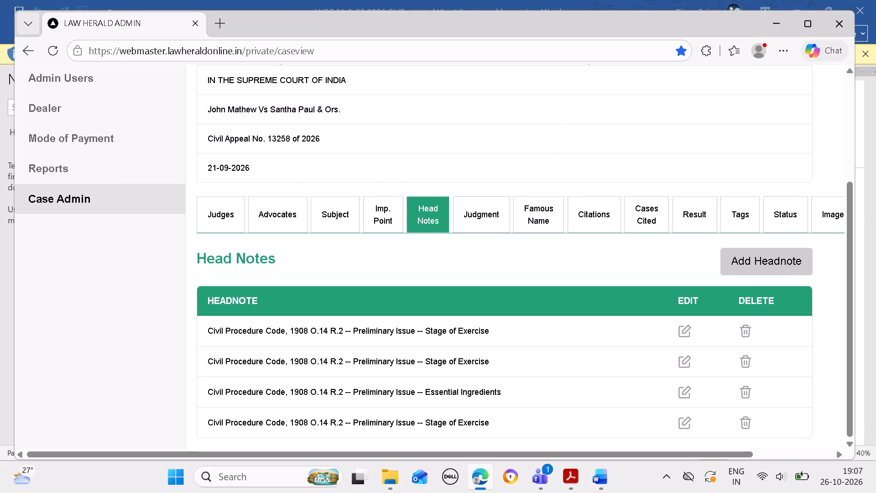
Copy "Civil Procedure Code, 1908" from paragraph (E) in Word and attach it as the act of a new headnote.
scroll(535, 279, "down", 3)
left_click(595, 488)
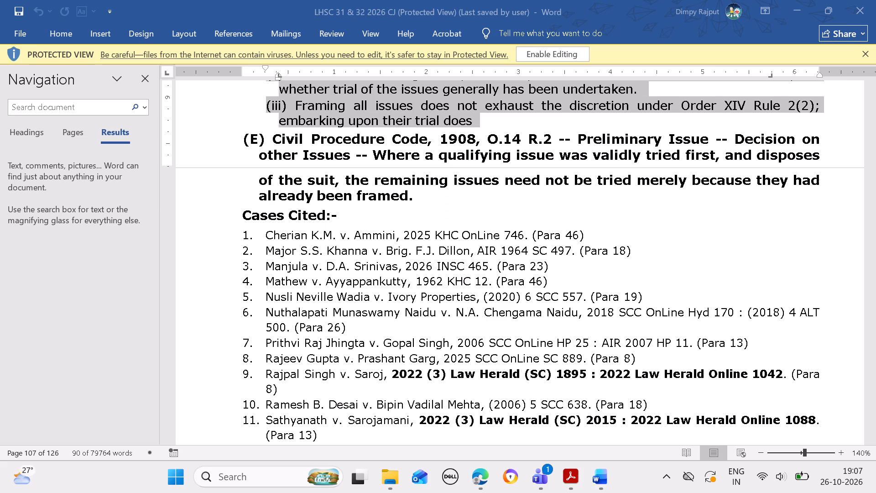
key("Down")
key("Down")
key("Down")
key("Down")
key("Down")
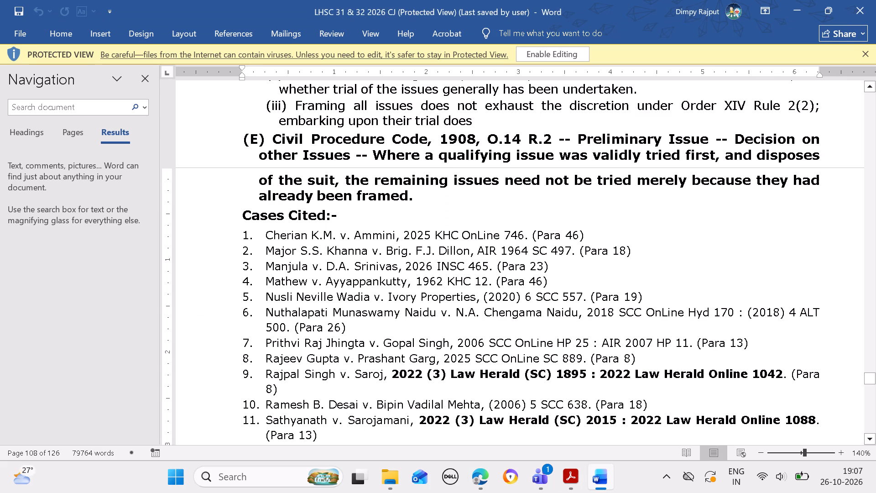
left_click_drag(278, 136, 393, 139)
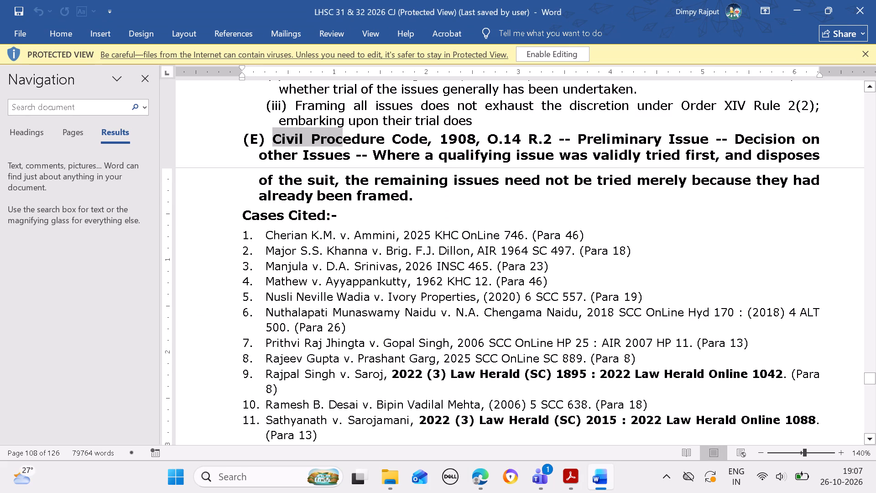
left_click_drag(393, 139, 452, 140)
key("ctrl+c")
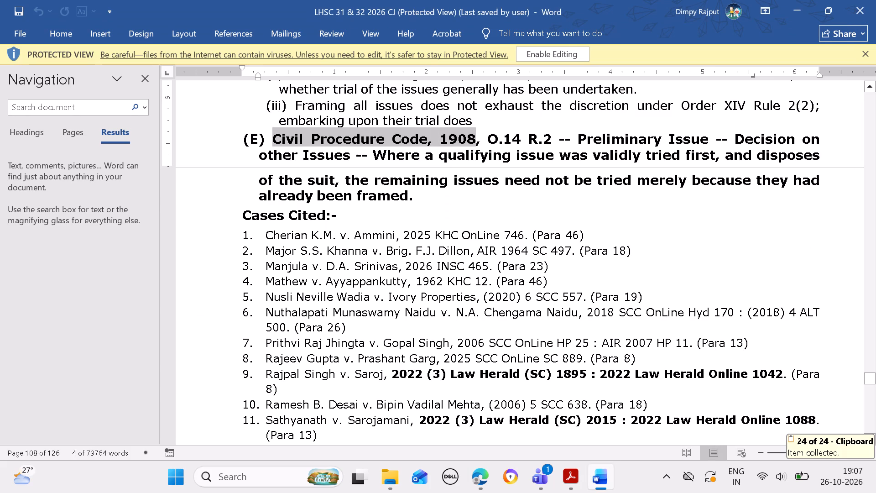
left_click(479, 475)
left_click(759, 254)
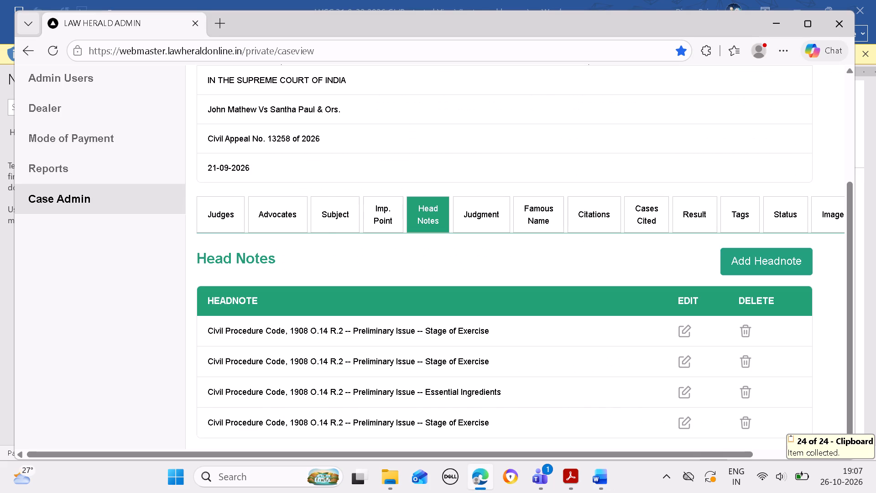
left_click(228, 159)
key("ctrl+v")
left_click(240, 205)
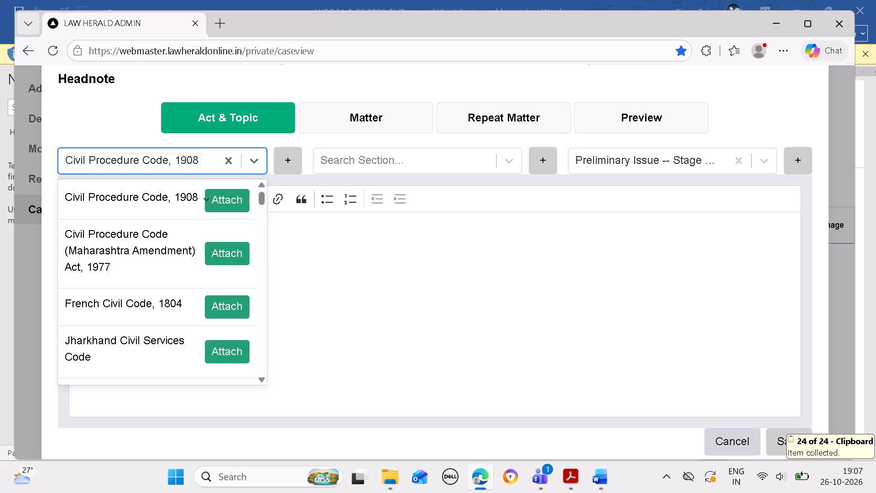
left_click_drag(325, 266, 327, 261)
key("space")
Copy "O.14" from paragraph (E) in Word and attach it as the new headnote's section.
left_click(615, 483)
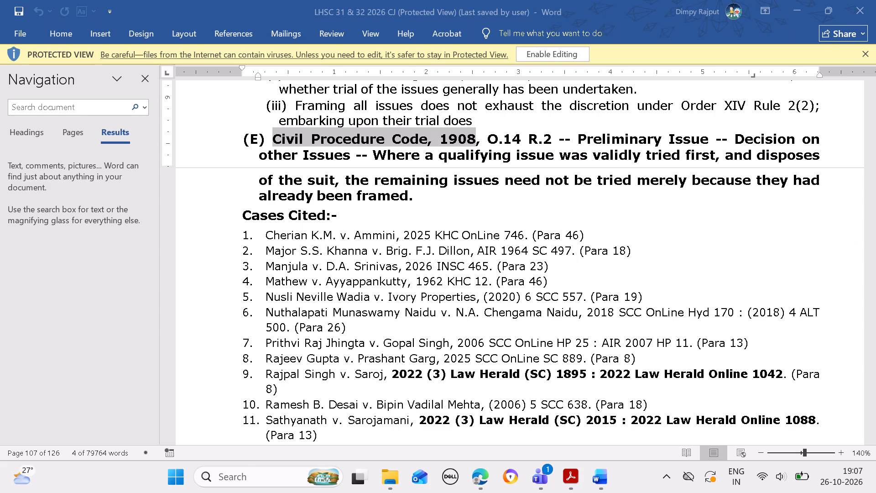
left_click_drag(488, 135, 511, 141)
key("ctrl+c")
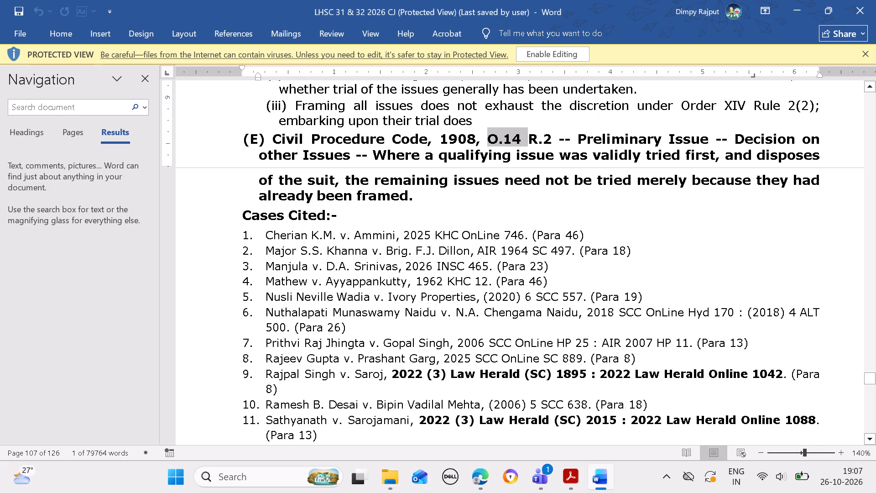
left_click(471, 469)
left_click(398, 158)
key("ctrl+v")
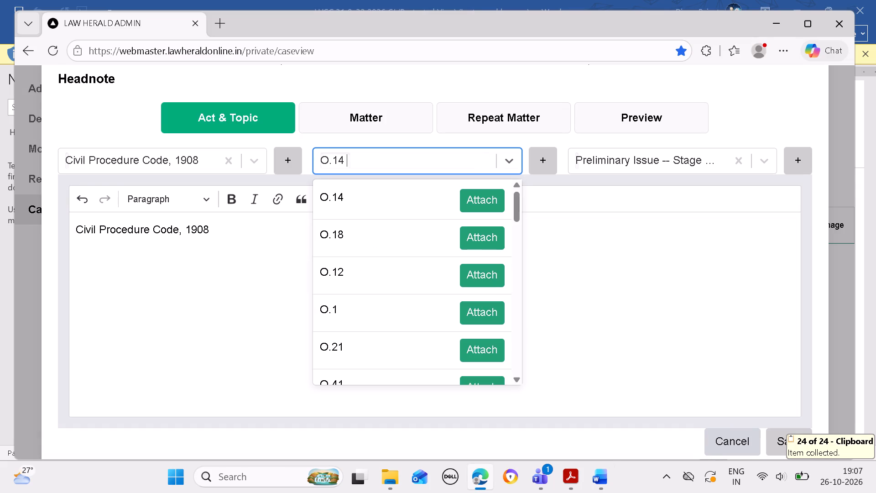
left_click(486, 199)
left_click(615, 257)
key("space")
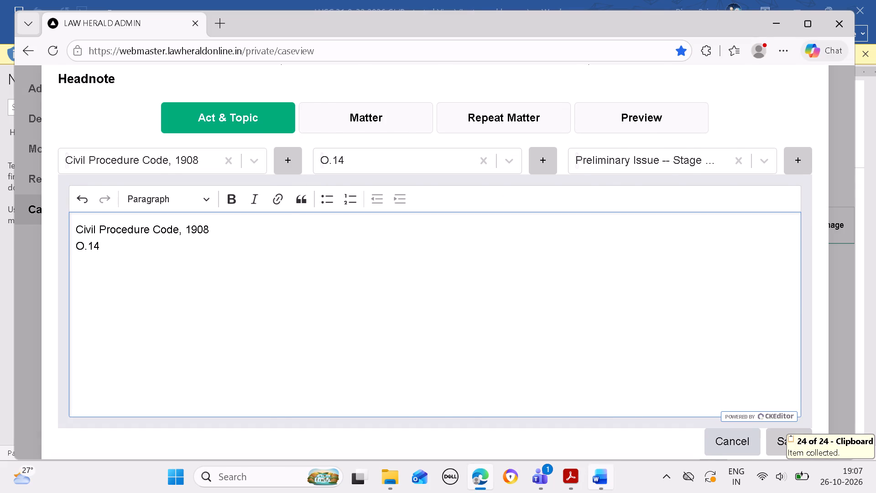
Copy "R.2" from paragraph (E) in Word and attach it as a further section of the headnote.
left_click(605, 480)
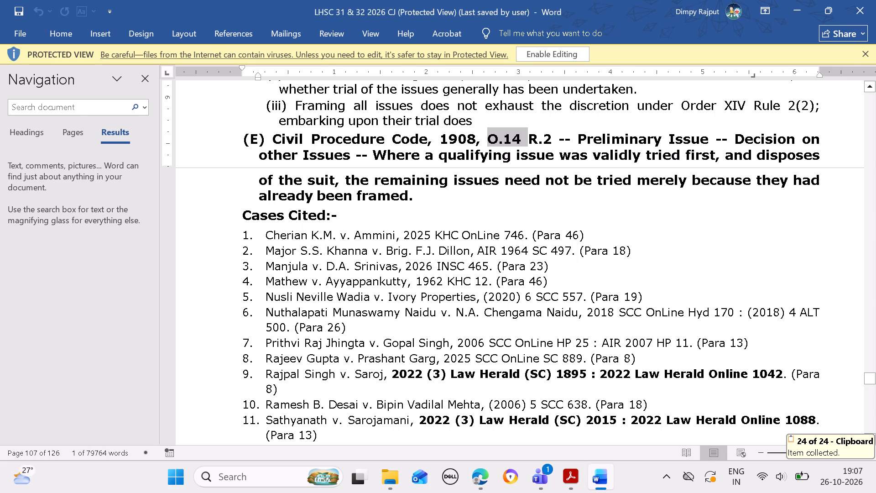
left_click_drag(524, 136, 532, 136)
left_click_drag(528, 141, 552, 141)
key("ctrl+c")
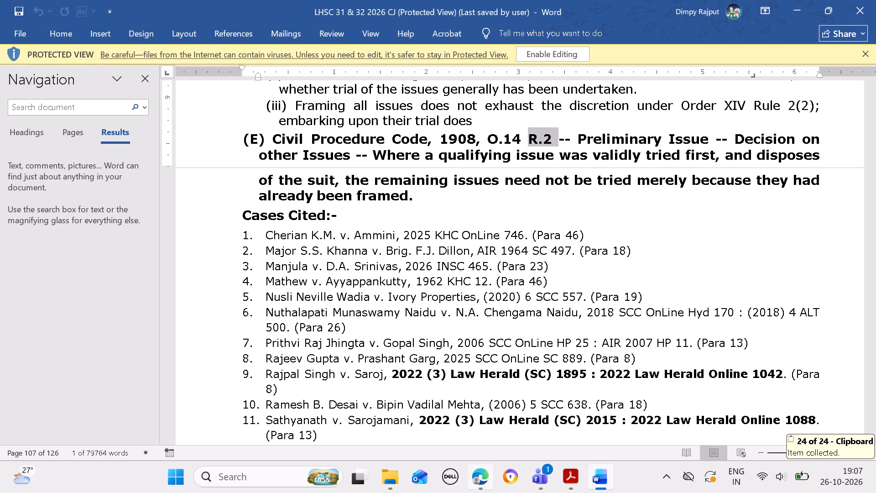
left_click(493, 471)
left_click_drag(446, 172, 444, 168)
key("ctrl+v")
left_click(490, 195)
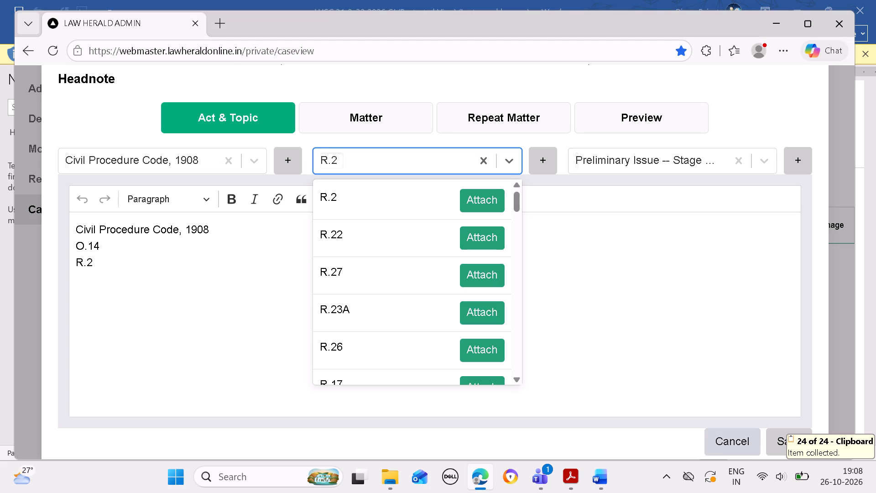
left_click_drag(606, 223, 620, 234)
key("space")
left_click(601, 480)
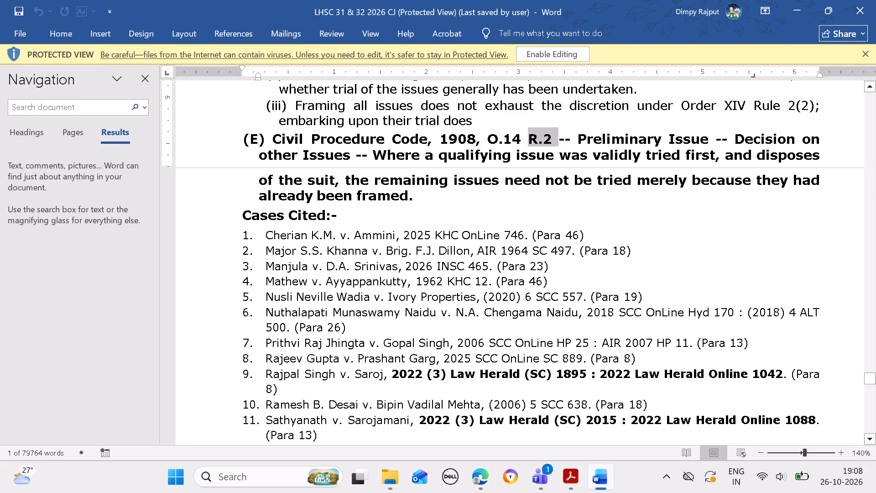
left_click(480, 486)
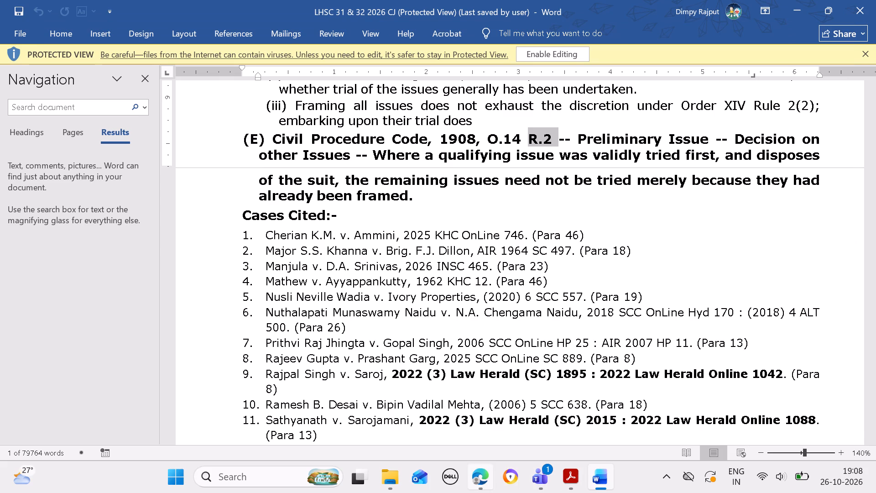
left_click(480, 471)
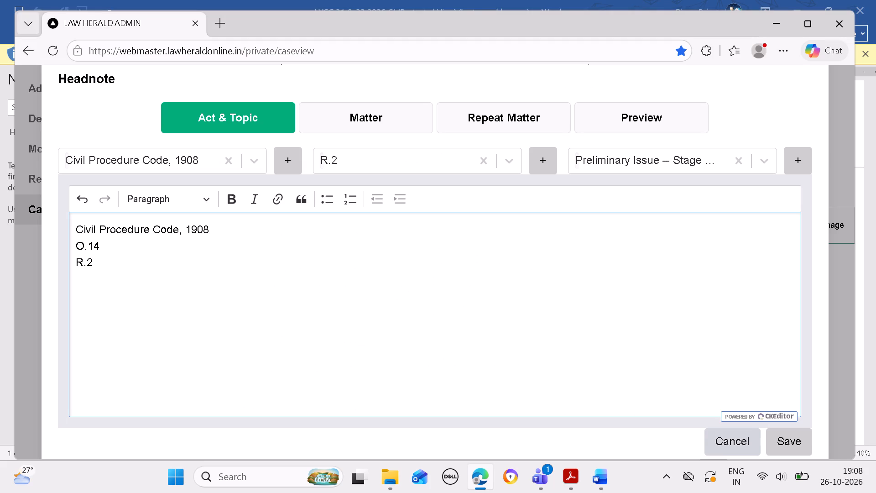
left_click(132, 271)
key("space")
Copy "Preliminary Issue -- Decision on other Issues" from paragraph (E) in Word and save it as a new topic.
left_click(597, 473)
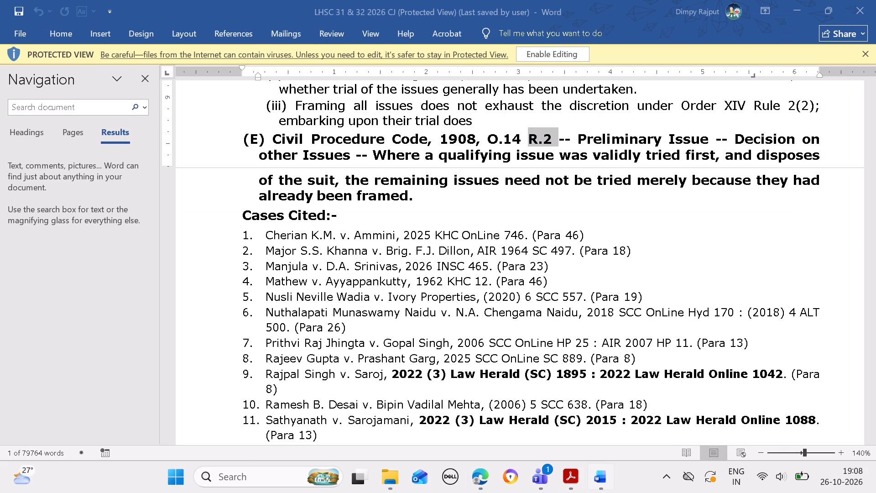
left_click_drag(577, 141, 389, 158)
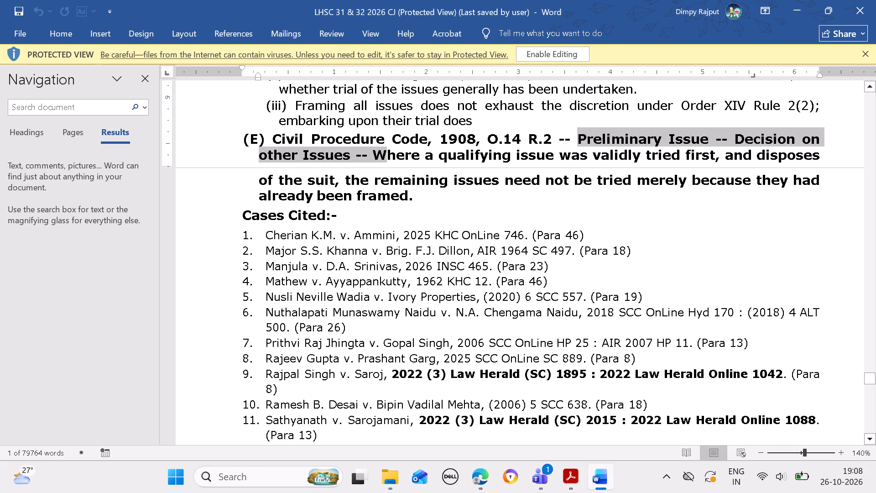
left_click_drag(389, 158, 351, 155)
key("ctrl+c")
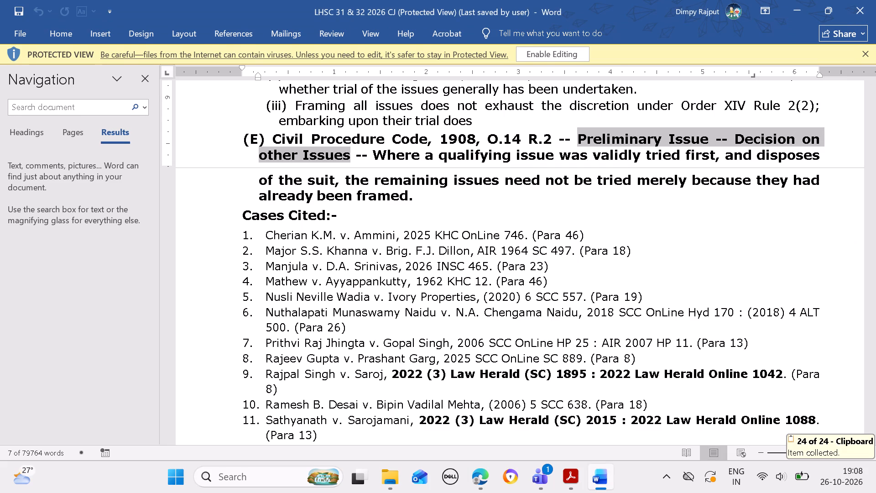
left_click(473, 476)
left_click(654, 147)
key("ctrl+v")
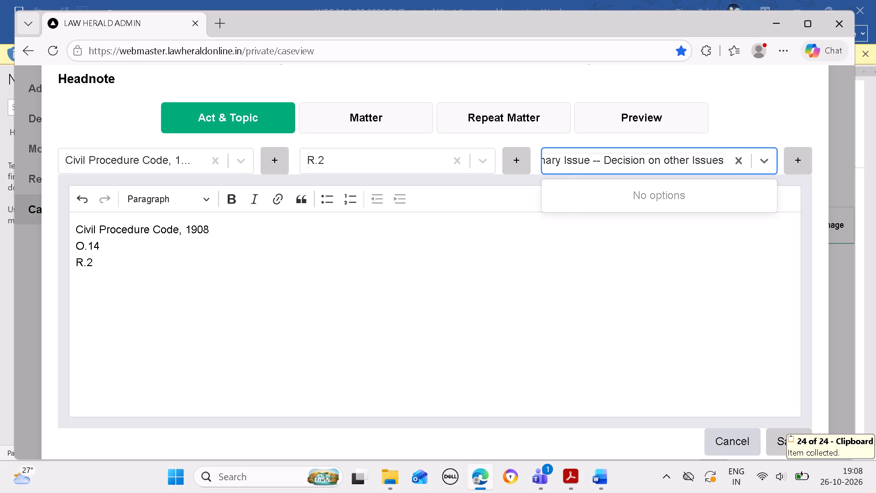
left_click(796, 162)
left_click(527, 256, "ctrl")
key("ctrl+v")
left_click(556, 313)
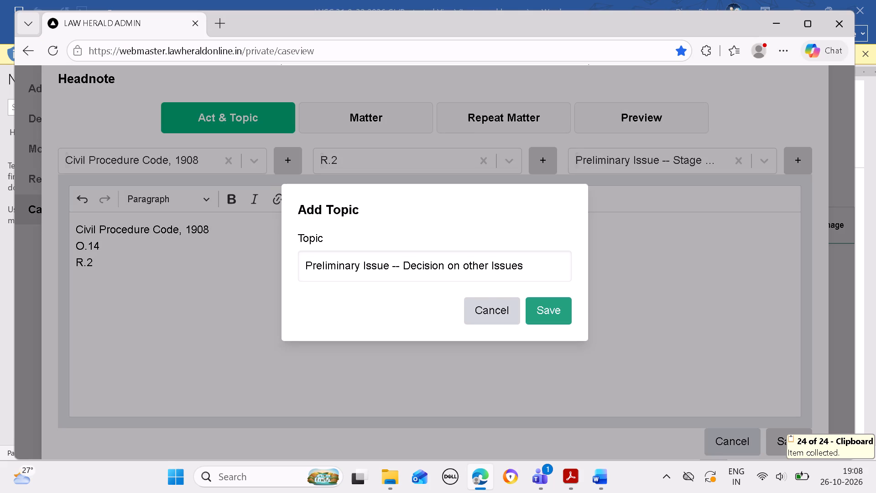
left_click(569, 141)
left_click_drag(612, 261, 612, 267)
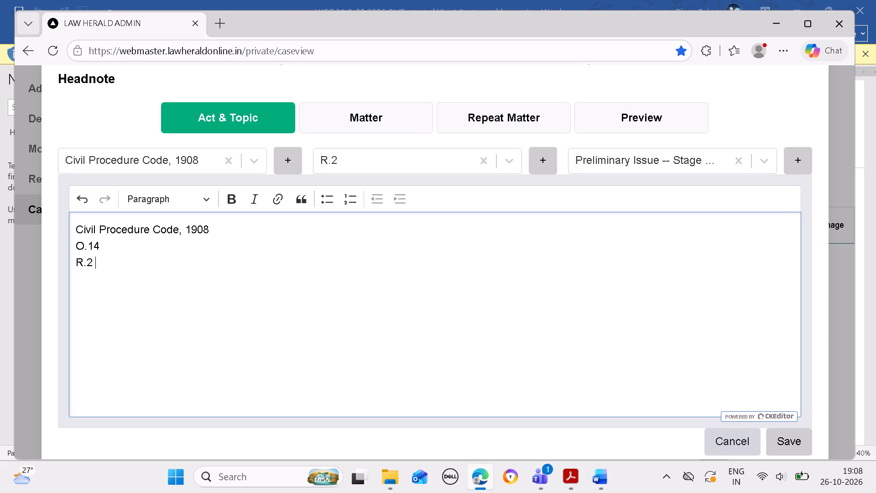
Find the topic "Preliminary Issue -- Decision on other Issues" and attach it to the headnote.
left_click(656, 164)
key("ctrl+v")
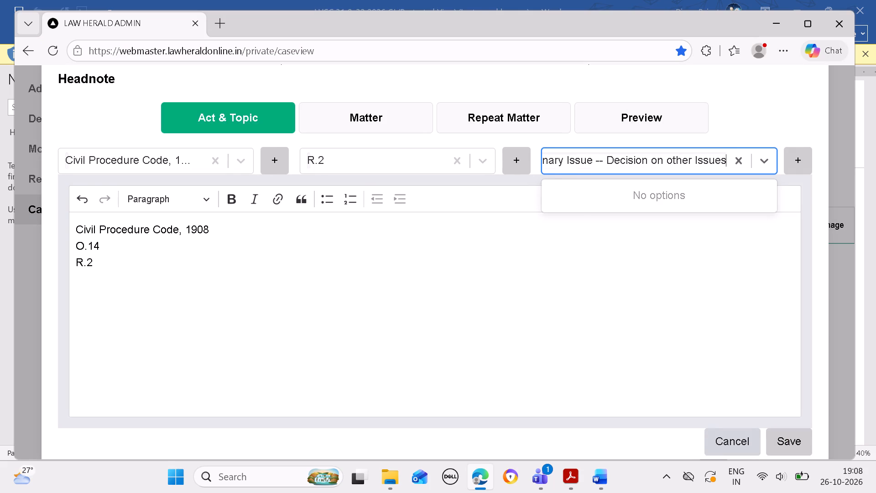
key("BackSpace")
left_click(746, 210)
left_click(581, 300)
key("space")
Copy the holding text of paragraph (E), beginning "Where a qualifying issue", from Word into the headnote's matter and make it non-bold.
left_click(600, 477)
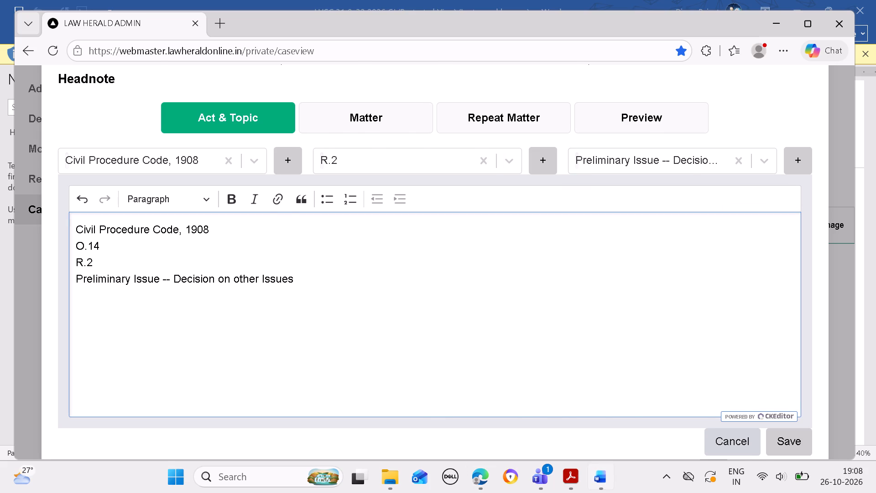
left_click_drag(370, 157, 412, 197)
key("ctrl+c")
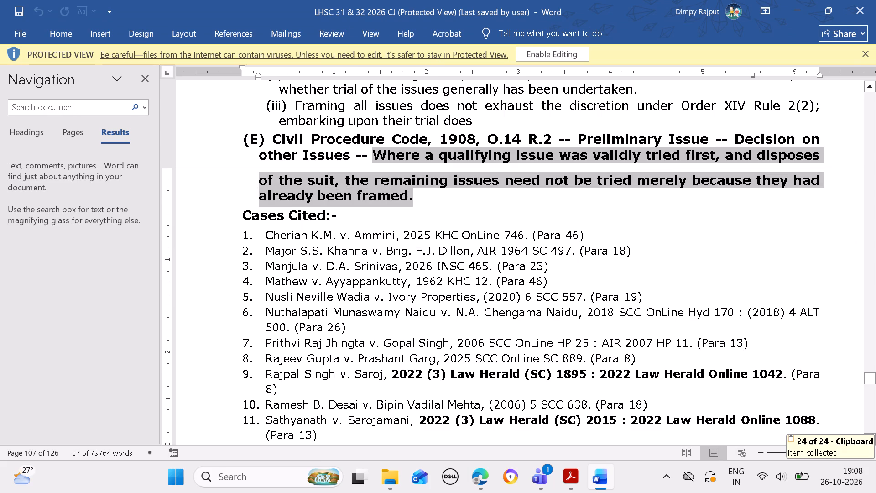
left_click(484, 472)
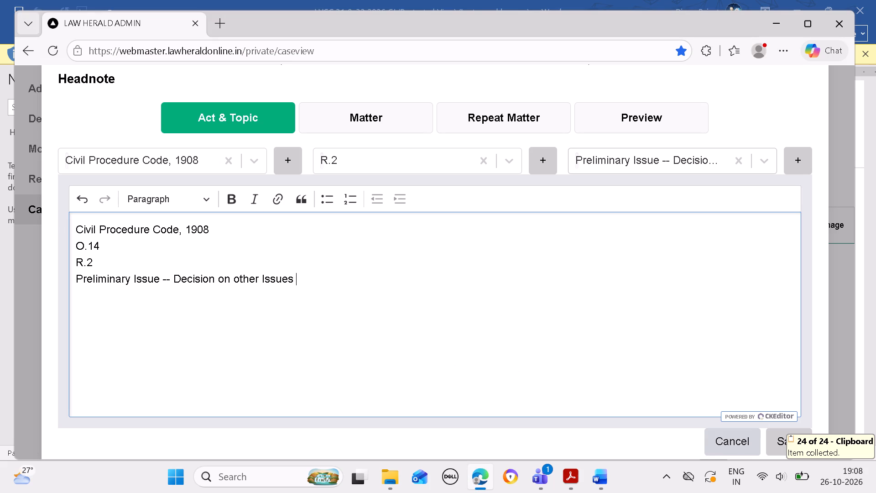
left_click_drag(396, 120, 393, 112)
left_click_drag(438, 253, 436, 244)
key("ctrl+v")
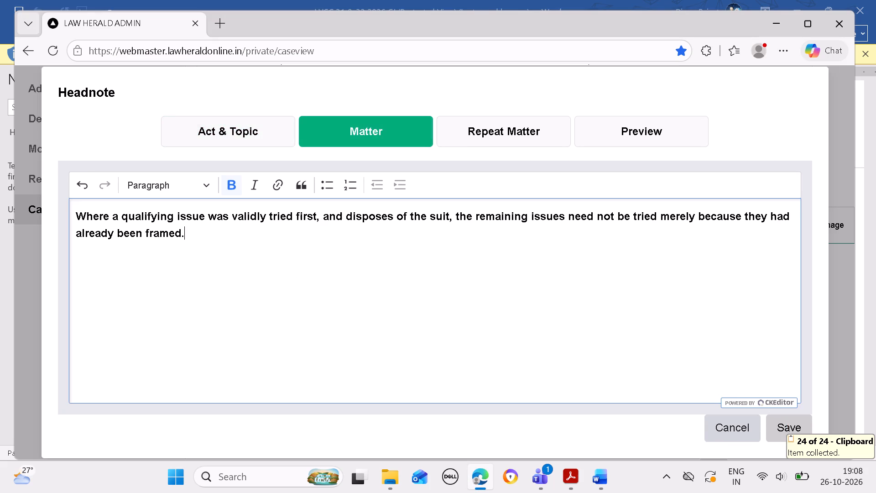
key("ctrl+q")
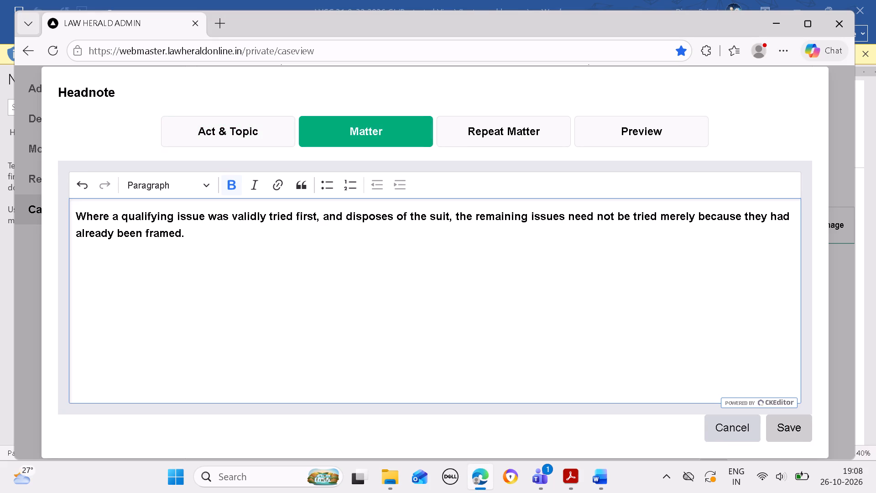
key("ctrl+q")
key("ctrl+a")
key("ctrl+b")
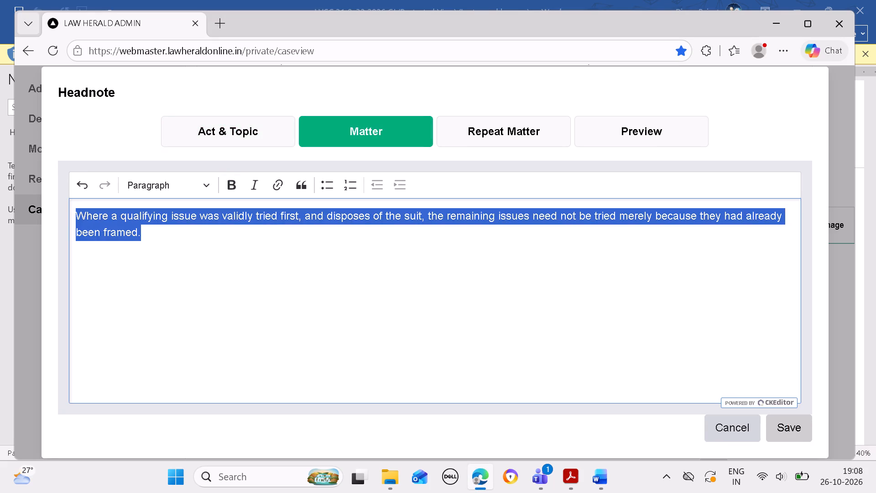
double_click(476, 291)
Join the headnote's act and topic lines into "Civil Procedure Code, 1908 O.14 R.2 -- Preliminary Issue -- Decision on other Issues".
left_click(258, 124)
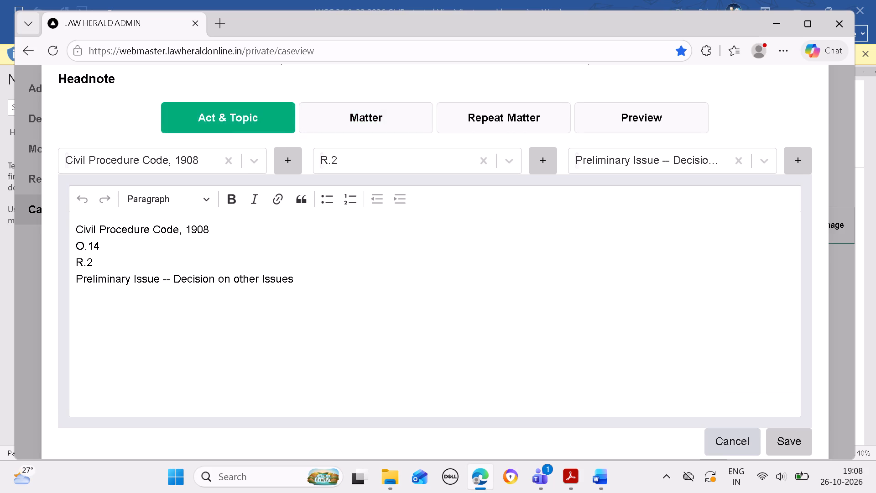
left_click(75, 247)
key("BackSpace")
left_click(74, 246)
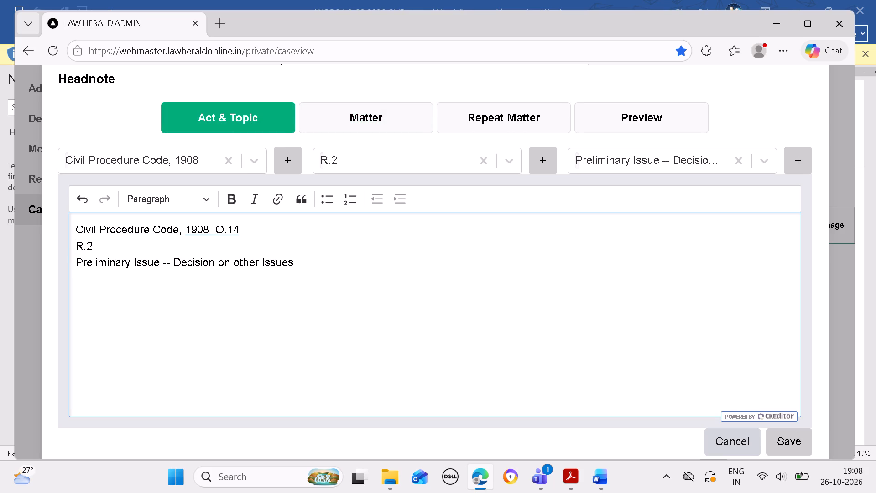
key("BackSpace")
left_click(217, 229)
key("BackSpace")
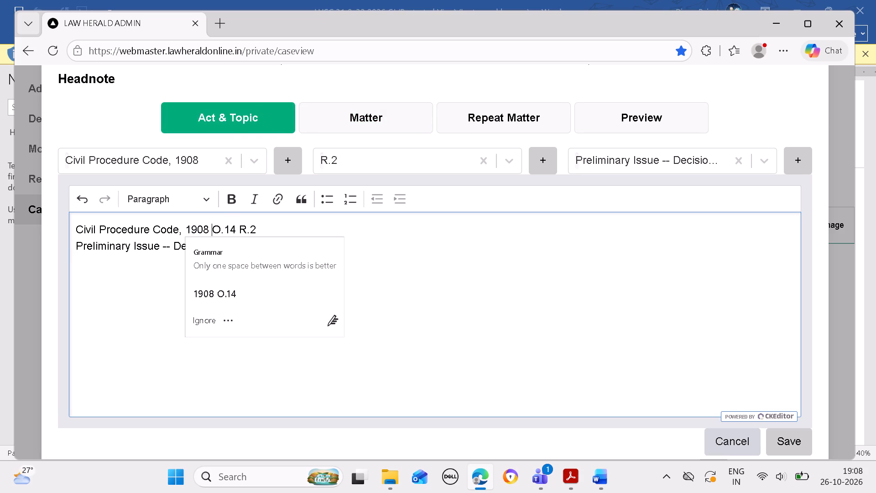
left_click(71, 248)
key("BackSpace")
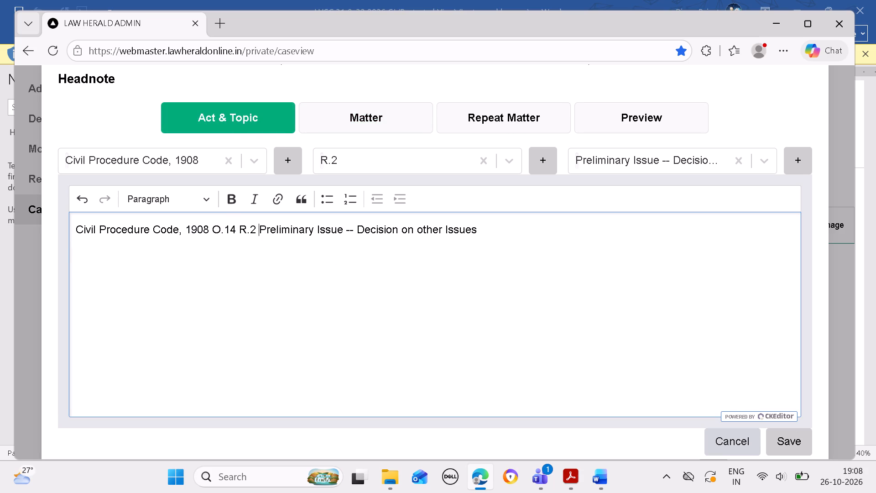
type("--")
key("space")
key("BackSpace")
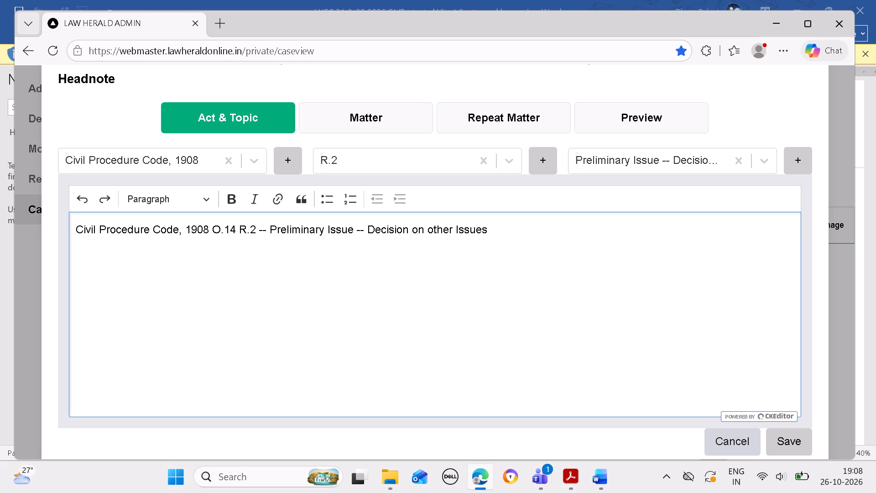
Enter "-" as the headnote's repeat matter and save the headnote.
left_click(389, 111)
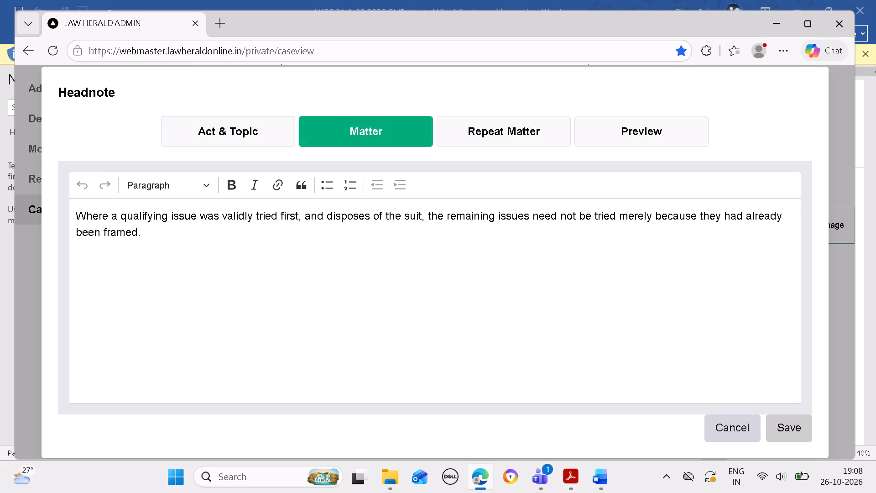
left_click_drag(477, 128, 482, 128)
left_click(597, 481)
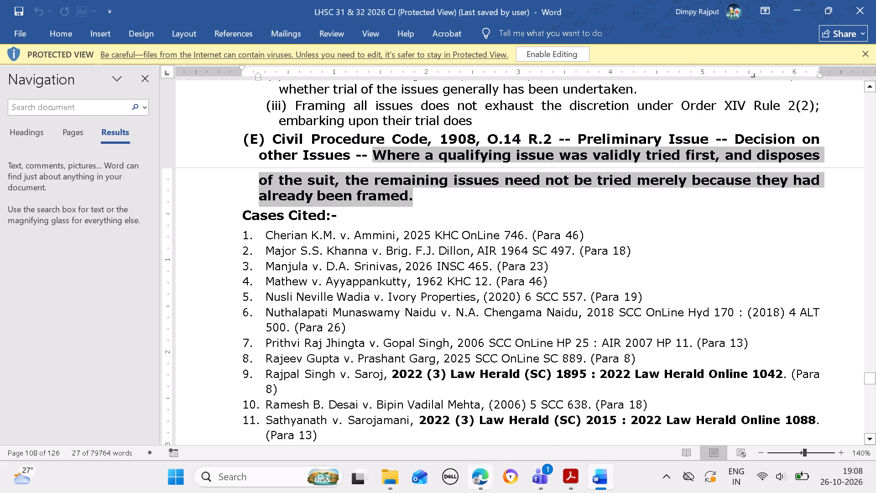
left_click(485, 481)
left_click(377, 138)
left_click(493, 134)
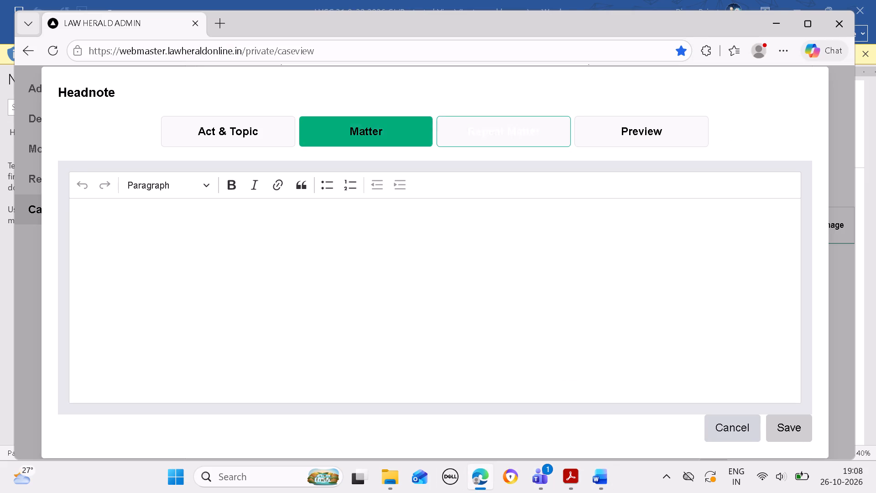
left_click(407, 221)
key("minus")
left_click(784, 428)
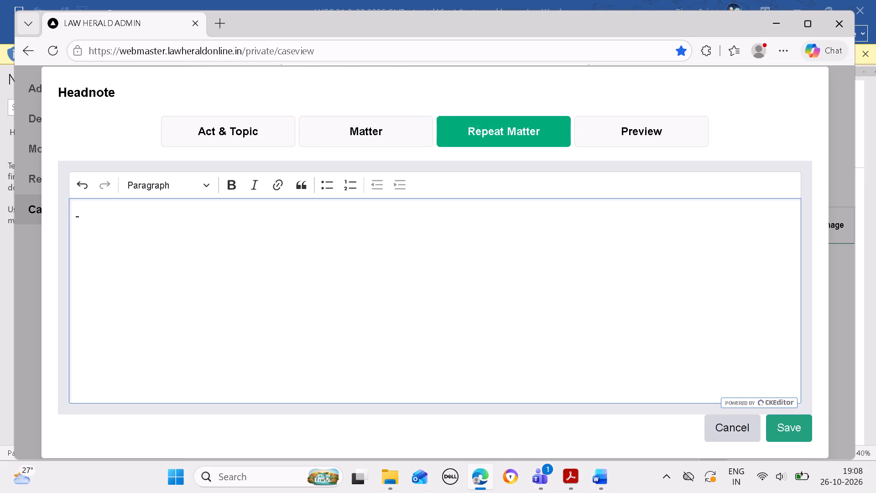
left_click(565, 150)
Copy the petitioner's name from the first entry under Cases Cited in Word and search for it by petitioner when attaching a cited case.
scroll(518, 328, "down", 5)
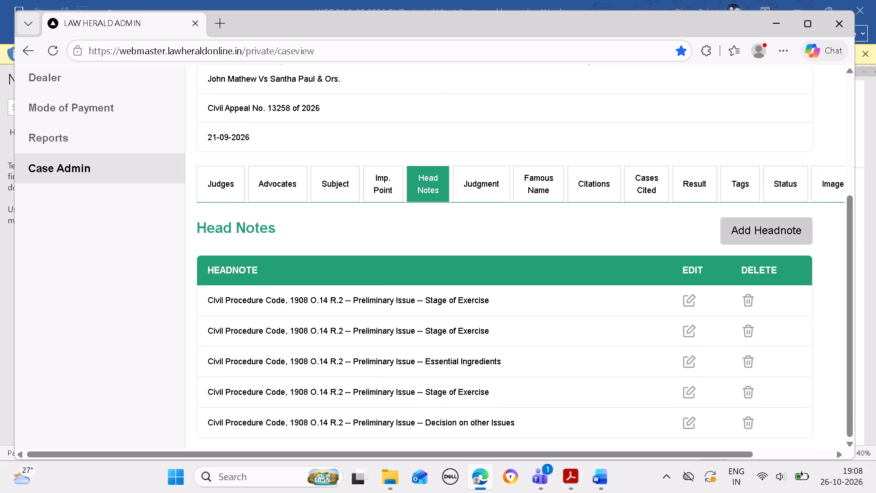
scroll(517, 344, "down", 5)
left_click(595, 475)
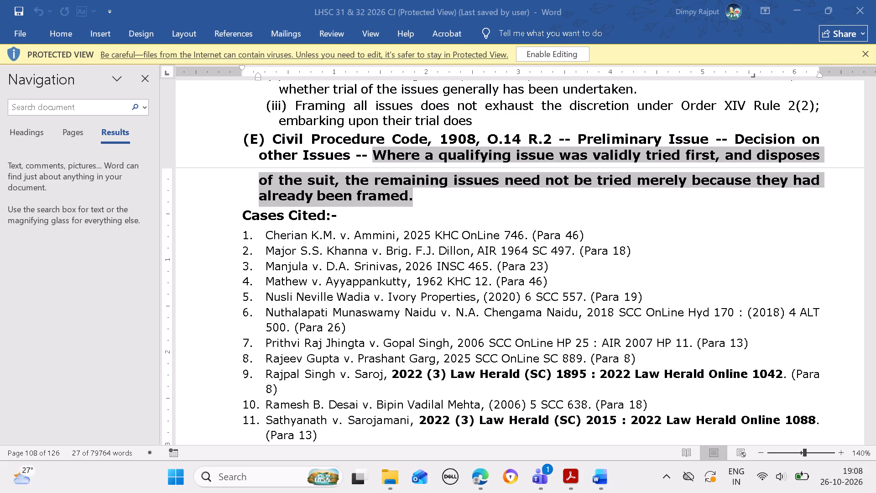
key("Down")
key("Down")
key("Down")
key("Down")
key("Down")
key("Down")
key("Down")
key("Down")
key("Down")
key("Down")
key("Down")
key("Down")
key("Down")
key("Down")
key("Down")
key("Down")
key("Down")
key("Down")
key("Down")
key("Down")
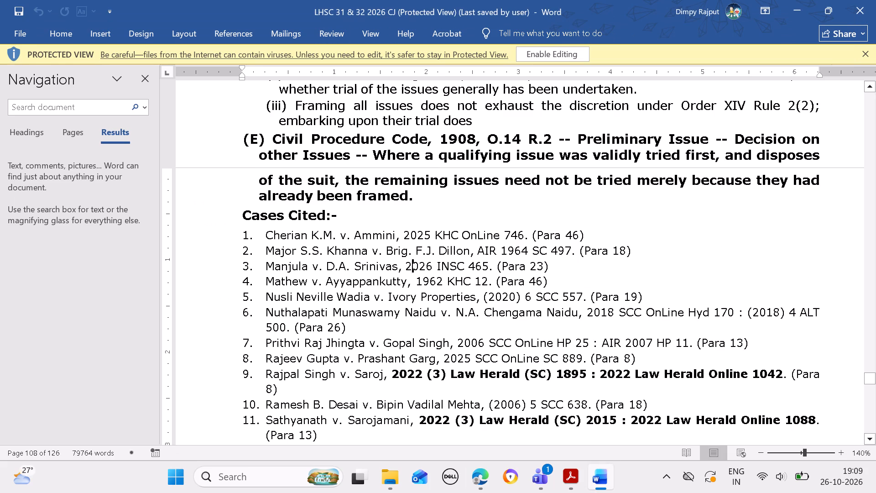
key("Up")
key("Up")
key("Up")
key("Up")
key("Up")
key("Up")
key("Up")
key("Up")
key("Up")
key("Up")
key("Up")
key("Up")
key("Up")
key("Up")
key("Up")
key("Up")
key("Up")
key("Up")
key("Up")
key("Up")
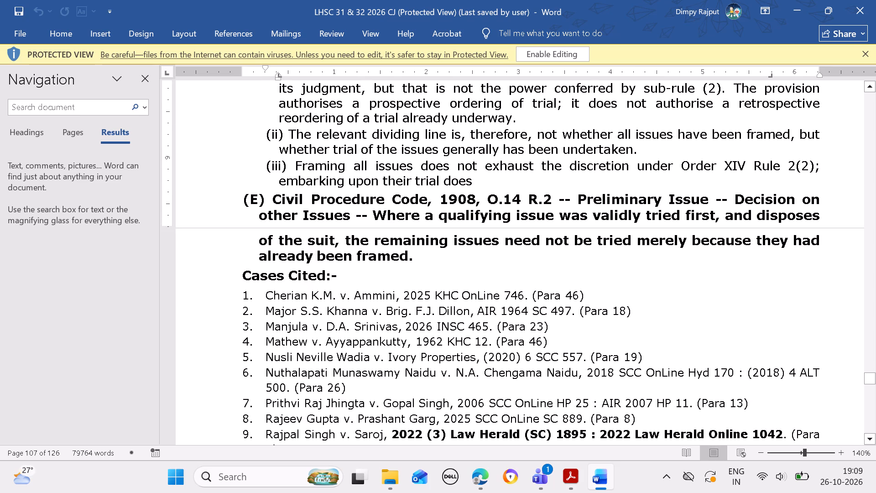
left_click_drag(264, 291, 336, 298)
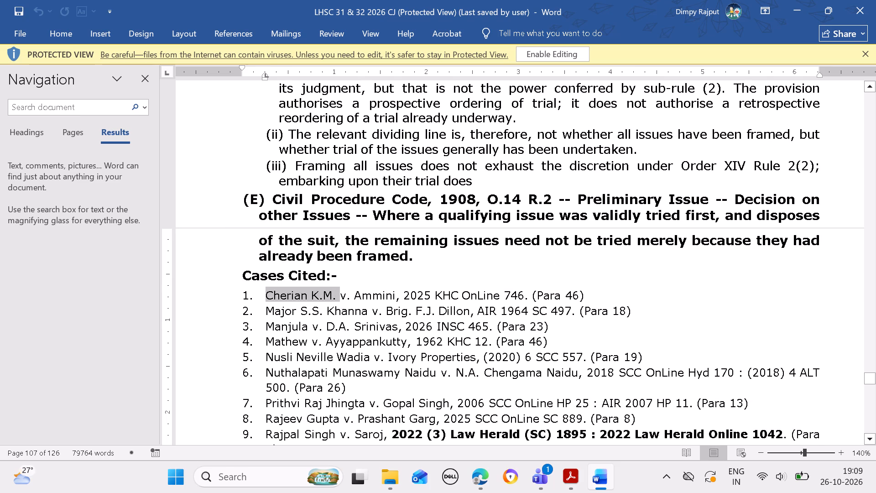
key("ctrl+c")
left_click(479, 481)
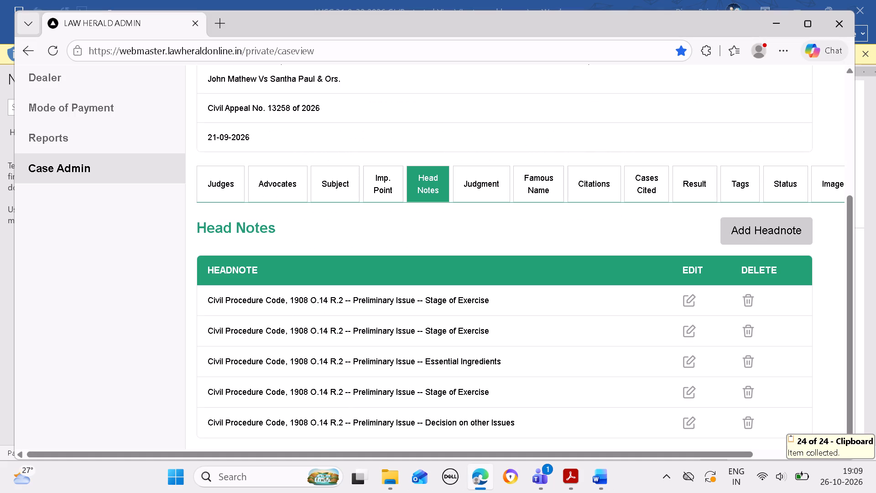
left_click(597, 191)
scroll(600, 194, "down", 3)
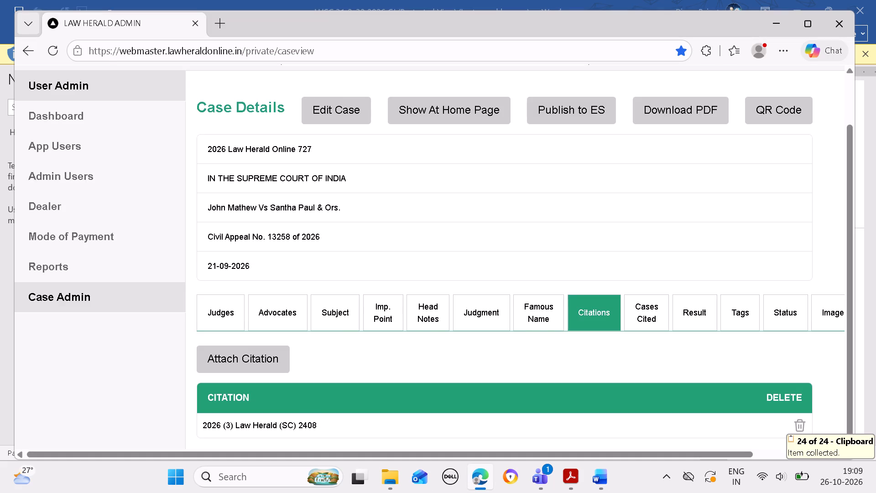
left_click(647, 308)
left_click(243, 391)
left_click(378, 146)
key("ctrl+v")
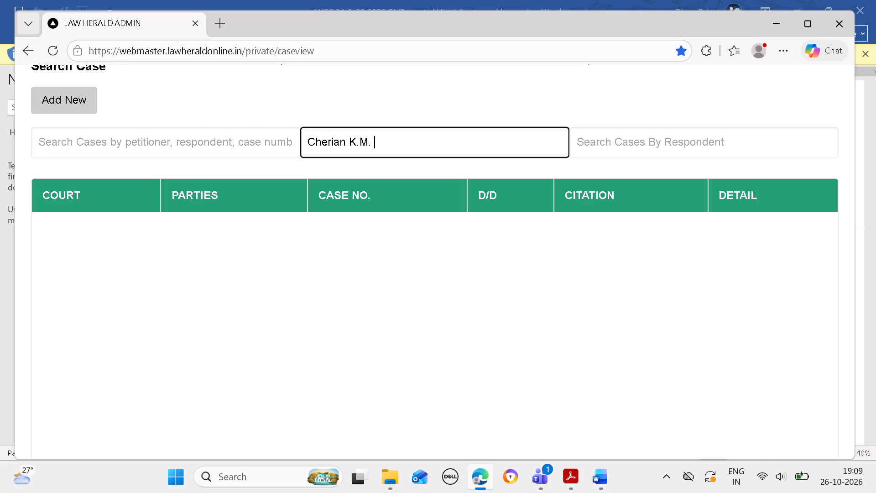
key("BackSpace")
Start a new case record for the first cited case and fill in its petitioner and respondent names from Word.
left_click(91, 94)
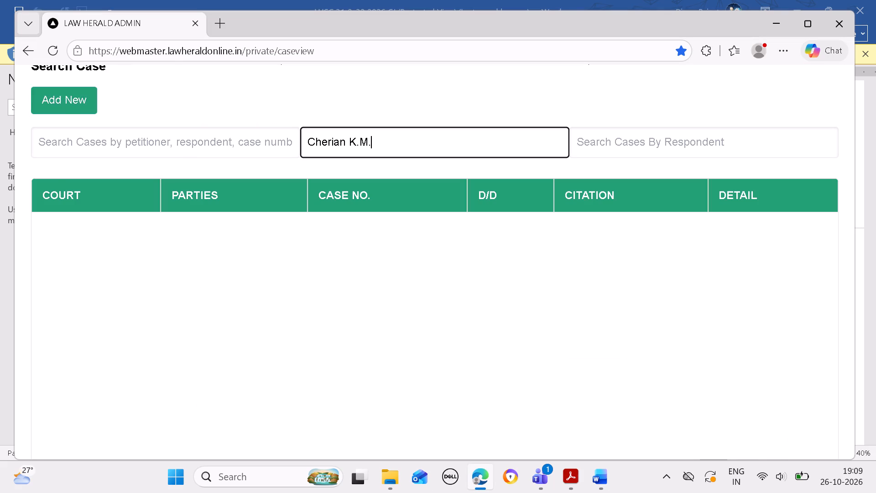
left_click(313, 155)
key("ctrl+v")
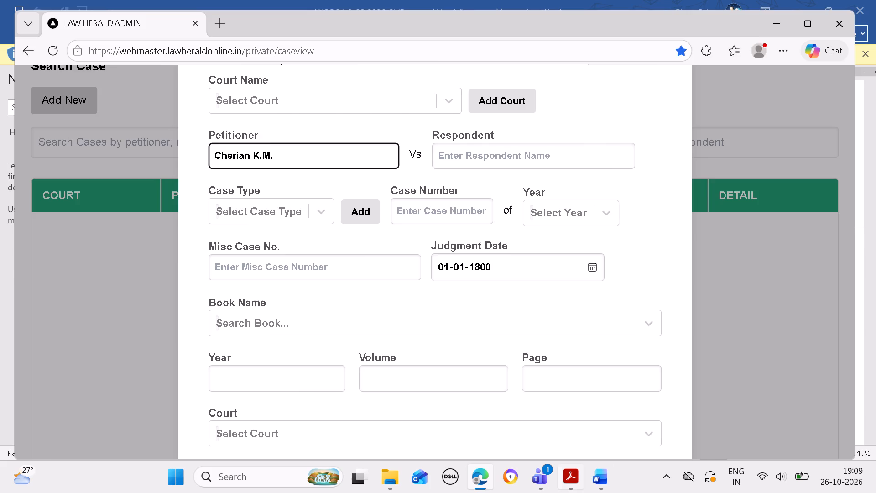
left_click(598, 478)
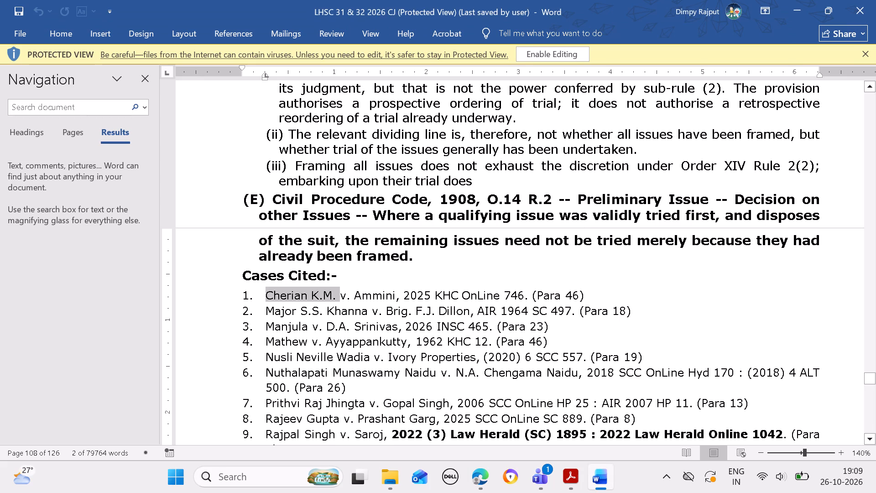
left_click_drag(354, 293, 396, 296)
key("ctrl+c")
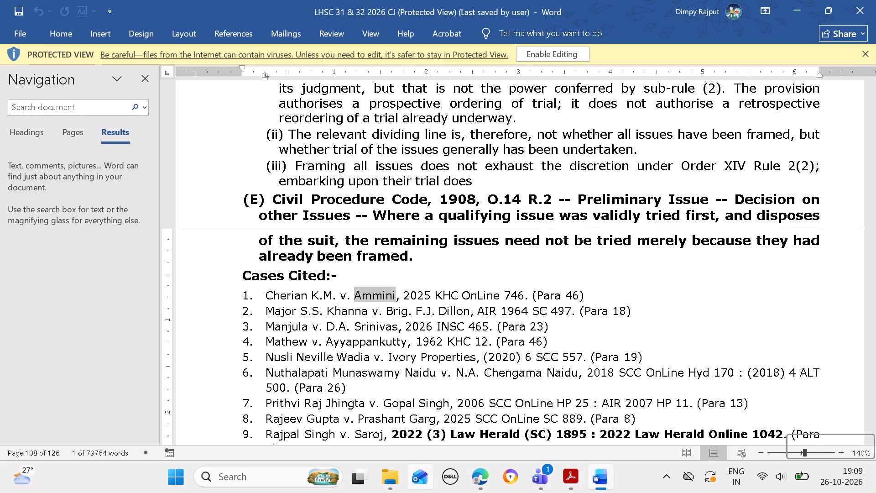
left_click(476, 479)
left_click(511, 147)
key("ctrl+v")
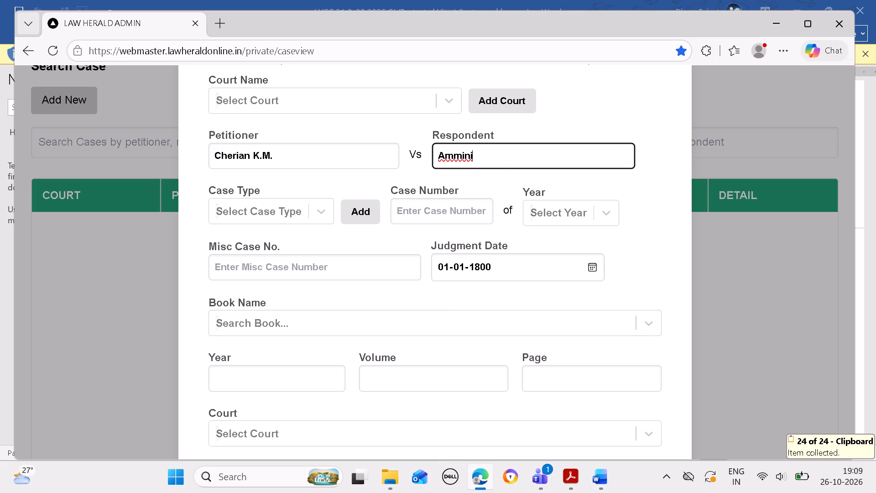
left_click(594, 474)
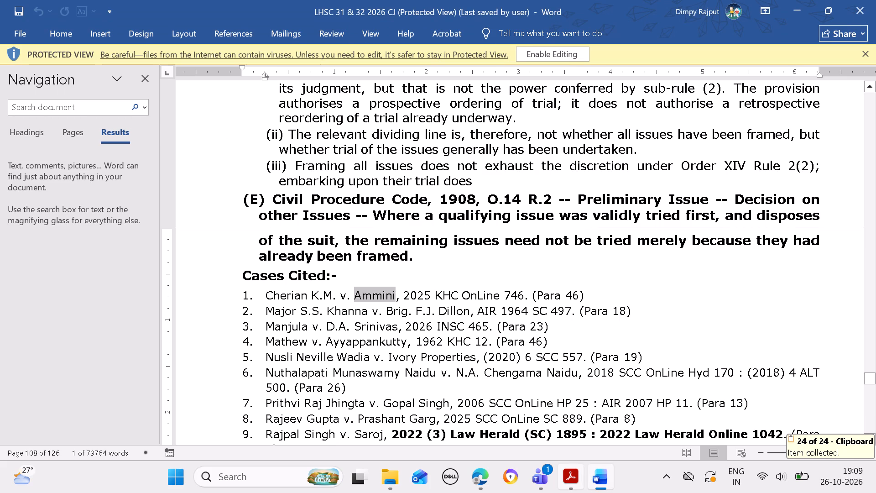
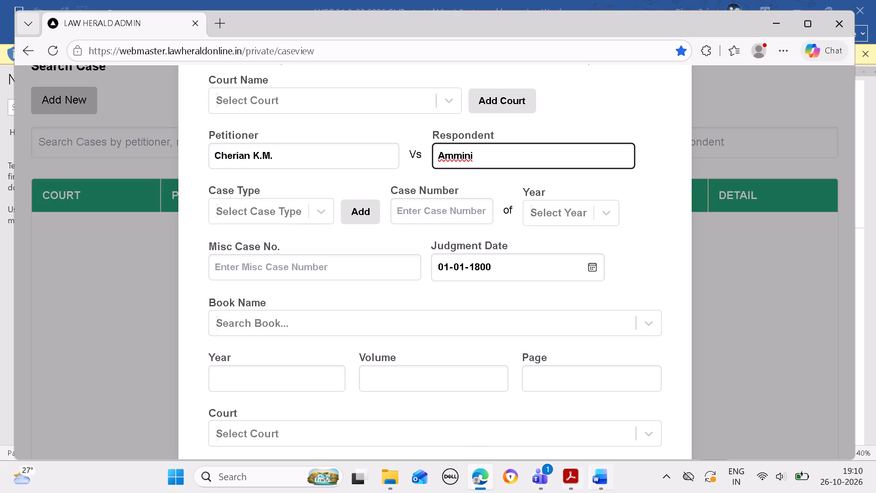
Copy the year 2025 from the first entry under Cases Cited in Word into the new case's citation year.
left_click(594, 477)
left_click(597, 472)
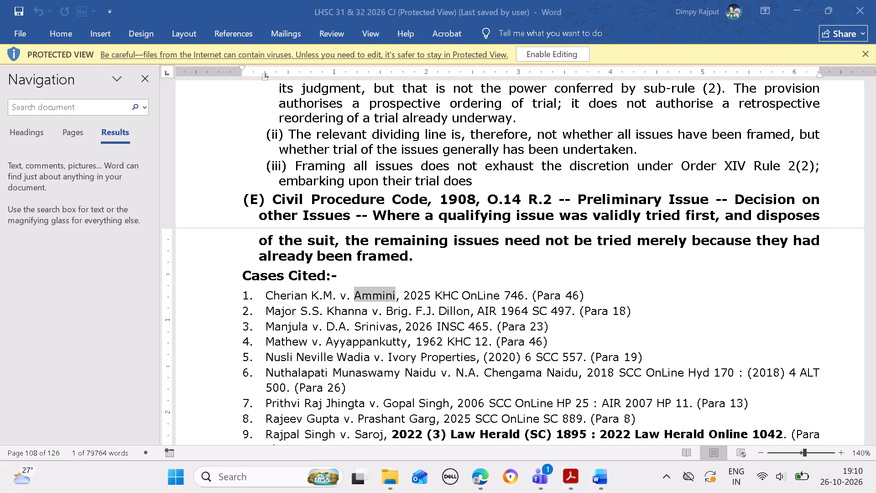
left_click_drag(402, 296, 430, 295)
key("ctrl+c")
left_click(479, 479)
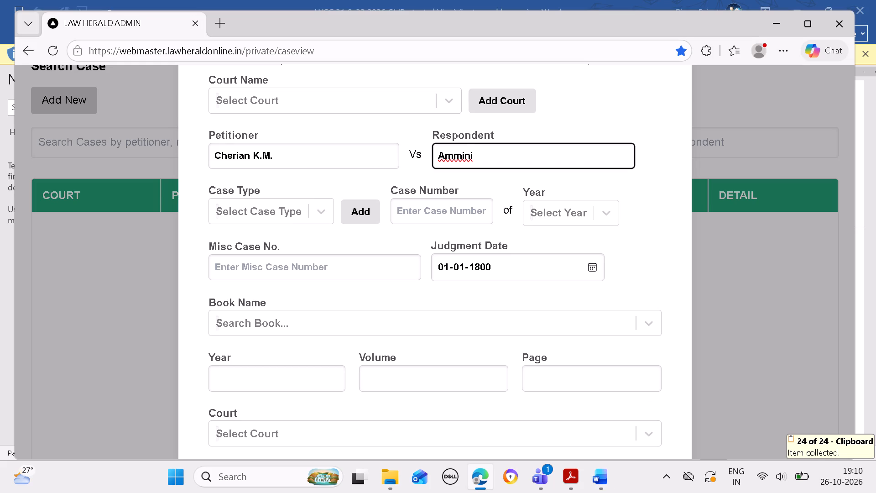
left_click(281, 366)
key("ctrl+v")
Copy "KHC OnLine" from the first cited entry in Word and search for it as the new case's book name.
left_click(600, 485)
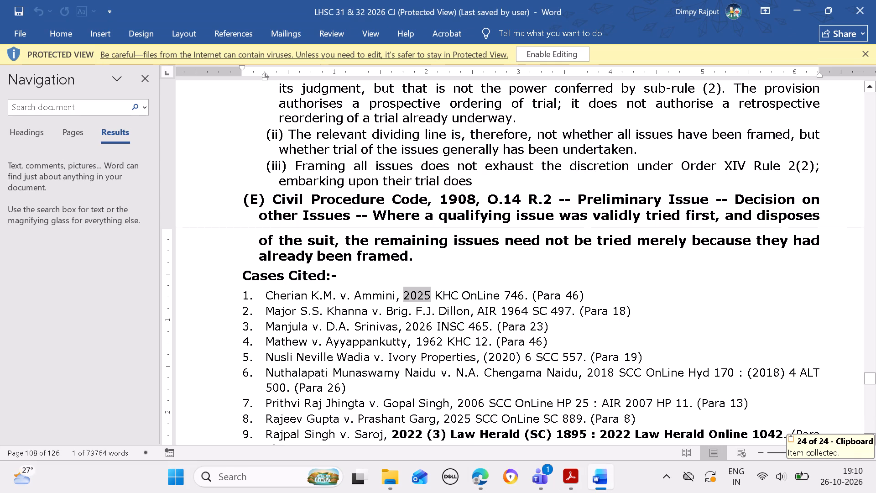
left_click_drag(435, 293, 480, 296)
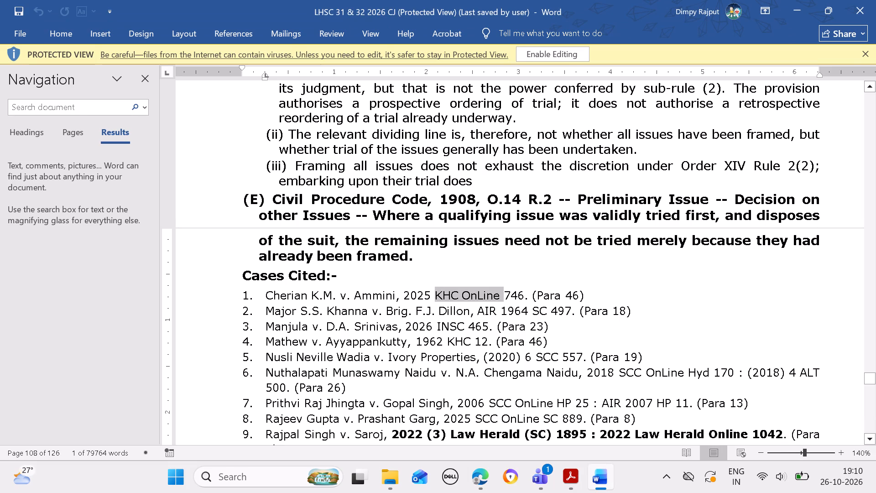
left_click_drag(480, 296, 485, 296)
key("ctrl+c")
left_click(477, 477)
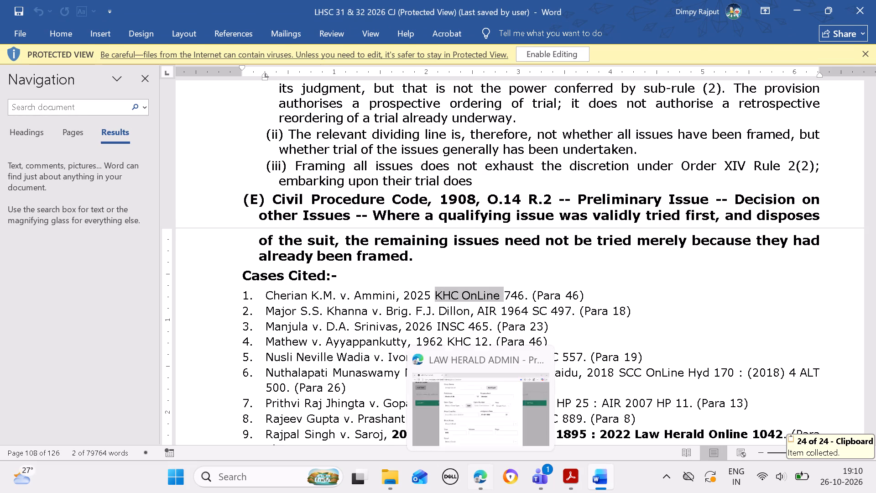
left_click(437, 378)
left_click(443, 323)
key("ctrl+v")
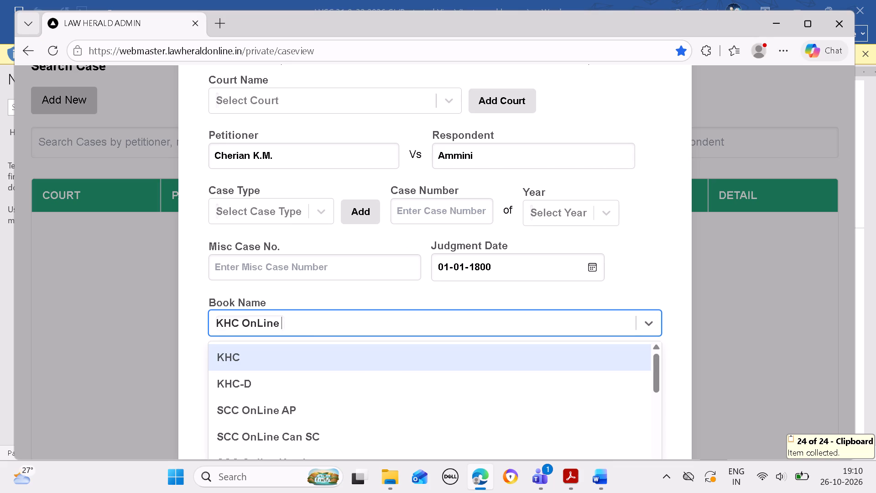
key("BackSpace")
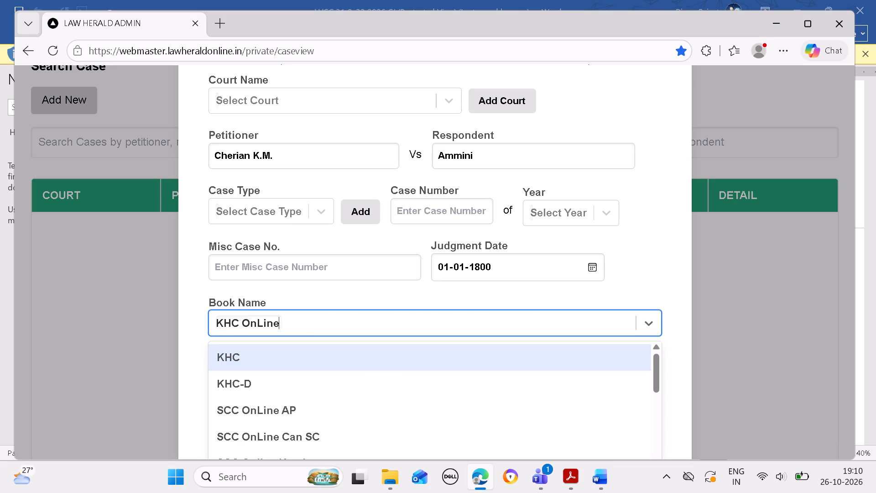
Open the Journals list of books in a second Law Herald admin tab and search it for "KHC OnLine".
left_click(224, 31)
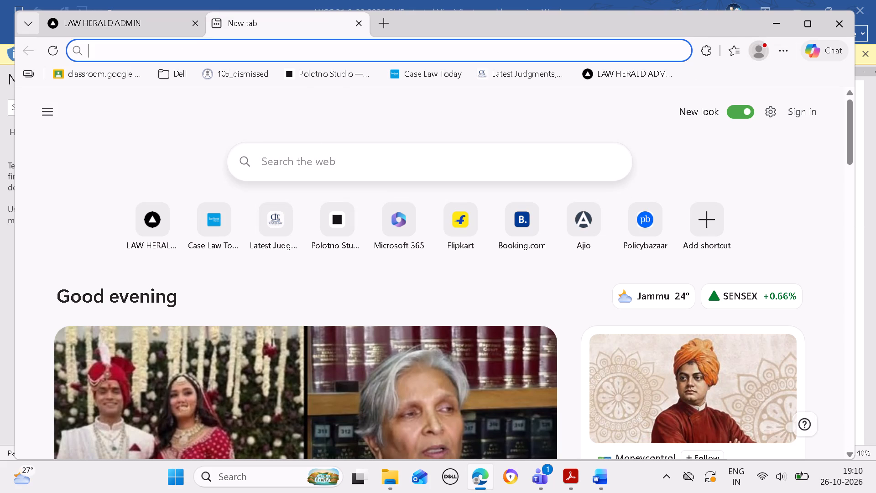
left_click(727, 51)
left_click(571, 268)
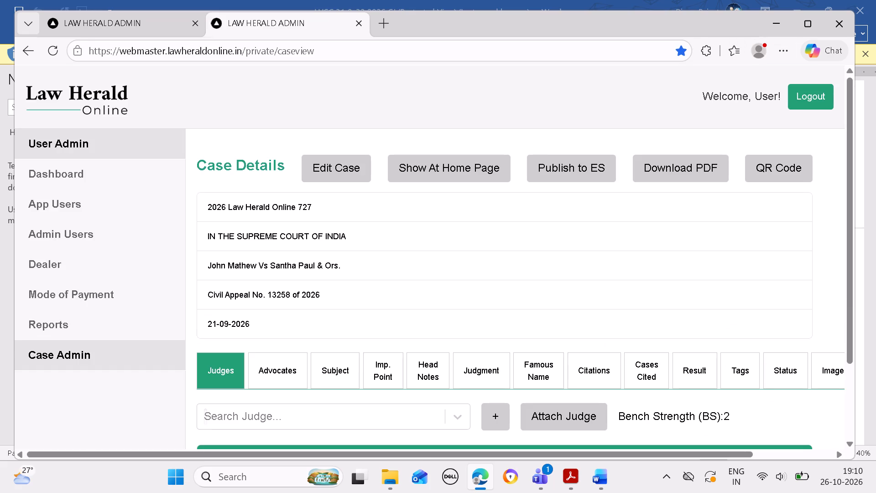
left_click(106, 349)
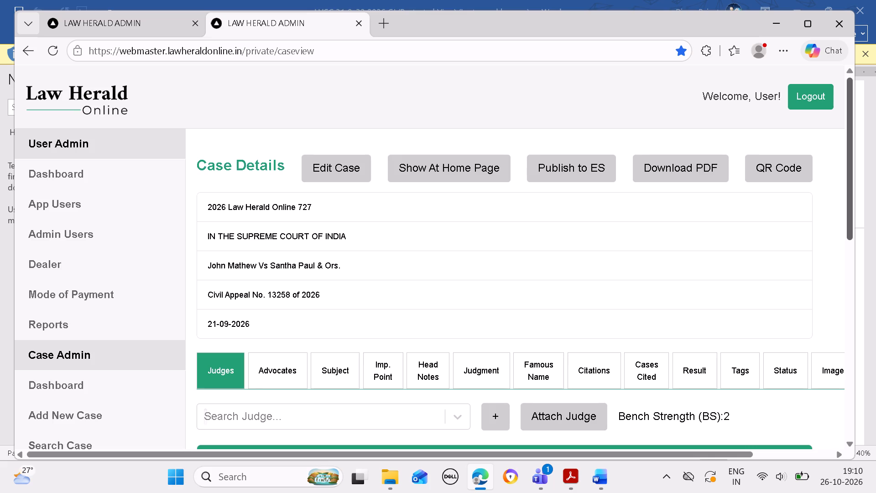
left_click_drag(848, 220, 817, 315)
scroll(80, 372, "down", 1)
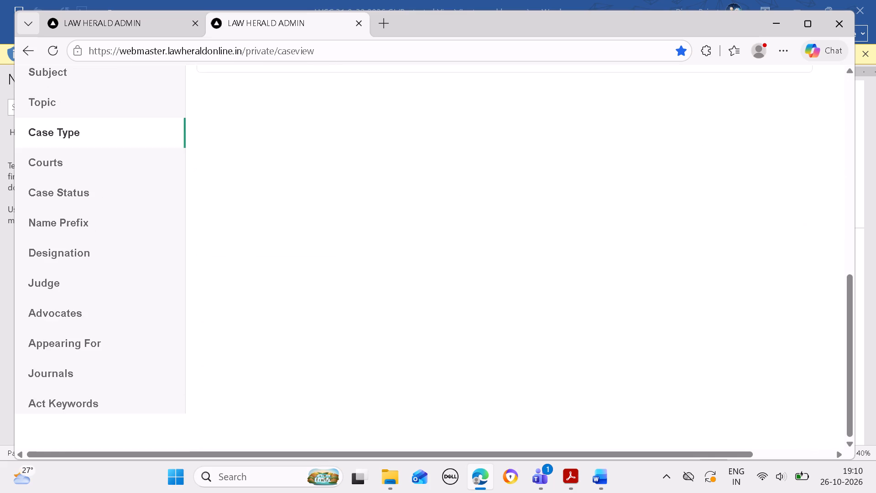
scroll(82, 371, "down", 1)
left_click(61, 370)
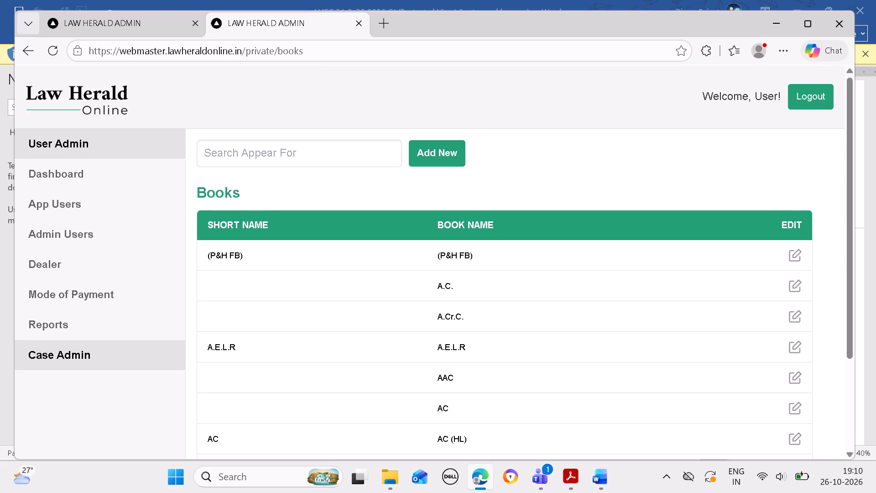
left_click(303, 148)
key("ctrl+v")
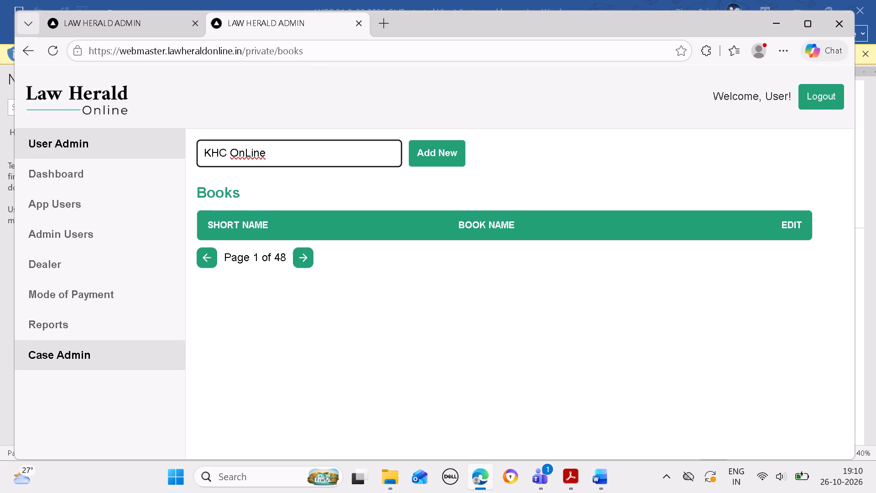
key("BackSpace")
Add a new book with "KHC OnLine" as both its short name and book name, and save it.
left_click(441, 151)
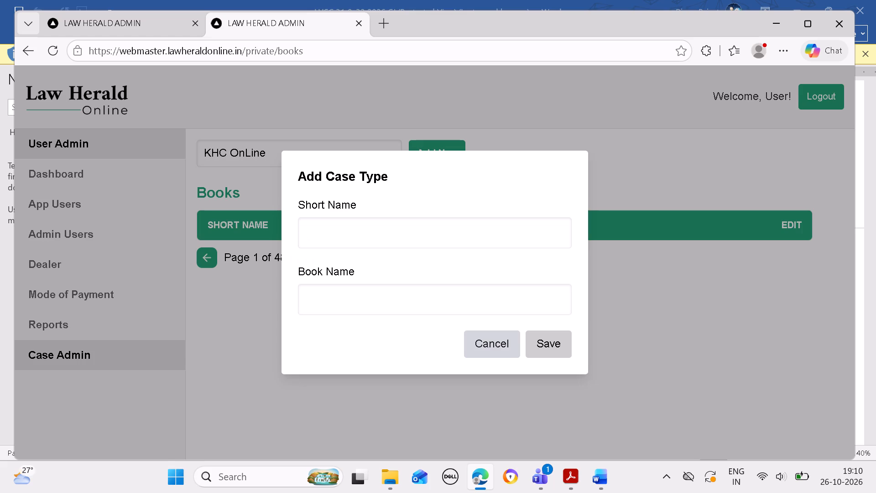
left_click(441, 241)
key("ctrl+v")
key("BackSpace")
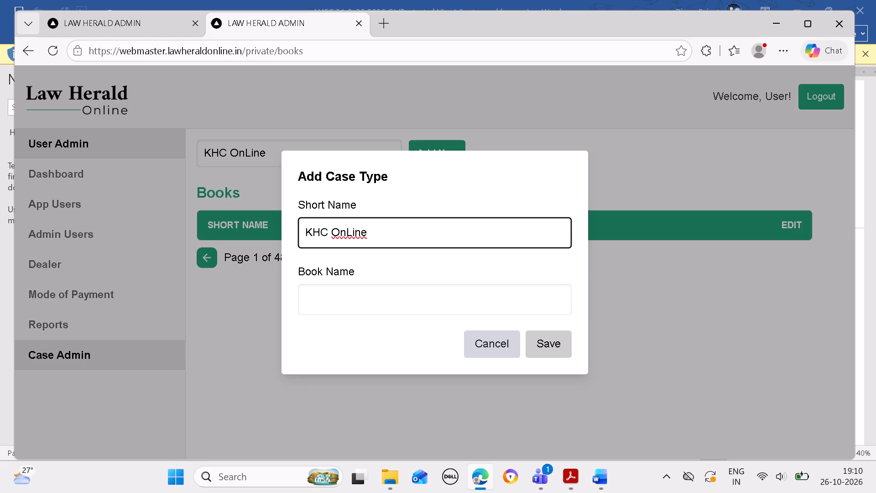
left_click(429, 278)
key("ctrl+v")
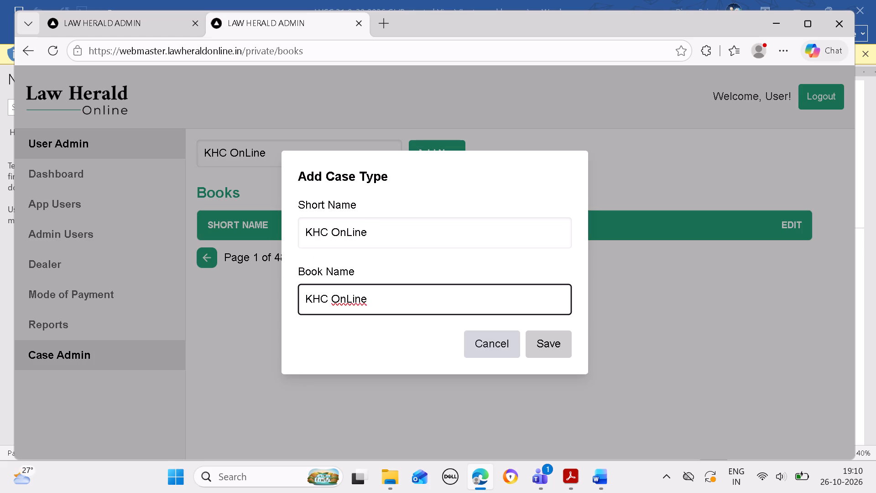
key("BackSpace")
left_click(537, 349)
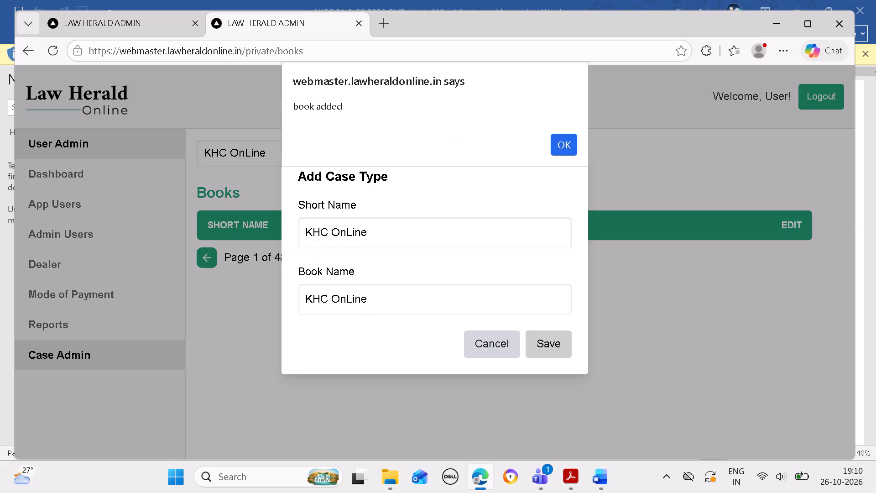
left_click(563, 153)
Return to the new case form and choose KHC OnLine as the citation's book name.
left_click(140, 26)
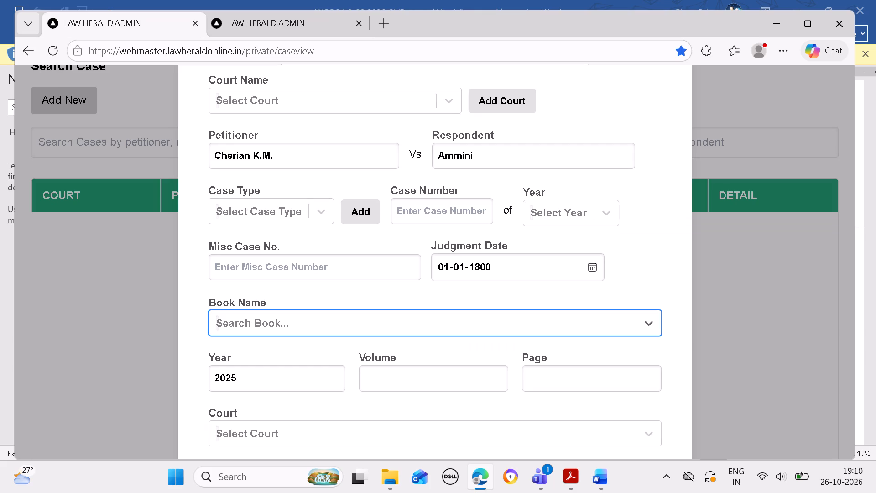
left_click(323, 320)
key("ctrl+v")
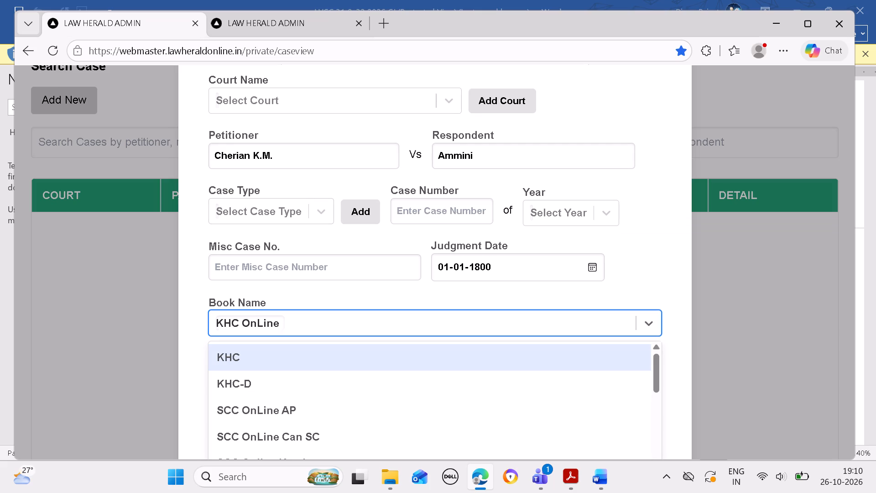
key("BackSpace")
key("BackSpace")
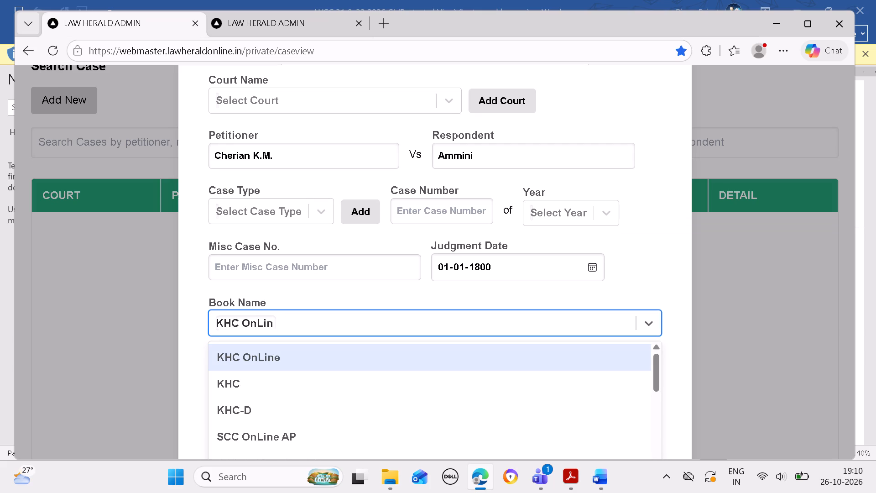
left_click(345, 358)
Copy the page number 746 from the first cited entry in Word into the citation's page.
left_click(600, 478)
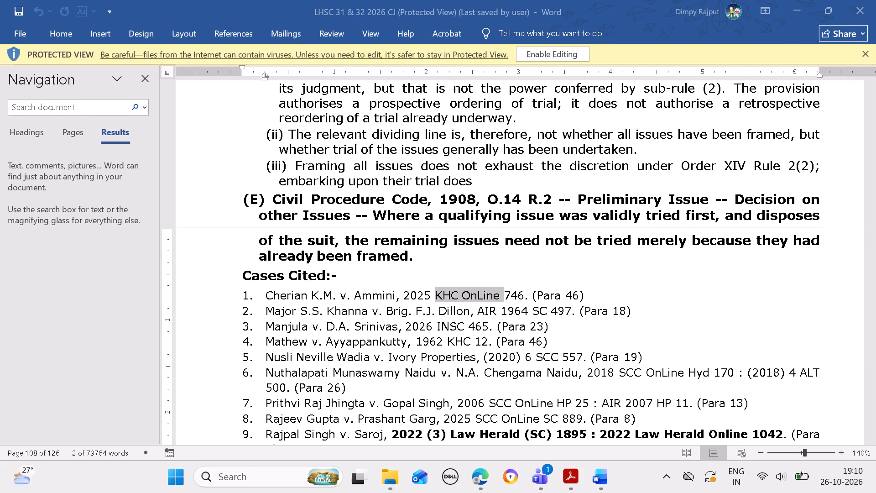
left_click_drag(510, 294, 519, 295)
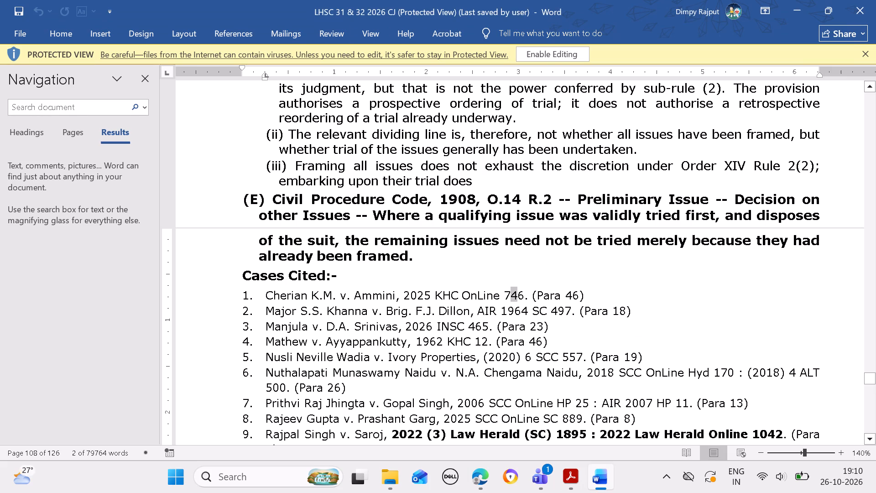
left_click_drag(519, 295, 520, 295)
left_click_drag(503, 290, 522, 294)
key("ctrl+c")
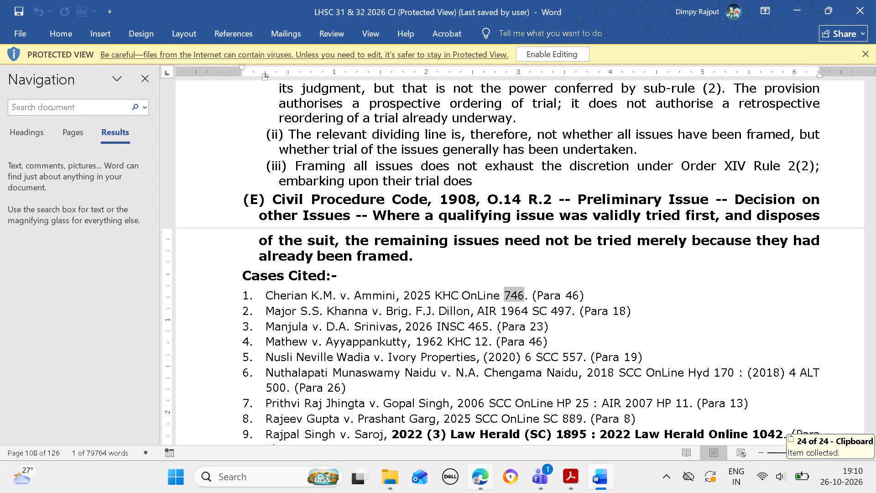
left_click(472, 479)
left_click(565, 383)
key("ctrl+v")
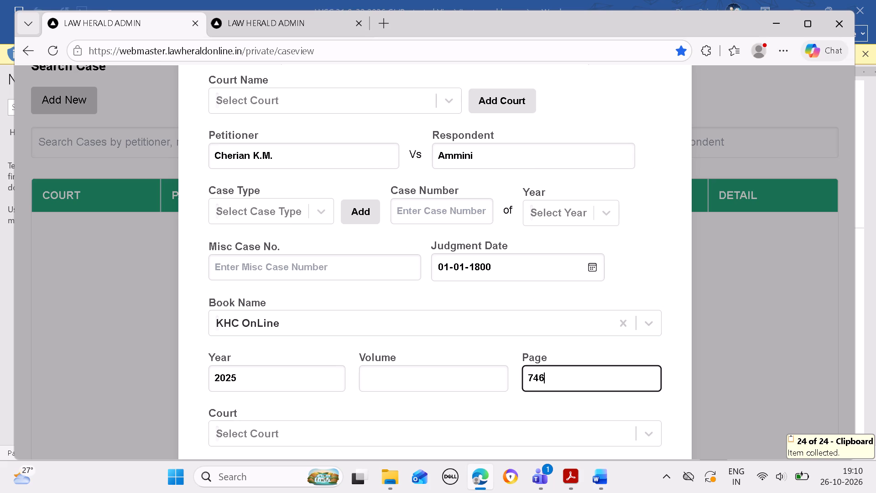
Set the citation's volume to "-" and its court to the blank "( )" entry, then save the new cited case.
left_click(468, 379)
key("minus")
left_click(421, 429)
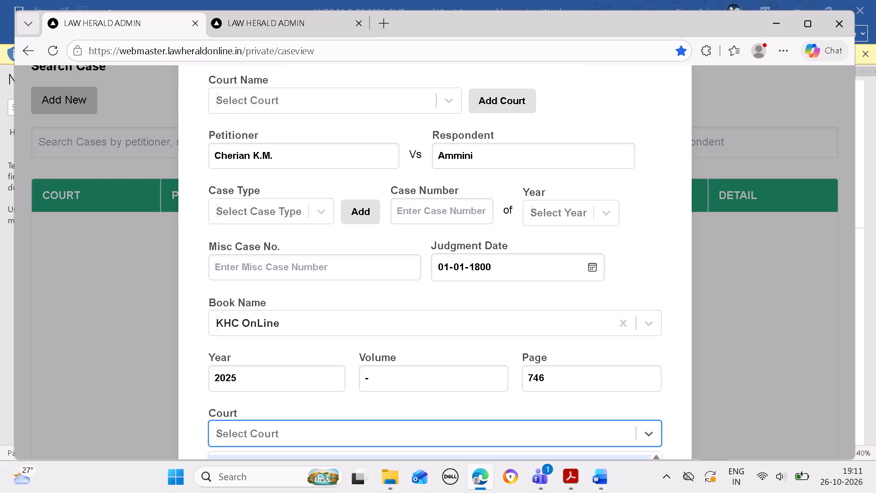
left_click(437, 454)
left_click(380, 104)
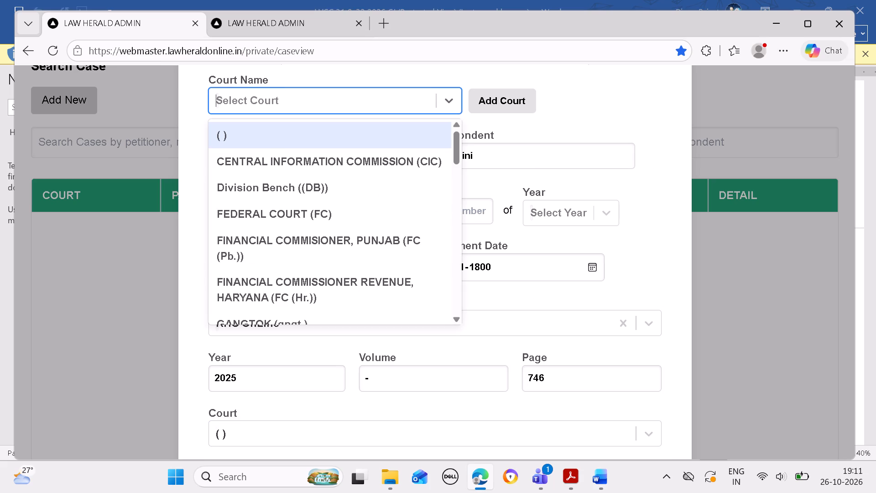
left_click(380, 104)
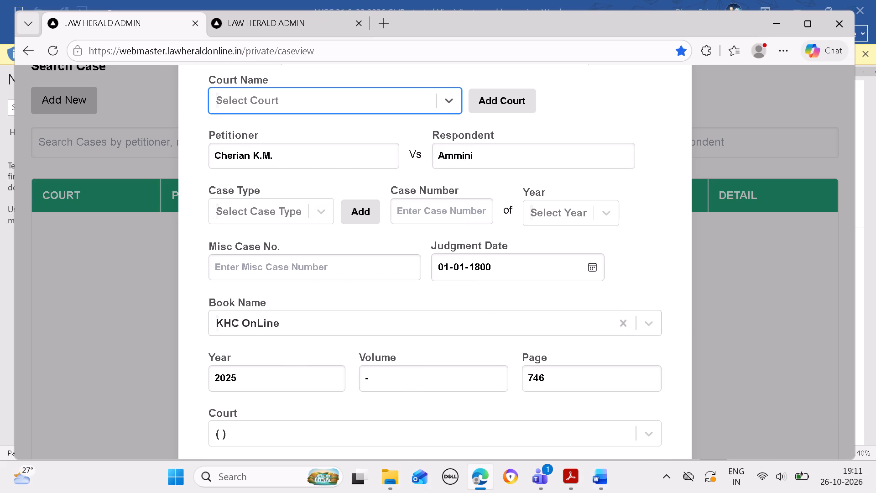
key("Return")
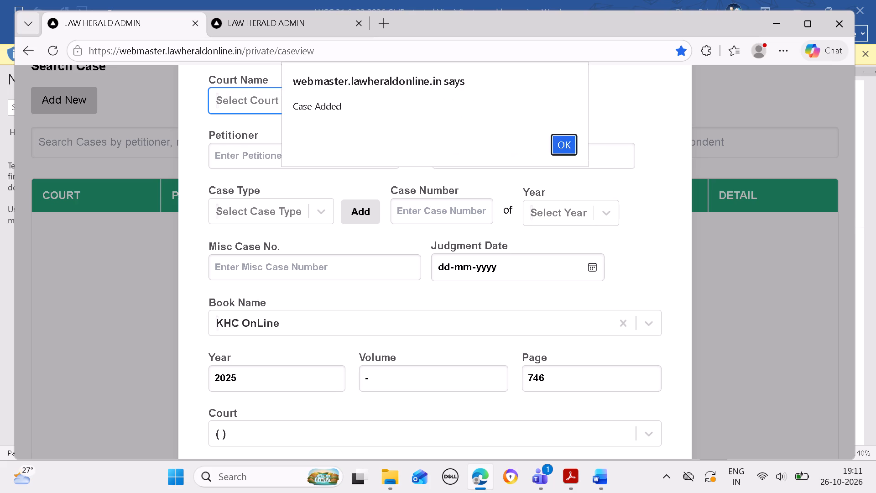
left_click(567, 145)
left_click(560, 155)
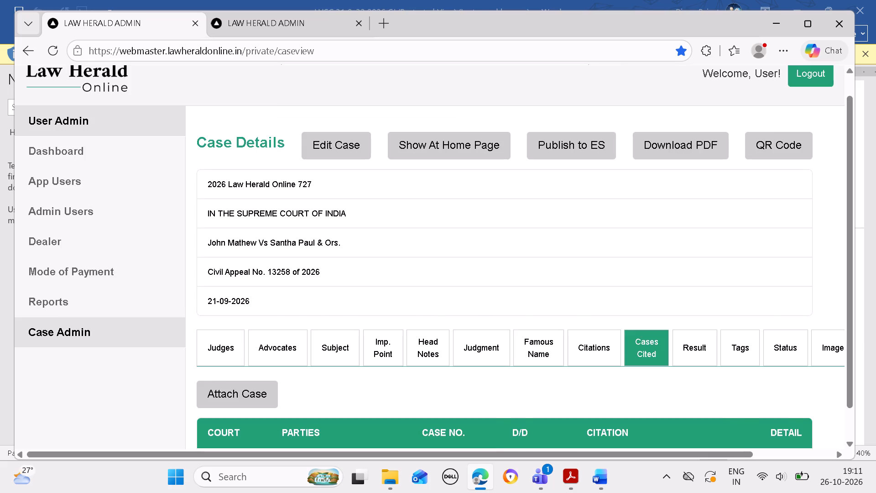
Copy the petitioner's name from the second entry under Cases Cited in Word and search for it by petitioner when attaching a case.
scroll(526, 315, "down", 6)
left_click(594, 470)
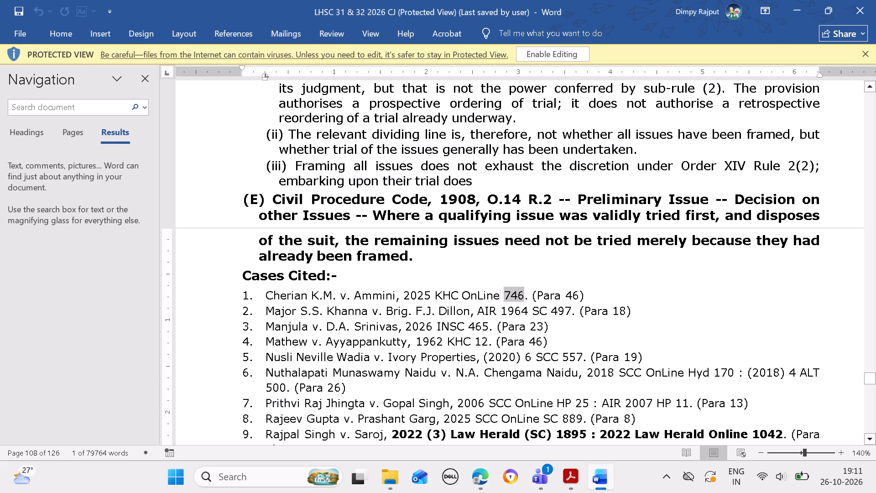
left_click_drag(265, 313, 353, 311)
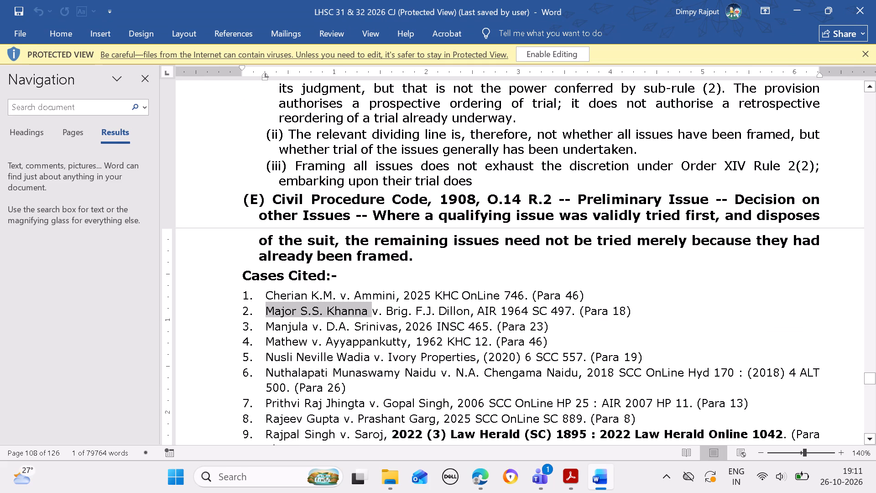
key("ctrl+c")
left_click(477, 480)
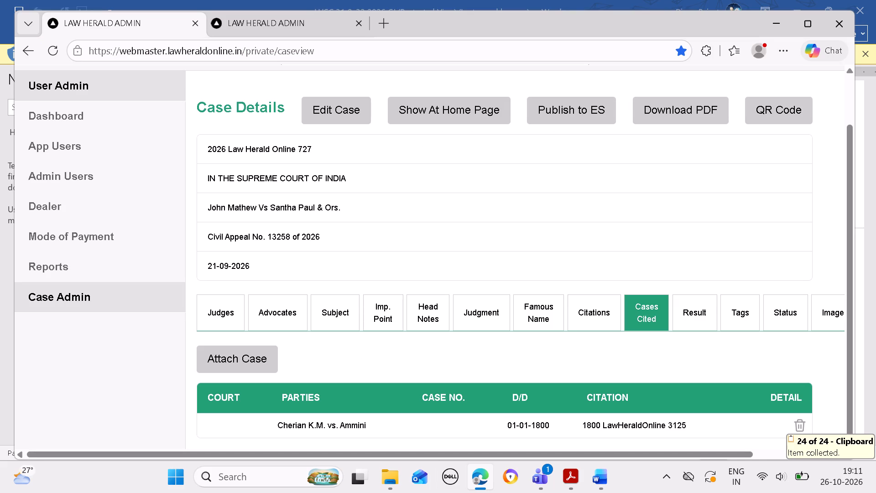
scroll(499, 345, "down", 2)
left_click(260, 357)
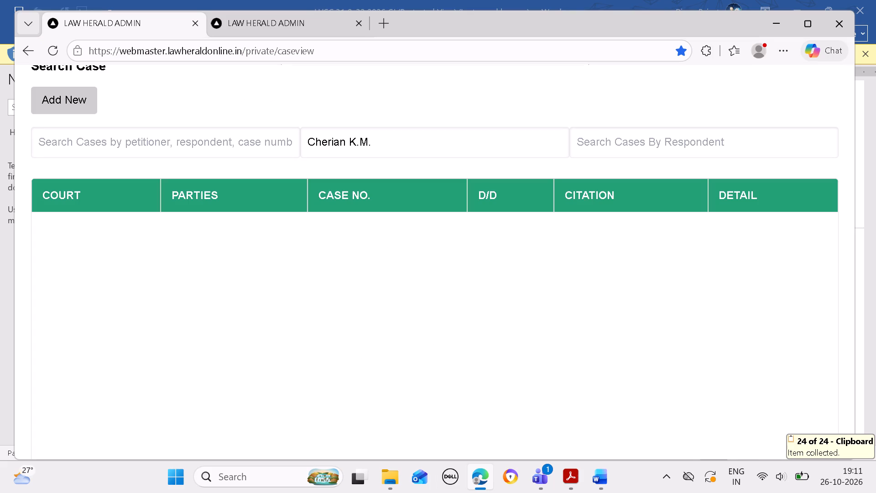
left_click_drag(394, 143, 261, 142)
key("BackSpace")
key("ctrl+v")
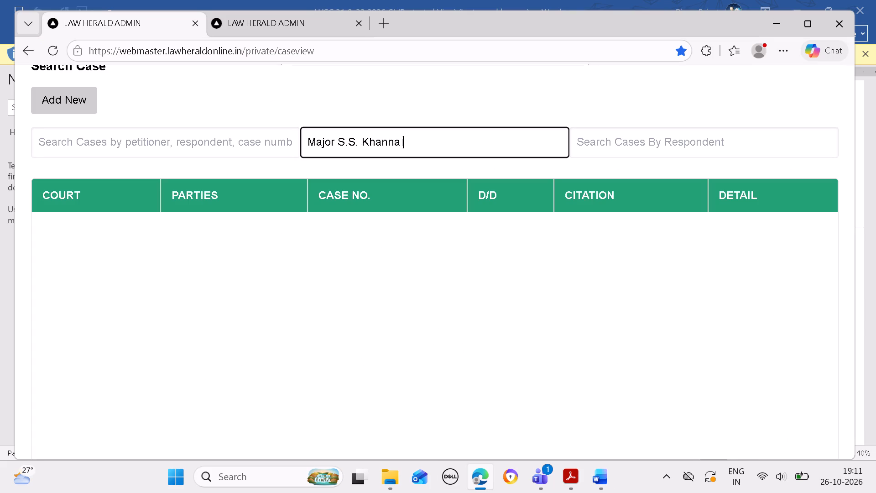
Copy the respondent's name from the second entry under Cases Cited in Word and add it to the case search by respondent.
left_click(594, 476)
left_click(595, 478)
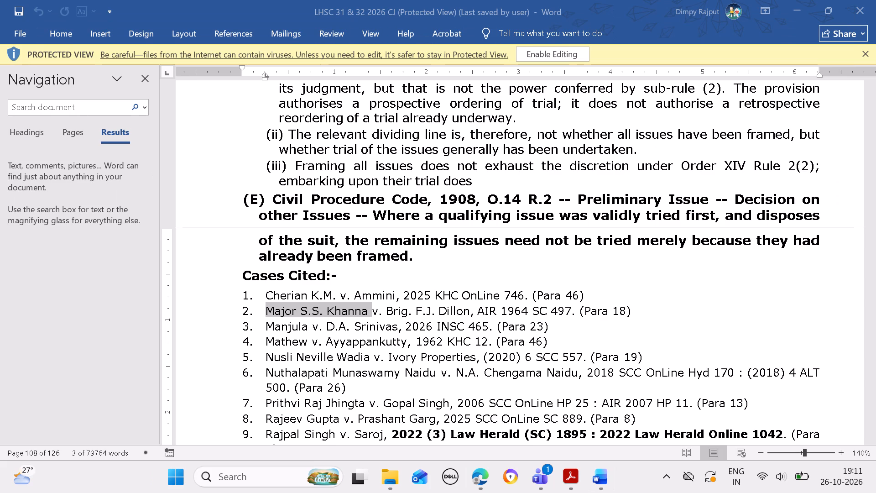
left_click_drag(387, 310, 448, 309)
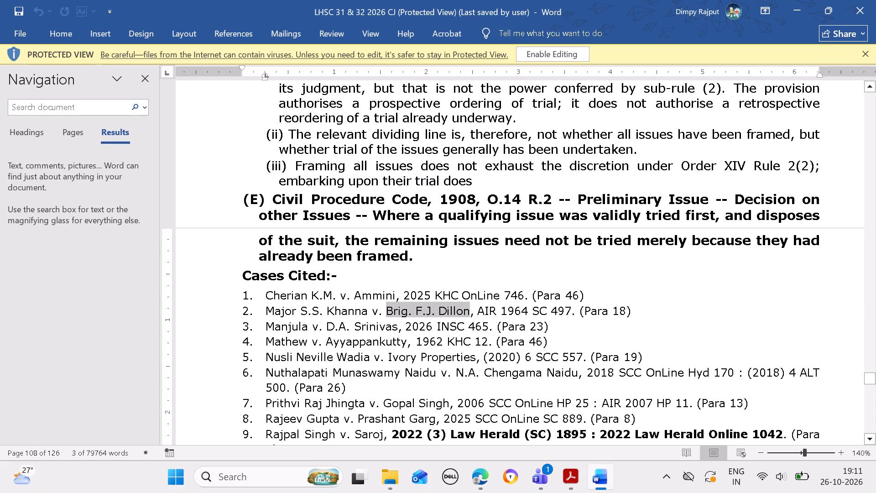
left_click_drag(448, 309, 469, 308)
key("ctrl+c")
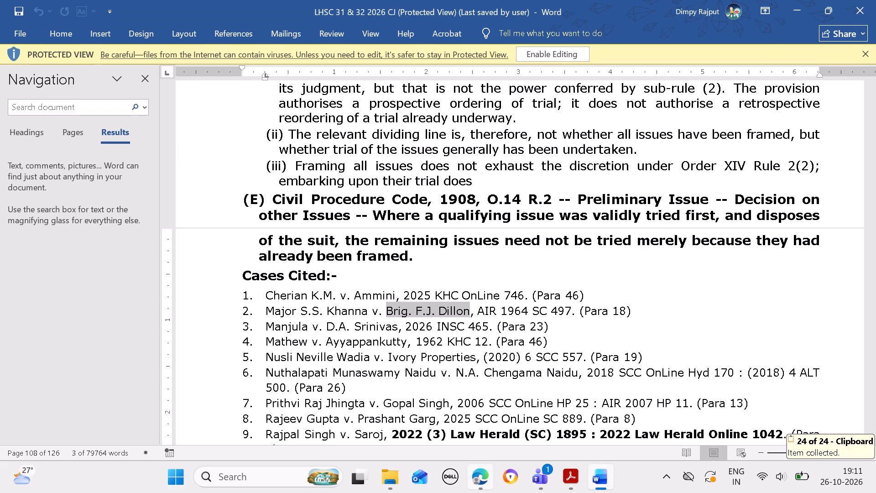
left_click(480, 478)
left_click(612, 152)
key("ctrl+v")
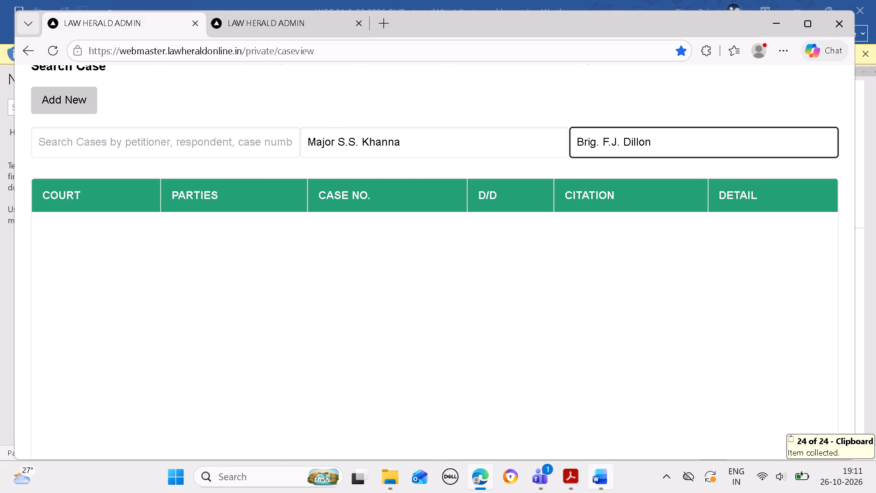
Add a new cited case and copy the respondent's and petitioner's names into it from the second entry in Word.
left_click(600, 475)
left_click(600, 474)
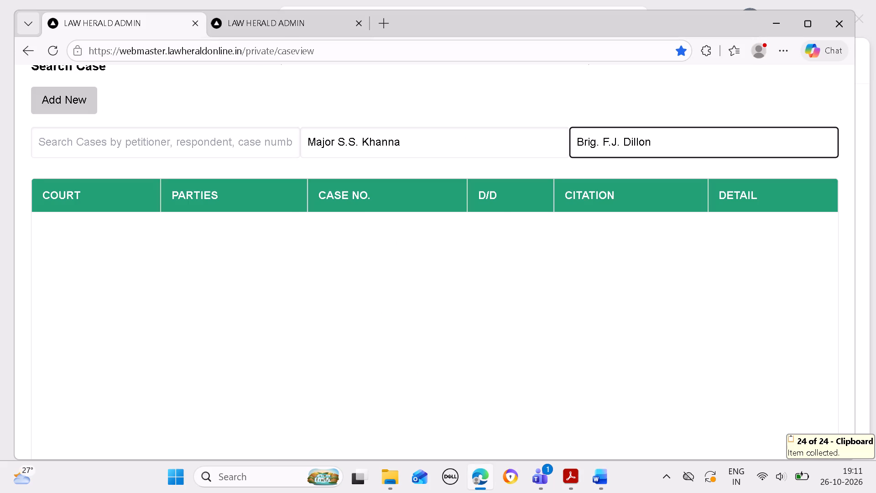
left_click(80, 101)
left_click(514, 148)
key("ctrl+v")
left_click(603, 474)
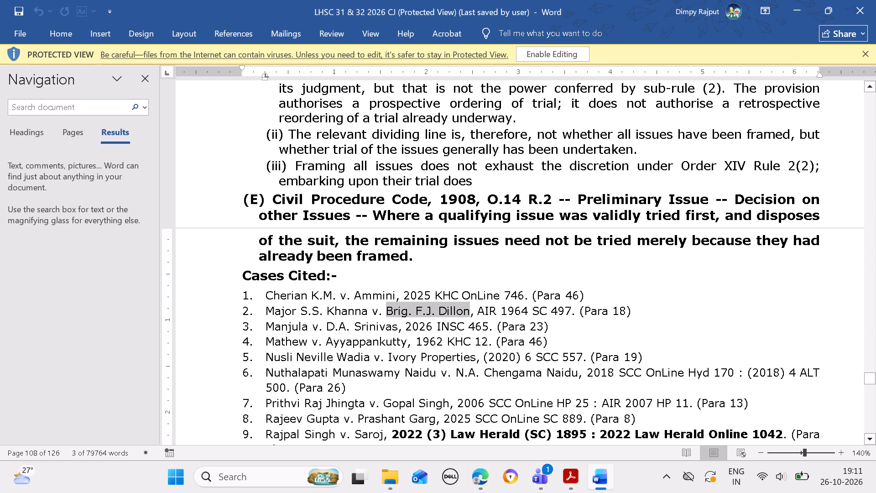
left_click_drag(267, 308, 349, 308)
key("ctrl+c")
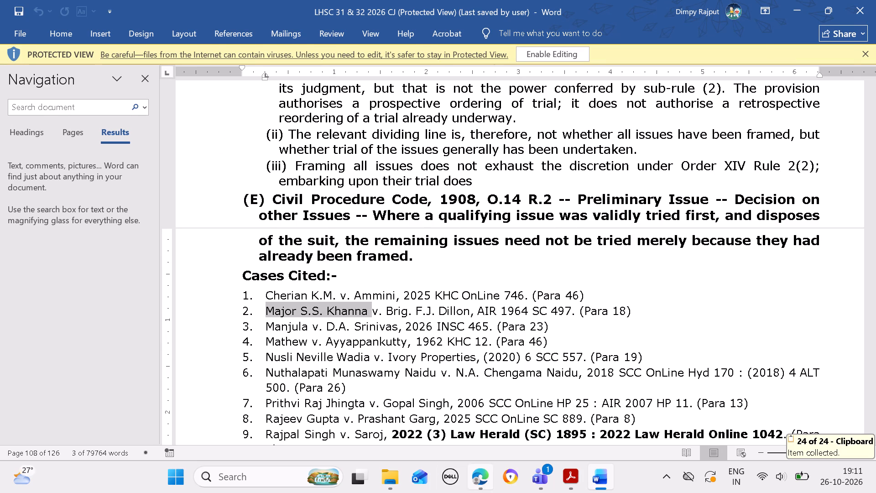
left_click(481, 483)
left_click(308, 162)
key("ctrl+v")
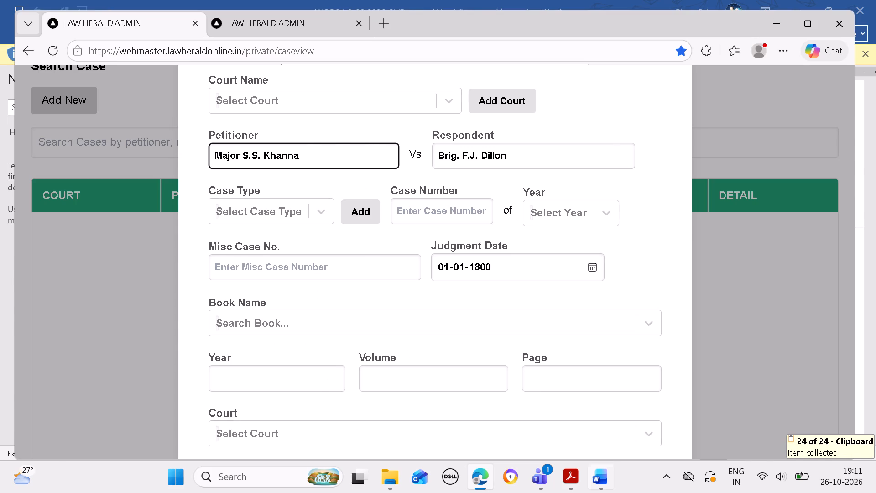
Copy AIR from the second cited entry in Word and choose AIR SC as the citation's book name.
left_click(601, 479)
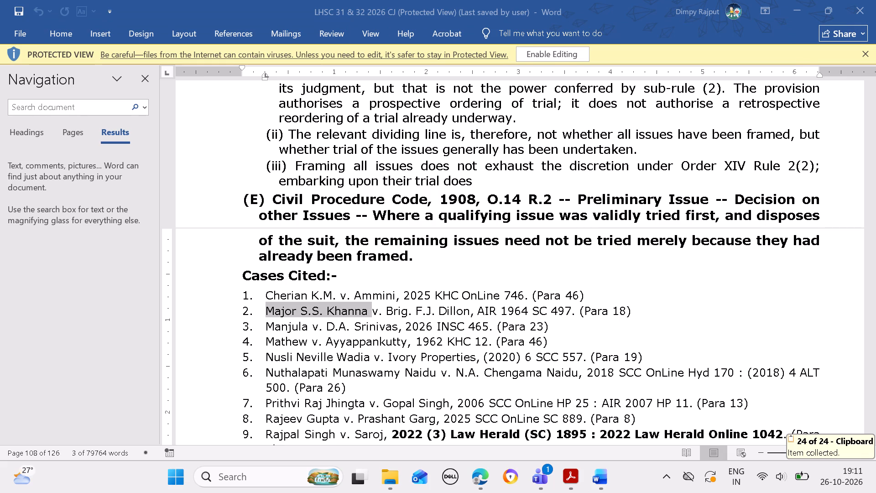
left_click_drag(479, 309, 495, 312)
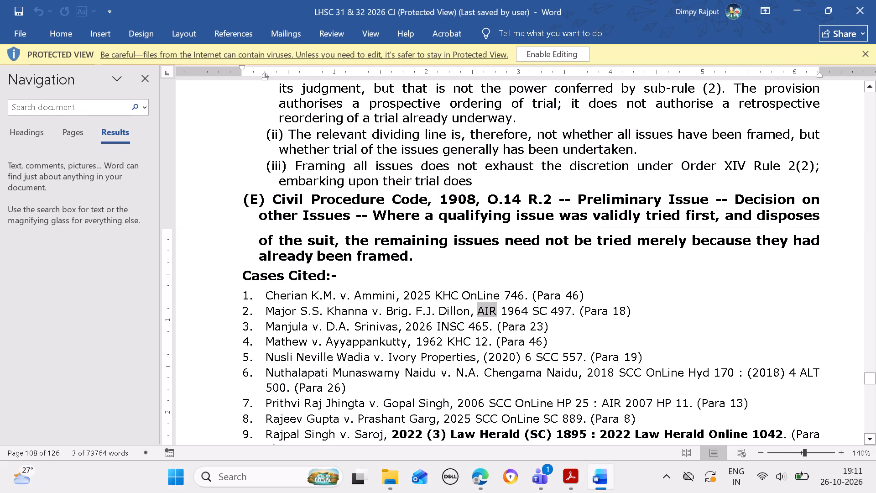
key("ctrl+c")
left_click(473, 472)
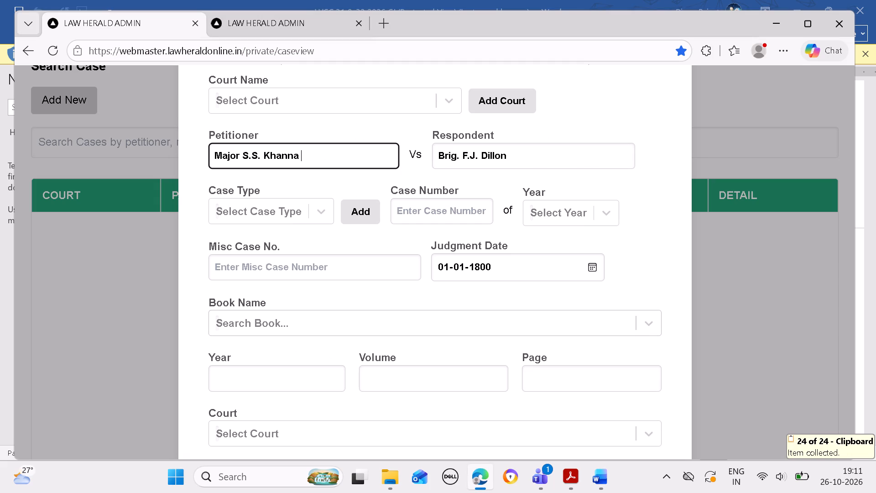
left_click(404, 332)
key("ctrl+v")
key("space")
type("sc")
left_click(327, 398)
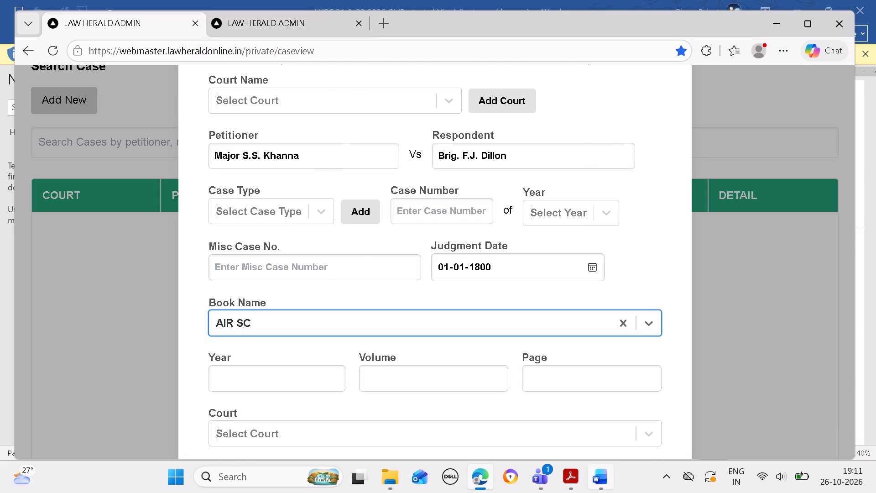
Copy the year 1964 from the second cited entry in Word into the citation's year and set the volume to "-".
left_click(594, 477)
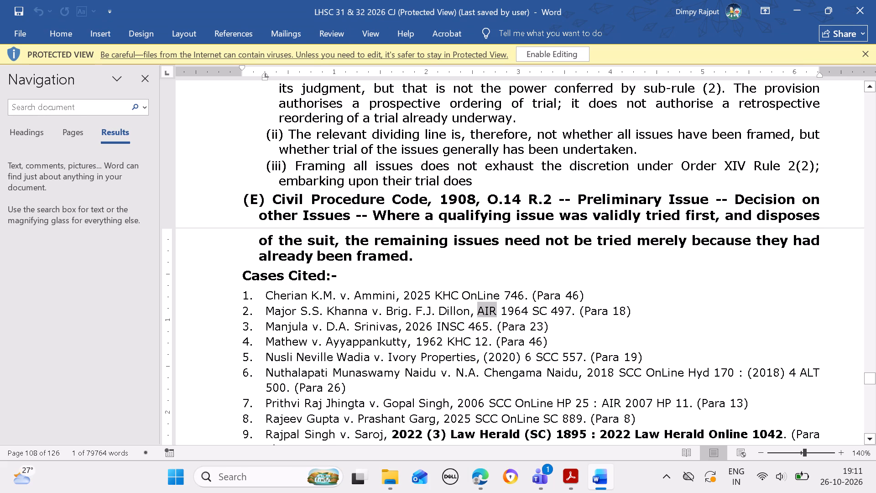
left_click_drag(503, 309, 527, 309)
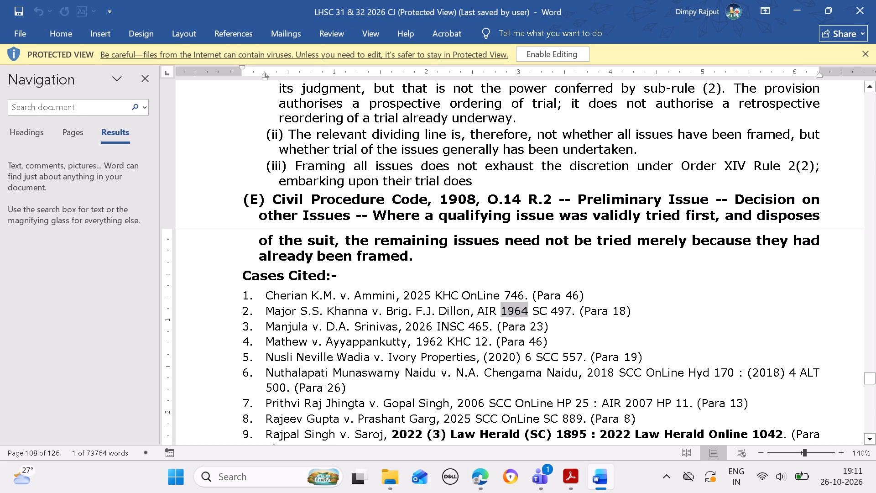
key("ctrl+c")
left_click(474, 469)
left_click_drag(309, 365, 305, 365)
key("ctrl+v")
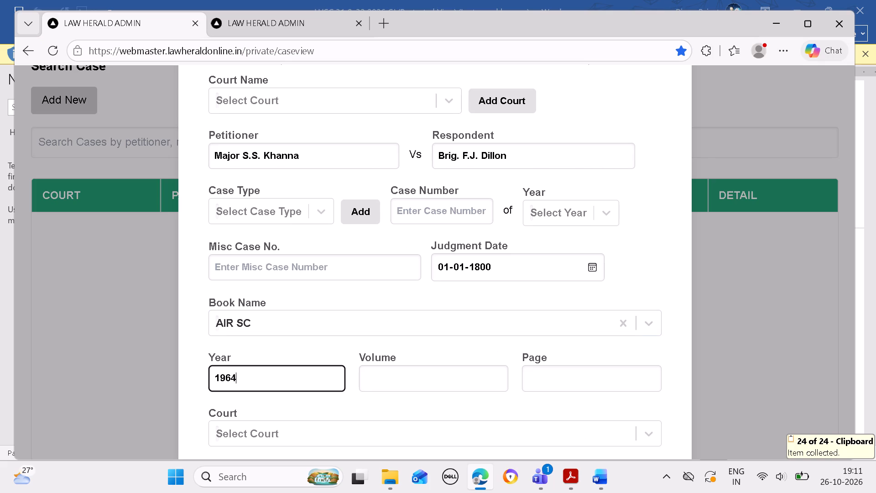
left_click(433, 383)
key("minus")
Copy the page number 497 from the second cited entry in Word into the citation's page.
left_click(604, 475)
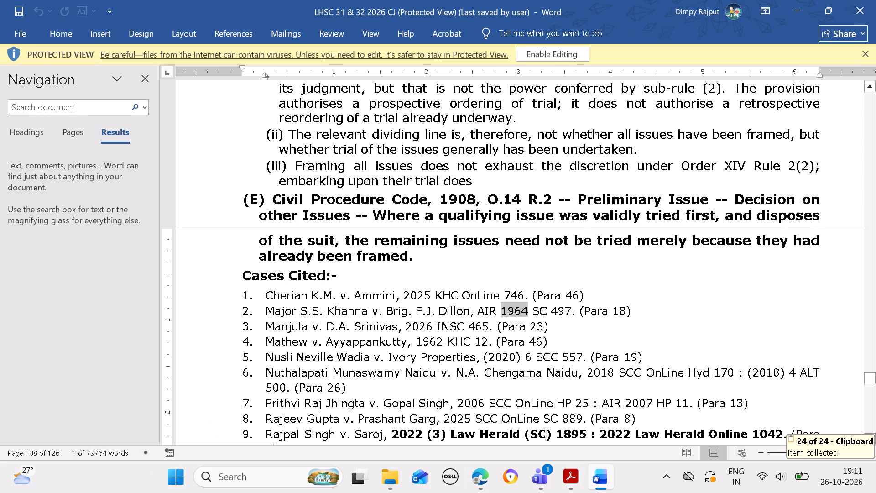
left_click(545, 310)
left_click_drag(551, 311, 564, 312)
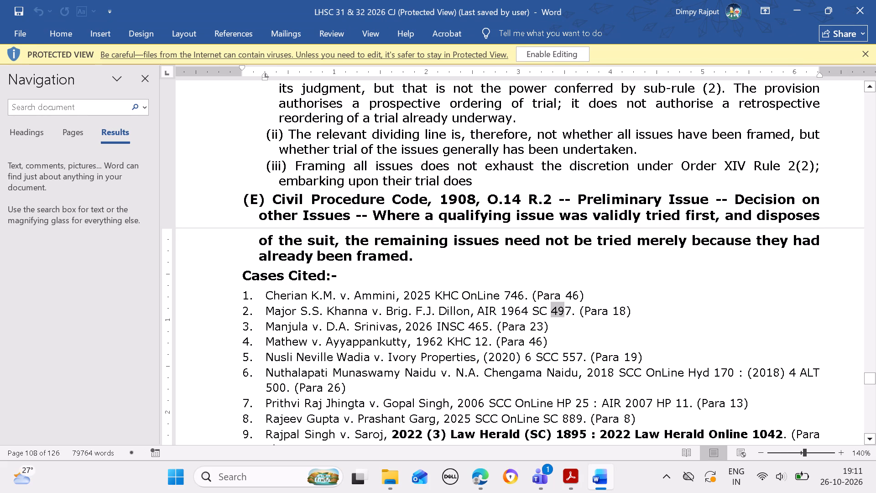
left_click_drag(564, 312, 568, 313)
key("ctrl+c")
left_click(487, 477)
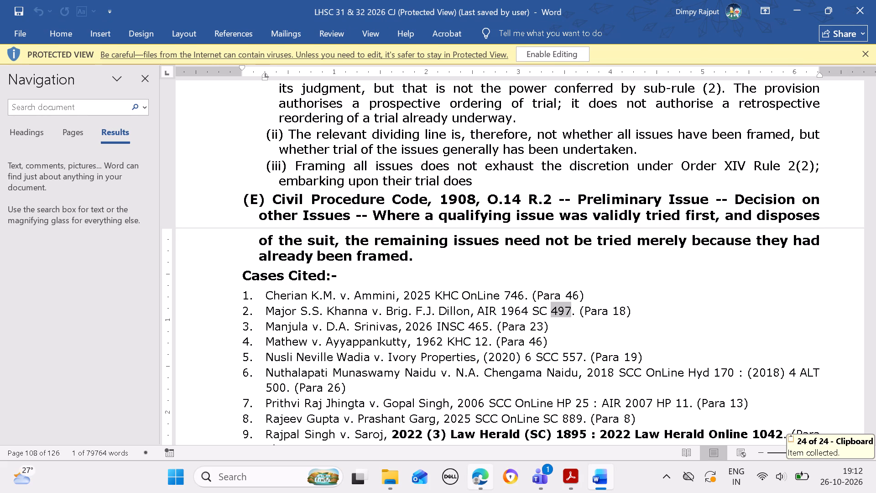
left_click(558, 378)
key("ctrl+v")
Set the citation's court to the blank "( )" entry and the court name to IN THE SUPREME COURT OF INDIA (SC), then save the case.
left_click(508, 420)
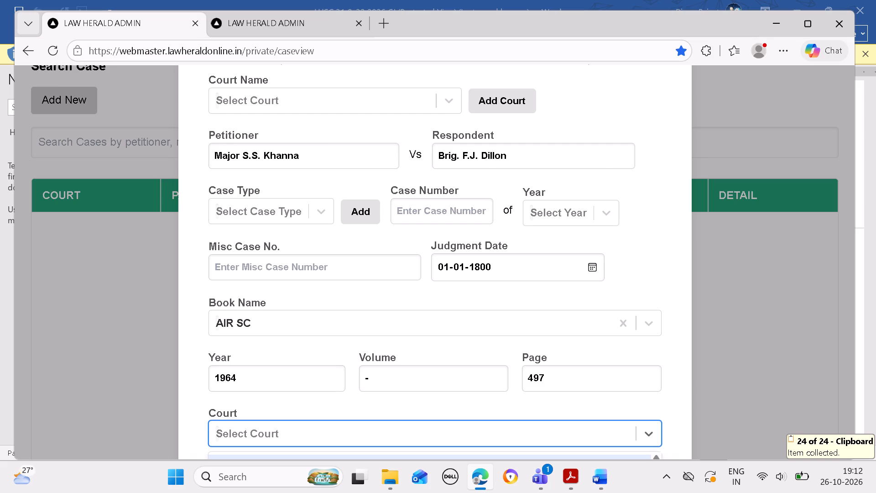
left_click(511, 455)
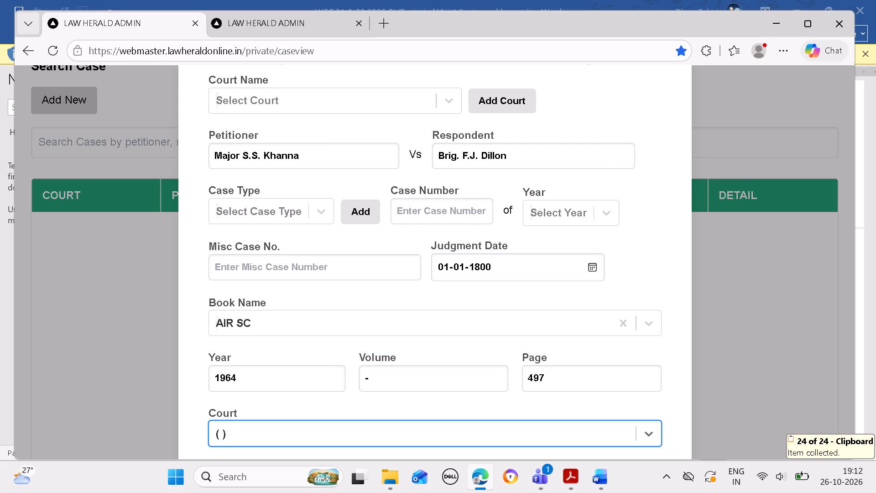
left_click(355, 108)
type("in the")
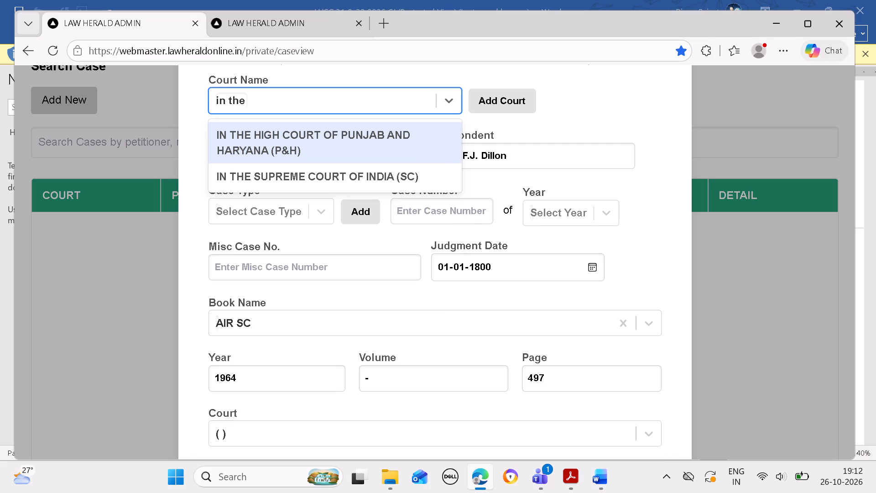
left_click(392, 175)
key("Return")
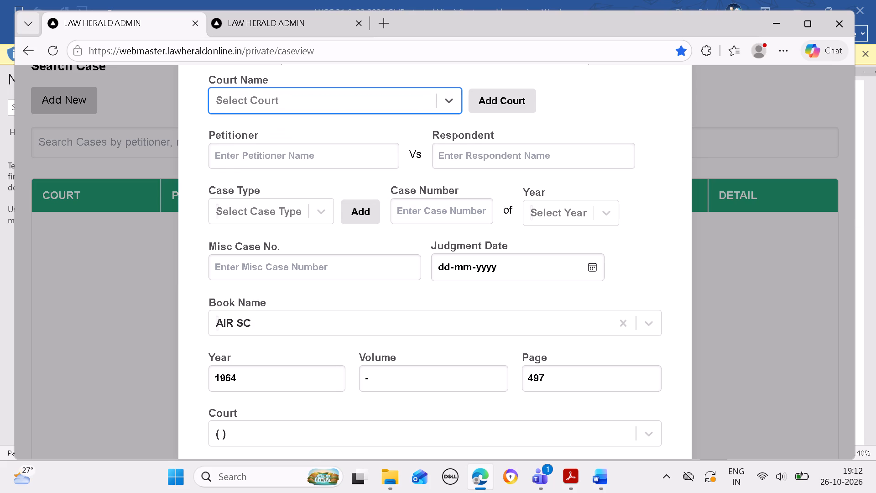
left_click(563, 148)
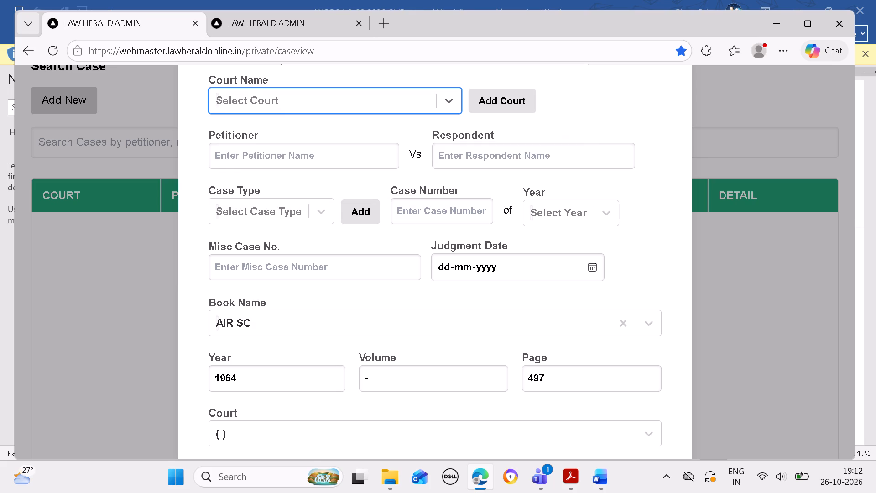
left_click(569, 150)
Copy the petitioner's name from the third Cases Cited entry in Word and search for it by petitioner when attaching a case, clearing the previous search.
scroll(517, 248, "down", 2)
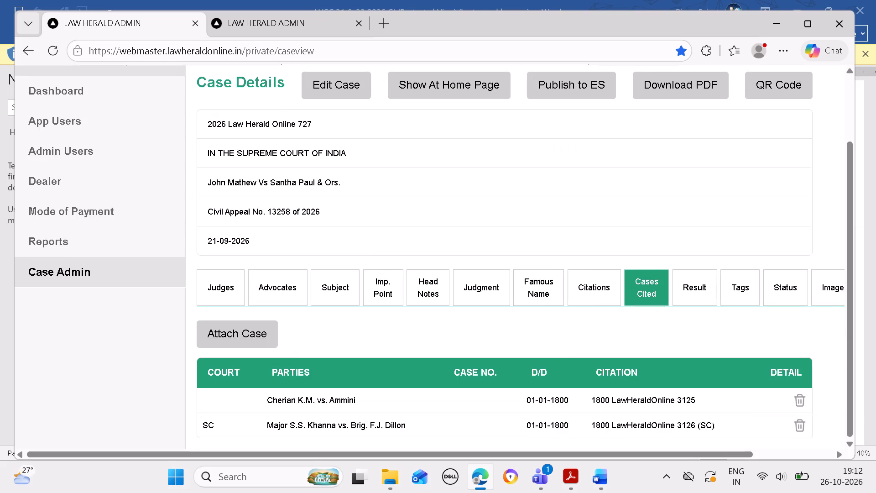
scroll(502, 268, "down", 7)
left_click(593, 475)
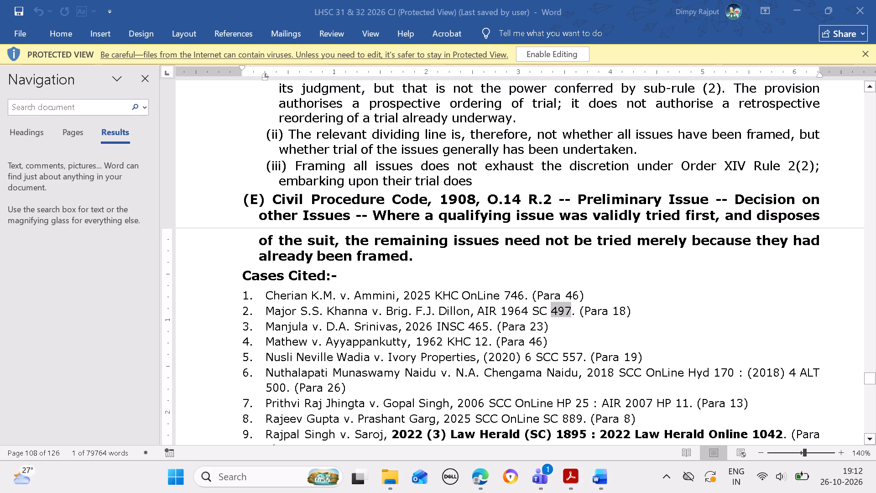
left_click_drag(269, 325, 303, 325)
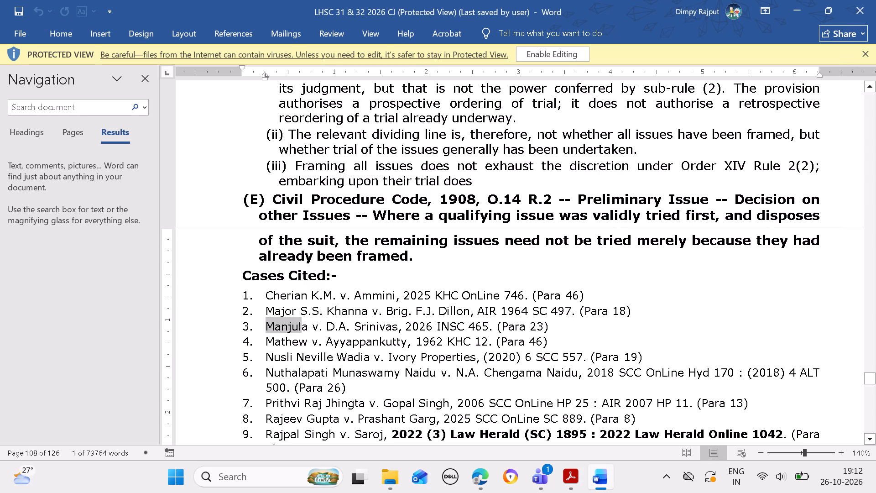
left_click_drag(303, 325, 308, 326)
key("ctrl+c")
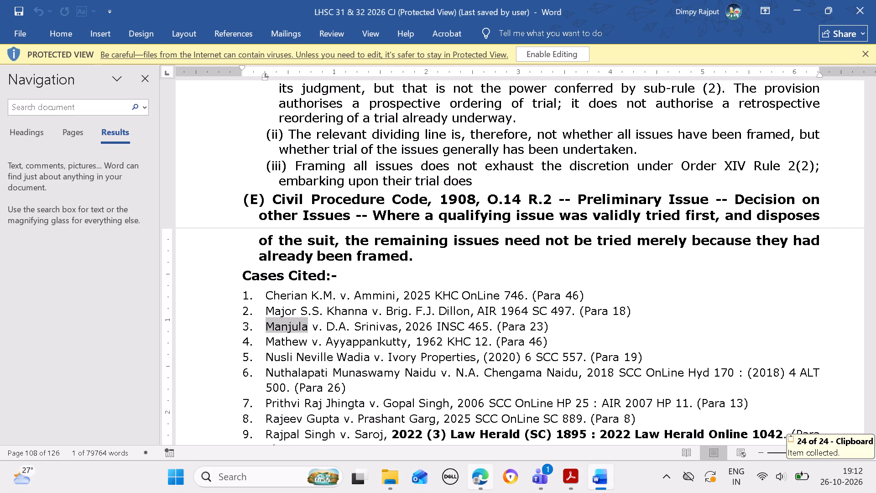
left_click(476, 479)
left_click(243, 328)
left_click_drag(428, 142, 422, 142)
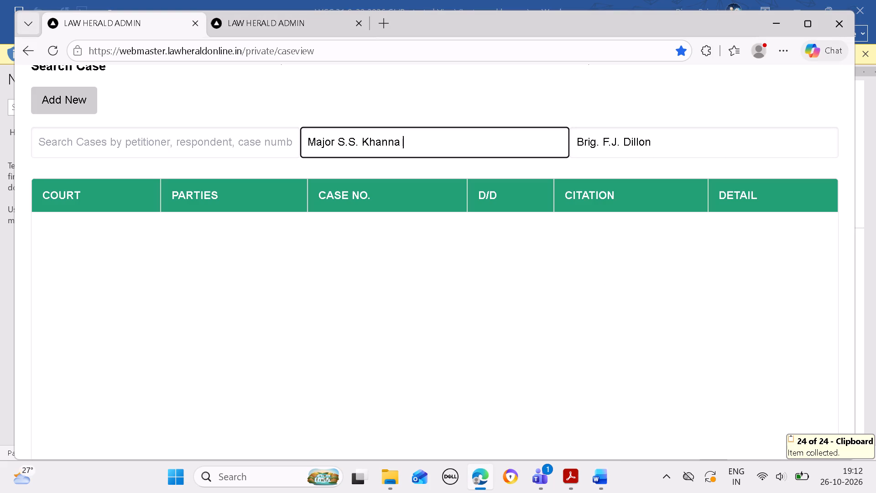
left_click_drag(422, 142, 258, 145)
key("BackSpace")
left_click_drag(695, 146, 431, 157)
key("BackSpace")
left_click(438, 142)
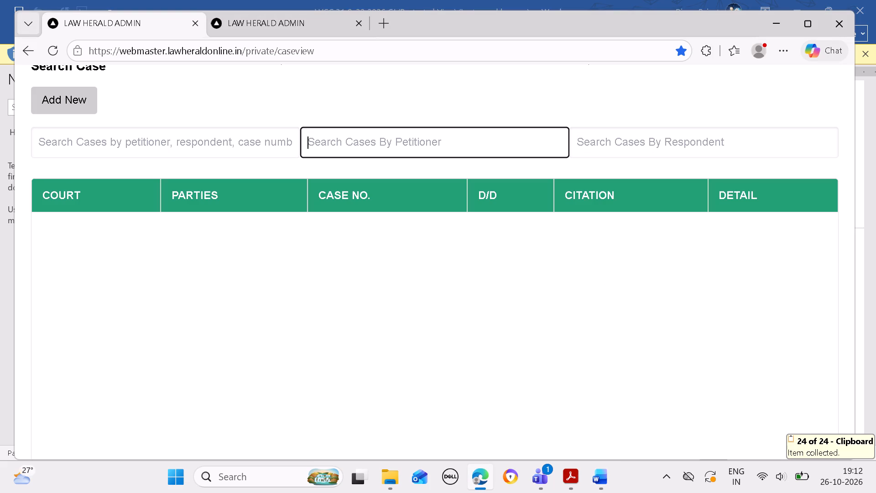
key("ctrl+v")
Copy the respondent's name from the third cited entry in Word and add it to the case search by respondent.
left_click(609, 470)
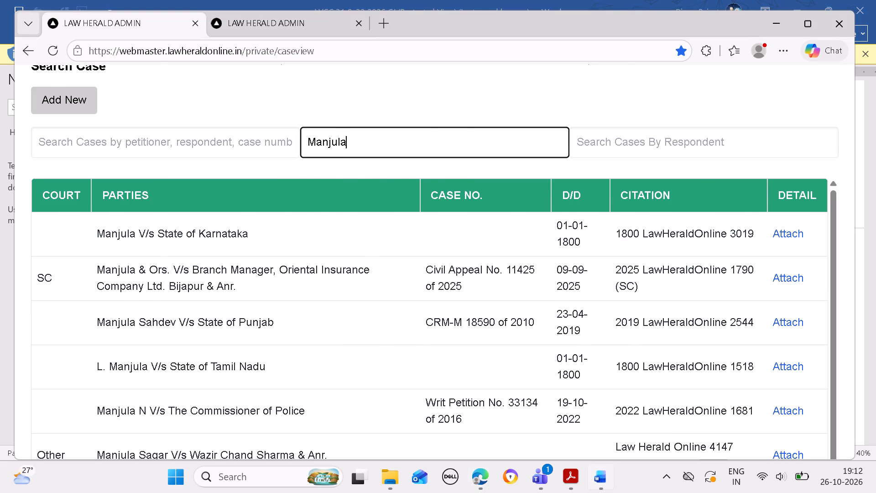
left_click_drag(327, 325, 380, 324)
key("ctrl+c")
left_click(469, 481)
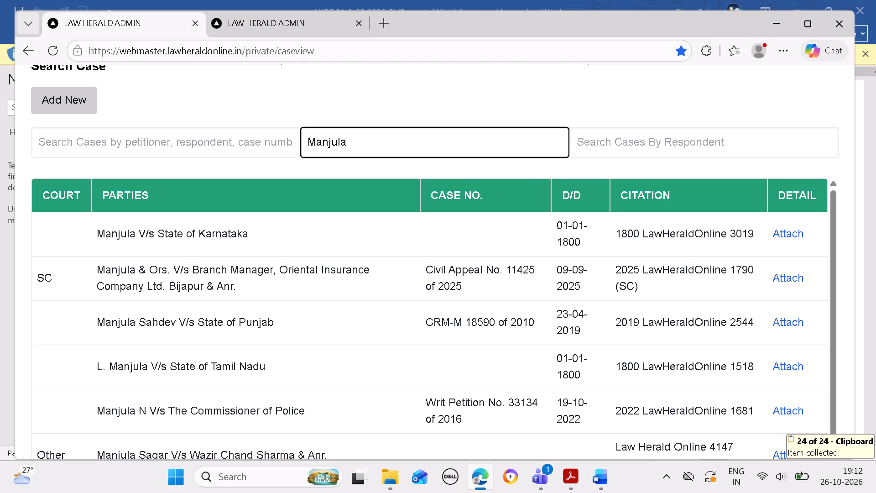
left_click(640, 152)
key("ctrl+v")
Add a new cited case and copy the respondent's and petitioner's names into it from the third entry in Word.
left_click(90, 102)
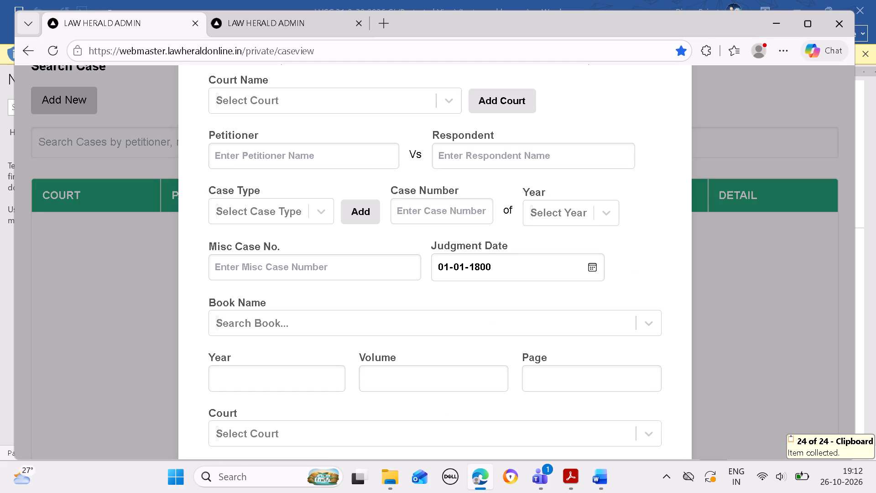
left_click(498, 163)
key("ctrl+v")
left_click(605, 477)
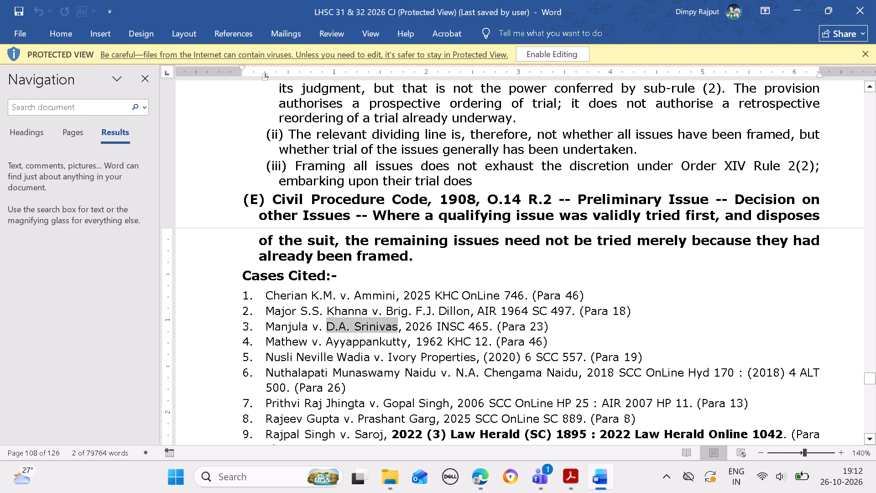
left_click_drag(266, 325, 314, 323)
key("ctrl+c")
left_click_drag(481, 478, 481, 474)
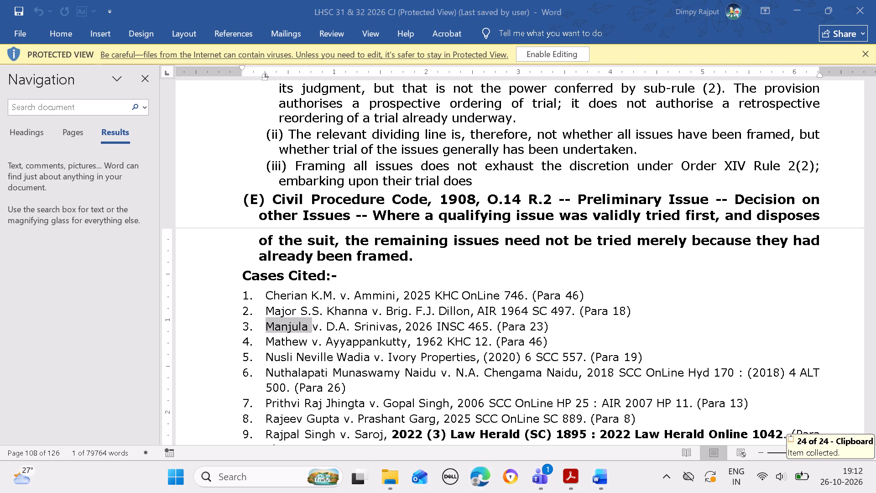
left_click(481, 467)
left_click(353, 151)
key("ctrl+v")
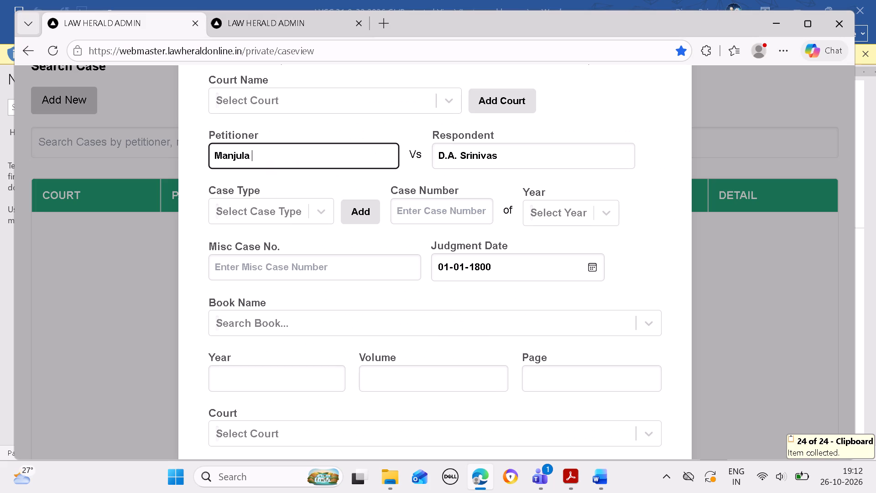
Copy the year 2026 from the third Cases Cited entry in Word into the new case's citation year.
left_click(607, 477)
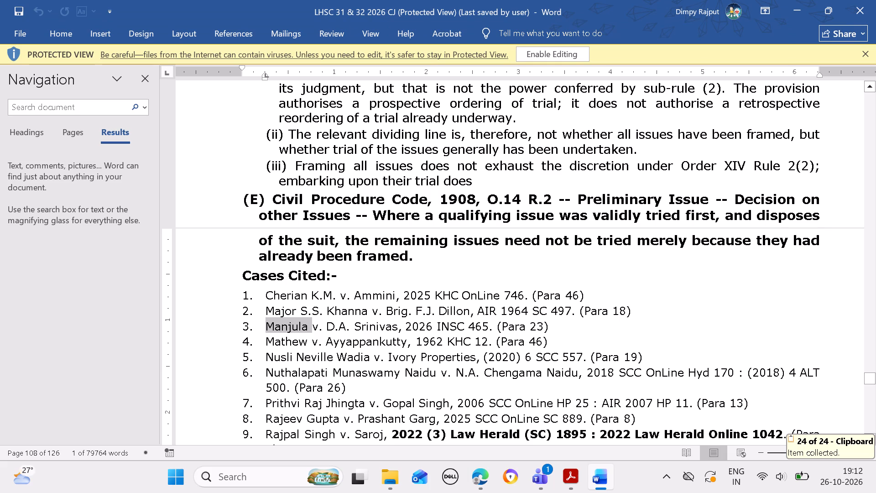
left_click_drag(404, 327, 431, 330)
key("ctrl+c")
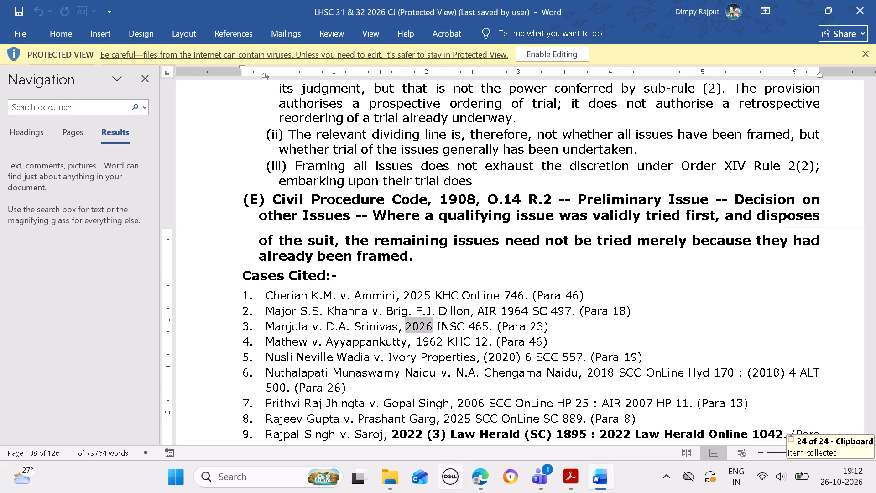
left_click_drag(483, 481, 482, 477)
left_click(488, 475)
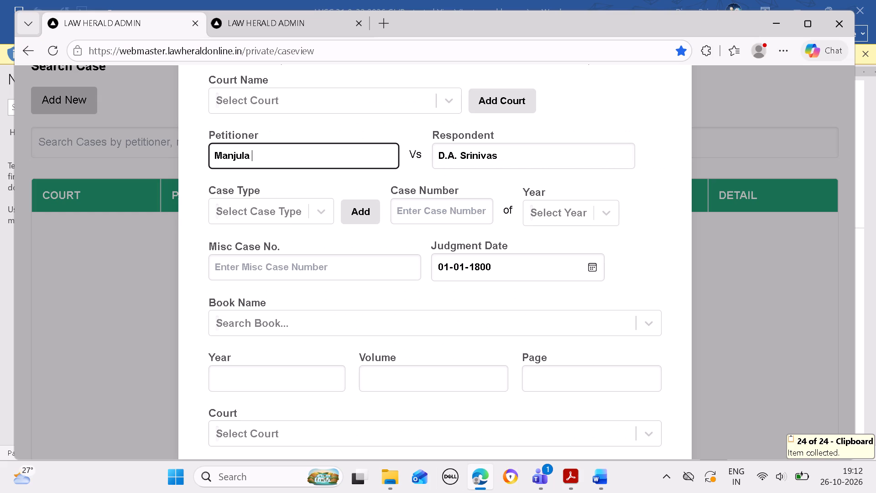
left_click(322, 378)
key("ctrl+v")
Copy page 465 from the third cited entry in Word, and set the citation's volume to "-" and court to the blank "( )" entry.
left_click(594, 482)
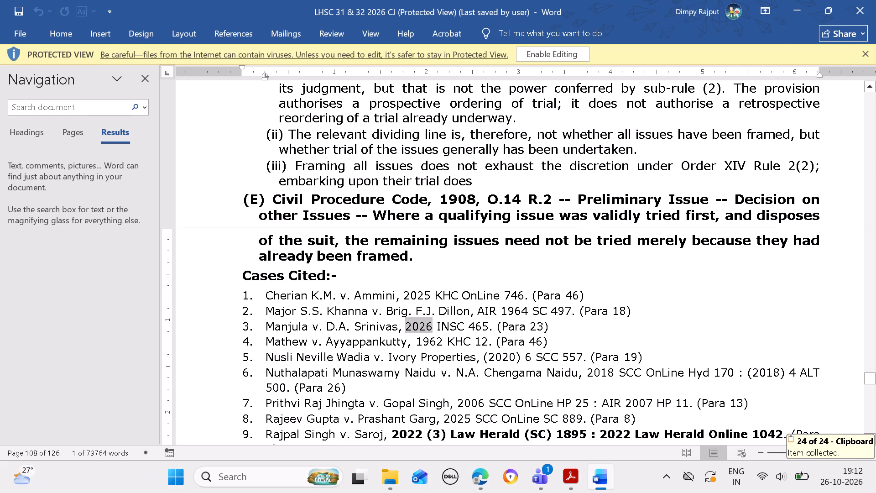
left_click_drag(468, 326, 480, 326)
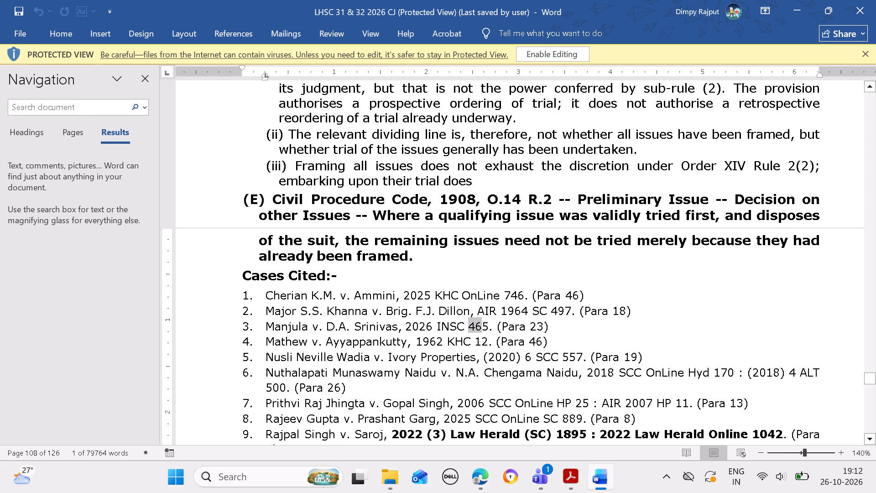
left_click_drag(480, 326, 486, 329)
key("ctrl+c")
left_click(489, 475)
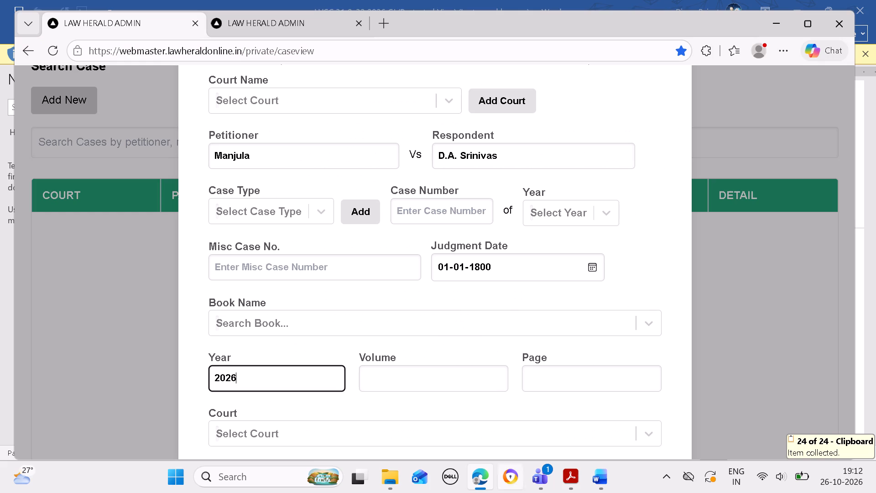
left_click(584, 389)
key("ctrl+v")
left_click(448, 381)
key("minus")
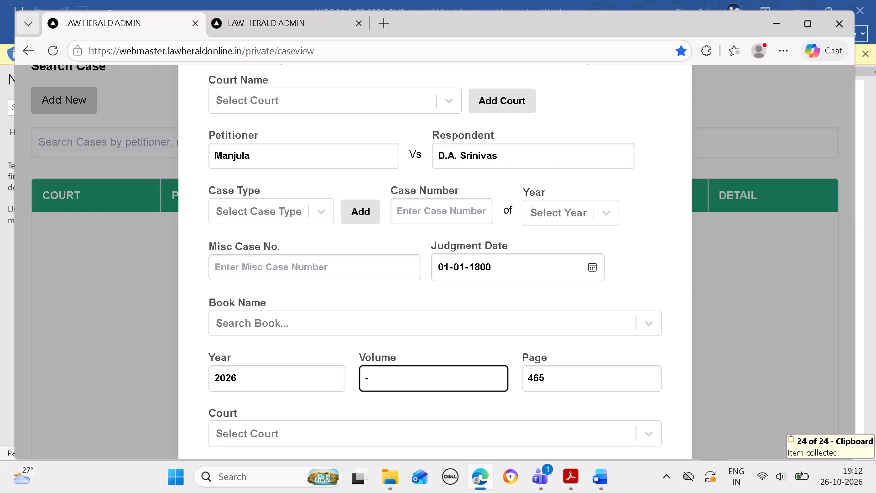
left_click(412, 422)
left_click(424, 457)
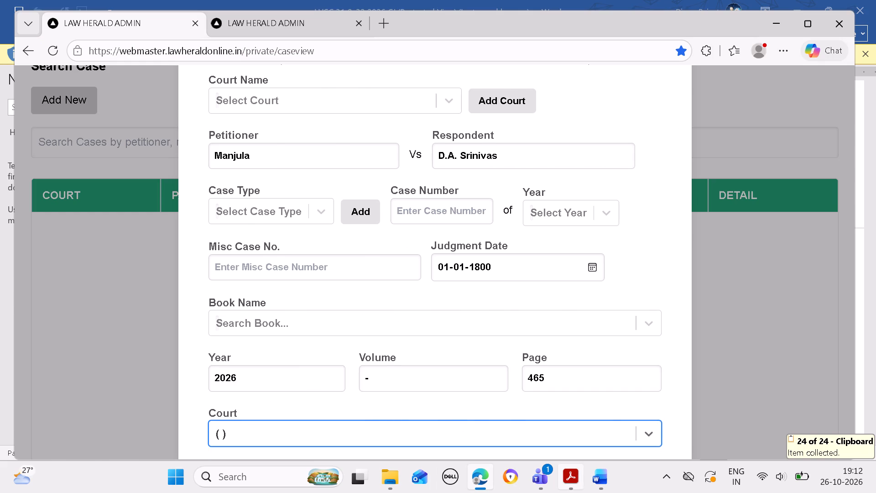
Copy INSC from the third cited entry in Word, choose it as the citation's book name and save the case.
left_click(600, 485)
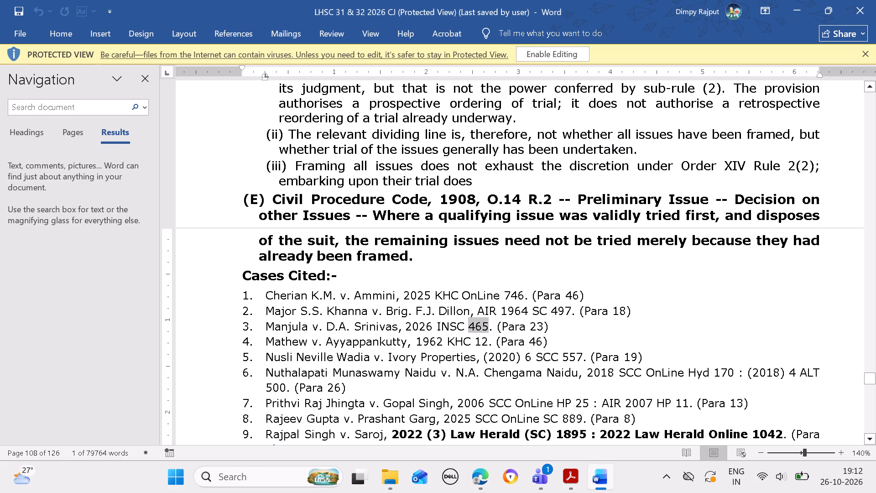
left_click_drag(436, 324, 468, 324)
key("ctrl+c")
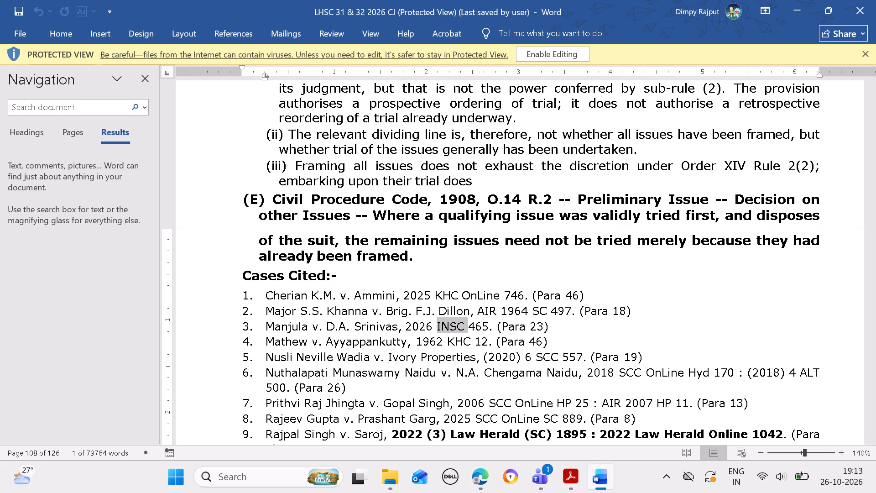
left_click(480, 476)
left_click(474, 330)
key("ctrl+v")
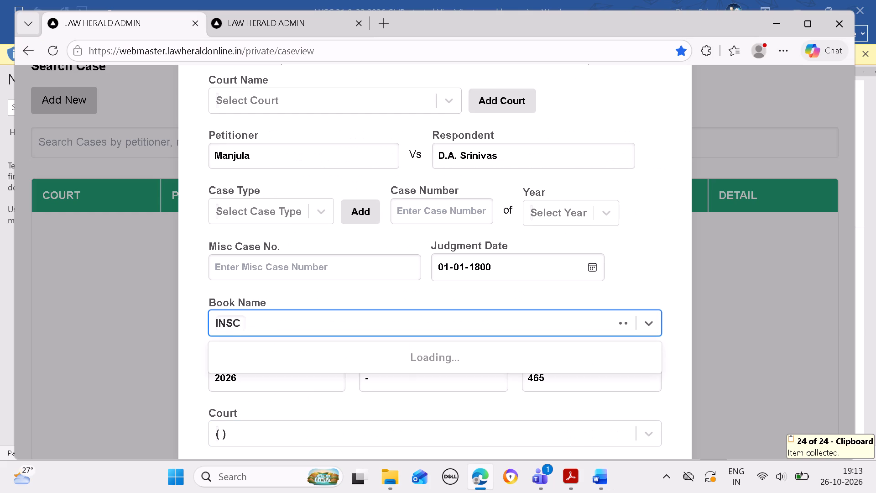
left_click(446, 356)
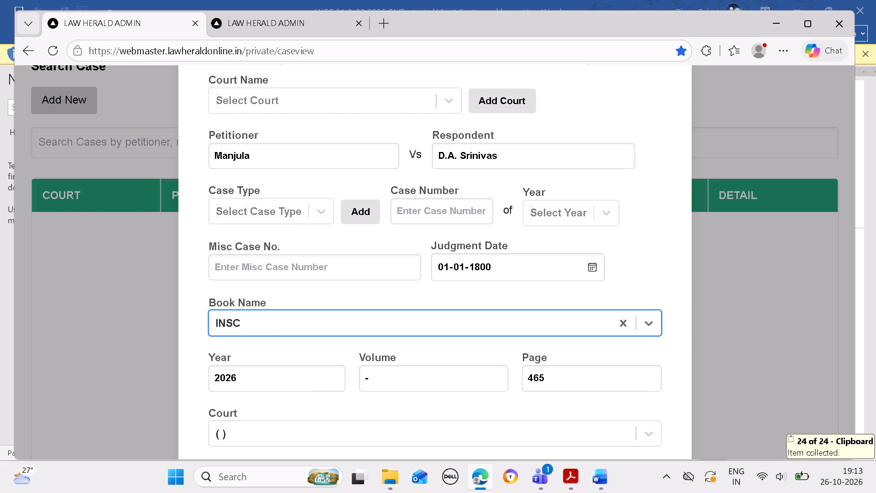
key("Return")
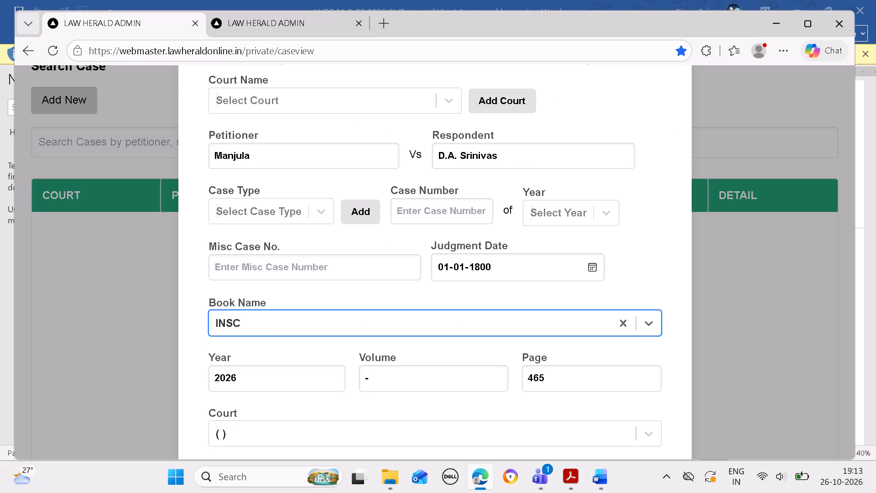
left_click(551, 146)
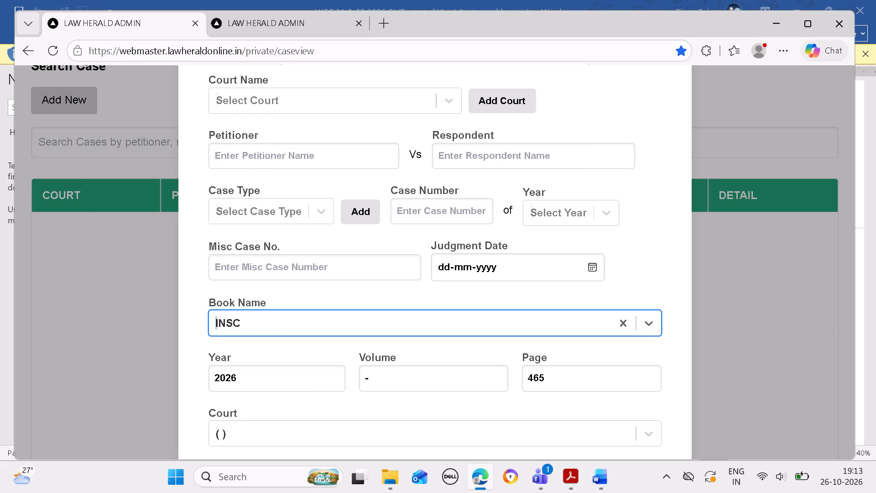
left_click(565, 147)
left_click(561, 144)
scroll(558, 162, "down", 4)
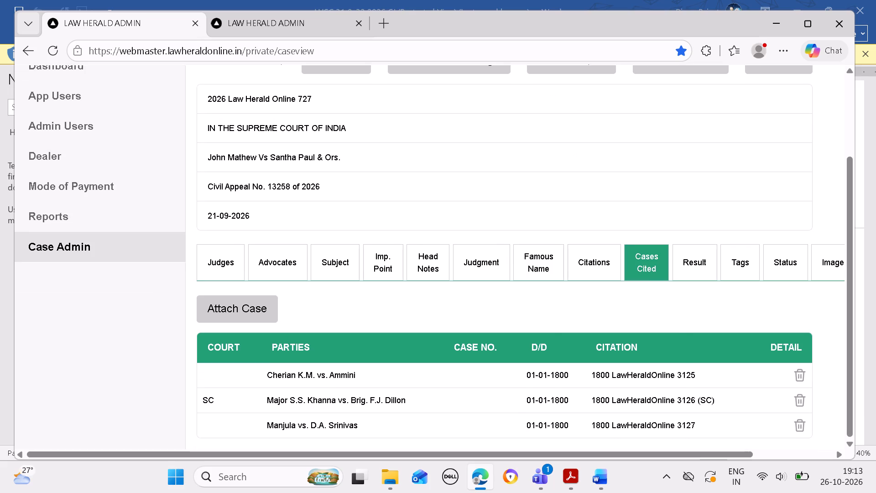
Copy the petitioner's name from the fourth Cases Cited entry in Word and search for it by petitioner when attaching a case, clearing the previous search.
left_click(594, 477)
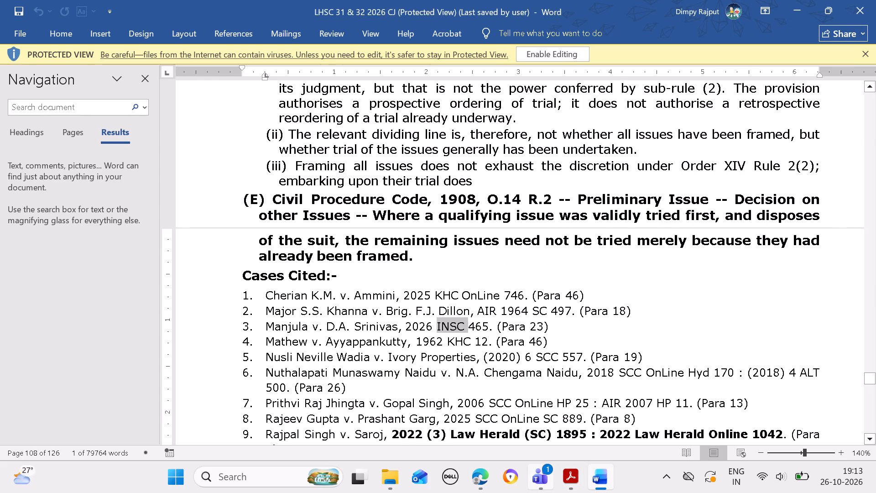
left_click_drag(265, 338, 306, 341)
key("ctrl+c")
left_click(474, 478)
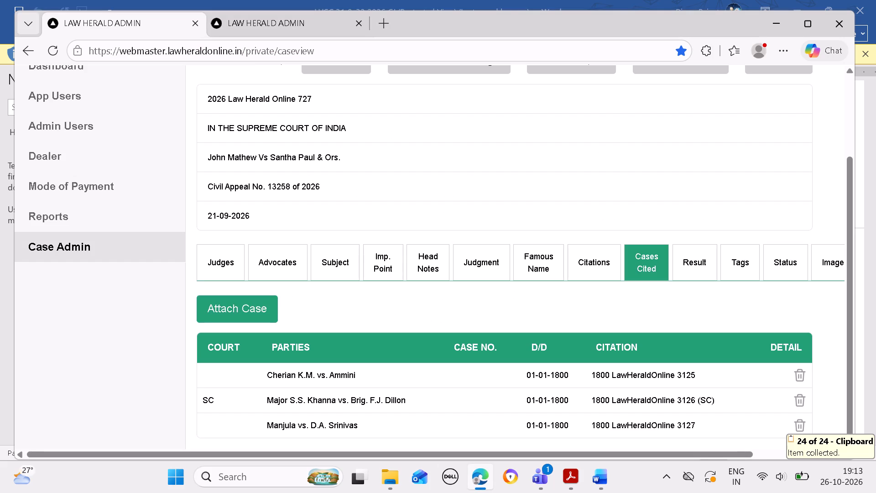
left_click(252, 306)
left_click_drag(364, 146, 257, 135)
key("BackSpace")
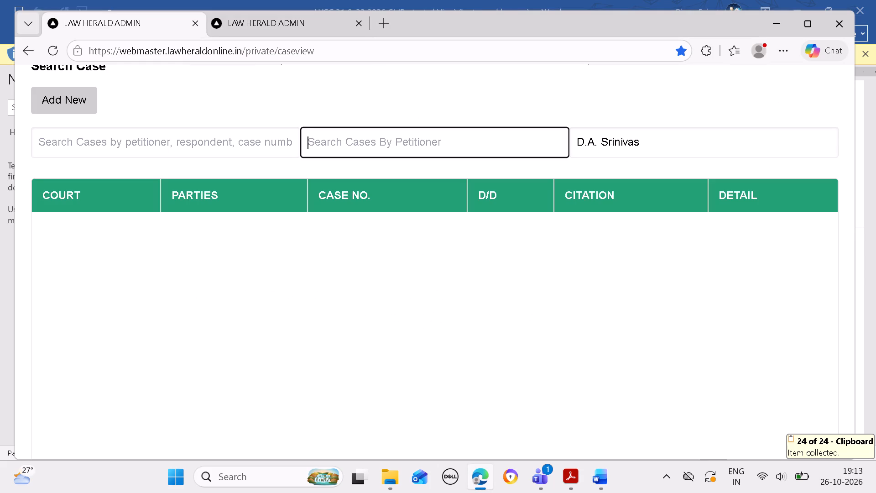
left_click_drag(660, 146, 407, 142)
key("BackSpace")
left_click(428, 142)
key("ctrl+v")
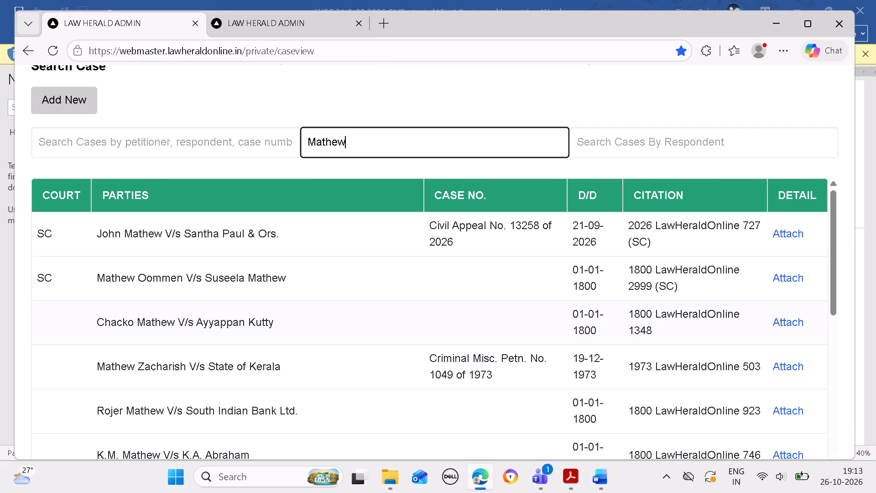
Copy the respondent's name from the fourth cited entry in Word and add it to the case search by respondent.
left_click(604, 470)
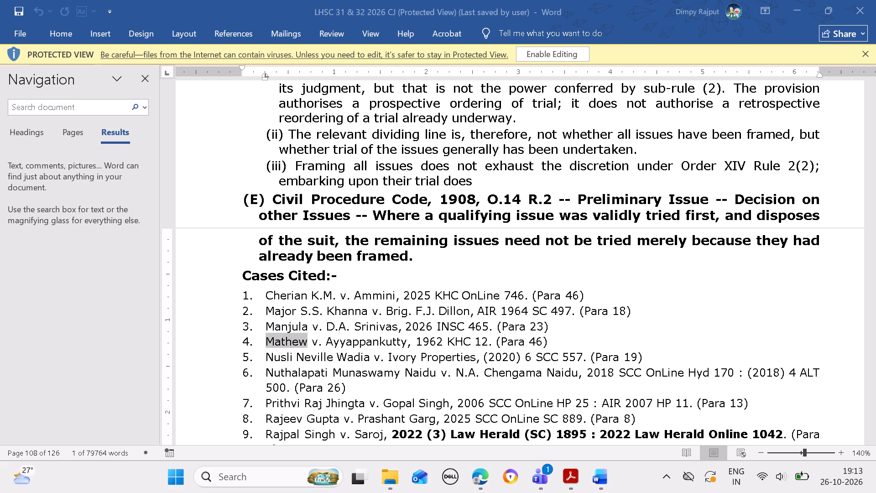
left_click_drag(327, 341, 403, 344)
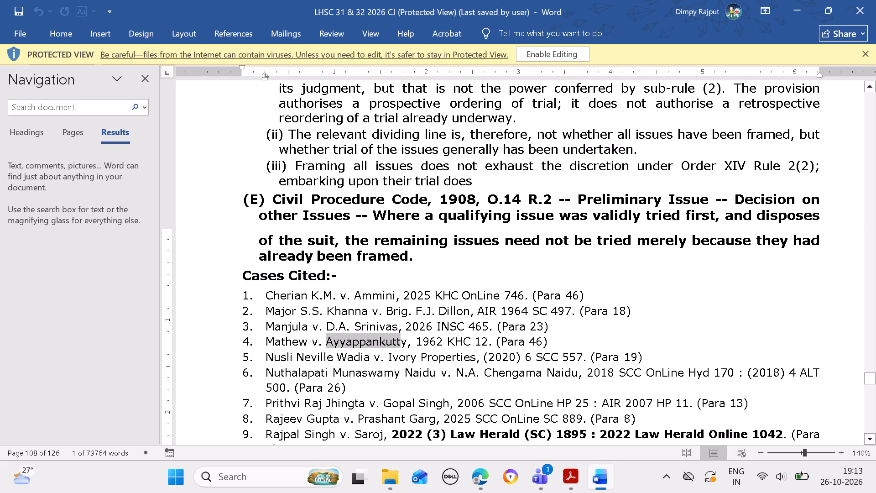
left_click_drag(403, 344, 407, 344)
key("ctrl+c")
left_click(478, 484)
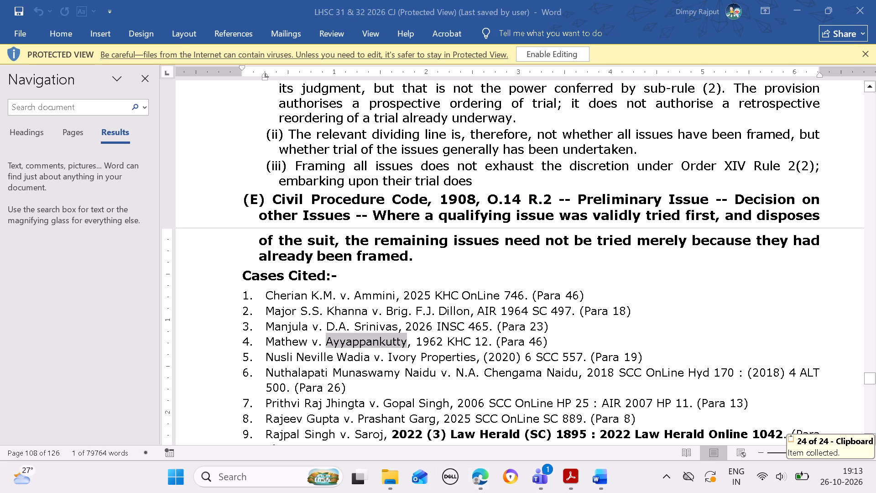
left_click(487, 474)
left_click(642, 156)
key("ctrl+v")
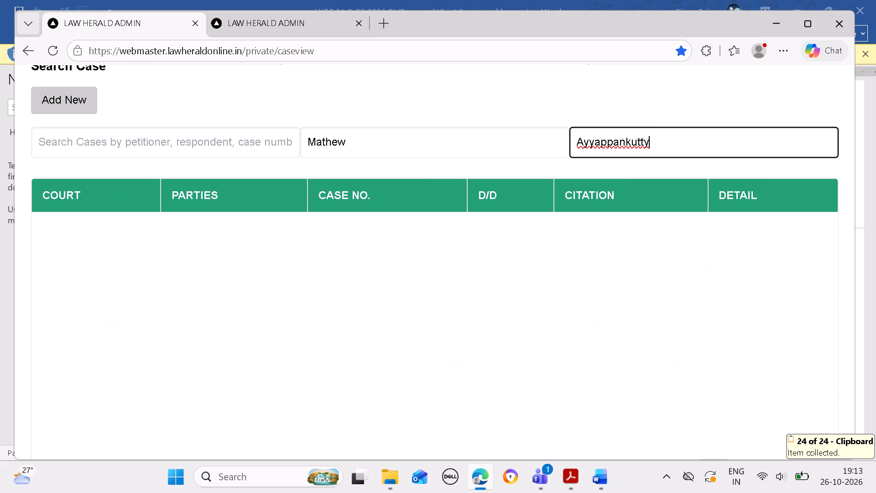
Add a new cited case and copy the respondent's and petitioner's names into it from the fourth entry in Word.
left_click(79, 105)
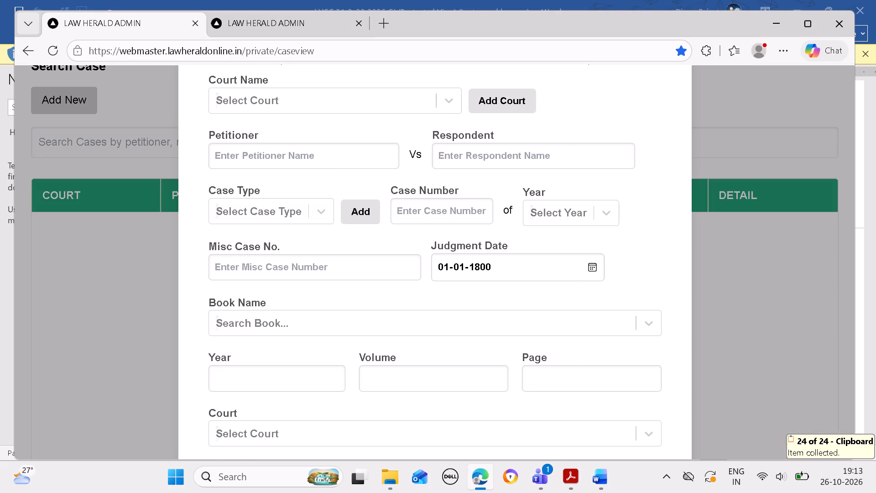
left_click(532, 160)
key("ctrl+v")
left_click(599, 482)
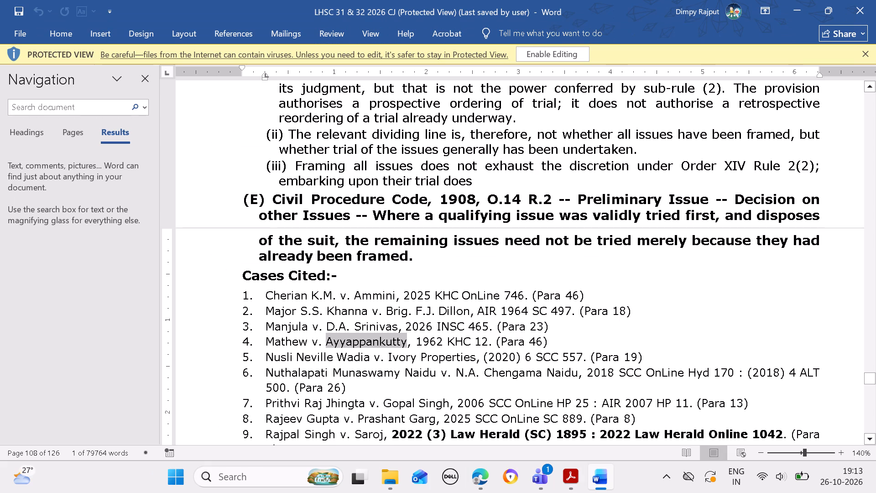
left_click_drag(268, 341, 302, 346)
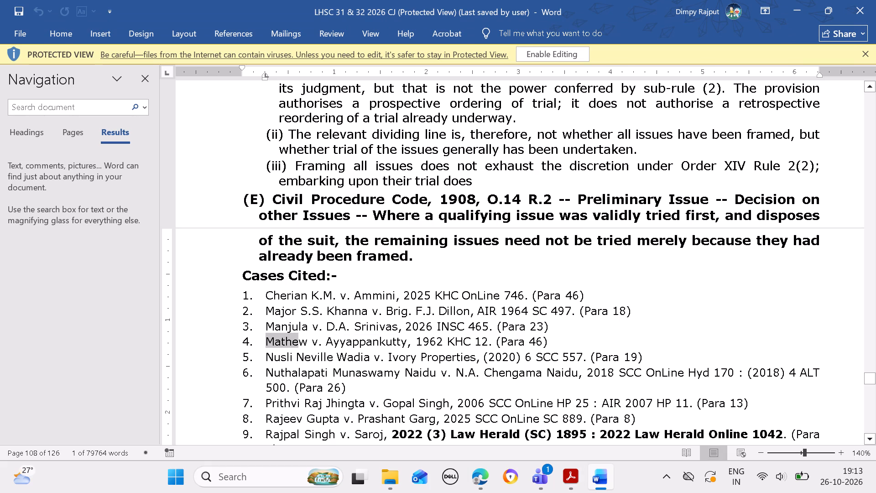
left_click(305, 365)
left_click_drag(262, 336, 309, 345)
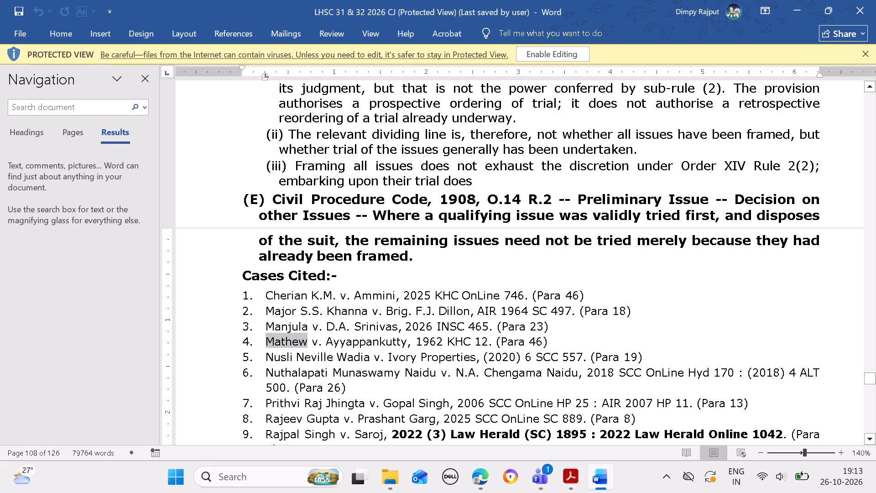
key("ctrl+c")
left_click(479, 472)
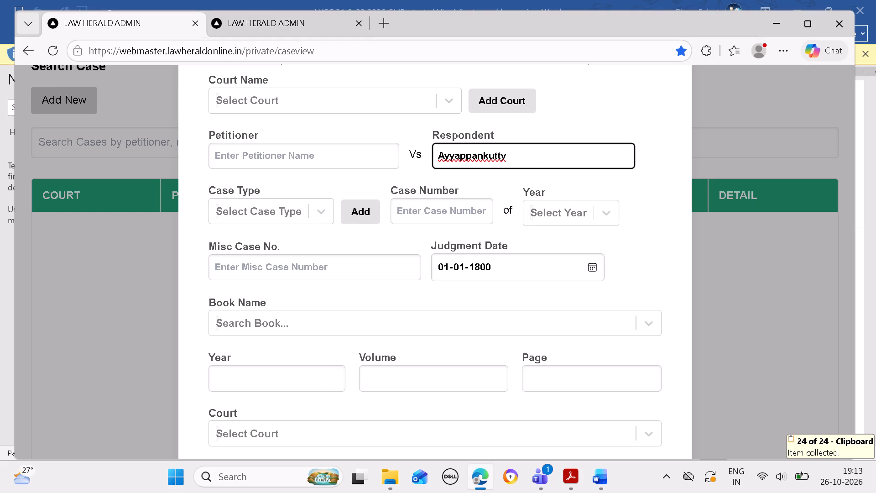
left_click(320, 166)
key("ctrl+v")
Copy the year 1962 from the fourth cited entry in Word into the new case's citation year.
left_click(600, 479)
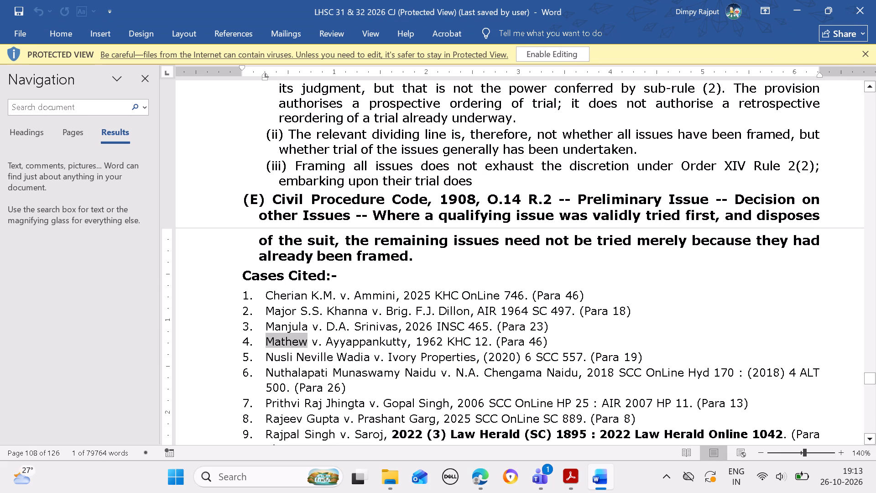
left_click_drag(417, 344, 444, 342)
key("ctrl+c")
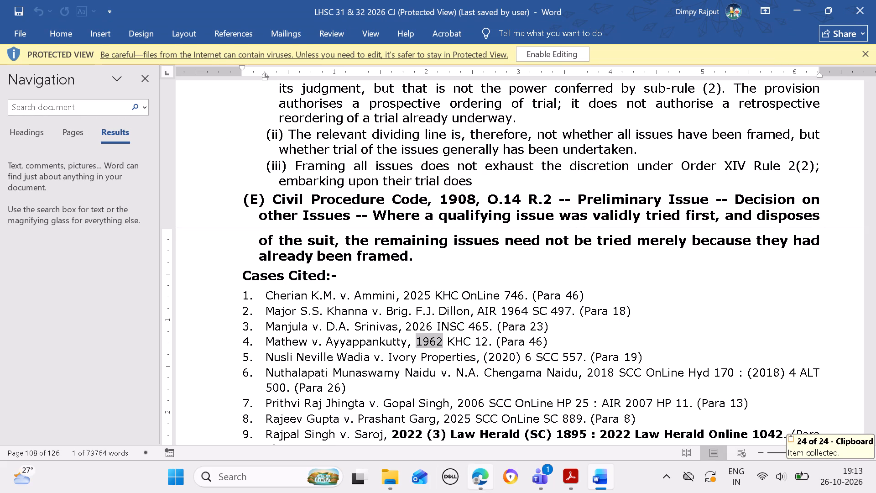
left_click(475, 477)
left_click(263, 379)
key("ctrl+v")
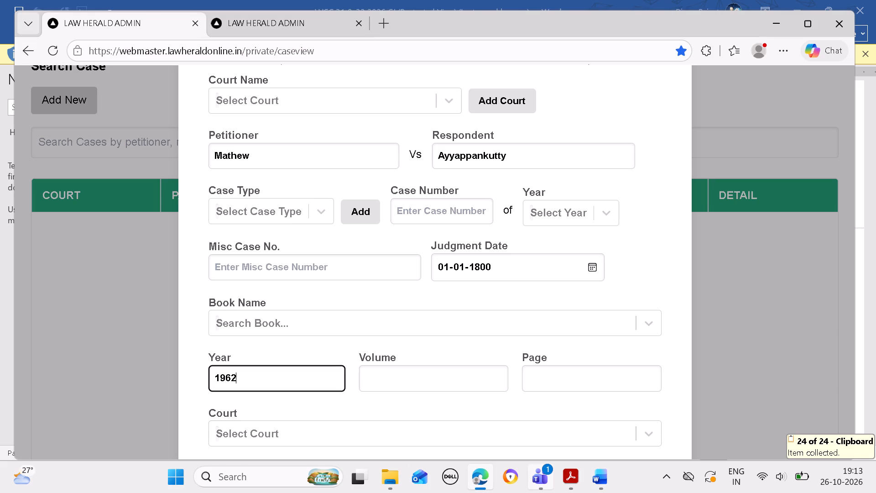
Copy KHC from the fourth cited entry in Word and choose KHC as the citation's book name.
left_click(604, 477)
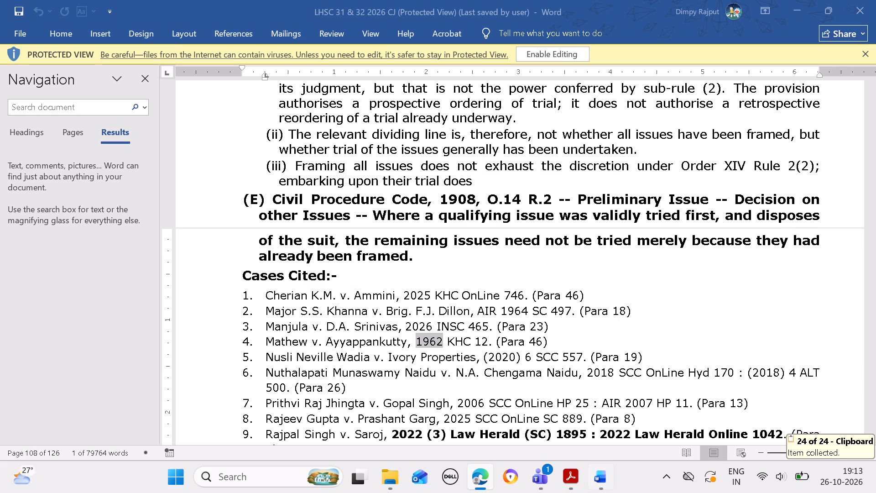
left_click_drag(448, 340, 472, 342)
key("ctrl+c")
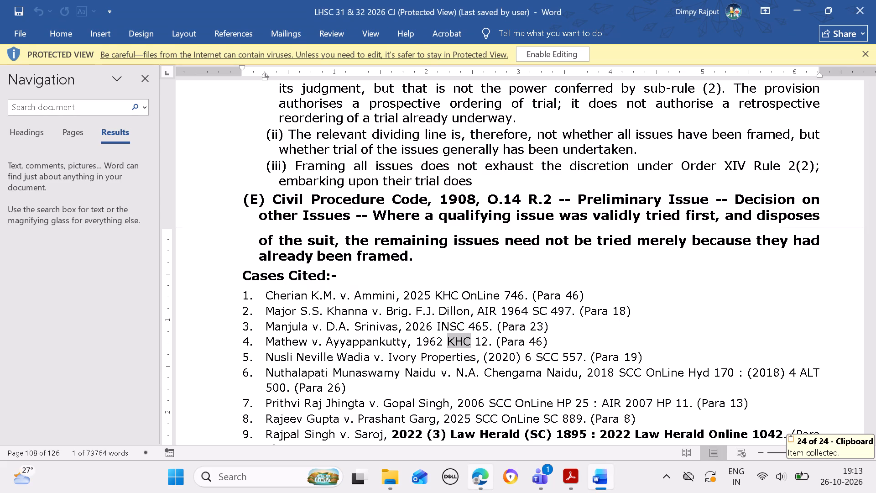
left_click(478, 483)
left_click(421, 318)
key("ctrl+v")
left_click(399, 342)
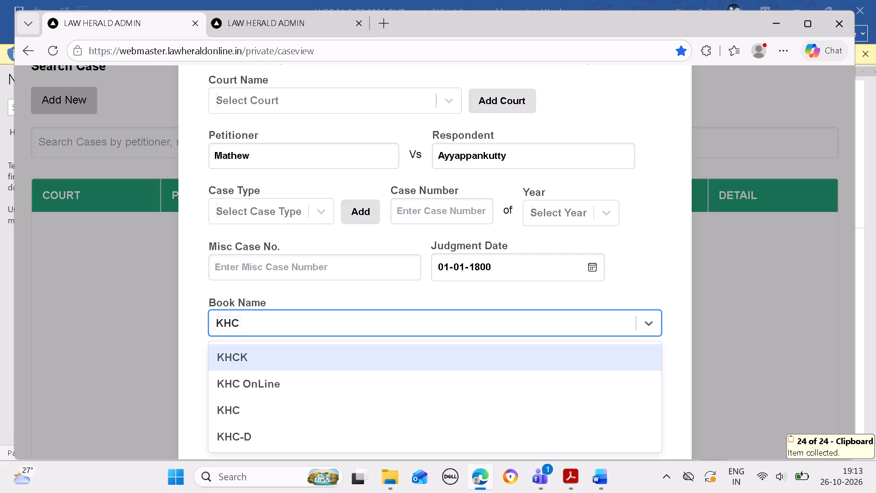
left_click(373, 404)
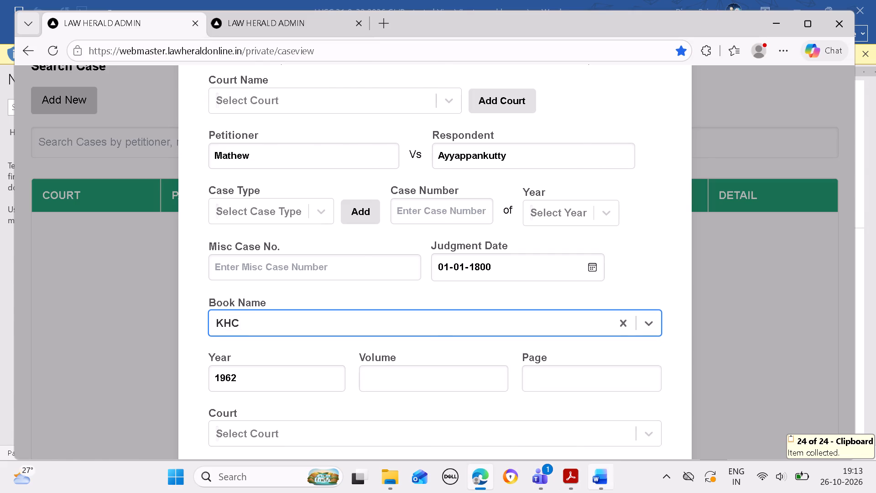
Copy page 12 from the fourth cited entry in Word into the new case's citation and set the volume to "-".
left_click(589, 483)
left_click_drag(474, 342, 480, 342)
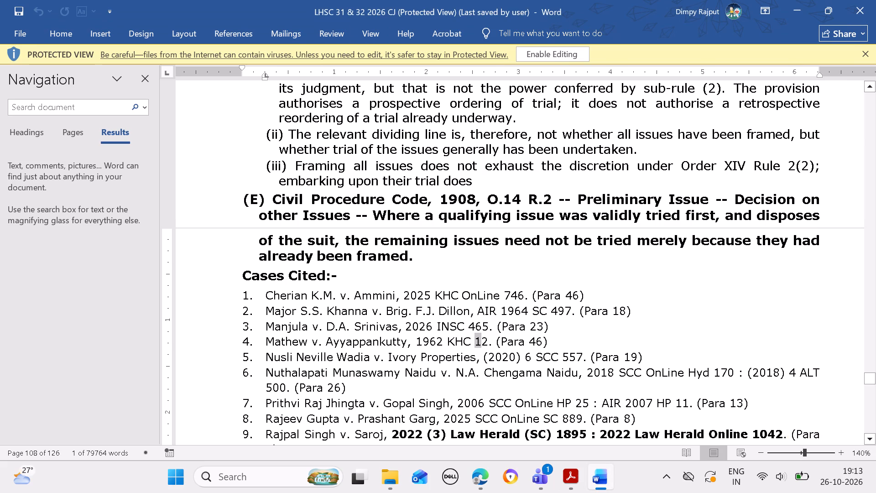
left_click_drag(480, 342, 485, 343)
key("ctrl+c")
left_click(476, 489)
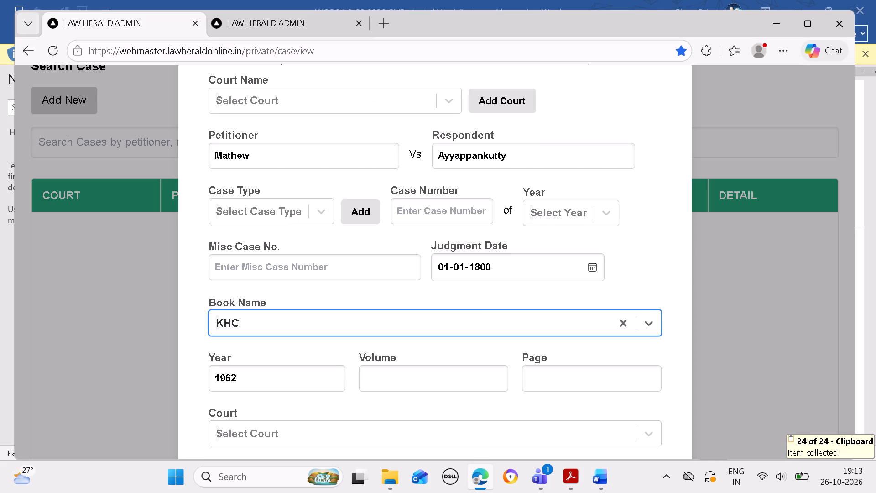
left_click(557, 389)
key("ctrl+v")
left_click(407, 380)
key("minus")
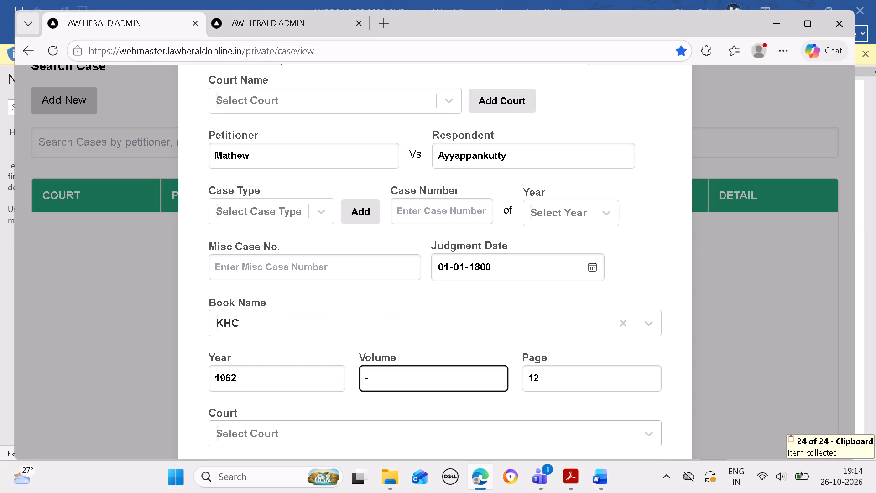
Choose the blank "( )" court for the citation, save the new case and return to the cited cases list.
left_click(527, 428)
left_click(529, 456)
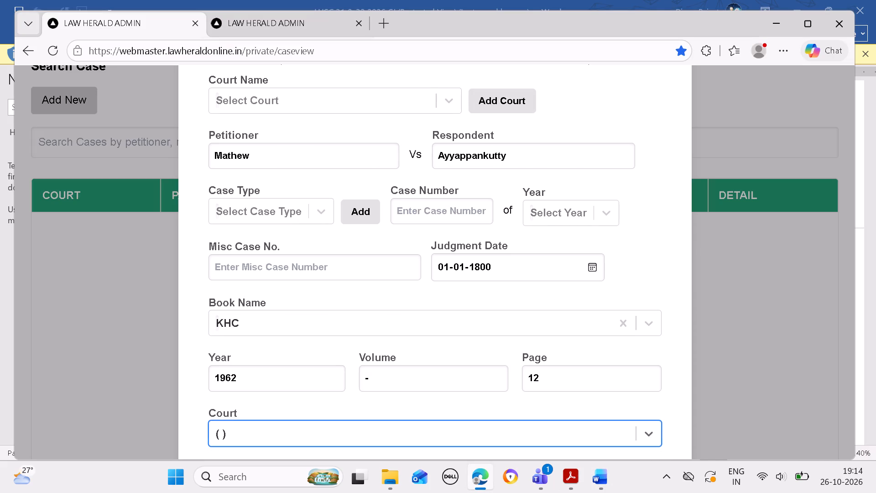
key("Return")
left_click(571, 139)
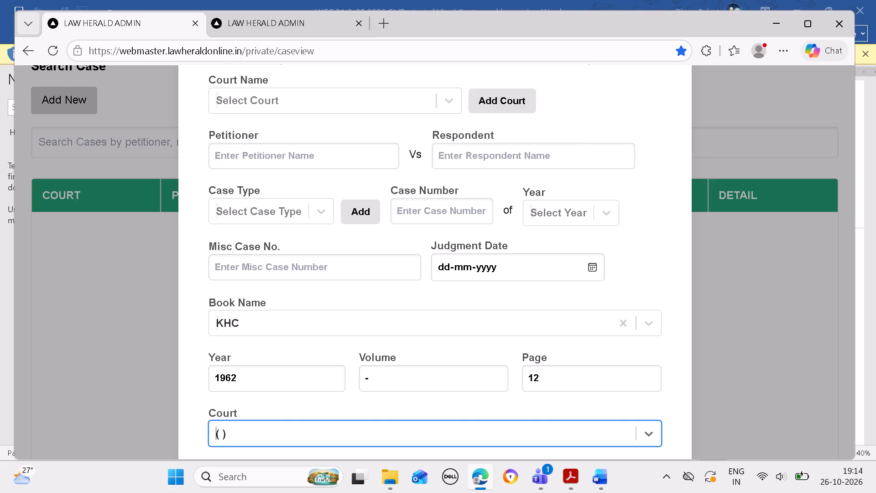
left_click(569, 146)
scroll(532, 223, "down", 8)
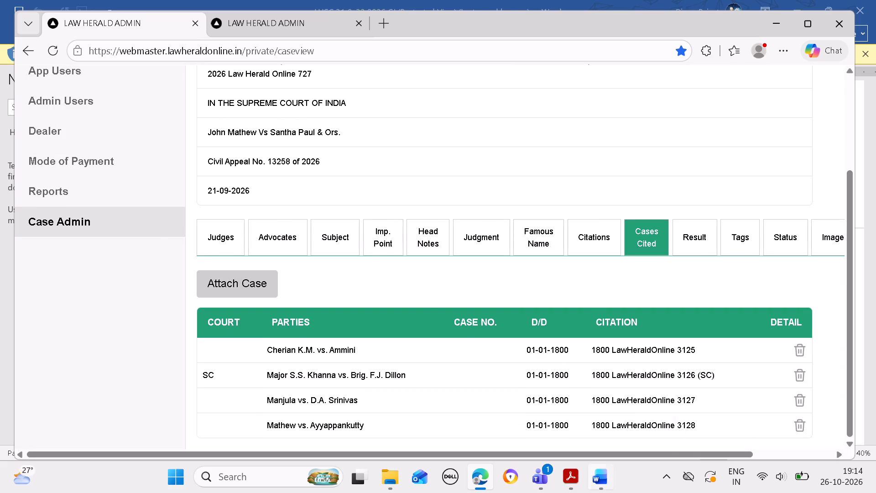
Copy the petitioner's name from the fifth cited entry in Word and search cases by petitioner with it, clearing both previous search terms.
left_click(605, 474)
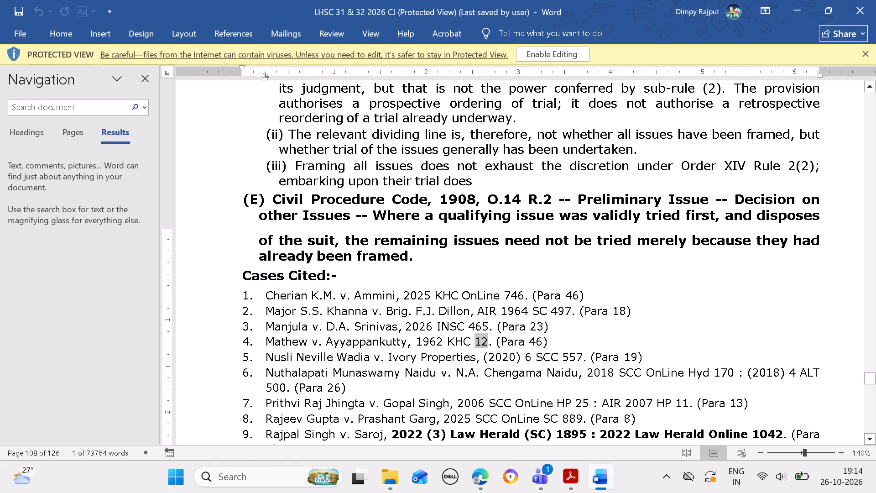
left_click_drag(268, 354, 353, 357)
key("ctrl+c")
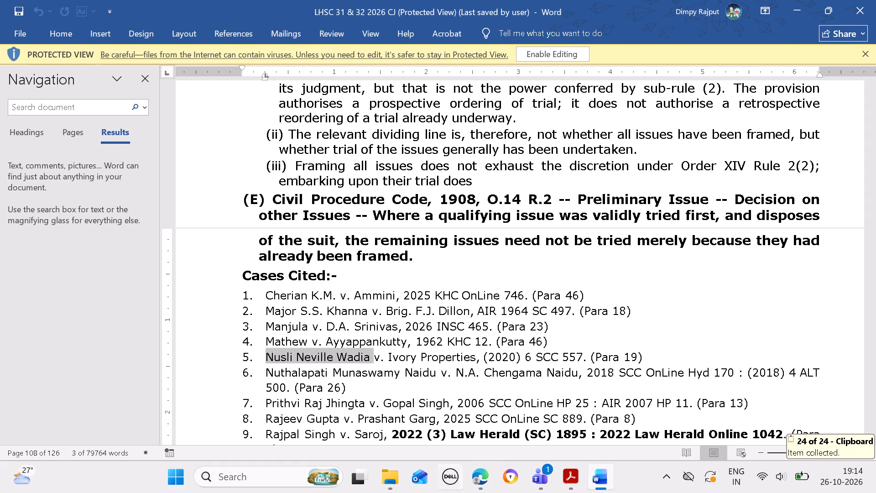
left_click(480, 472)
left_click(253, 279)
left_click_drag(390, 135, 276, 147)
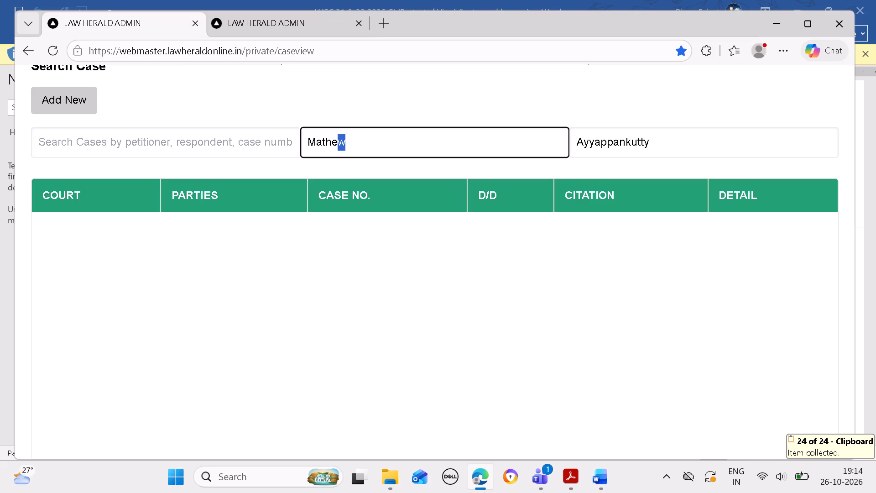
left_click_drag(276, 147, 232, 156)
key("BackSpace")
left_click_drag(673, 145, 361, 193)
key("BackSpace")
left_click(360, 147)
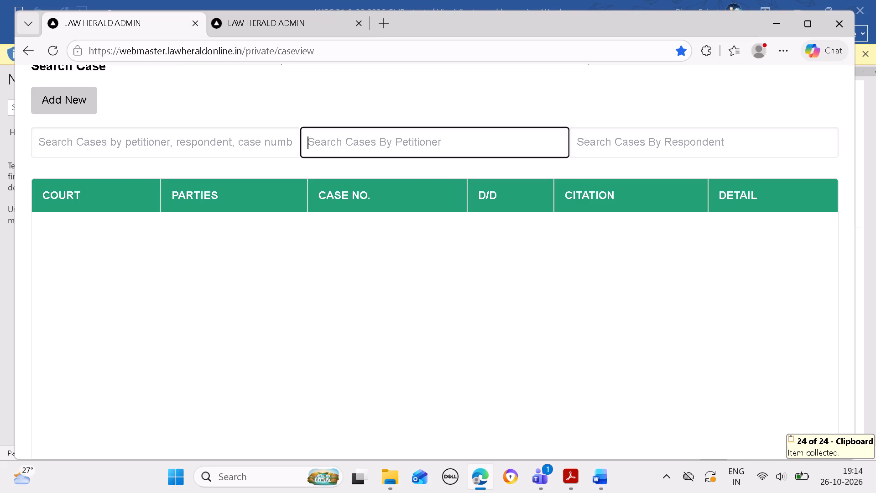
key("ctrl+v")
Check the fifth cited entry in Word and attach the matching case against Ivory Properties & Ors.
left_click(604, 473)
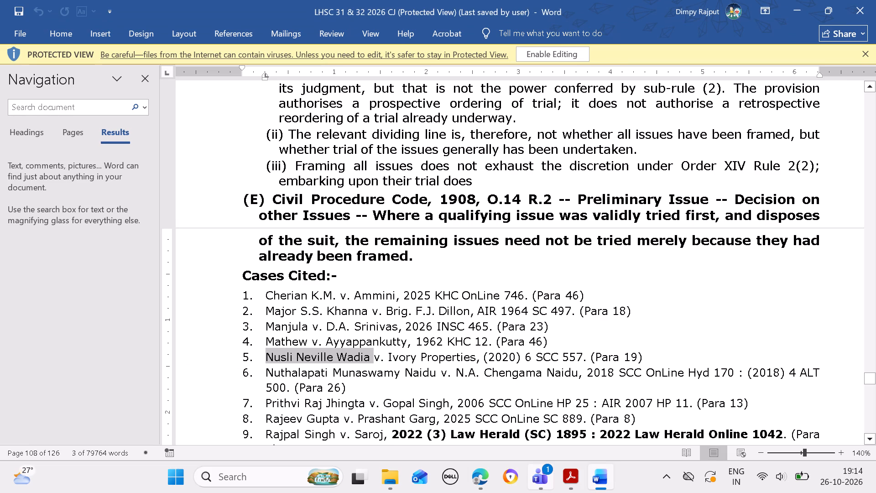
left_click(477, 480)
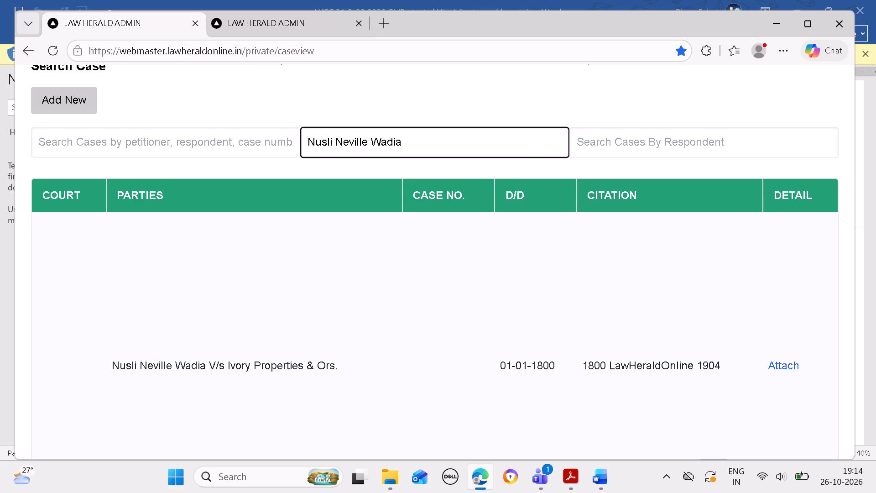
left_click(783, 367)
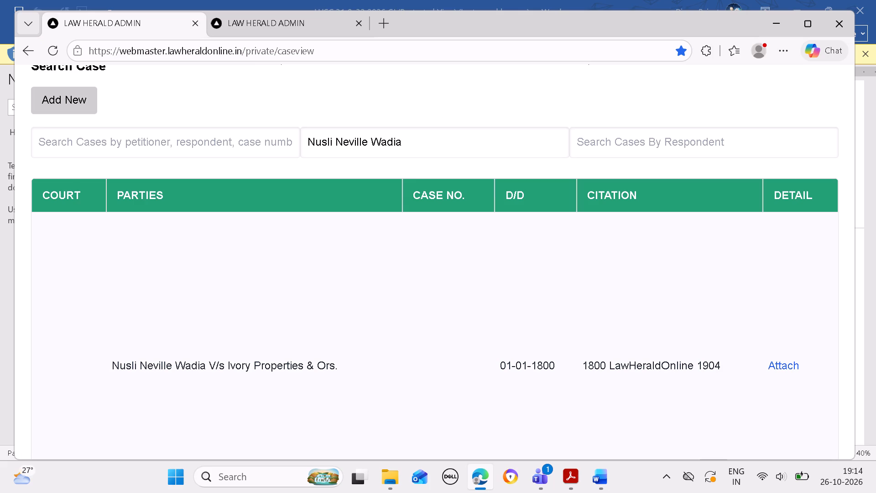
left_click(568, 145)
scroll(582, 267, "down", 6)
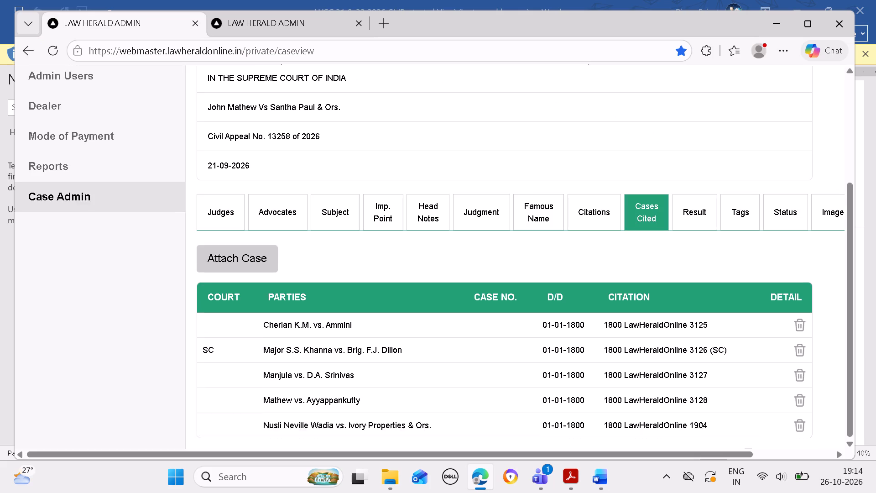
Copy the petitioner's name from the sixth cited entry in Word and search cases by petitioner with it.
left_click(598, 483)
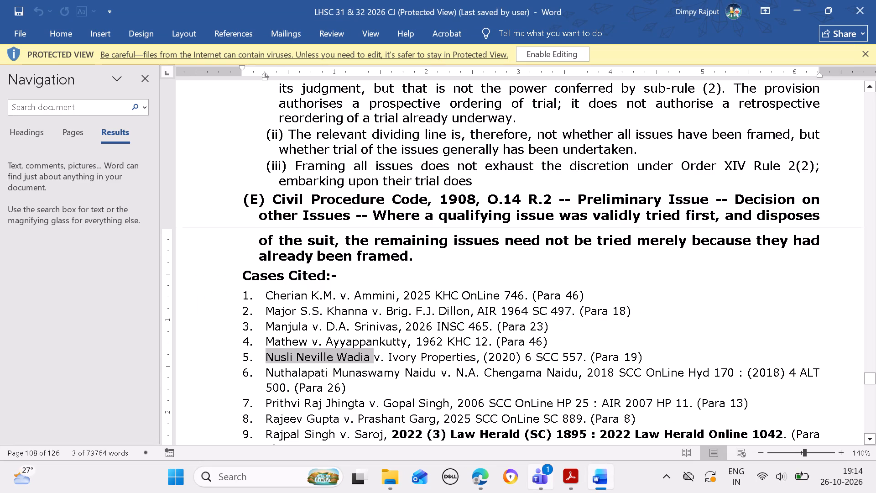
left_click_drag(265, 373, 430, 373)
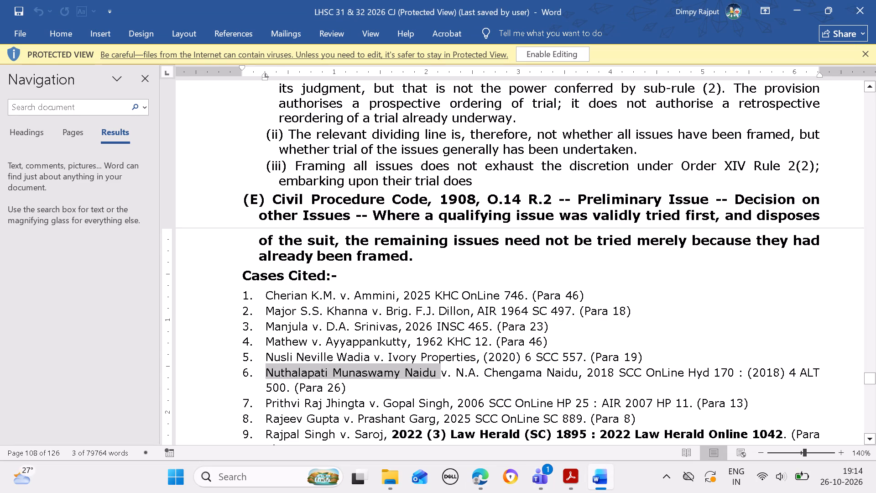
key("ctrl+c")
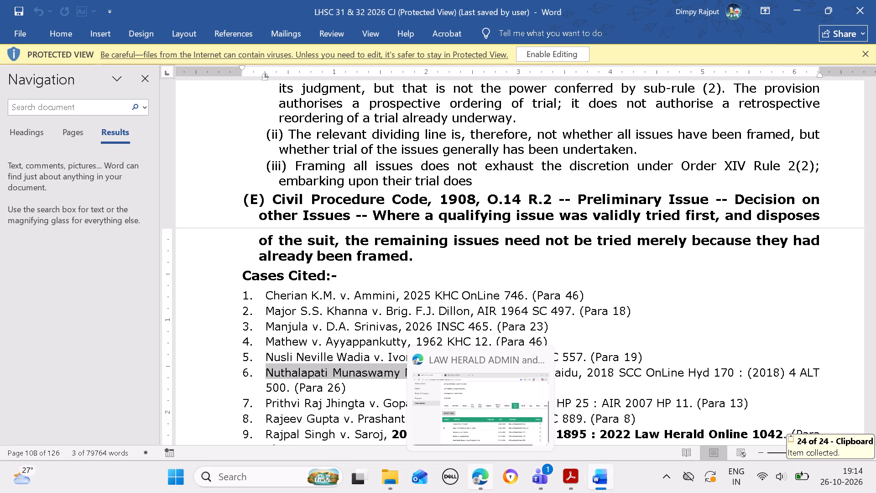
left_click(473, 476)
left_click(262, 249)
left_click_drag(436, 129, 302, 141)
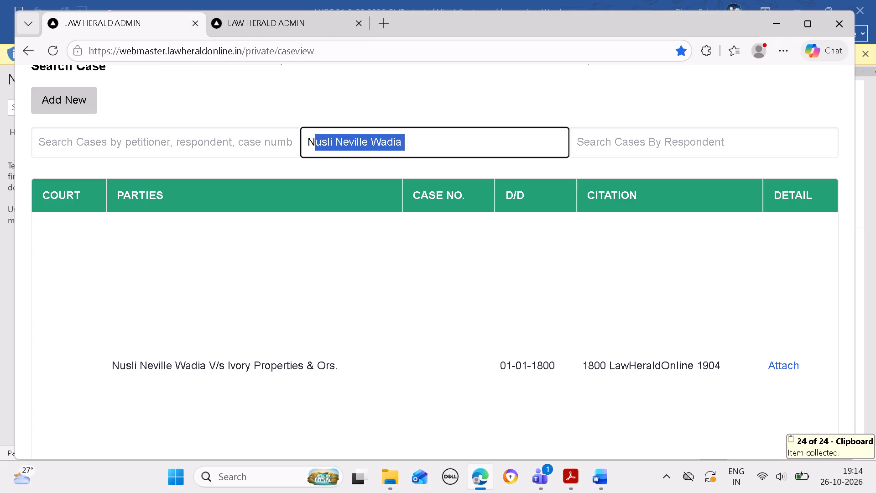
left_click_drag(302, 141, 282, 142)
key("BackSpace")
key("ctrl+v")
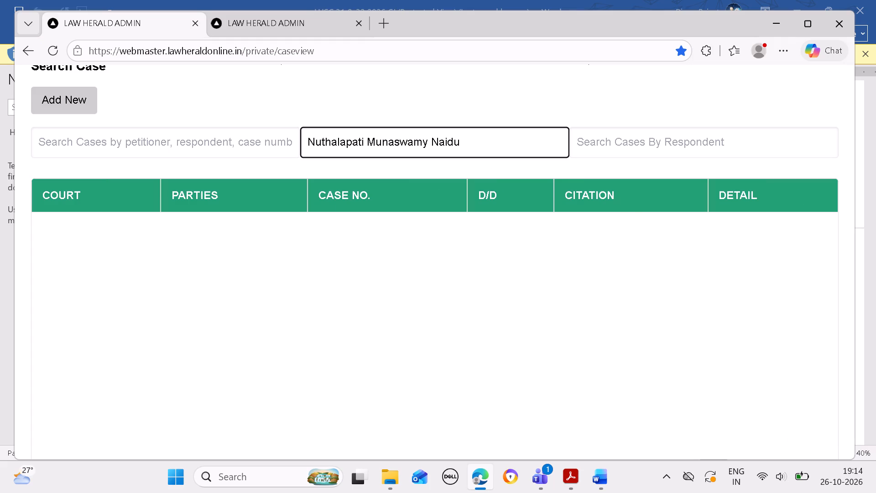
key("BackSpace")
Add a new cited case and fill in the petitioner with the name copied from the sixth entry.
left_click(91, 108)
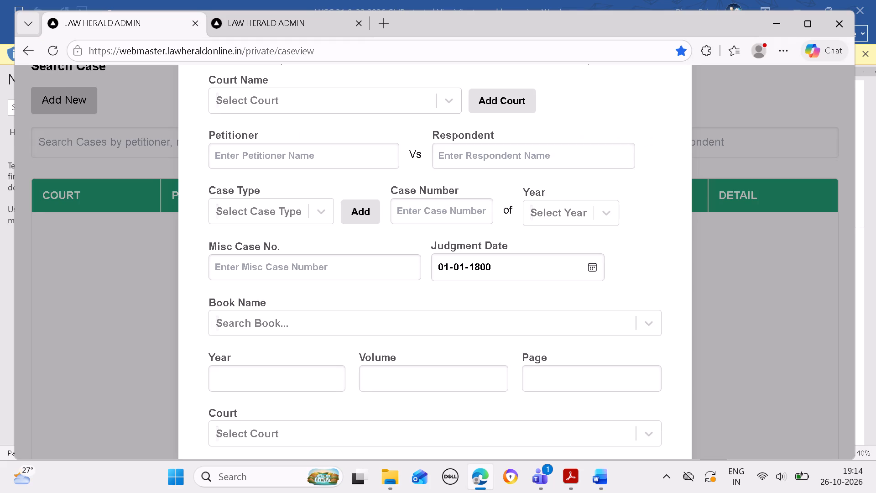
left_click(310, 160)
key("ctrl+v")
Copy the respondent's name from the sixth cited entry in Word into the new case, removing the stray leading period and space.
left_click(603, 465)
left_click(610, 478)
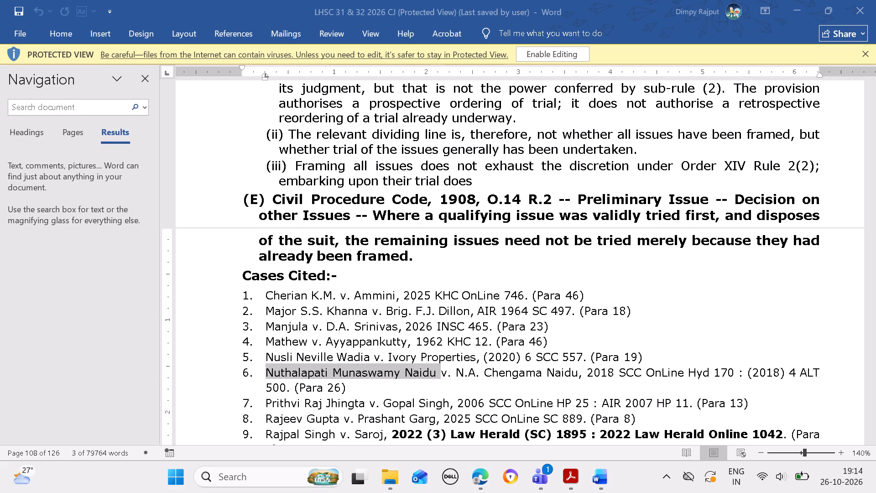
left_click_drag(453, 372, 563, 373)
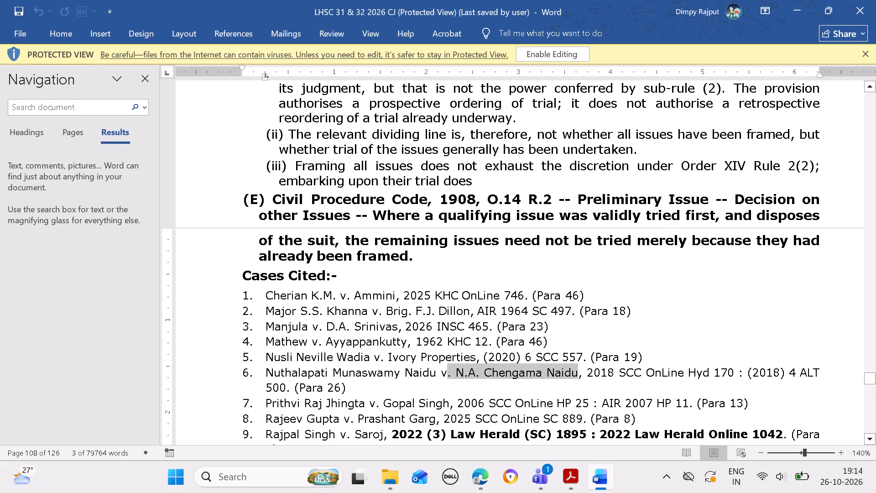
key("ctrl+c")
left_click(474, 467)
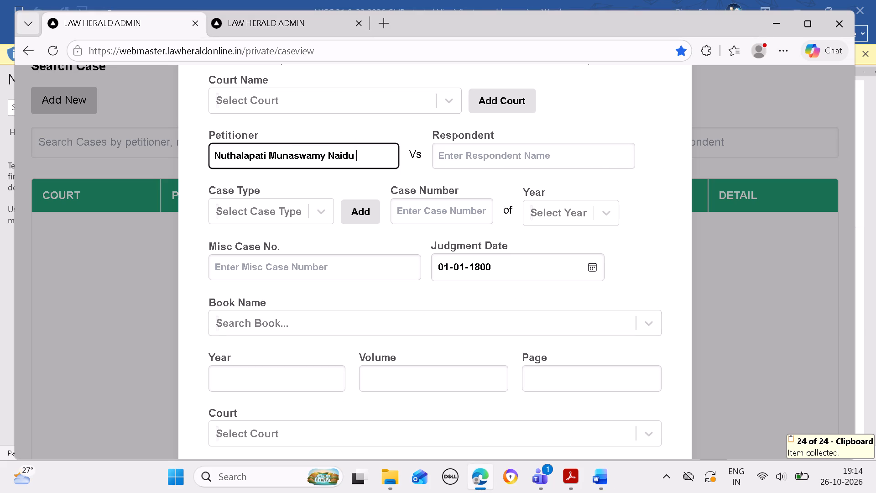
left_click(510, 162)
key("ctrl+v")
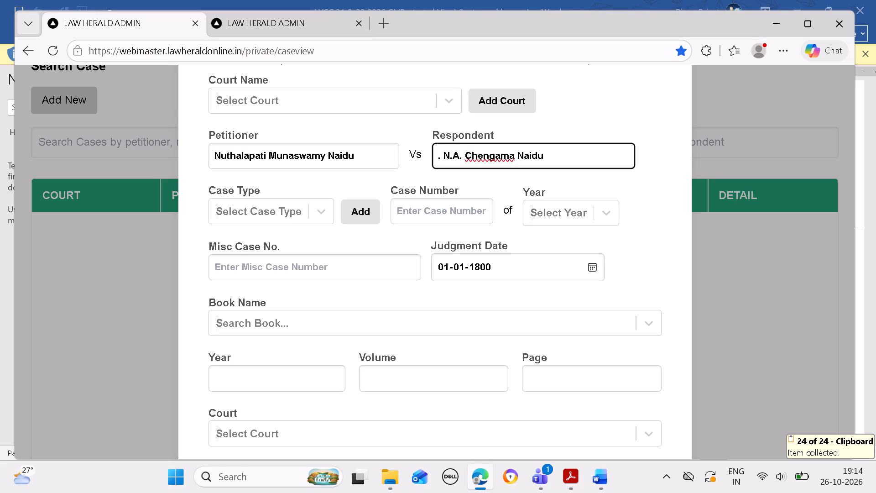
left_click(443, 160)
key("BackSpace")
key("BackSpace")
key("BackSpace")
key("BackSpace")
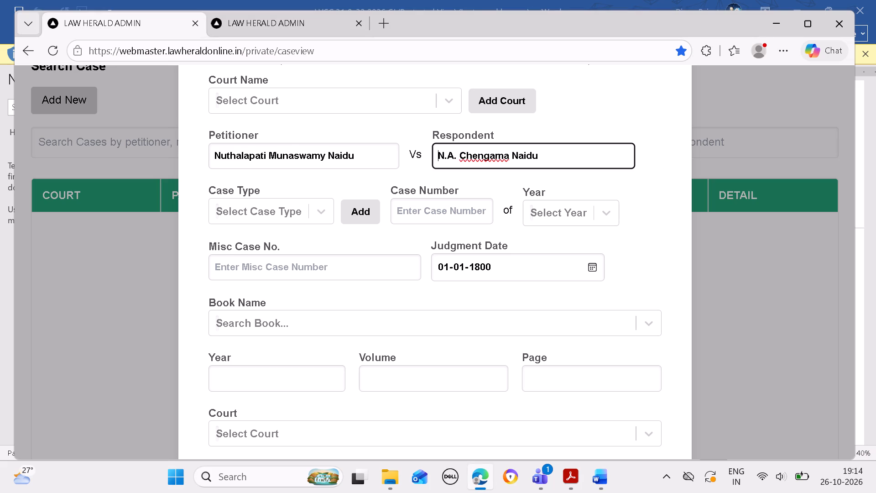
left_click(560, 163)
Copy the year 2018 from the sixth cited entry in Word into the new case's citation year.
left_click(613, 485)
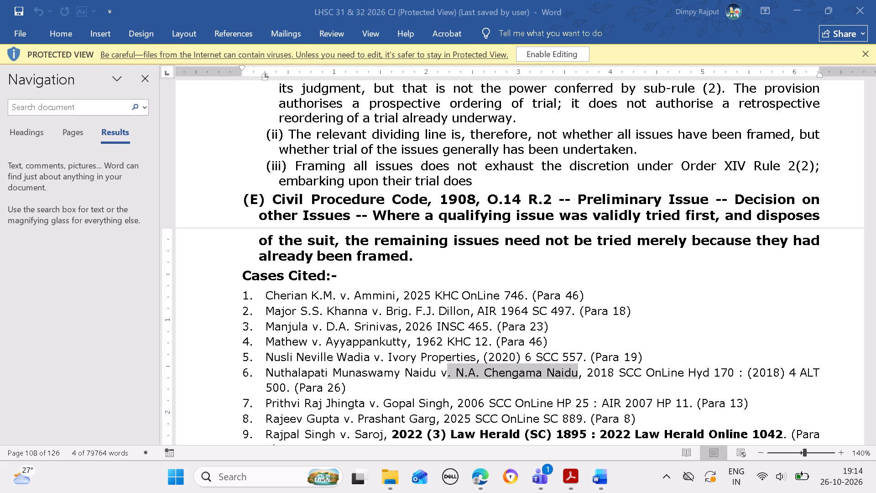
left_click_drag(588, 373, 613, 375)
key("ctrl+c")
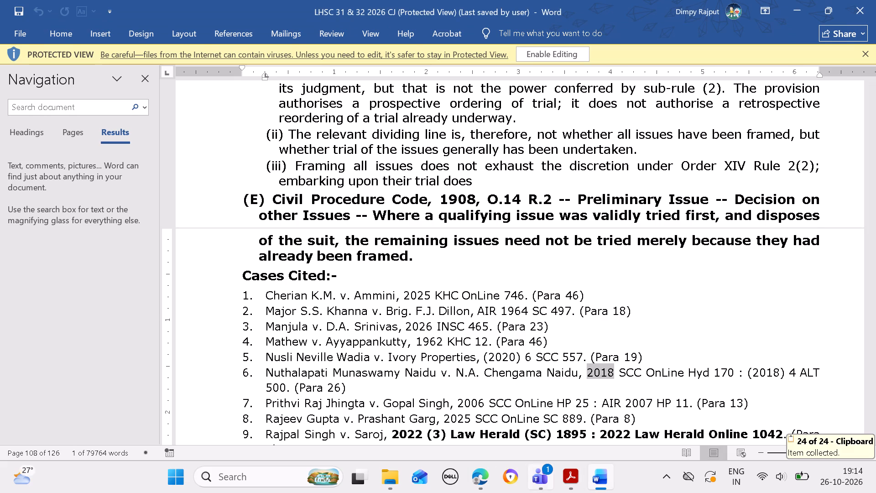
left_click(488, 472)
left_click_drag(309, 378, 305, 370)
key("ctrl+v")
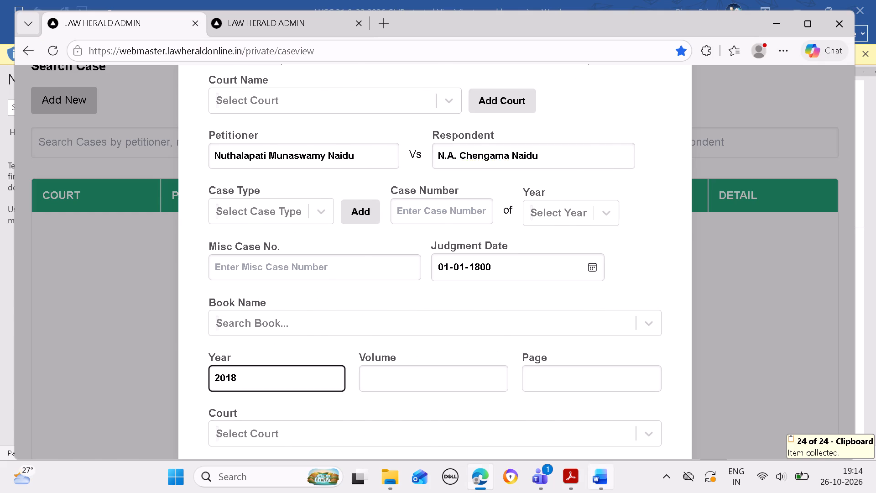
Copy SCC OnLine Hyd from the sixth cited entry in Word and look it up as the citation's book name.
left_click(600, 481)
left_click_drag(620, 375, 636, 375)
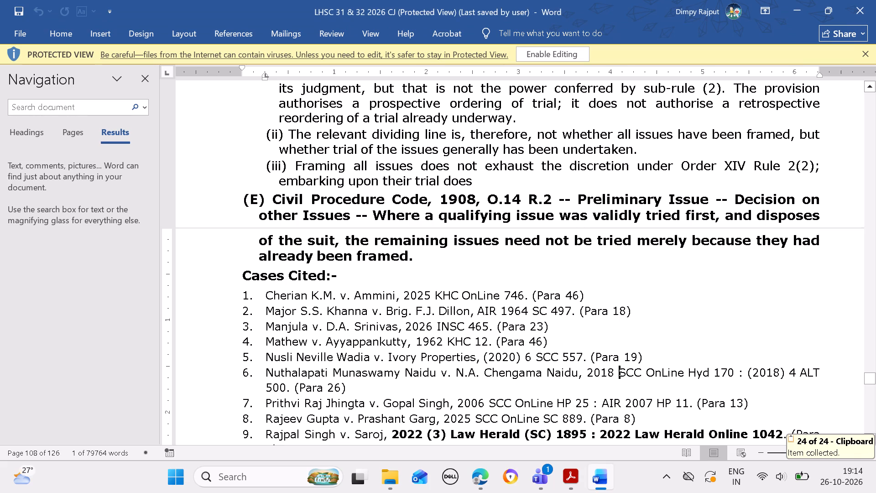
left_click_drag(636, 375, 704, 372)
key("ctrl+c")
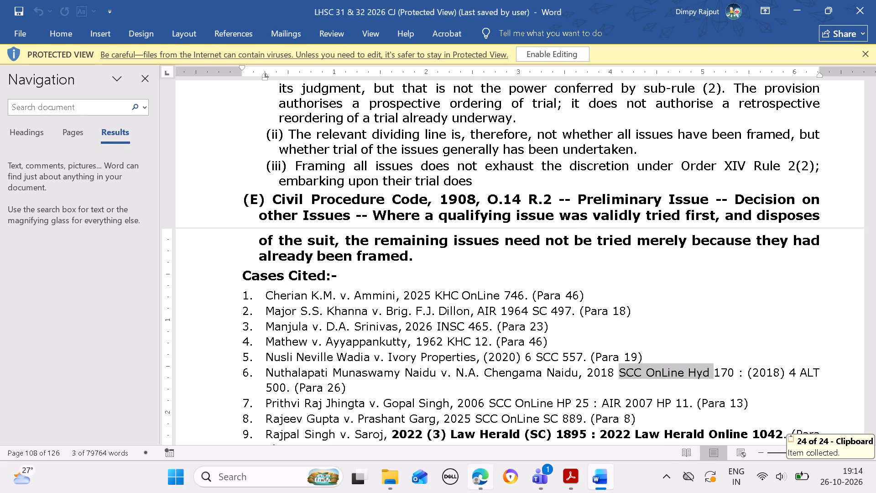
left_click(481, 473)
left_click(446, 326)
key("ctrl+v")
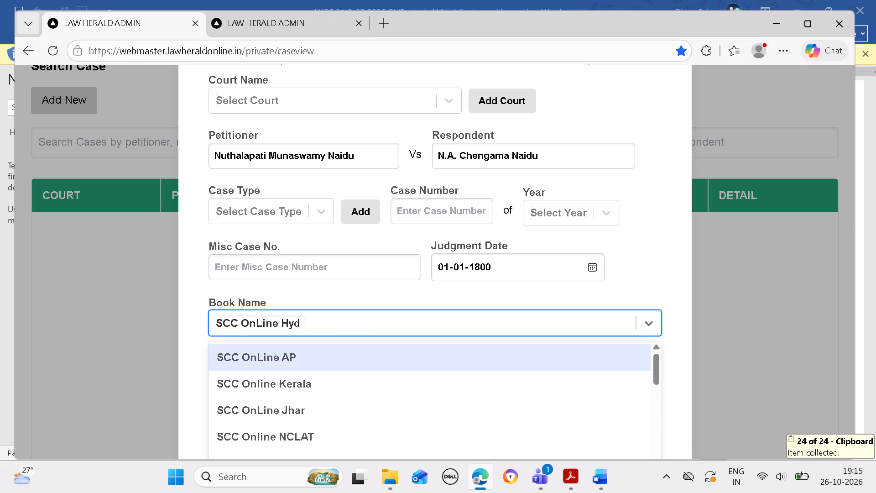
Search the Books list in the other Law Herald Admin page for SCC OnLine Hyd, replacing the previous search term.
left_click(331, 21)
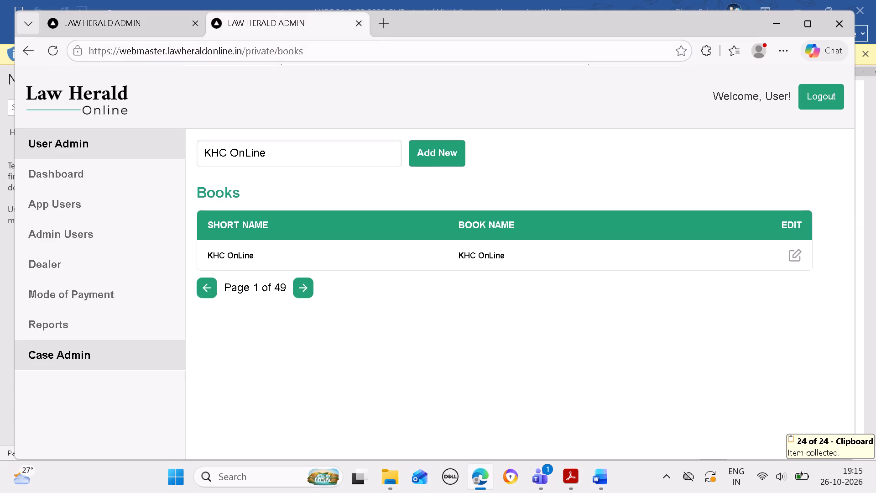
left_click_drag(297, 163, 154, 155)
key("BackSpace")
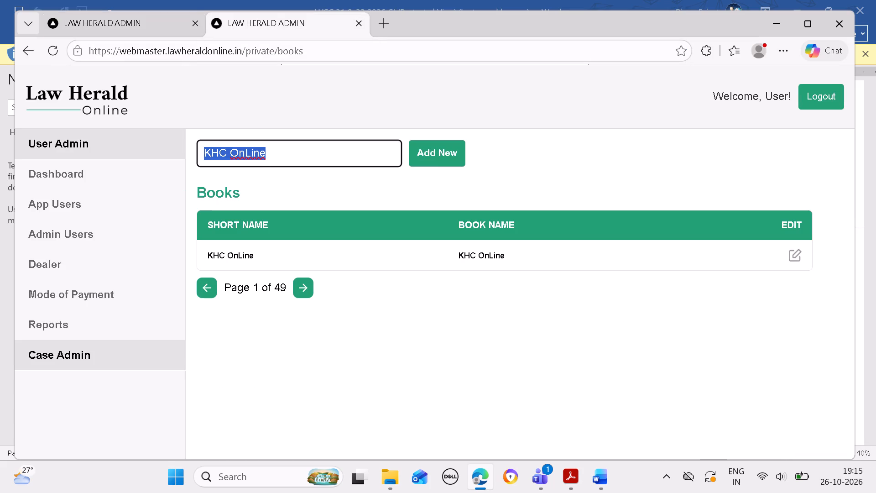
key("ctrl+v")
key("BackSpace")
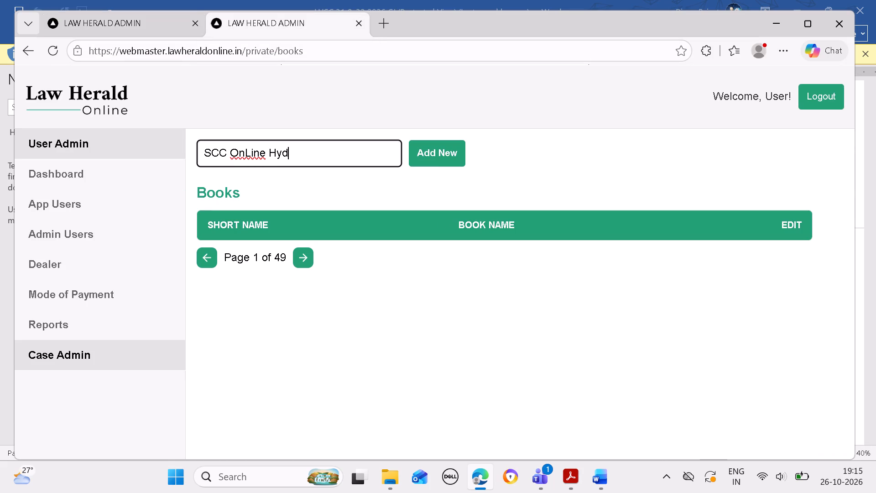
Add a new book with SCC OnLine Hyd as both its short name and book name, and save it.
left_click(440, 153)
left_click(408, 246)
key("ctrl+v")
key("ctrl+c")
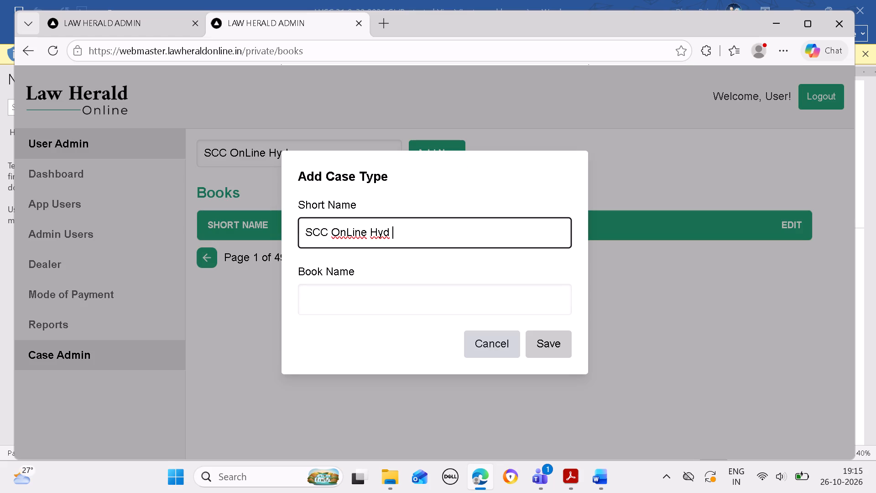
key("BackSpace")
left_click(422, 283)
key("ctrl+v")
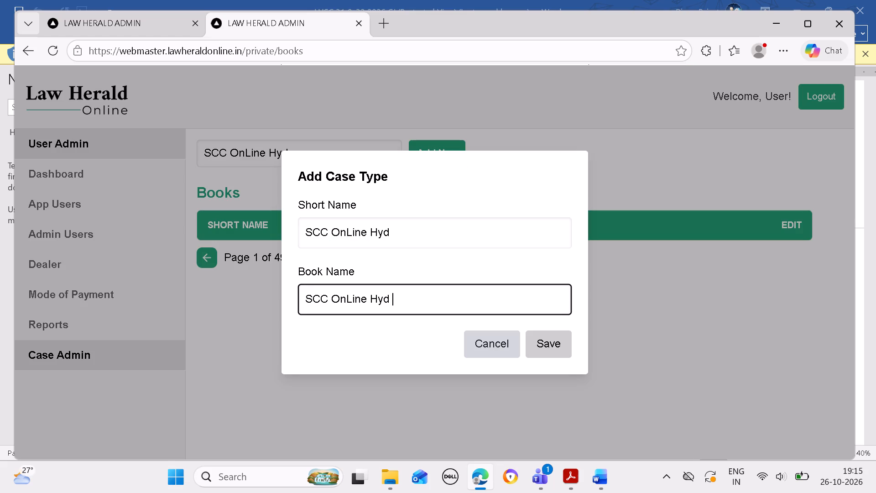
key("BackSpace")
left_click(548, 349)
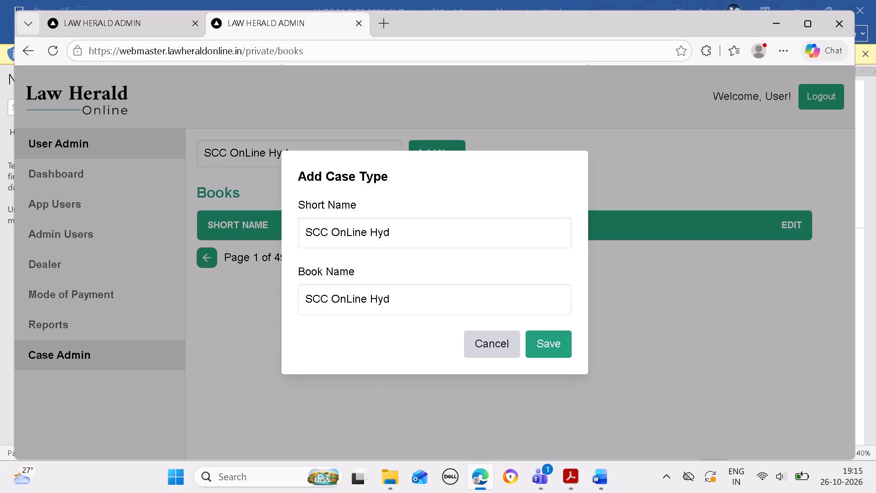
left_click(567, 152)
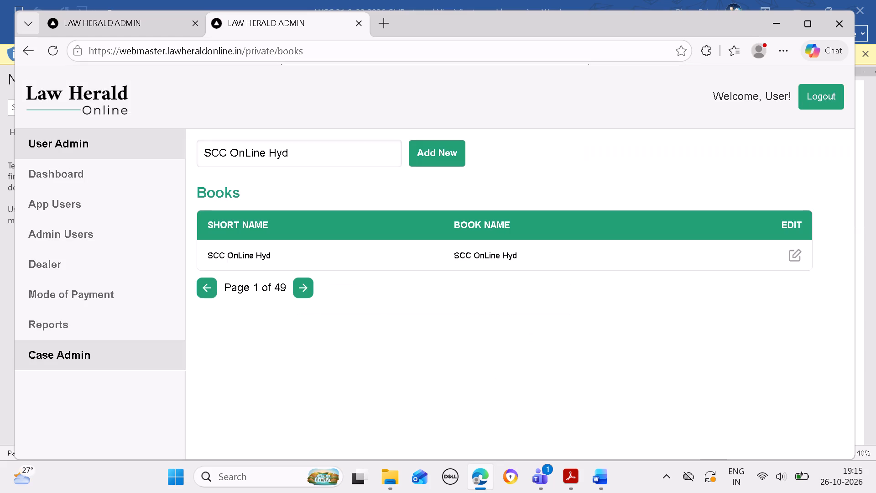
Back in the new case form, choose SCC OnLine Hyd as the citation's book name.
left_click(124, 23)
left_click(369, 316)
key("ctrl+v")
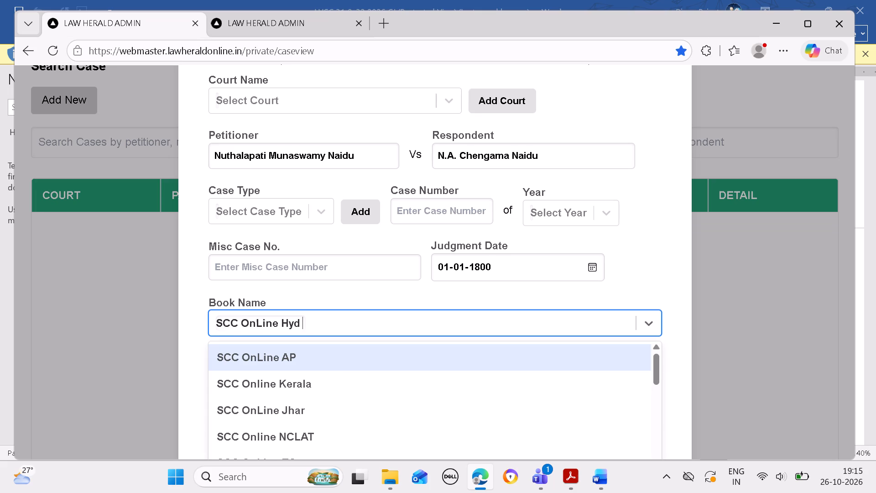
key("BackSpace")
key("BackSpace")
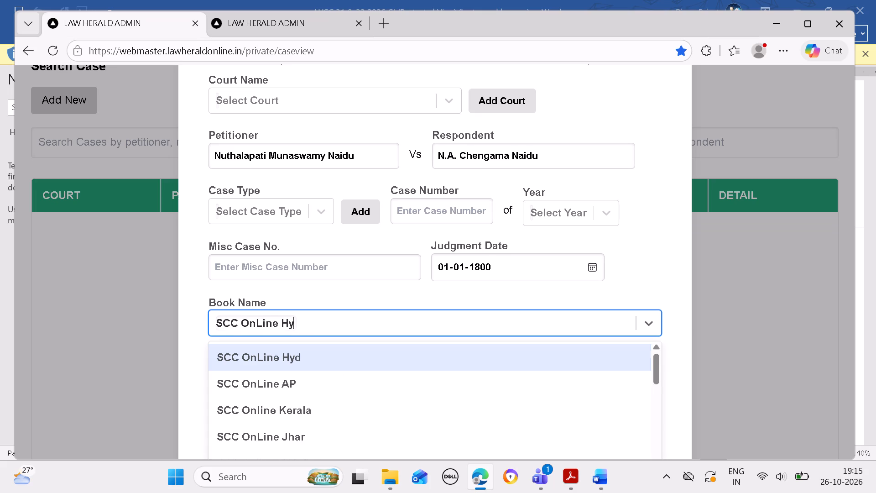
left_click(389, 351)
Copy page 170 from the sixth cited entry in Word into the new case's citation and enter a dash as the volume.
left_click(596, 475)
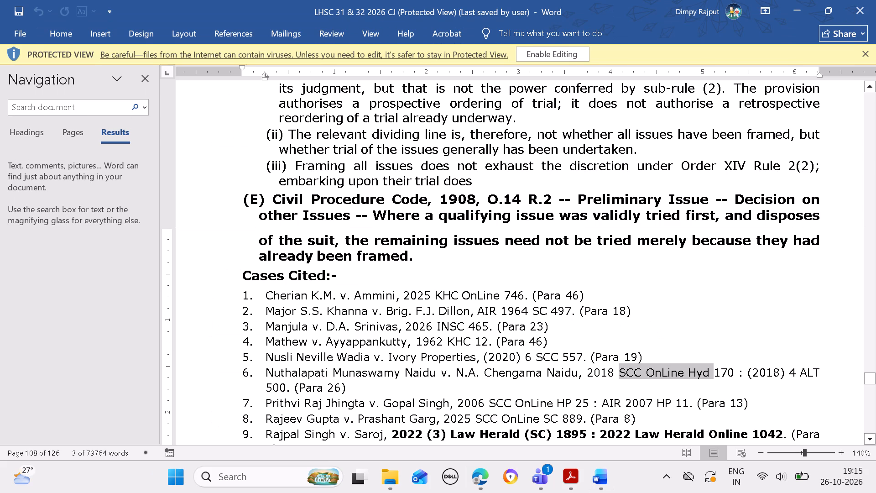
left_click_drag(715, 376, 733, 372)
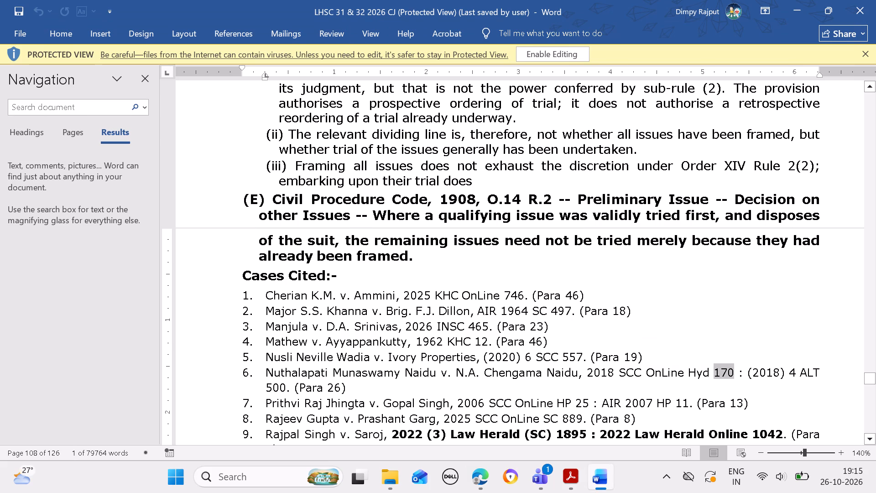
key("ctrl+c")
left_click(470, 477)
left_click(555, 373)
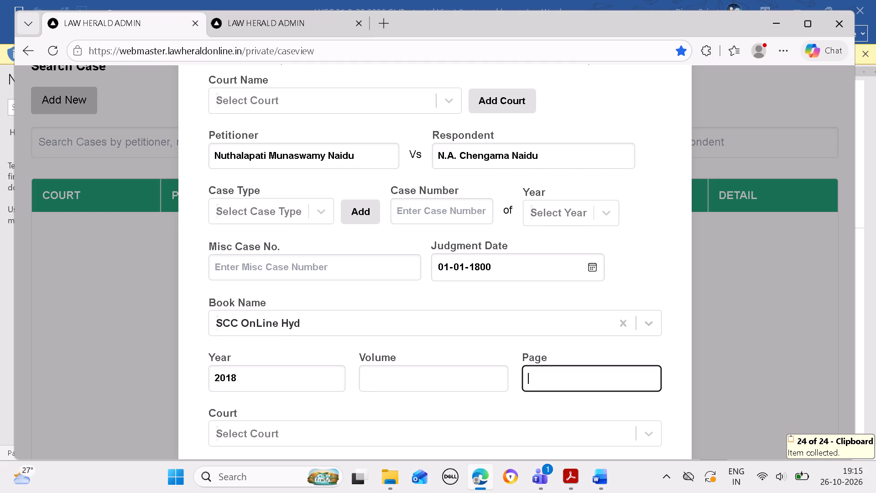
key("ctrl+v")
left_click(459, 380)
key("minus")
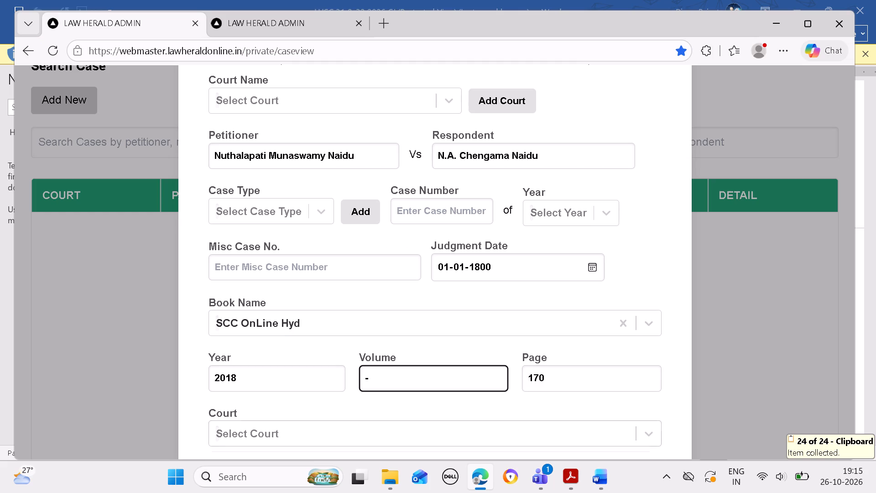
Set the citation's court to the blank ( ) option and save the new case as a cited case of Civil Appeal 13258 of 2026.
left_click(465, 429)
left_click(471, 456)
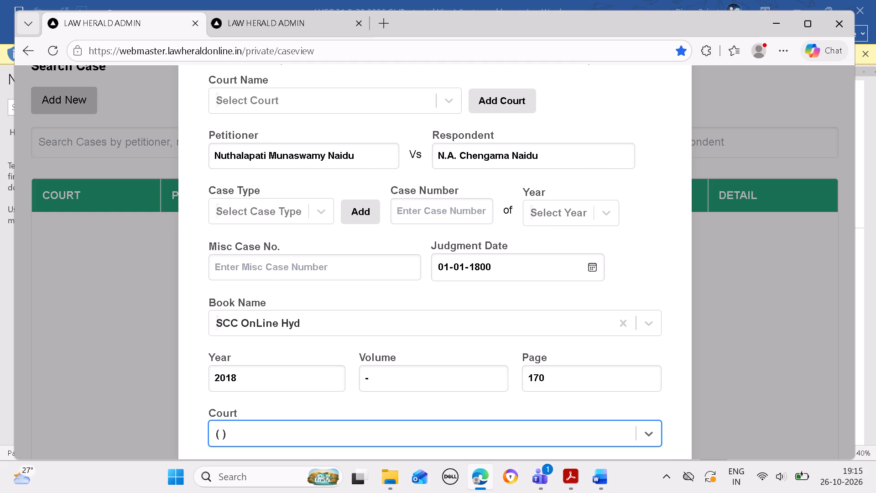
left_click(597, 473)
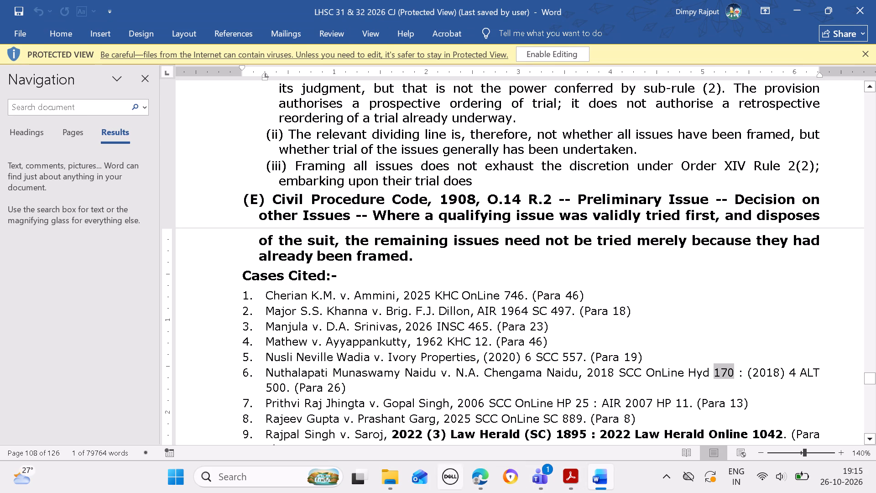
left_click(476, 480)
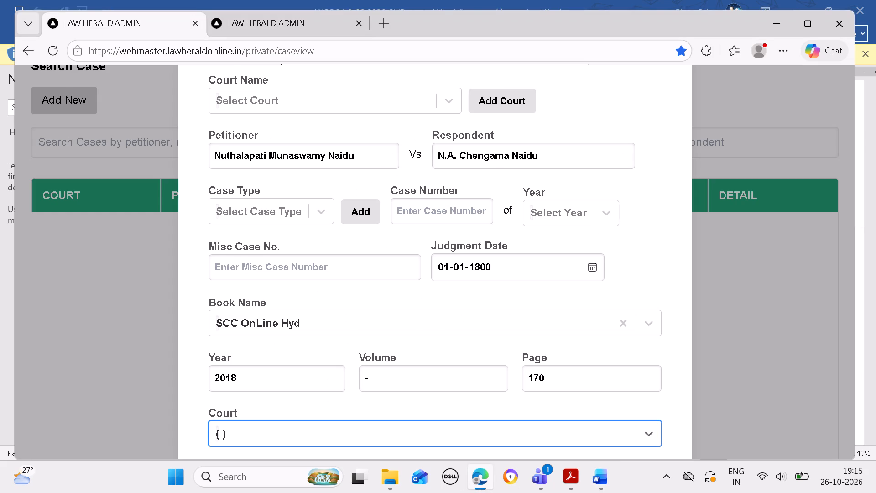
key("Return")
left_click(565, 142)
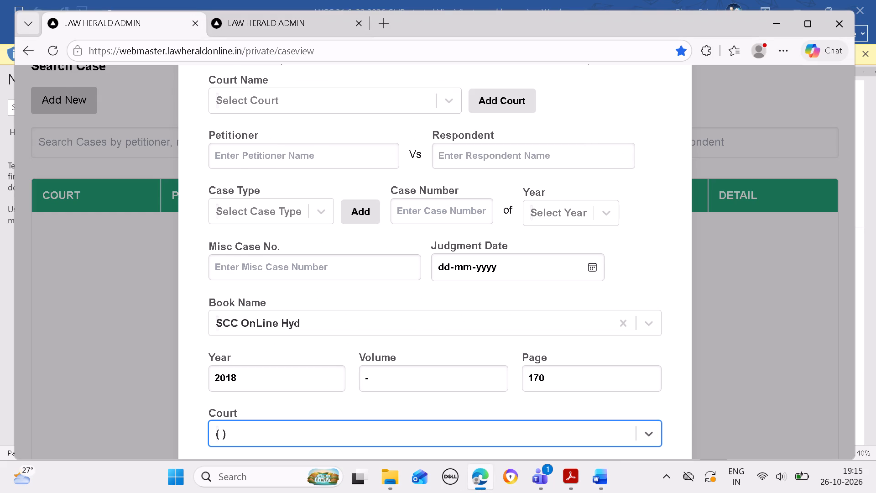
left_click(573, 143)
left_click(563, 147)
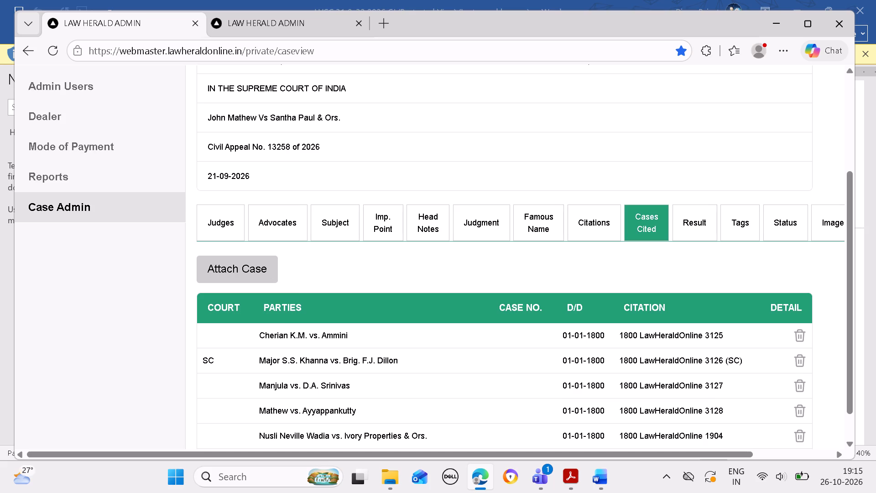
scroll(439, 162, "down", 6)
In the other Law Herald Admin page, open the newly added sixth cited case from the case list and show its citations.
left_click(299, 21)
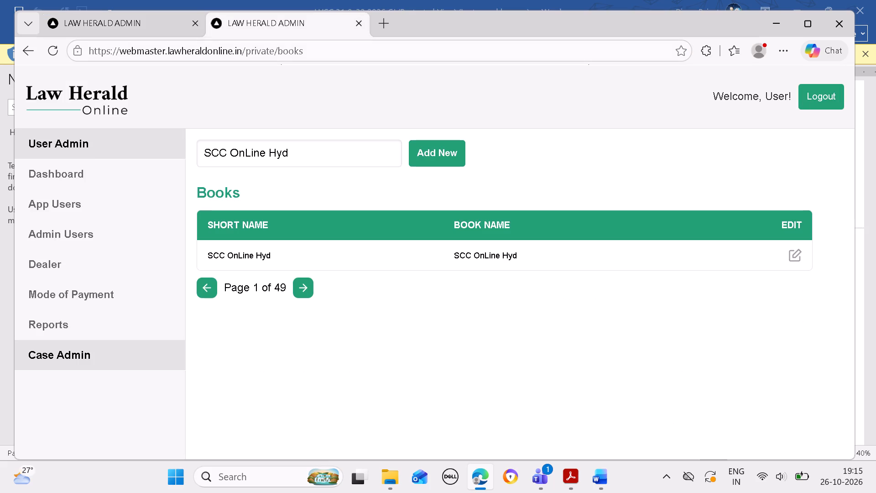
left_click(68, 351)
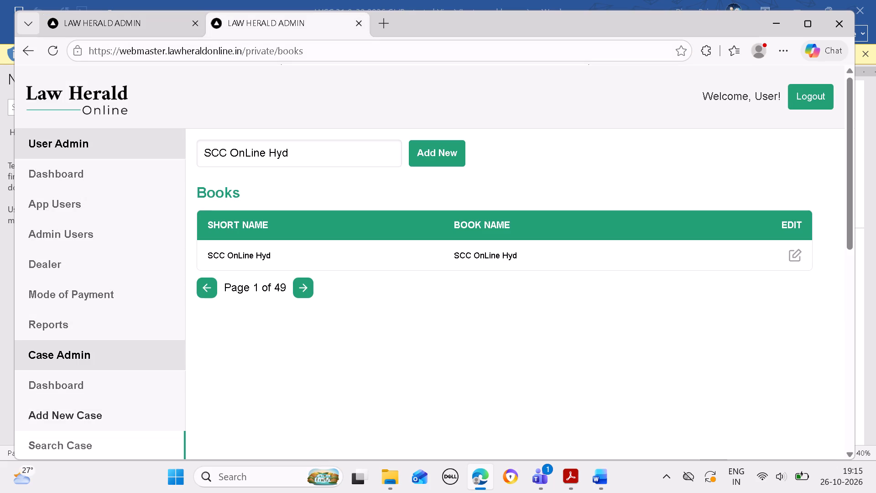
left_click(65, 445)
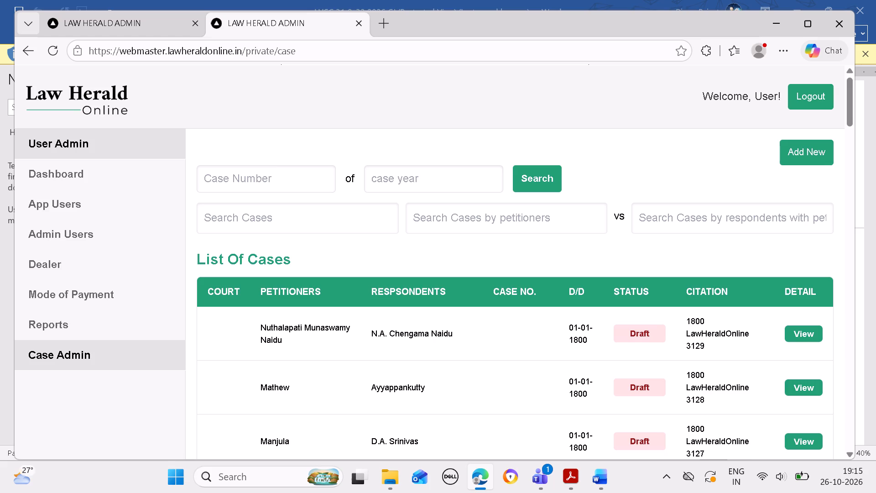
left_click(804, 334)
scroll(635, 326, "down", 5)
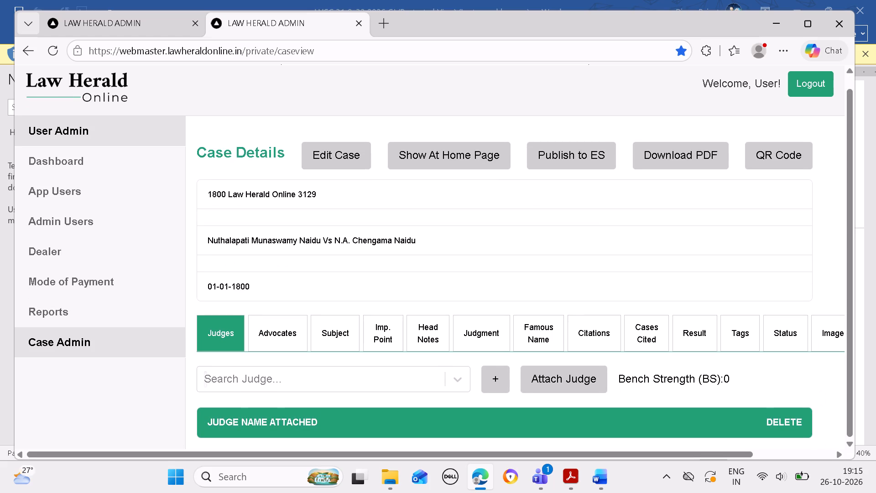
left_click(591, 335)
scroll(593, 330, "down", 5)
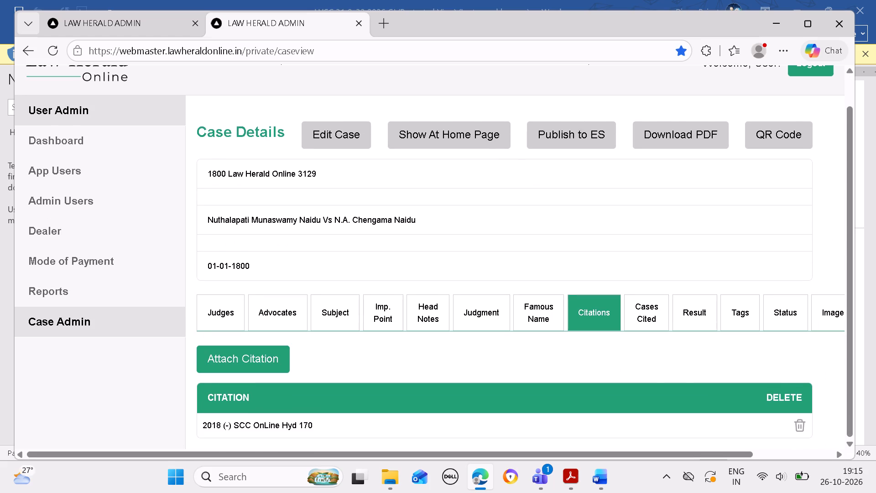
Start an additional citation for this case and copy the year 2018 from the sixth entry's second citation in Word.
left_click(231, 354)
left_click(596, 483)
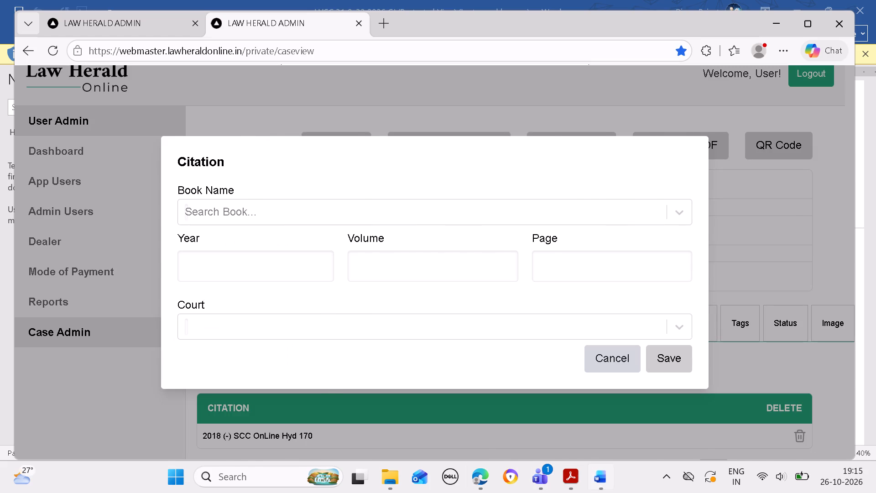
left_click_drag(752, 374, 767, 374)
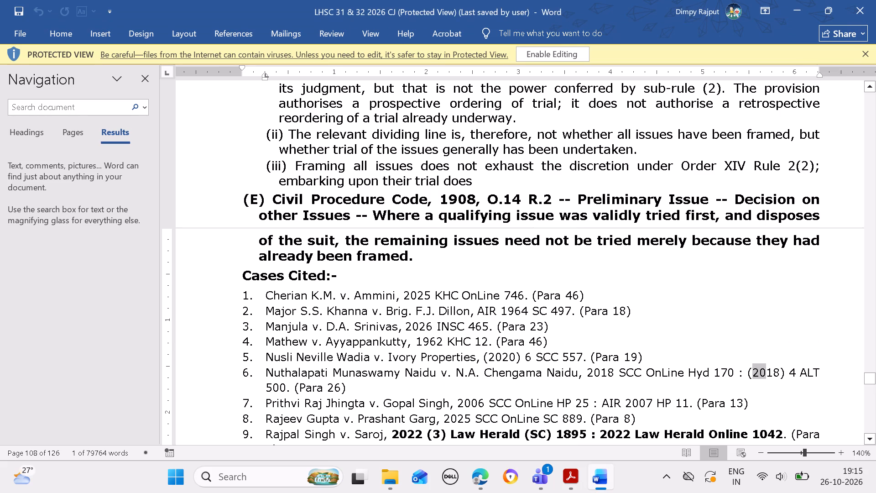
left_click_drag(767, 374, 779, 374)
key("ctrl+c")
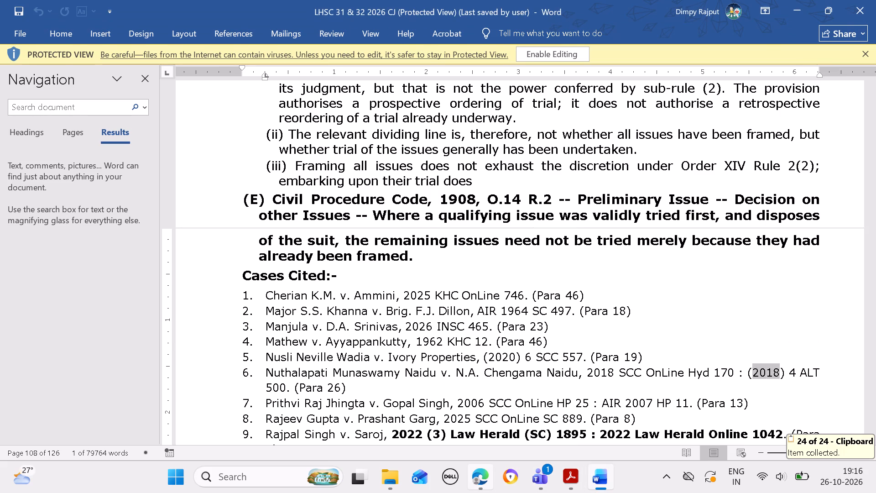
left_click(481, 475)
left_click(263, 260)
key("ctrl+v")
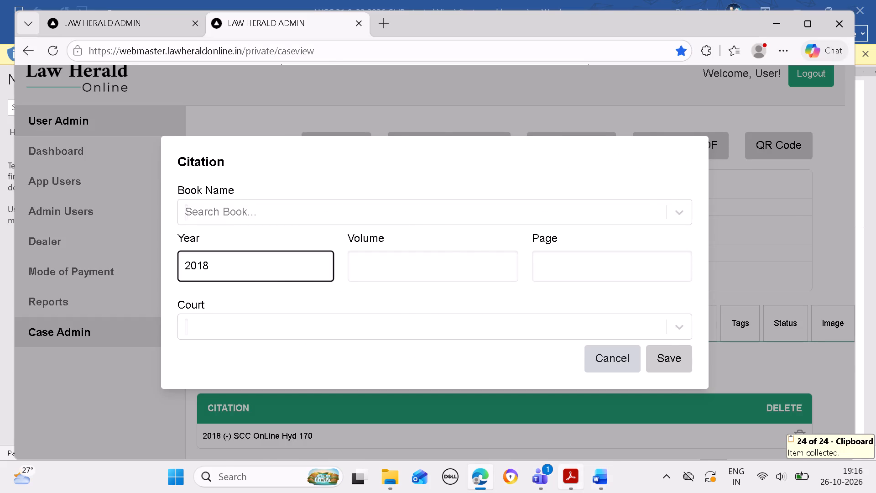
Copy volume 4 from the sixth entry's second citation in Word into the additional citation.
left_click(601, 473)
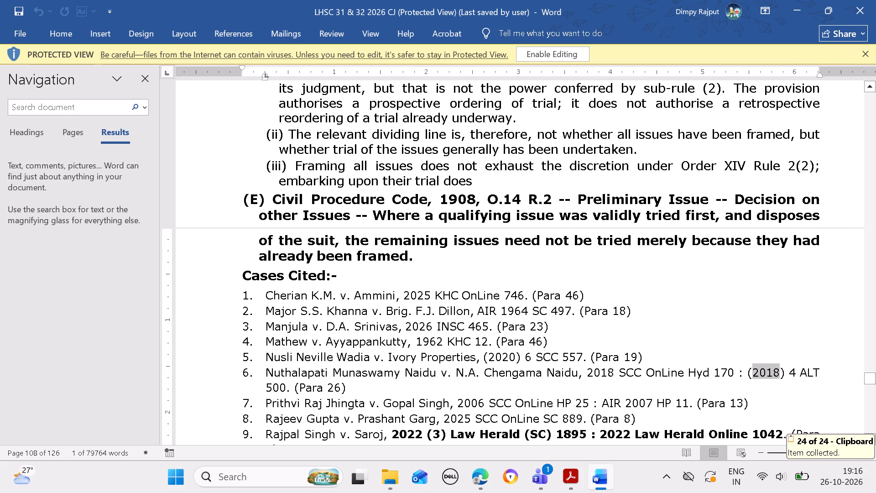
left_click_drag(790, 371, 798, 374)
key("ctrl+c")
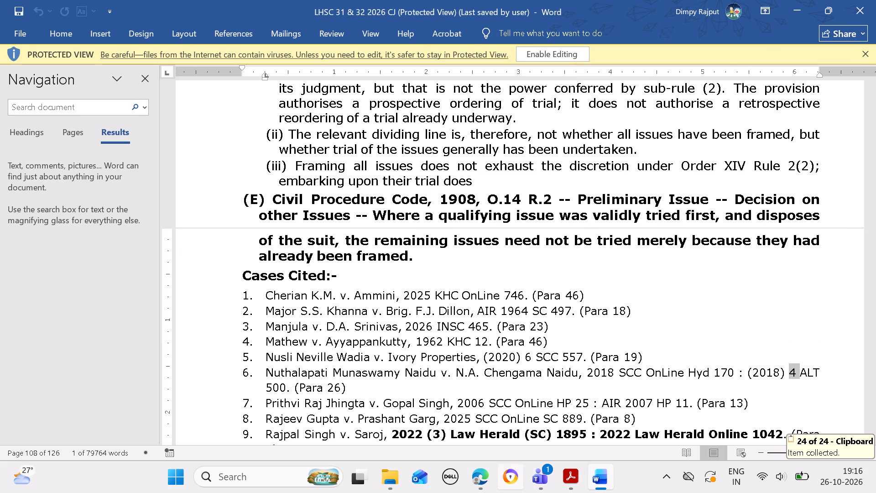
left_click(471, 476)
left_click(451, 271)
key("ctrl+v")
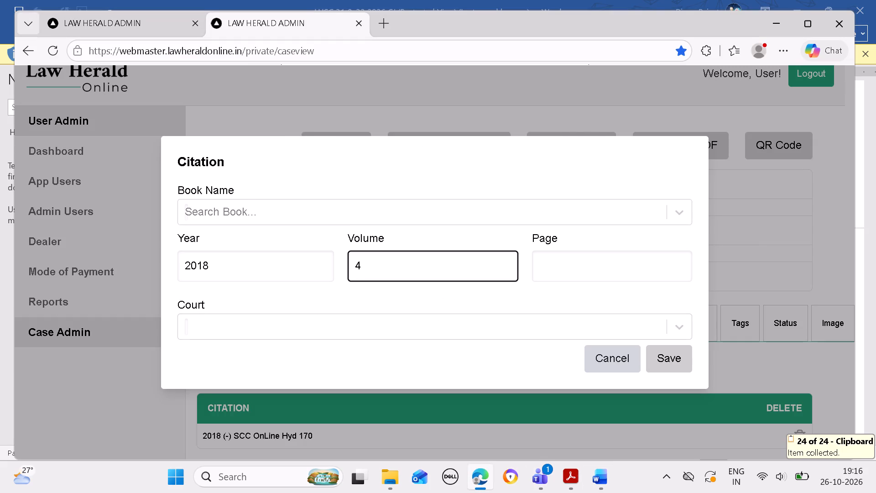
Copy ALT from the sixth cited entry in Word and select it as the additional citation's book name.
left_click(598, 470)
left_click_drag(801, 374, 832, 374)
key("ctrl+c")
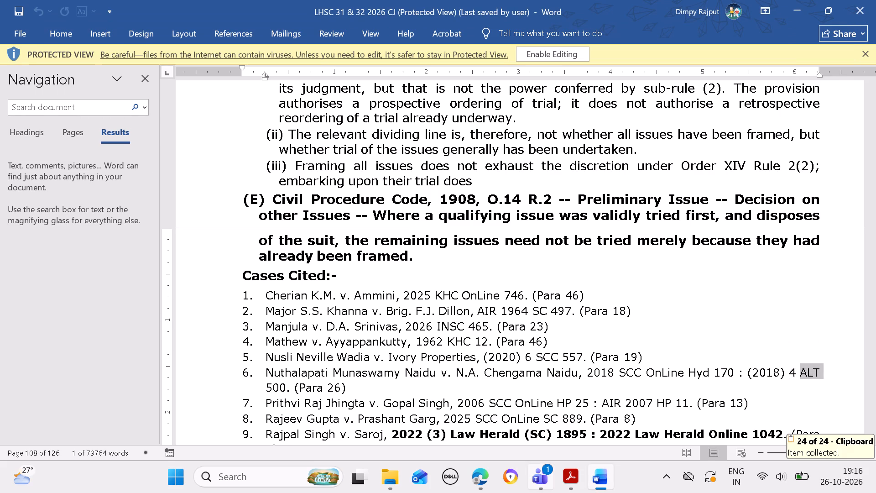
left_click(483, 474)
left_click(476, 217)
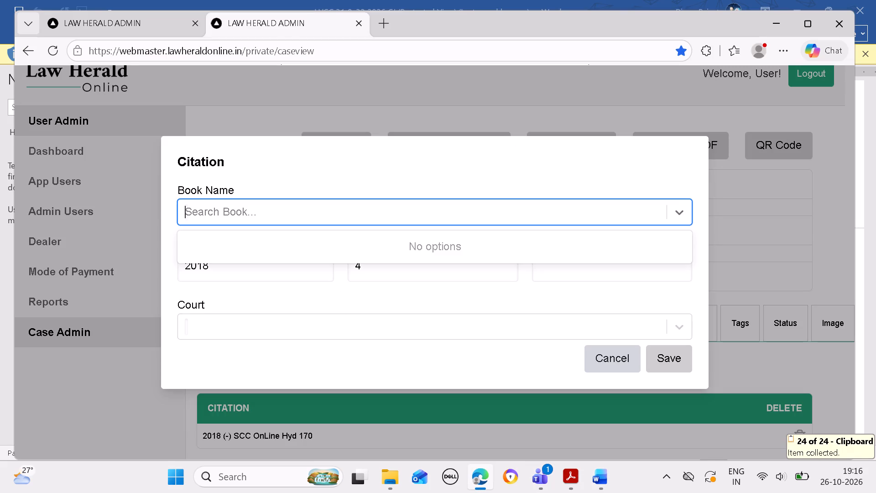
key("ctrl+v")
left_click(457, 241)
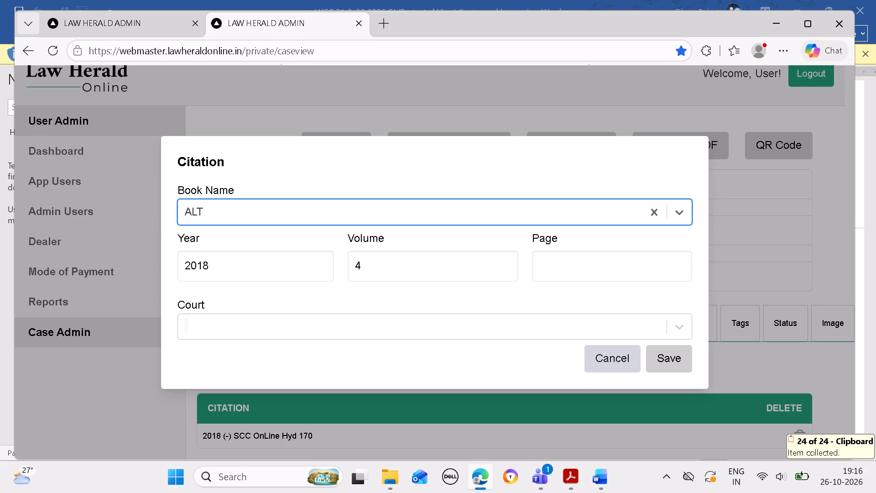
left_click(678, 327)
Copy page 500 from the sixth entry's ALT citation in Word, select the blank court and save the additional citation.
left_click(604, 474)
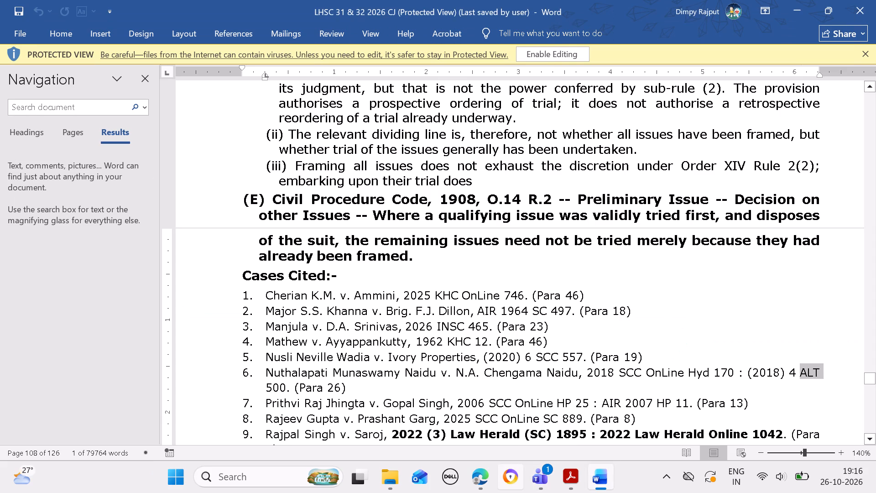
left_click(490, 472)
left_click(580, 267)
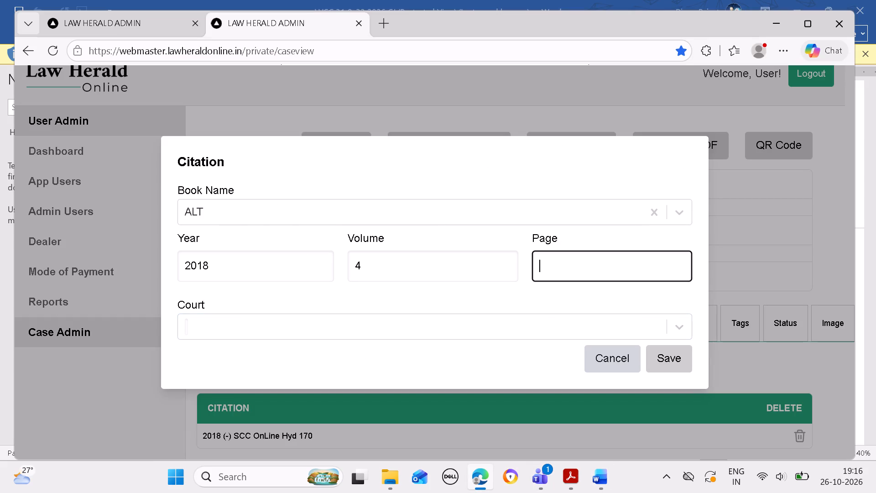
left_click(605, 472)
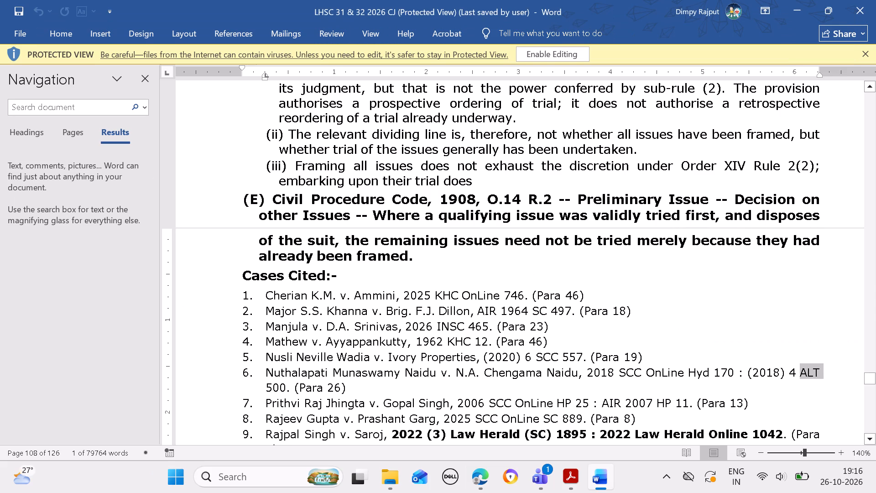
left_click_drag(266, 383, 288, 389)
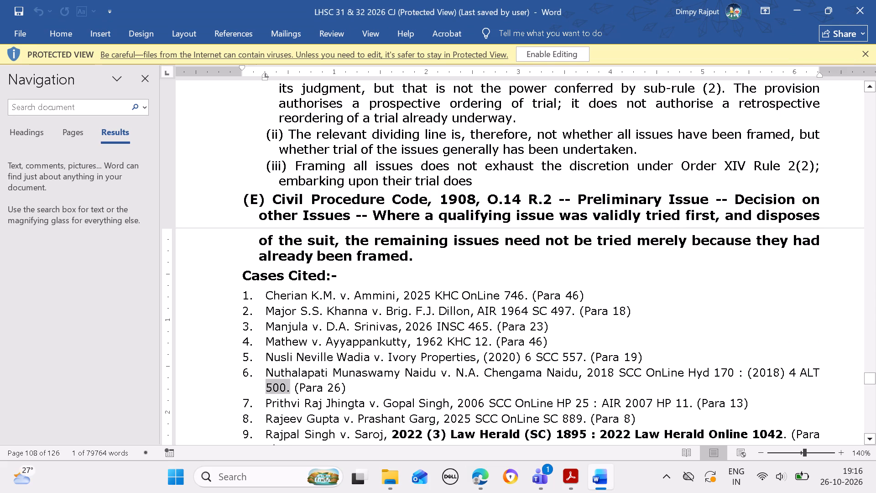
left_click_drag(288, 389, 286, 389)
key("ctrl+c")
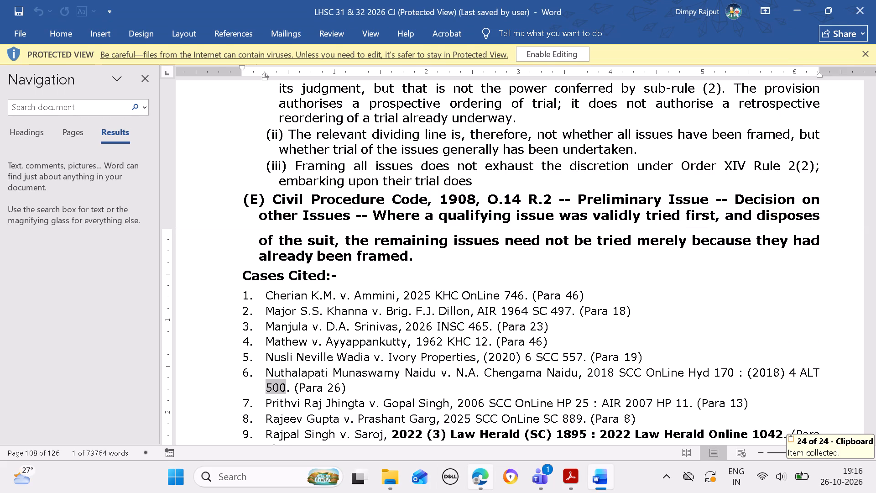
left_click(487, 476)
key("ctrl+v")
left_click(508, 315)
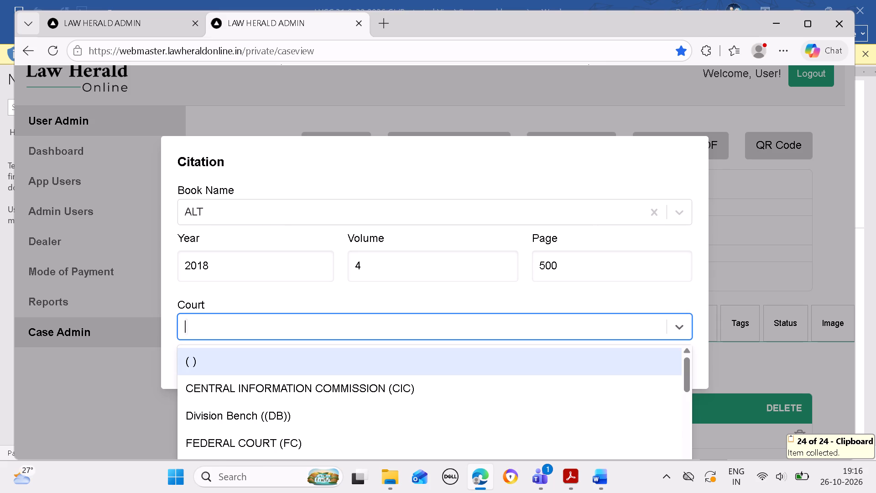
left_click(465, 354)
left_click(669, 362)
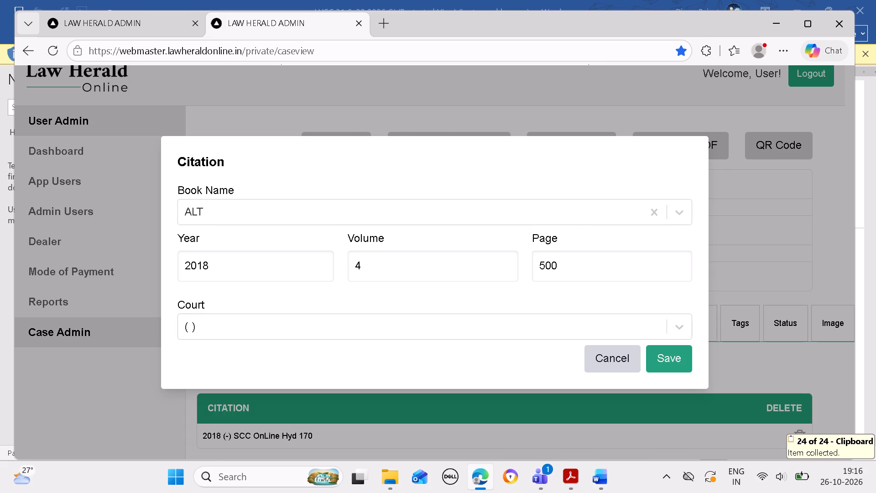
Publish the sixth cited case to ES and check its citation list.
left_click(568, 150)
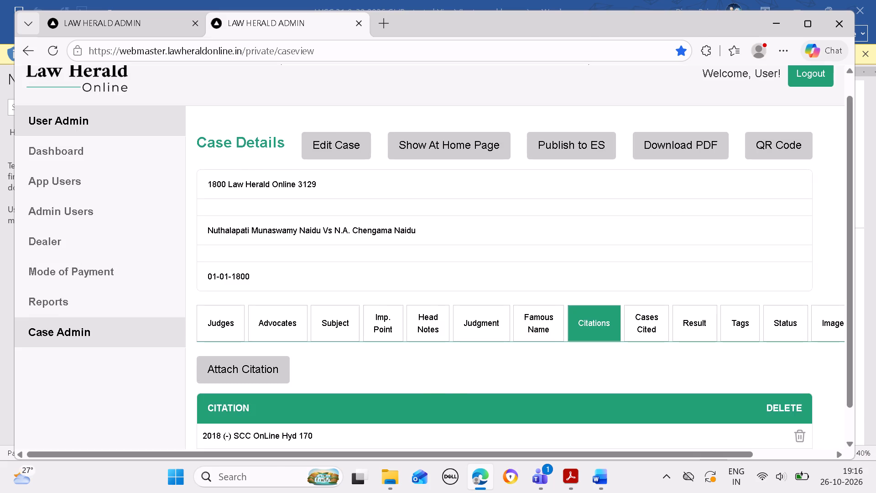
scroll(536, 259, "down", 6)
scroll(427, 250, "down", 3)
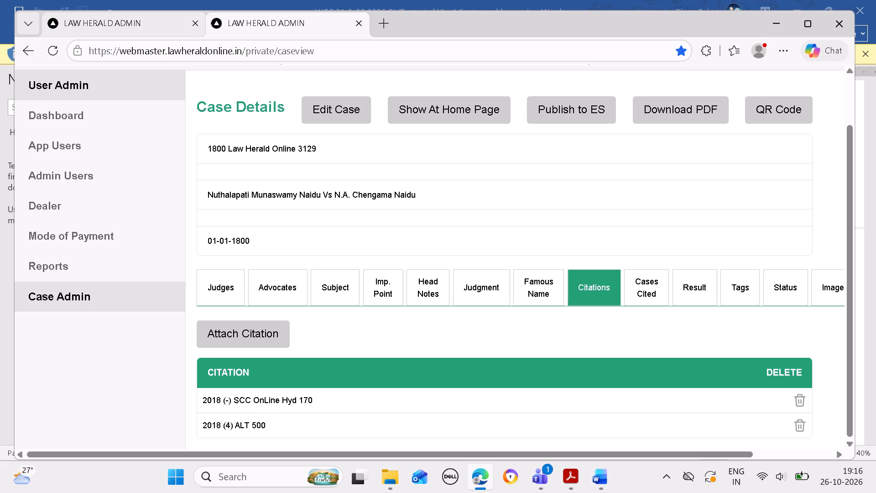
Return to the Civil Appeal No. 13258 of 2026 record, and copy the seventh cited entry's petitioner name in Word.
left_click(122, 19)
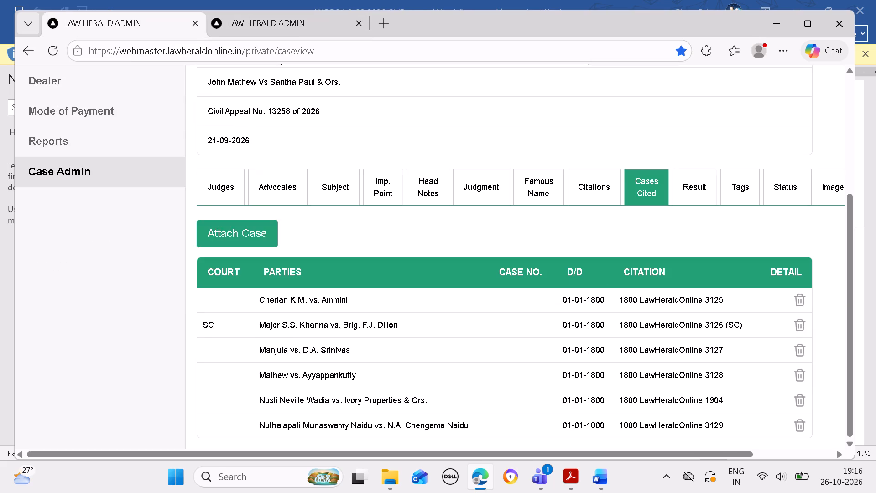
scroll(411, 424, "down", 3)
left_click(593, 483)
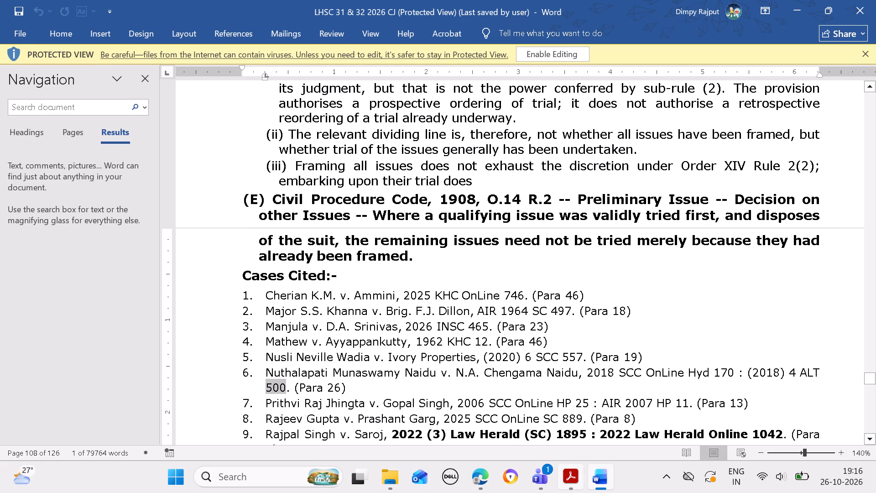
key("Down")
key("Down")
key("Down")
key("Down")
key("Down")
key("Down")
key("Down")
key("Down")
key("Down")
key("Down")
key("Down")
key("Down")
key("Down")
key("Down")
key("Down")
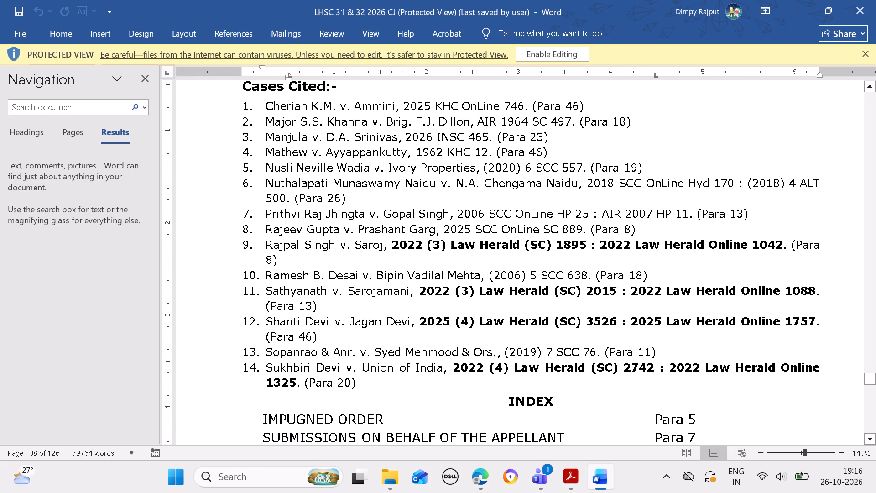
left_click_drag(266, 210, 354, 215)
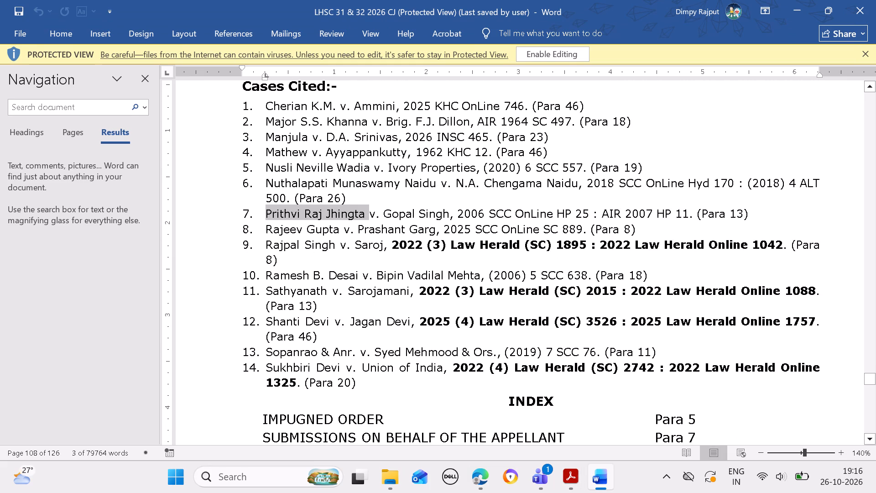
key("ctrl+c")
Start attaching a cited case and search existing cases by the seventh entry's petitioner name.
left_click(469, 477)
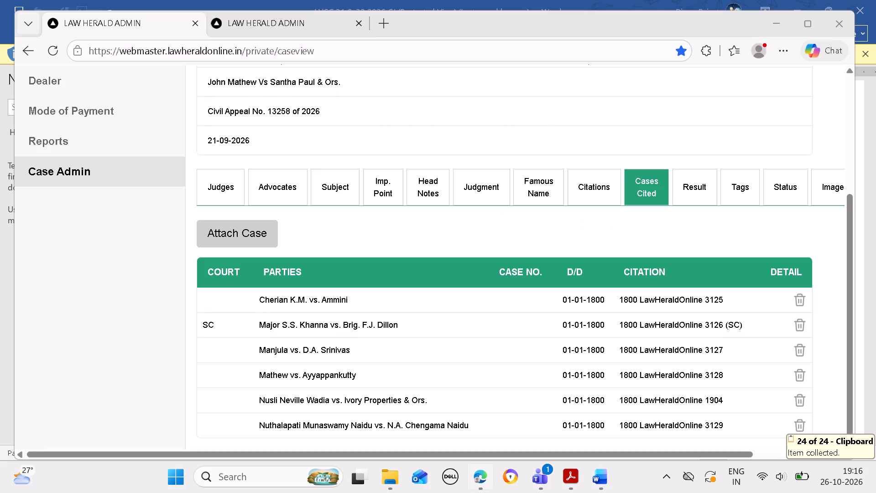
left_click(242, 230)
left_click_drag(474, 144, 458, 140)
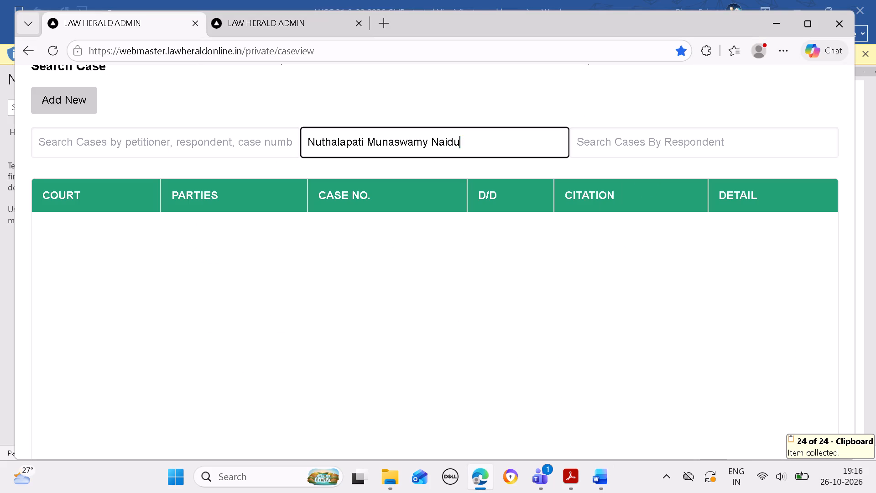
left_click_drag(458, 140, 235, 136)
key("BackSpace")
key("ctrl+v")
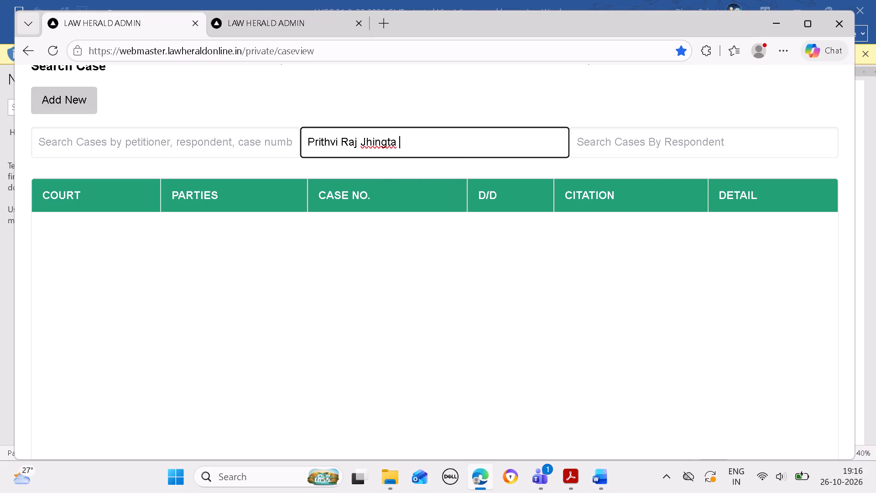
key("BackSpace")
Start a new cited case and fill in the petitioner and respondent from the seventh entry in Word.
left_click(63, 107)
left_click(341, 159)
key("ctrl+c")
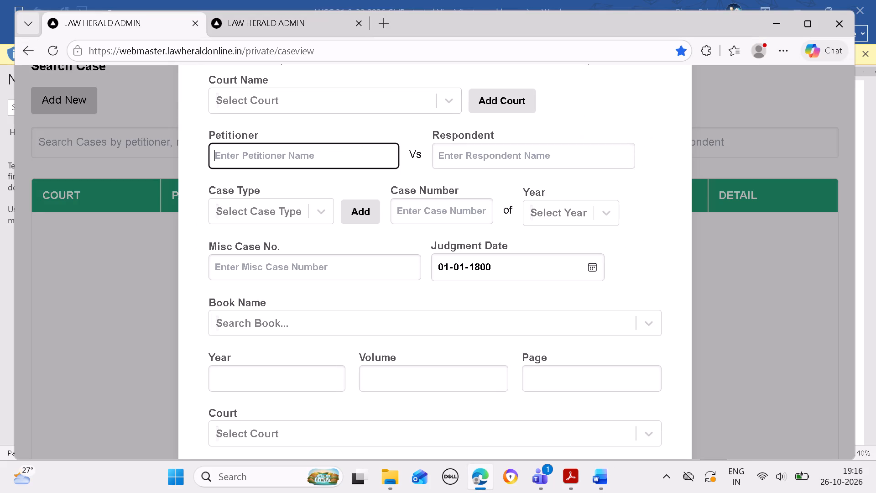
key("ctrl+v")
left_click(593, 483)
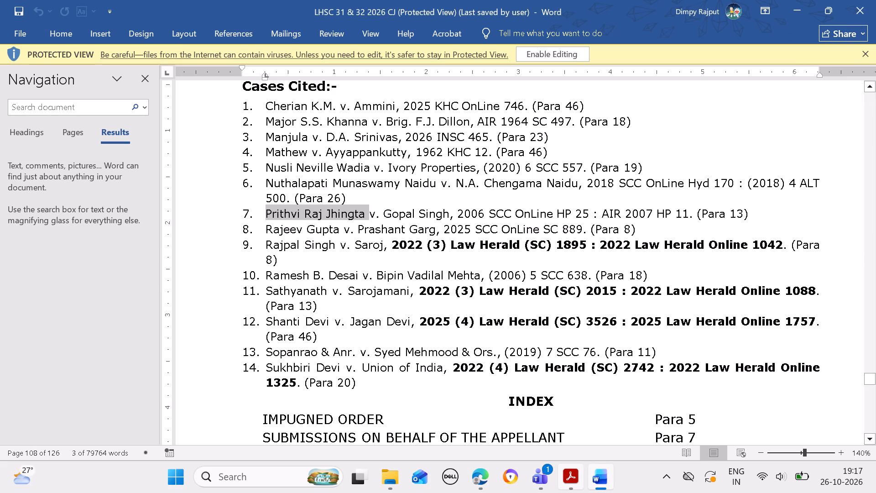
left_click_drag(383, 215, 438, 211)
key("ctrl+c")
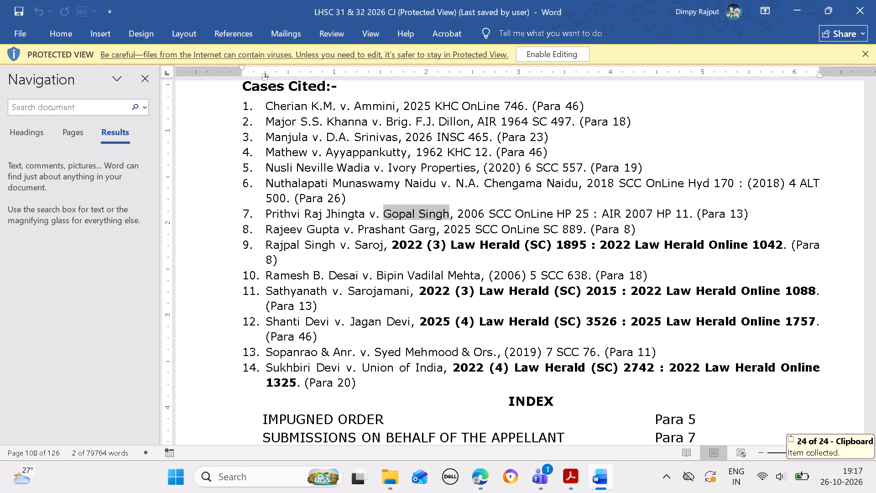
left_click(474, 485)
left_click(482, 481)
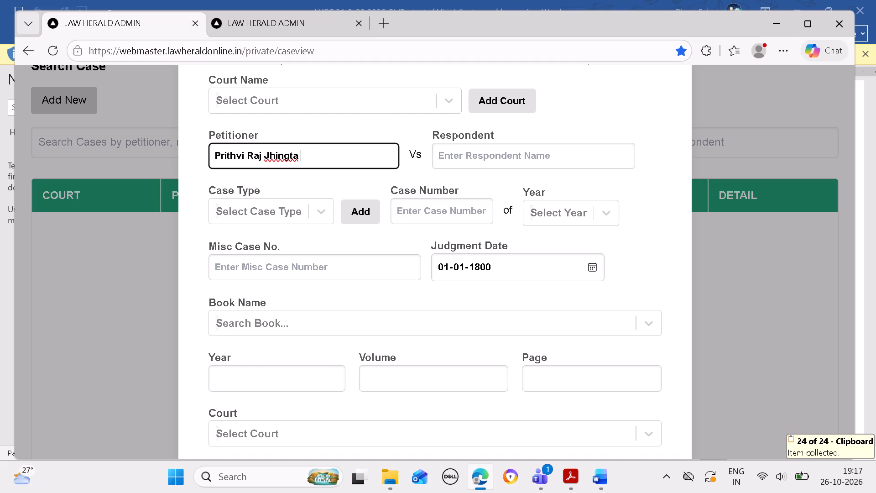
left_click(516, 147)
key("ctrl+v")
Copy the year 2006 from the seventh entry's first citation in Word into the new cited case.
left_click(595, 468)
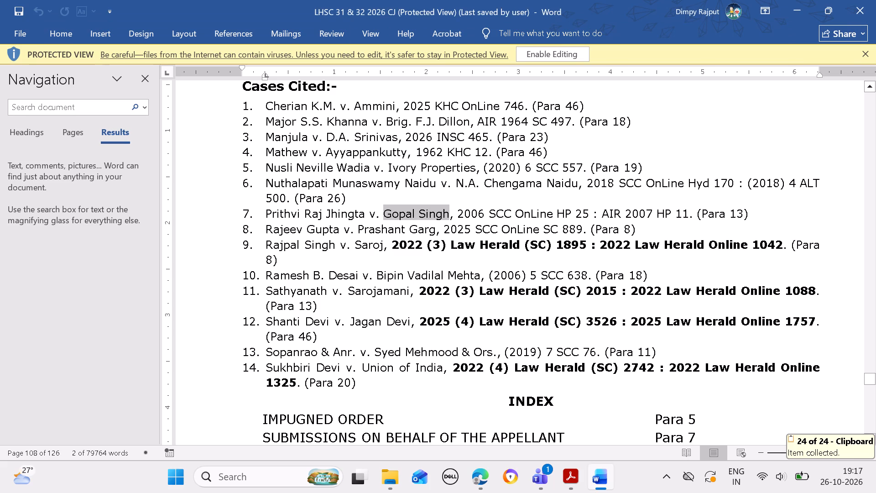
left_click_drag(457, 208, 485, 220)
key("ctrl+c")
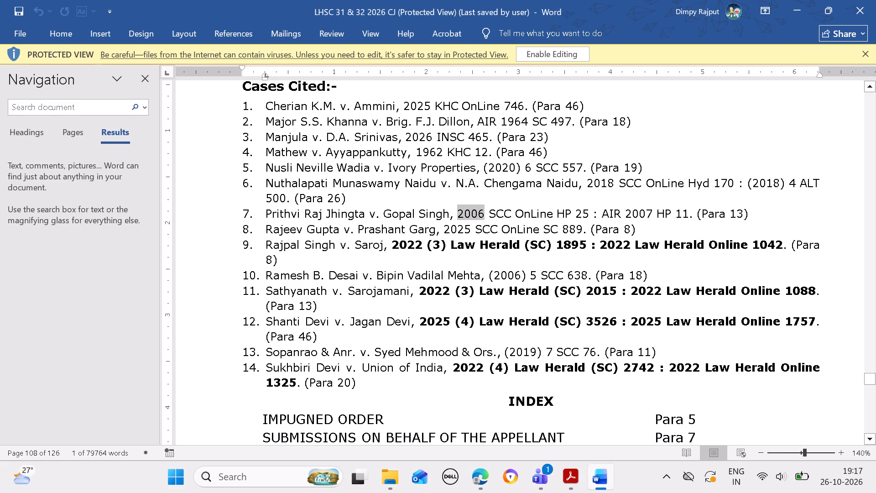
left_click(474, 482)
left_click(314, 387)
key("ctrl+v")
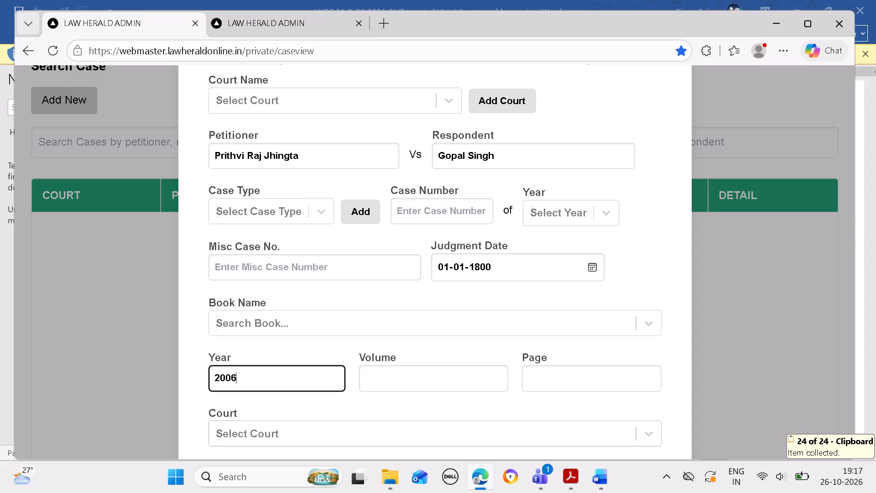
Copy SCC OnLine HP from the seventh entry in Word and select it as the new cited case's book name.
left_click(597, 475)
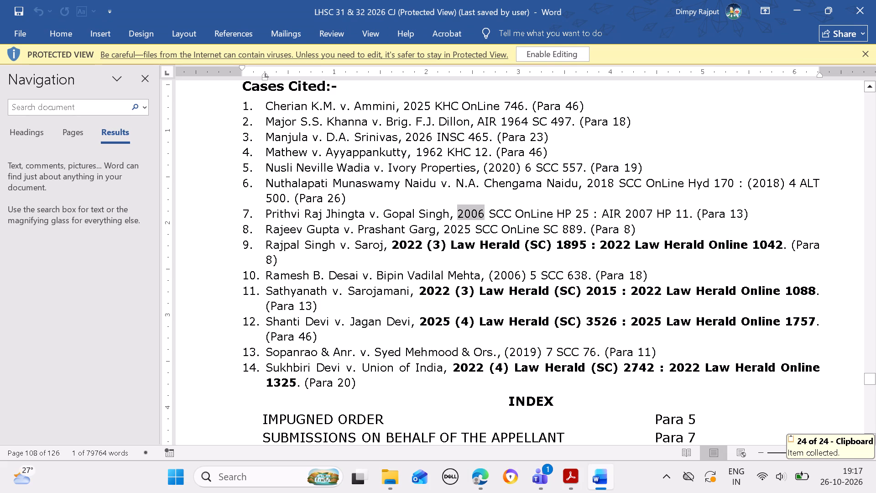
left_click_drag(491, 210, 568, 212)
key("ctrl+c")
left_click(475, 486)
left_click(443, 376)
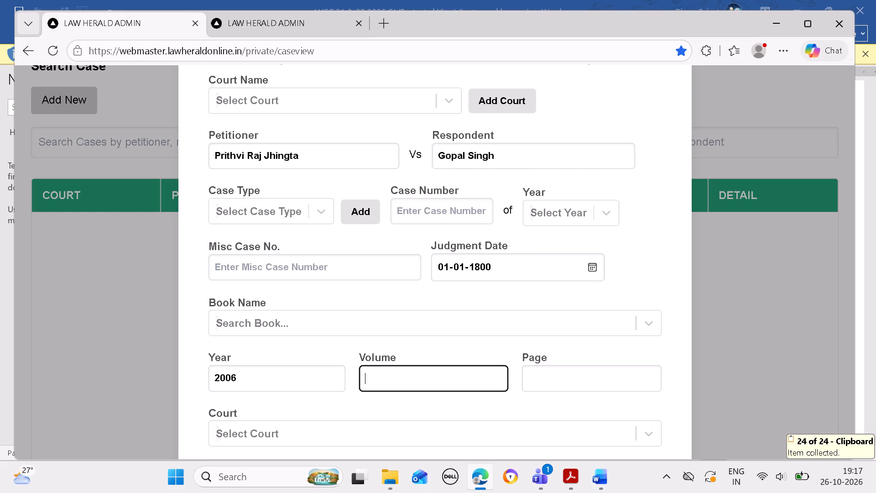
left_click(443, 319)
key("ctrl+v")
left_click(430, 348)
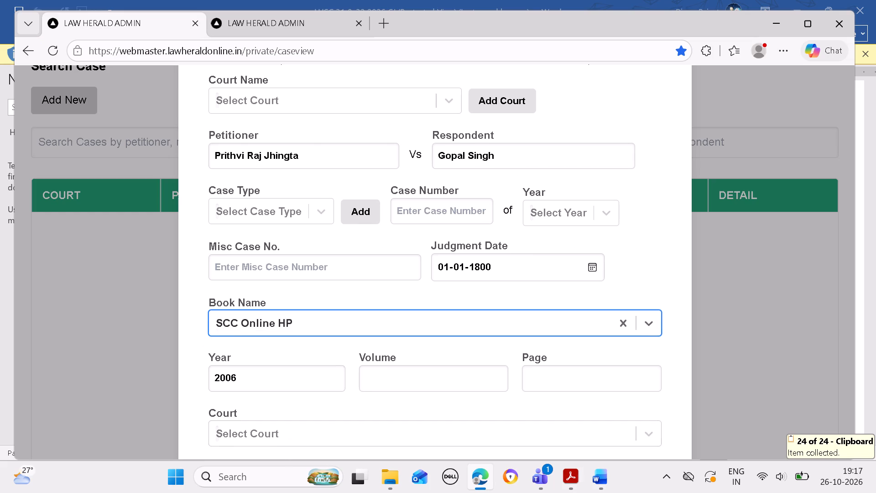
Copy page 25 from the seventh entry's first citation in Word and set the volume to a hyphen.
left_click(607, 477)
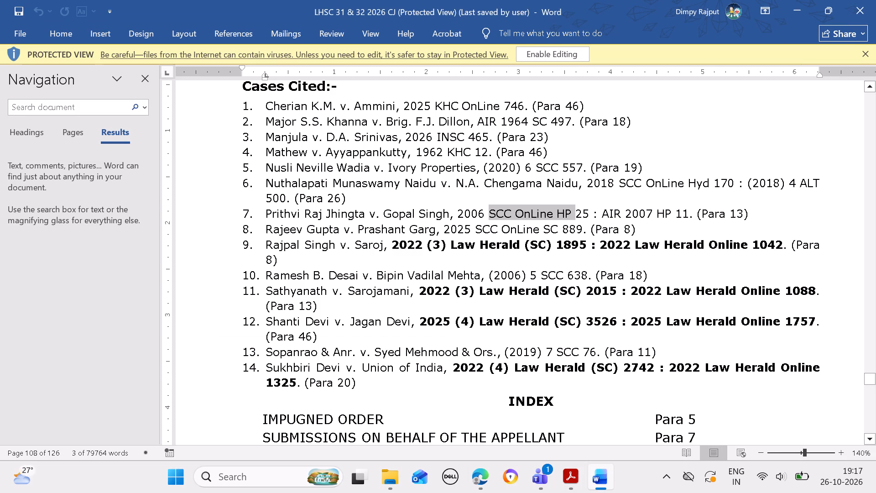
left_click_drag(577, 212, 591, 215)
key("ctrl+c")
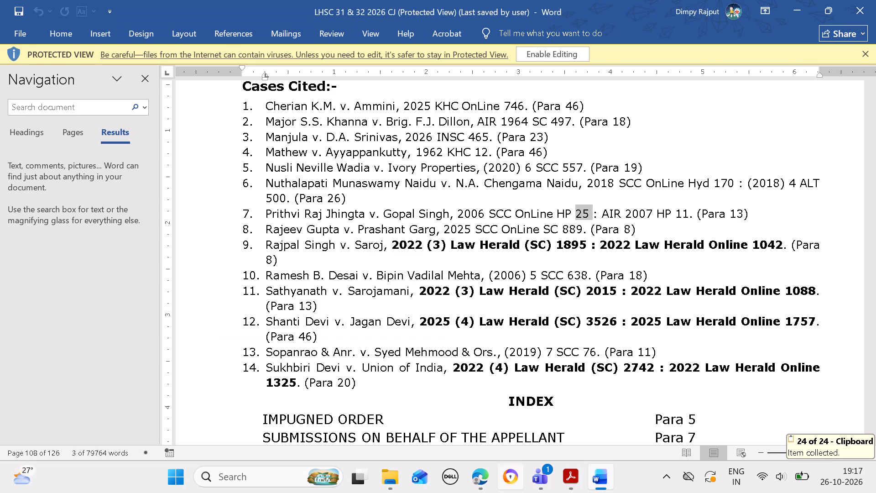
left_click(485, 478)
left_click(554, 381)
key("ctrl+v")
left_click(470, 382)
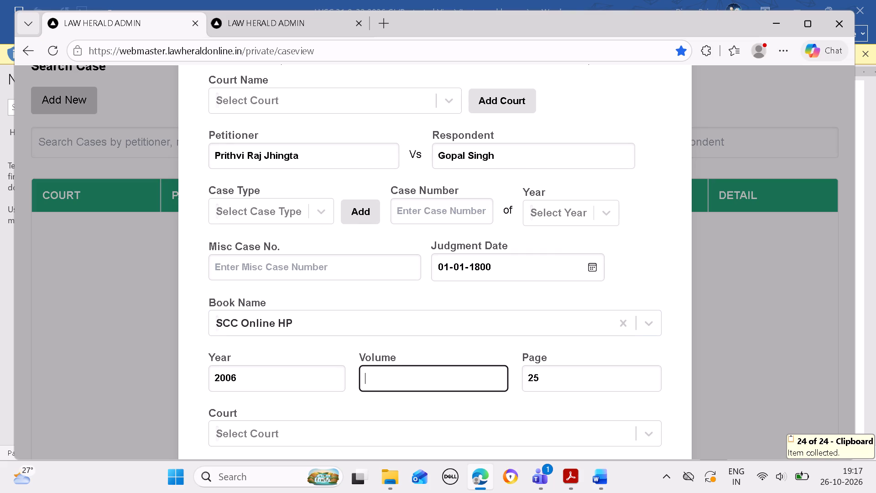
key("minus")
Select the blank court for the seventh cited case and save it.
left_click(445, 428)
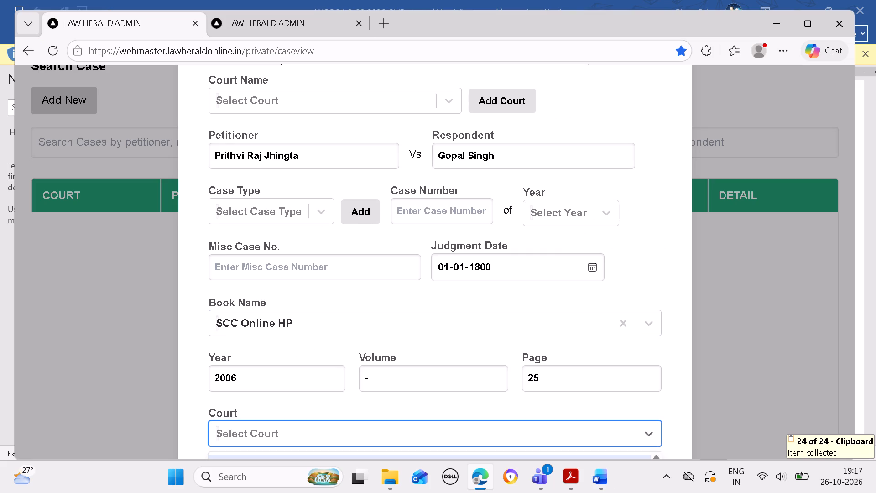
left_click(451, 455)
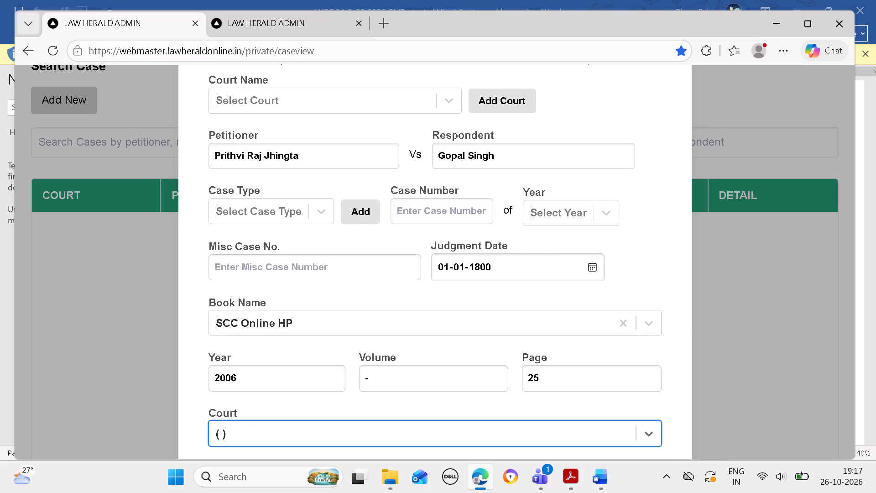
key("Return")
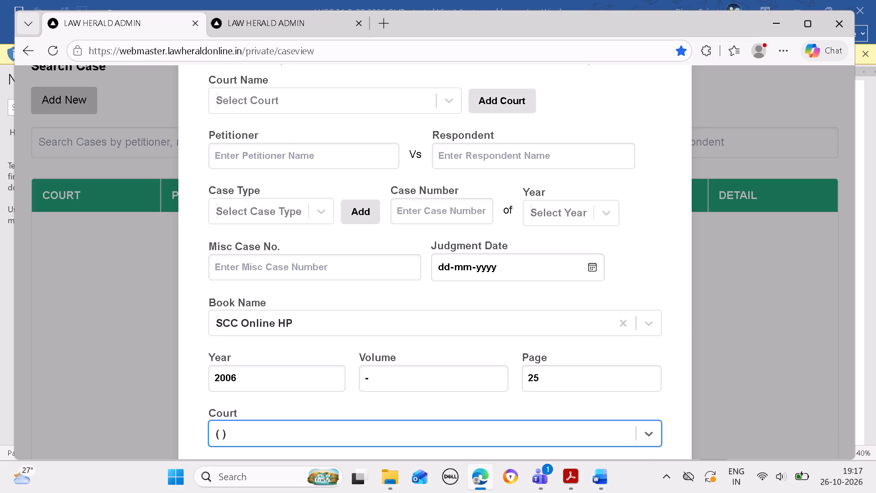
Publish the Civil Appeal No. 13258 of 2026 record to ES and check its cited cases list.
left_click(563, 146)
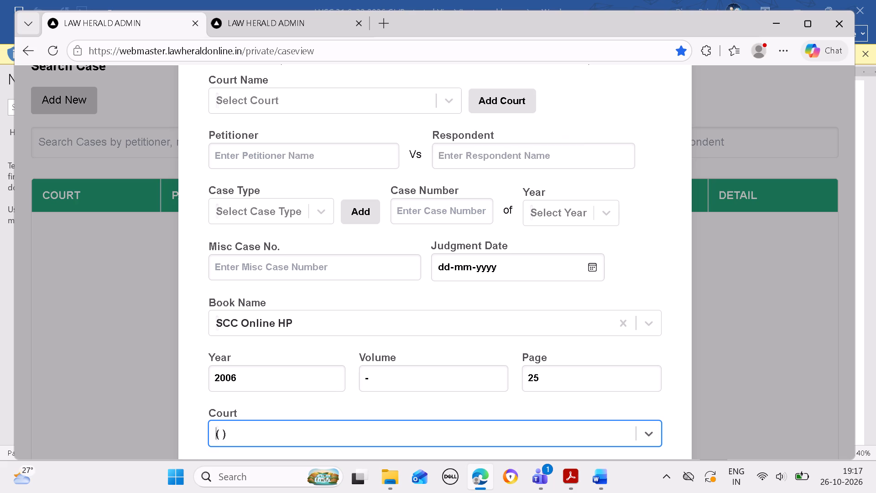
left_click(565, 143)
scroll(510, 295, "down", 9)
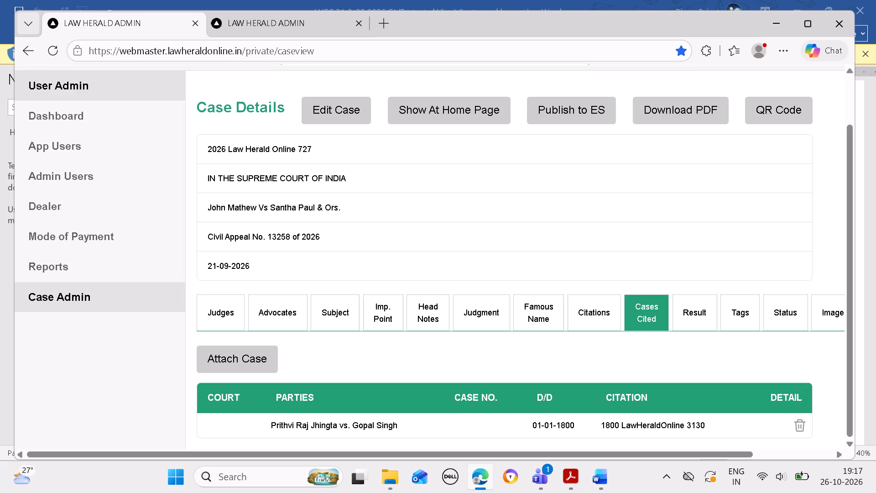
Examine the open record's cited cases, and check the Civil Appeal No. 13258 of 2026 heading above the Cases Cited list in Word.
scroll(451, 338, "down", 10)
scroll(695, 363, "down", 5)
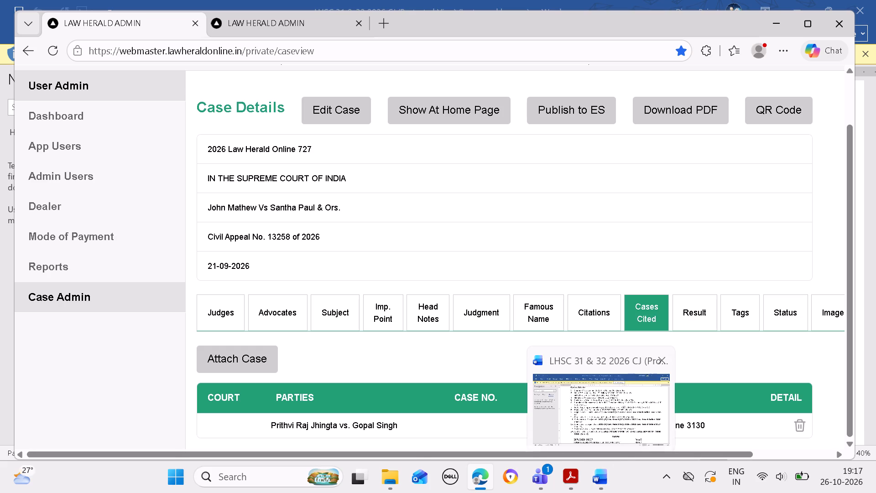
scroll(711, 343, "up", 5)
scroll(710, 336, "down", 12)
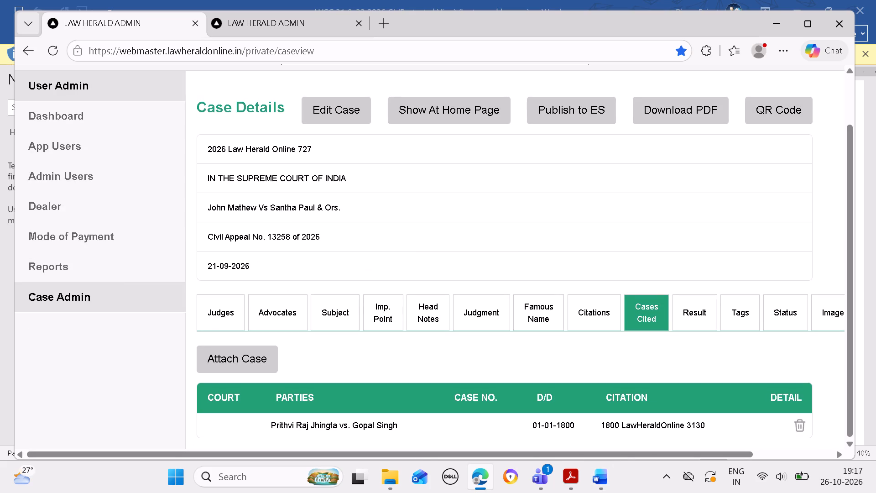
left_click(592, 480)
left_click(596, 479)
left_click(603, 476)
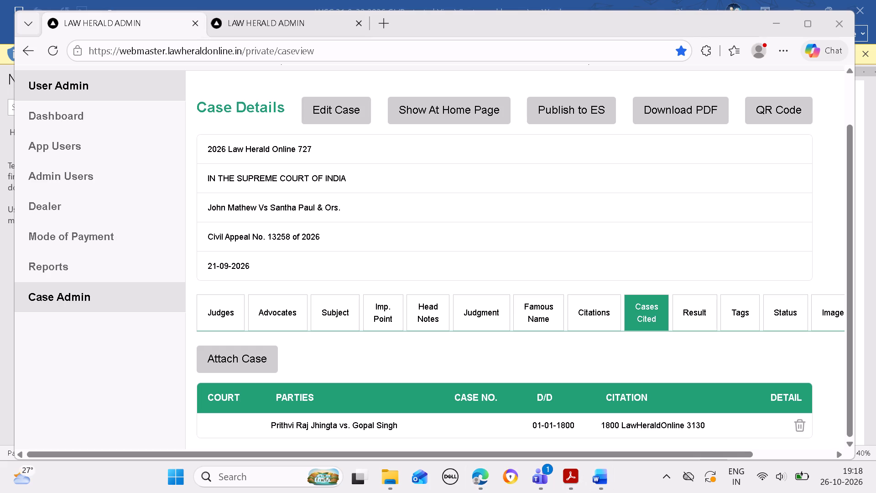
left_click(591, 478)
left_click(609, 482)
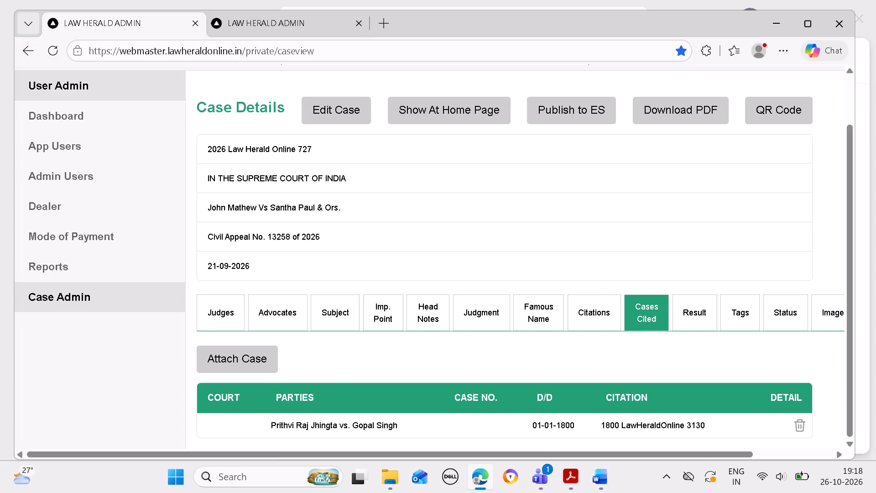
left_click(606, 482)
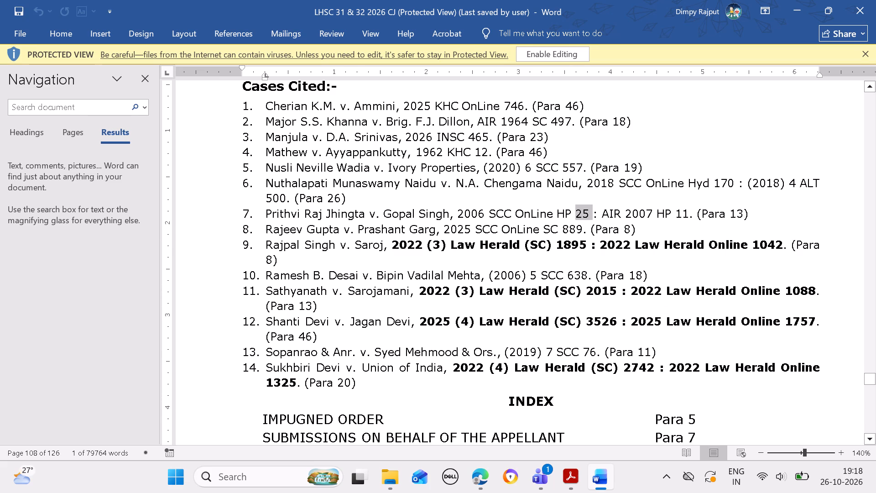
key("Up")
key("Up")
key("Up")
key("Up")
key("Up")
key("Up")
key("Up")
key("Up")
key("Up")
key("Up")
key("Up")
key("Up")
key("Up")
key("Up")
key("Up")
key("Up")
key("Up")
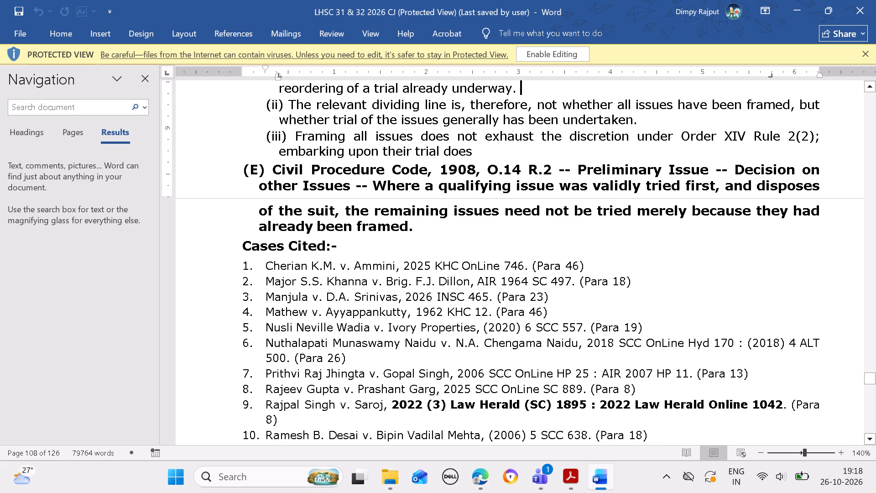
key("Up")
key("Up")
key("Up")
key("Up")
key("Up")
key("Up")
key("Up")
key("Up")
key("Up")
key("Up")
key("Up")
key("Up")
key("Up")
key("Up")
key("Up")
key("Up")
key("Up")
key("Up")
key("Up")
key("Up")
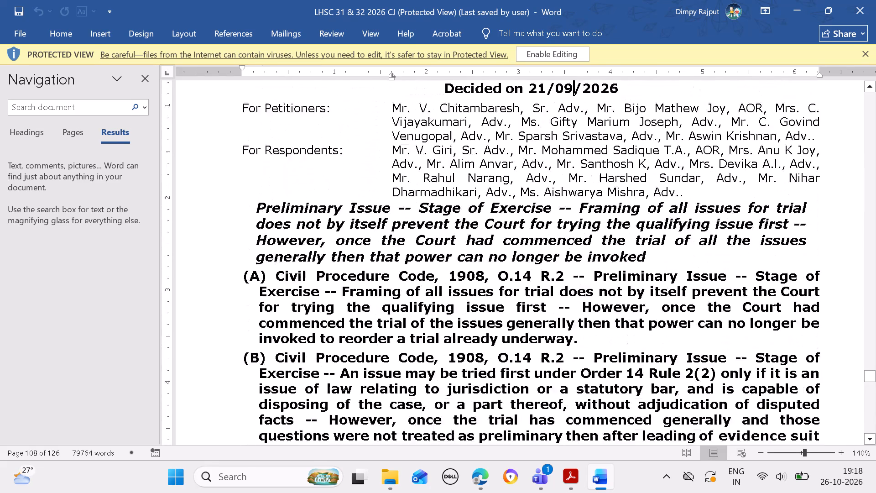
key("Up")
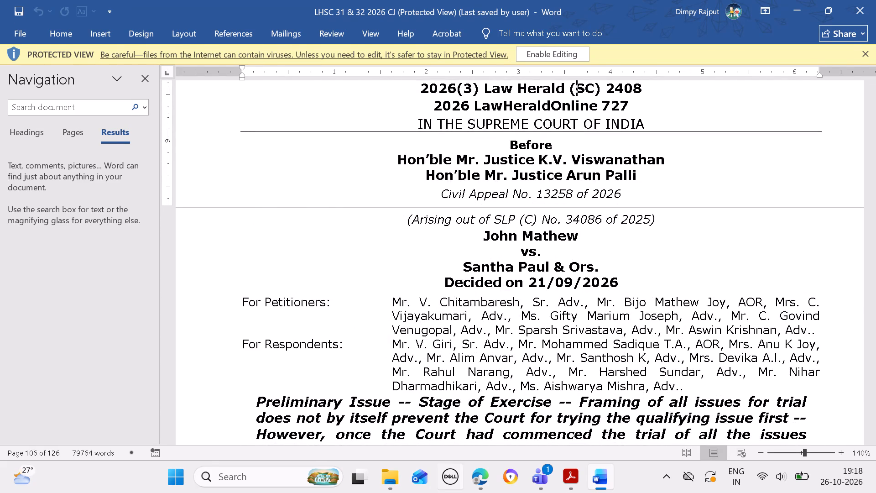
Back in Edge, remove the attached case with citation 1800 LawHeraldOnline 3130 from Civil Appeal No. 13258 of 2026's cited cases.
left_click(488, 483)
left_click(113, 36)
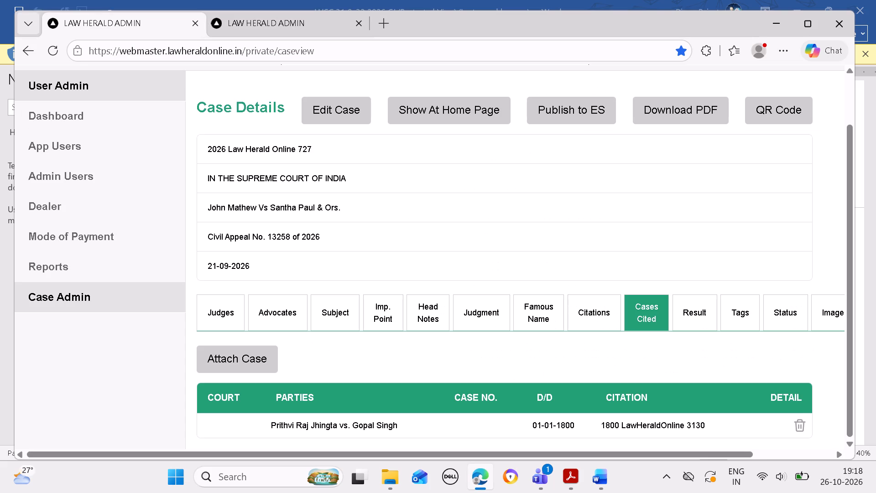
left_click(240, 35)
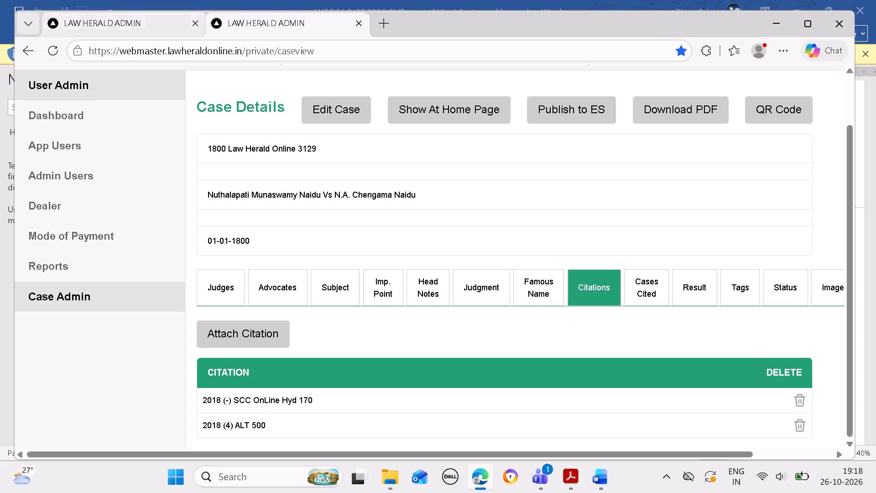
left_click(148, 21)
left_click(130, 19)
left_click(130, 19)
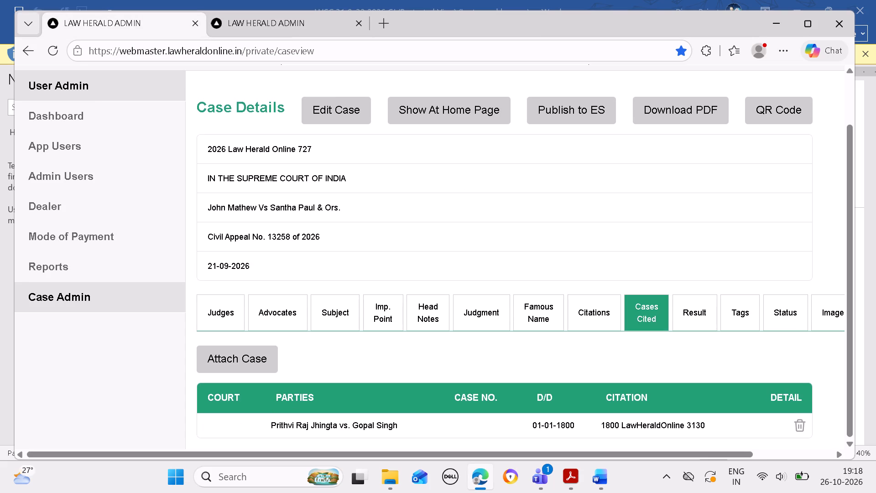
scroll(457, 284, "down", 5)
left_click(806, 433)
left_click(497, 130)
left_click(517, 139)
scroll(518, 236, "down", 5)
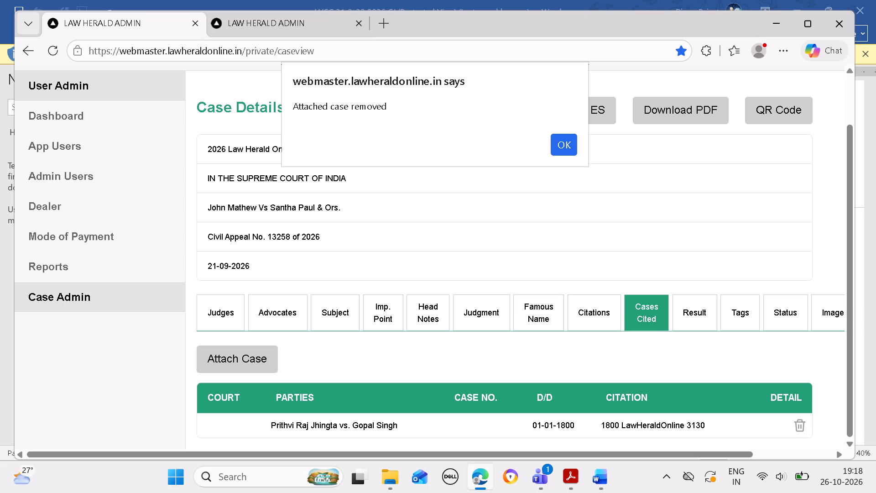
left_click(560, 145)
scroll(560, 194, "down", 10)
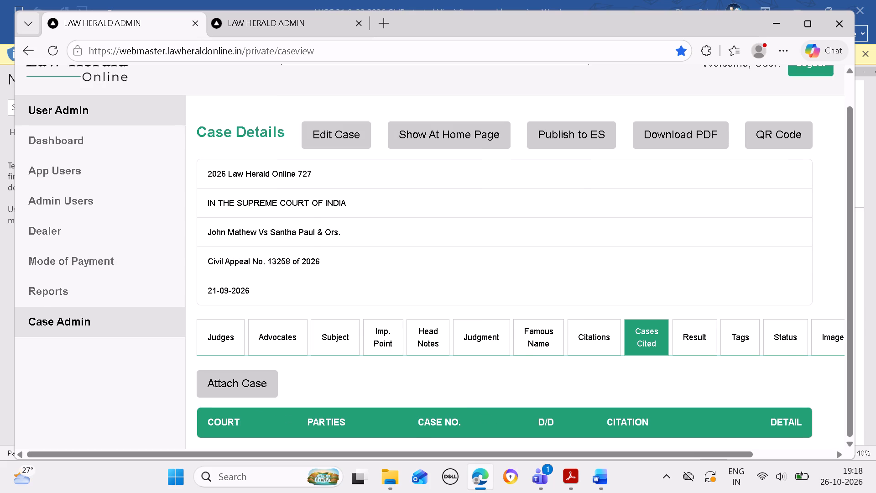
left_click_drag(269, 260, 323, 260)
key("ctrl+c")
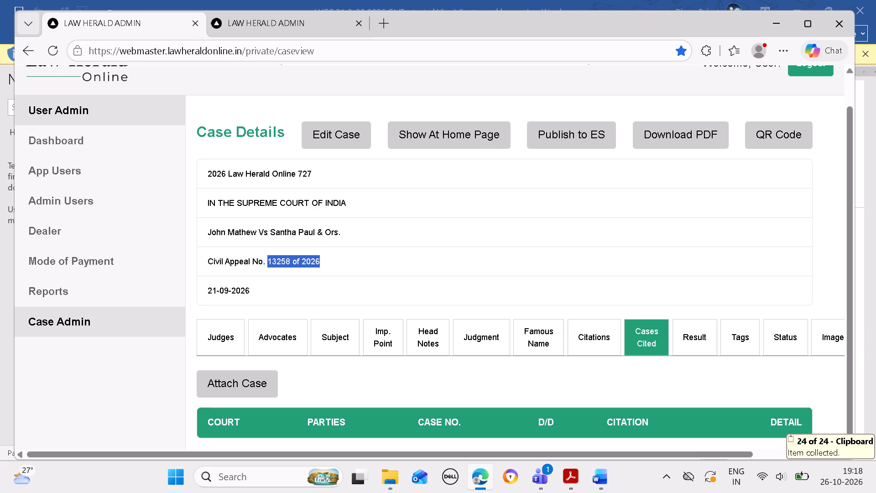
left_click(99, 309)
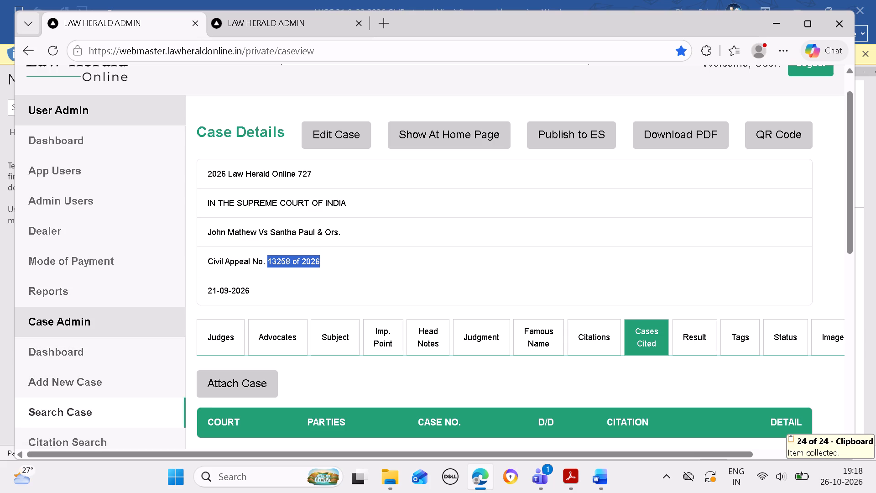
left_click(74, 414)
left_click(261, 194)
key("ctrl+v")
left_click(290, 184)
key("ctrl+v")
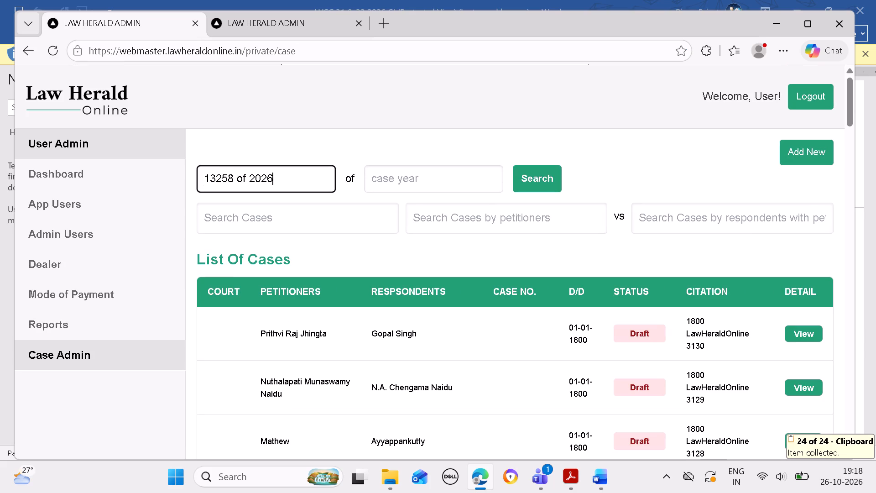
left_click(391, 181)
key("ctrl+v")
left_click(418, 183)
key("BackSpace")
key("BackSpace")
key("BackSpace")
key("BackSpace")
key("BackSpace")
key("BackSpace")
key("BackSpace")
key("BackSpace")
key("BackSpace")
key("BackSpace")
key("BackSpace")
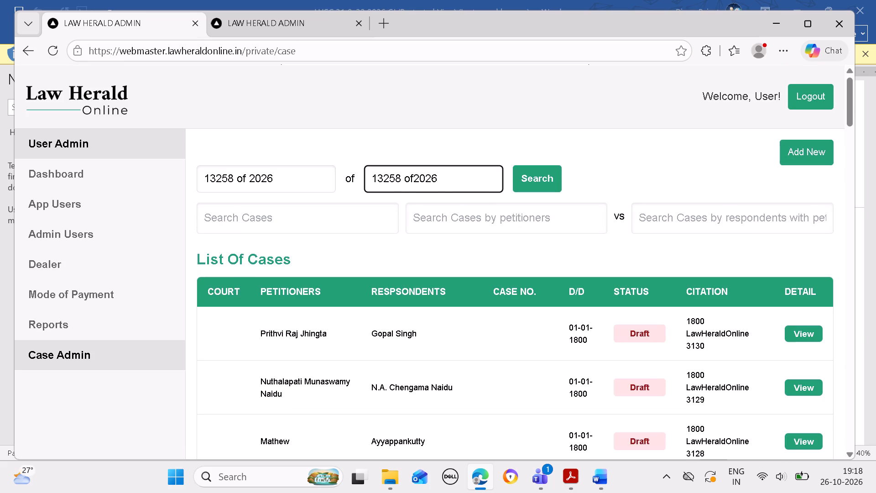
left_click(316, 173)
key("BackSpace")
key("BackSpace")
key("BackSpace")
key("BackSpace")
key("BackSpace")
key("BackSpace")
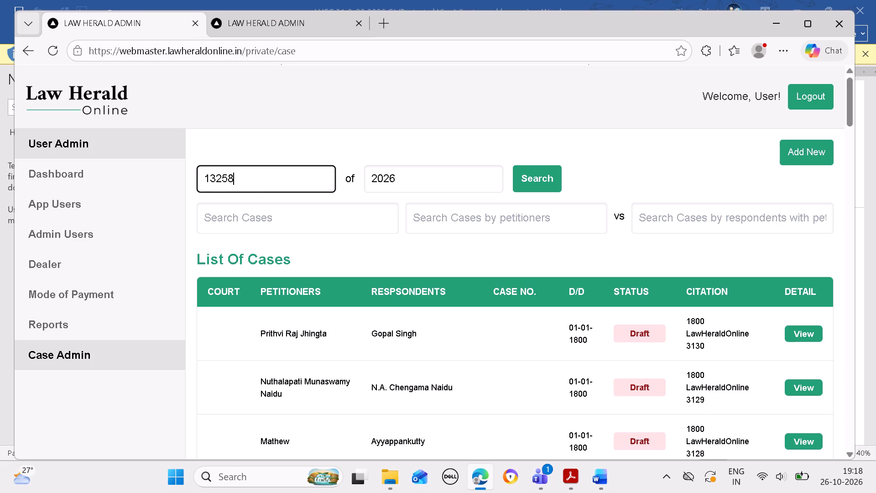
left_click(532, 180)
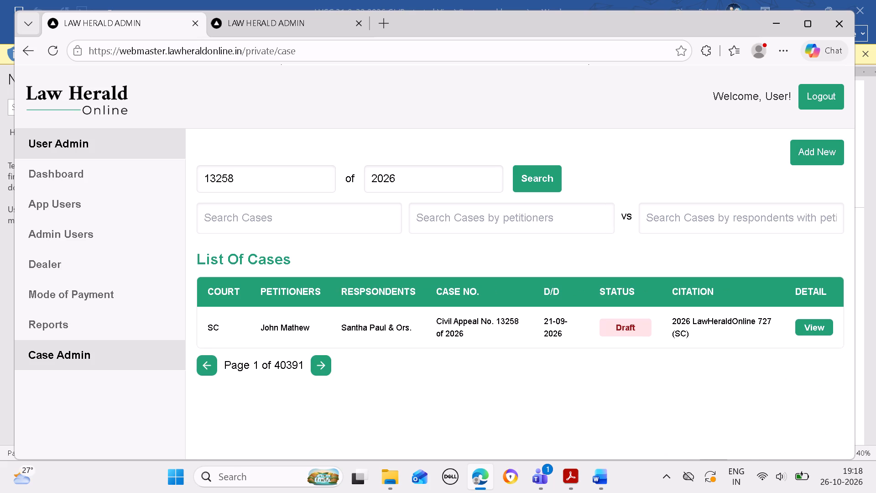
Open the matching Civil Appeal No. 13258 of 2026 record and examine its cited cases list.
left_click(813, 325)
left_click(659, 367)
scroll(643, 360, "down", 2)
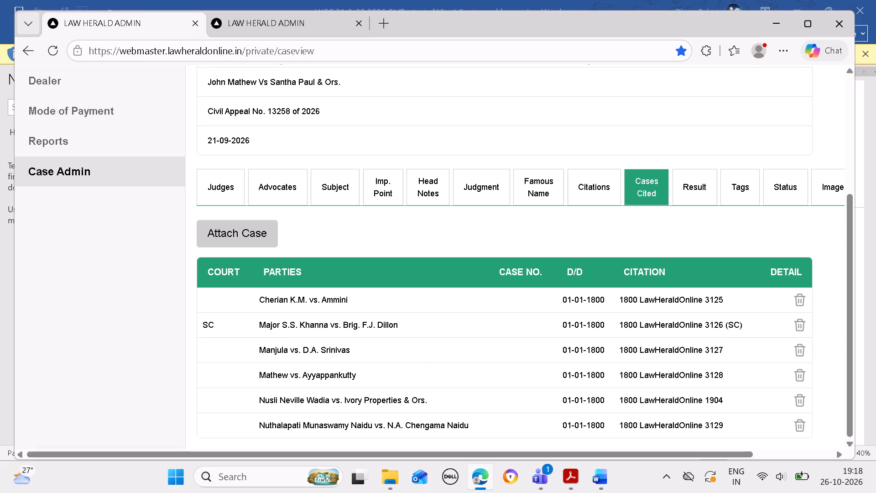
scroll(642, 361, "down", 4)
In Word, go to Civil Appeal No. 13258 of 2026's Cases Cited list and copy the petitioner's name from item 7.
left_click(600, 484)
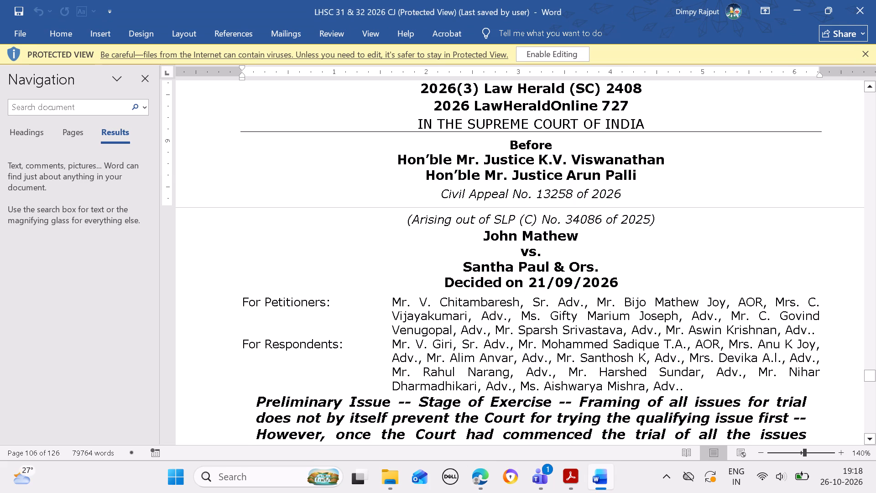
key("Down")
key("Down")
key("Down")
key("Down")
key("Down")
key("Down")
key("Down")
key("Down")
key("Down")
key("Down")
key("Down")
key("Down")
key("Down")
key("Down")
key("Down")
key("Down")
key("Down")
key("Down")
key("Down")
key("Down")
key("Down")
key("Down")
key("Down")
key("Down")
key("Down")
key("Down")
key("Down")
key("Down")
key("Down")
key("Down")
key("Down")
key("Down")
key("Down")
key("Down")
key("Down")
key("Down")
key("Down")
key("Down")
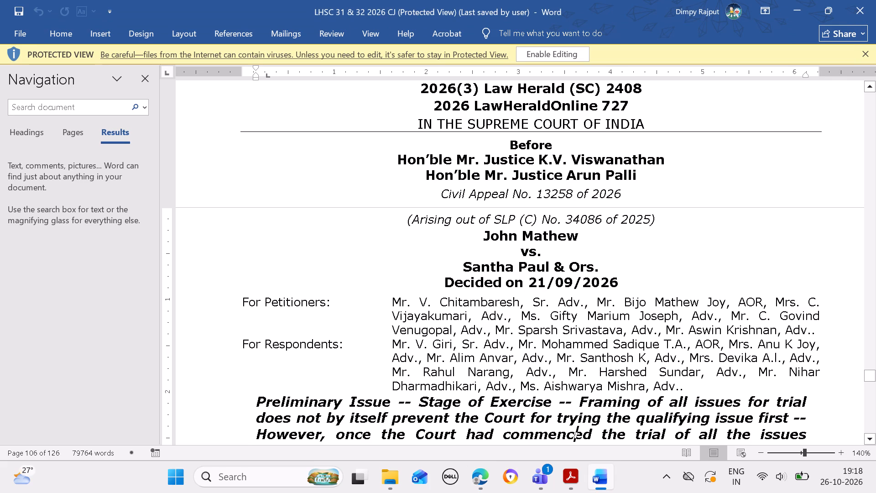
key("Down")
key("Down")
key("Down")
key("Down")
key("Down")
key("Down")
key("Down")
key("Down")
key("Down")
key("Down")
key("Down")
key("Down")
key("Down")
key("Down")
key("Down")
key("Down")
key("Down")
key("Down")
key("Down")
key("Down")
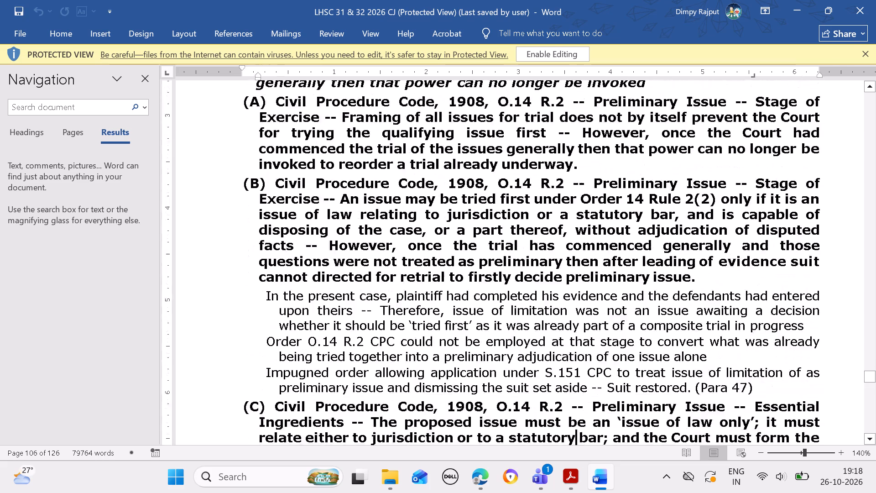
key("Down")
key("Down")
key("Down")
key("Down")
key("Down")
key("Down")
key("Down")
key("Down")
key("Down")
key("Down")
key("Down")
key("Down")
key("Down")
key("Down")
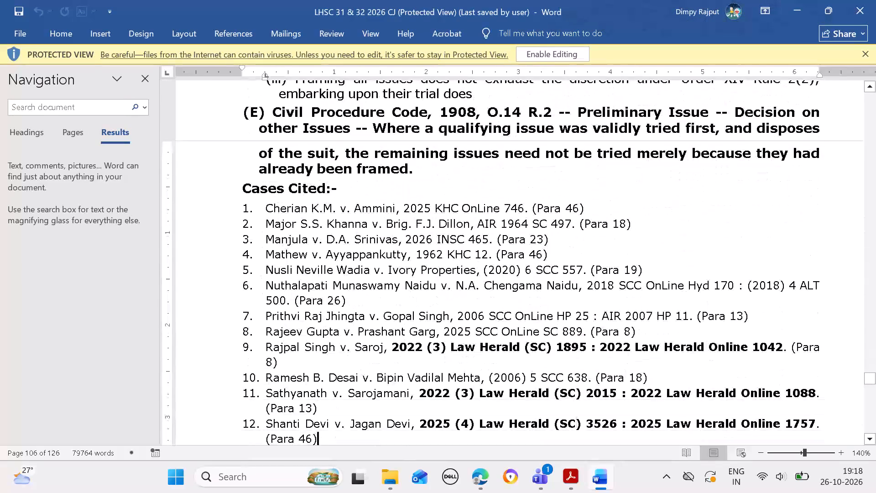
left_click_drag(263, 316, 320, 314)
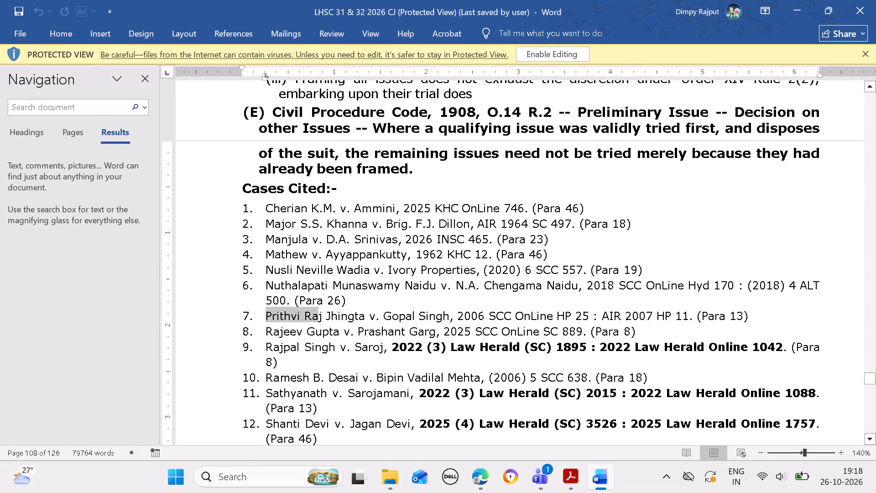
left_click_drag(320, 314, 352, 314)
key("ctrl+c")
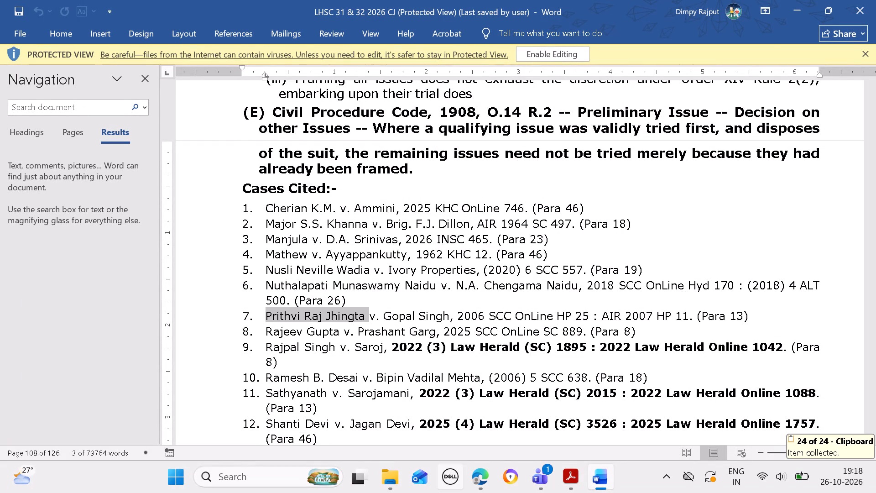
Back in Edge, search attachable cases by the copied petitioner and attach the case with citation 1800 LawHeraldOnline 3130.
left_click(483, 479)
left_click(260, 231)
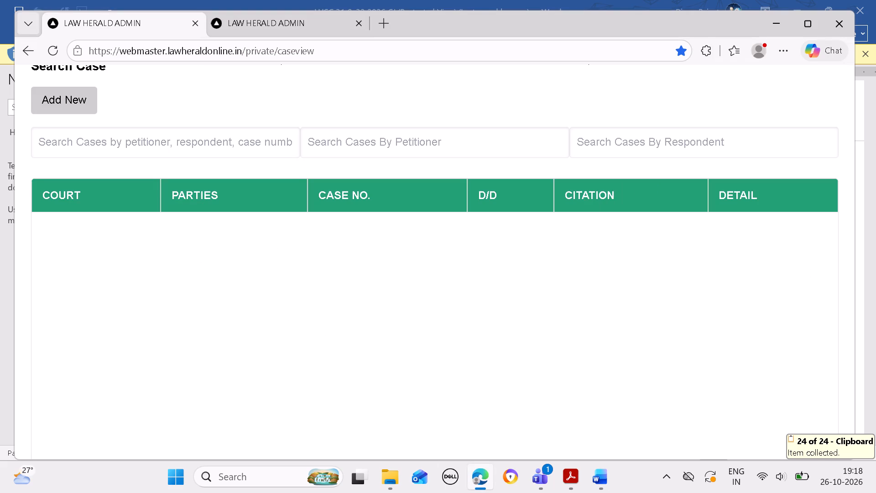
left_click(394, 141)
key("ctrl+v")
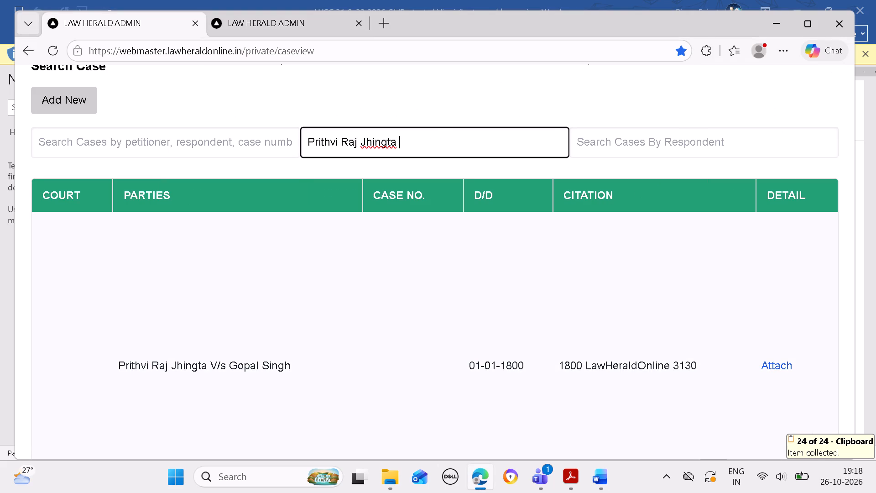
left_click(595, 478)
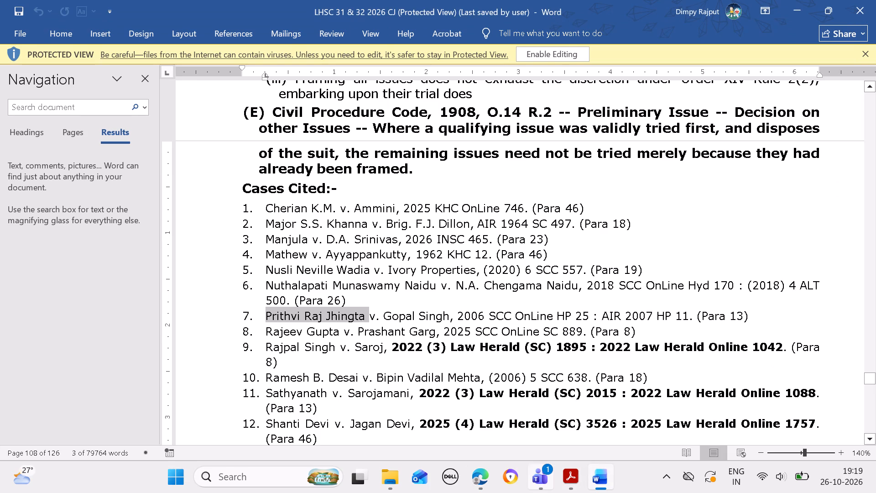
left_click(487, 475)
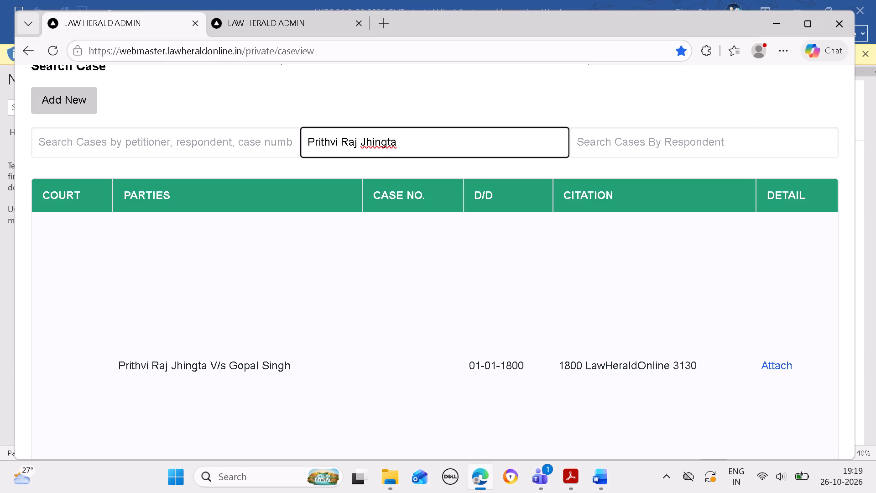
left_click(774, 365)
left_click(566, 150)
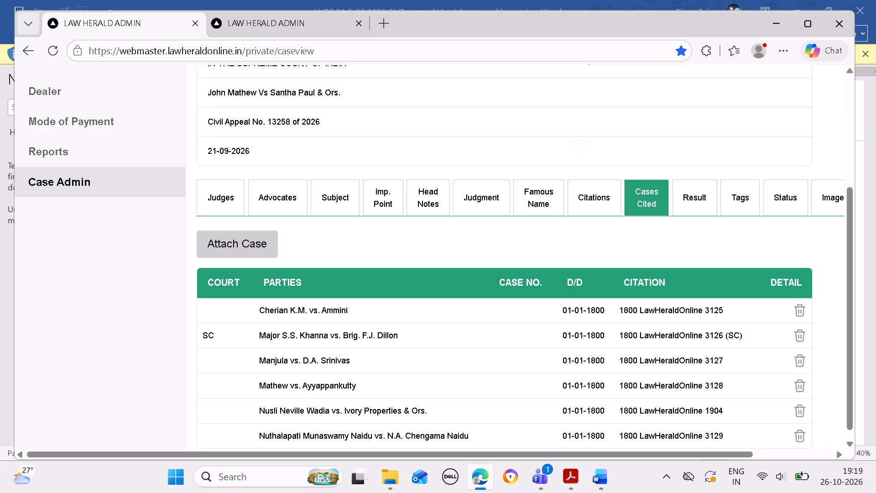
scroll(548, 256, "down", 5)
scroll(516, 318, "down", 4)
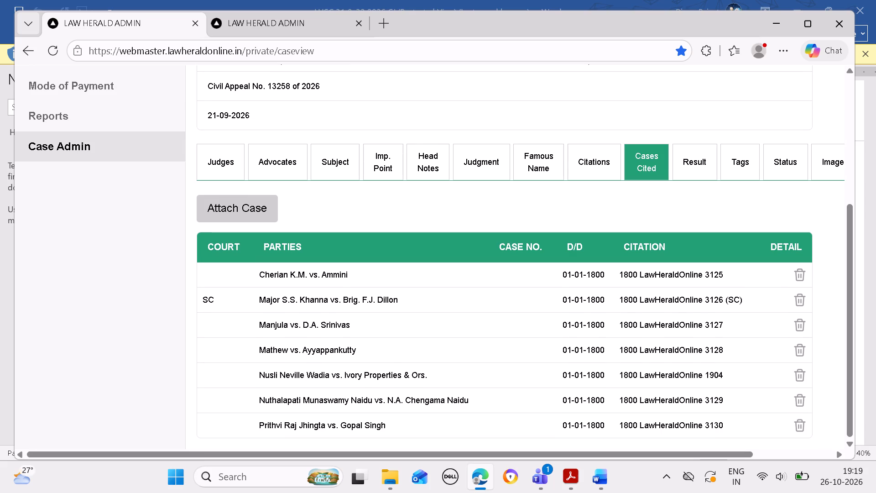
Copy item 8's petitioner from the Word Cases Cited list and search attachable cases in Edge by that petitioner, without leading spaces.
left_click(597, 472)
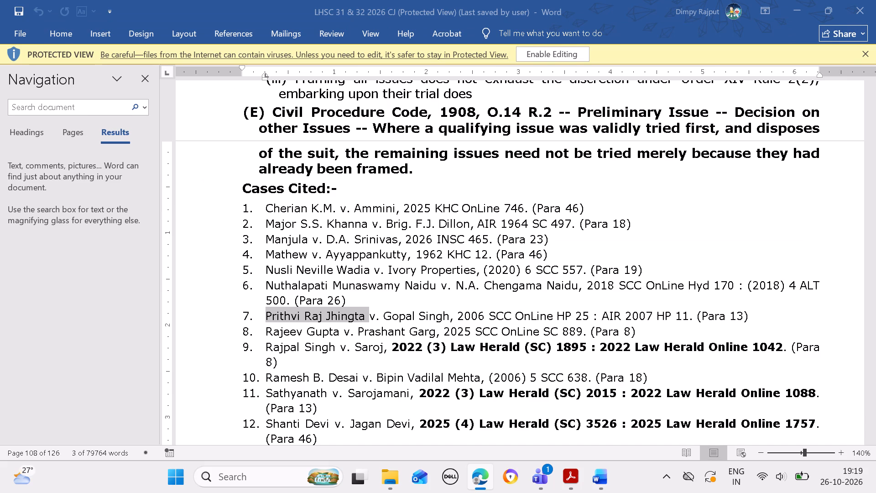
left_click_drag(261, 331, 321, 332)
key("ctrl+c")
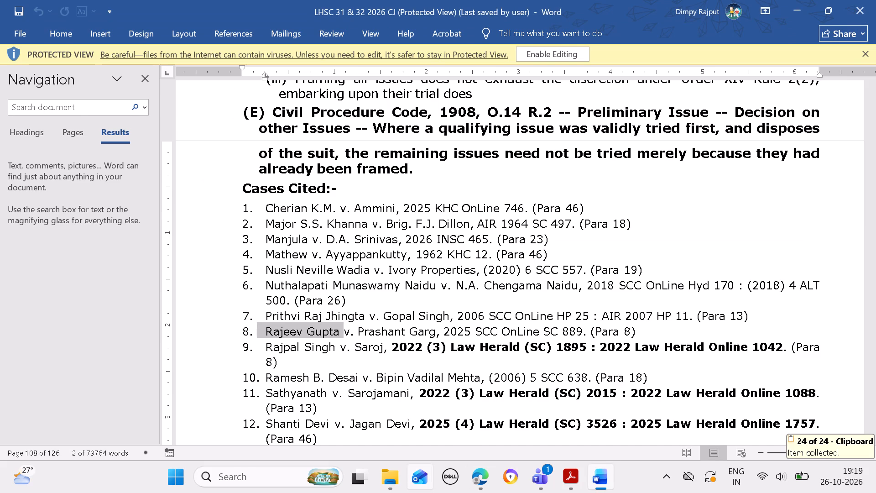
left_click(474, 473)
left_click(261, 199)
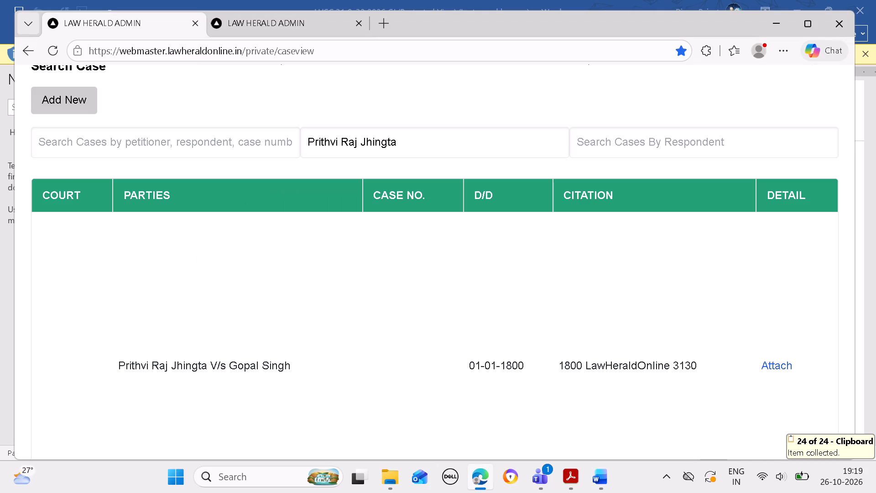
left_click_drag(409, 152, 249, 134)
key("BackSpace")
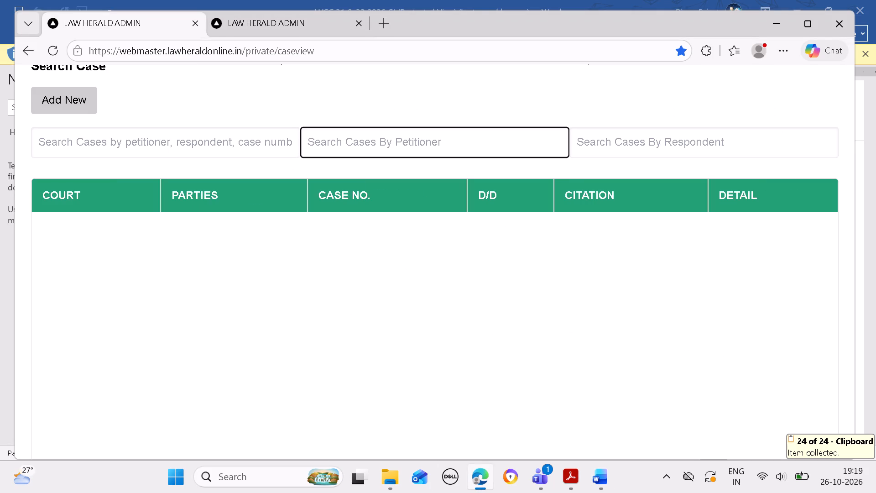
key("ctrl+v")
left_click(602, 470)
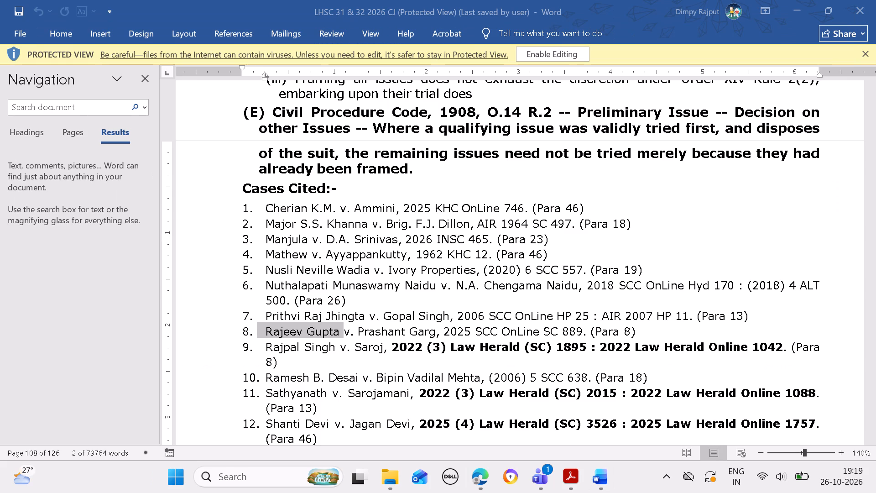
left_click(479, 477)
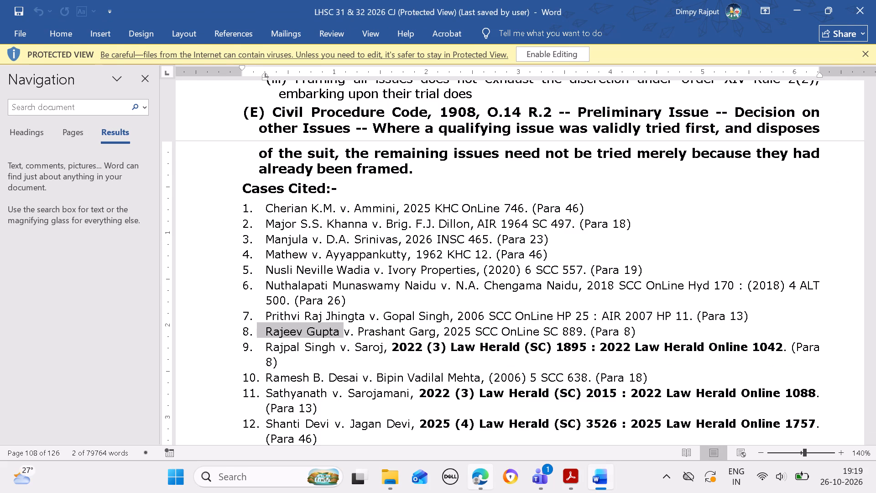
left_click(317, 151)
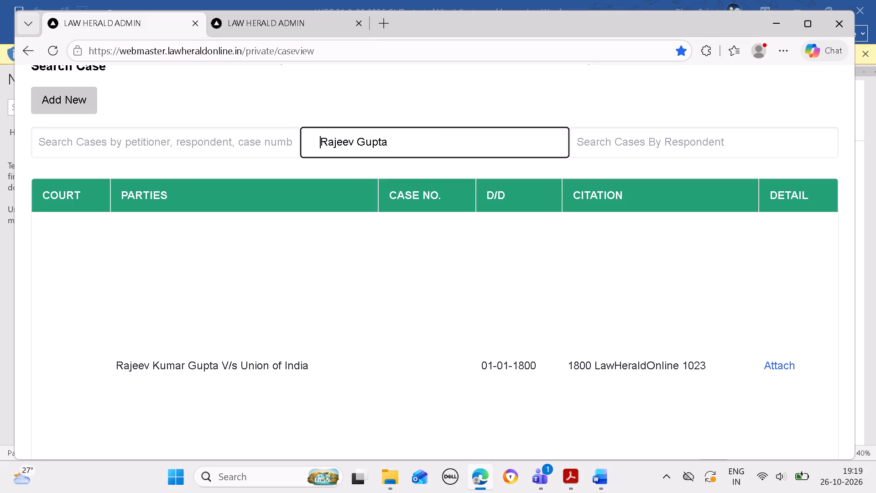
key("BackSpace")
key("BackSpace")
key("BackSpace")
key("BackSpace")
key("BackSpace")
key("BackSpace")
key("BackSpace")
key("BackSpace")
key("BackSpace")
key("BackSpace")
key("BackSpace")
key("BackSpace")
key("BackSpace")
key("BackSpace")
key("BackSpace")
key("BackSpace")
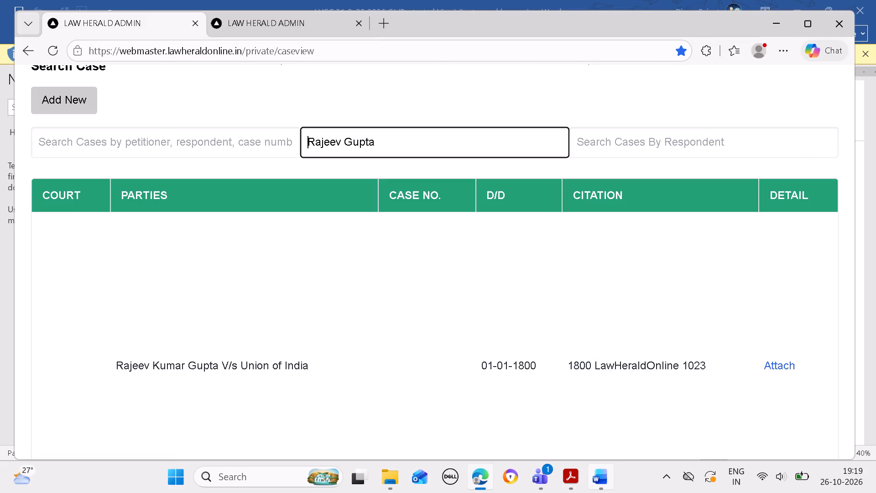
Copy item 8's respondent from the Word list and add it to the Edge case search as the respondent.
left_click(596, 485)
left_click_drag(358, 330, 417, 329)
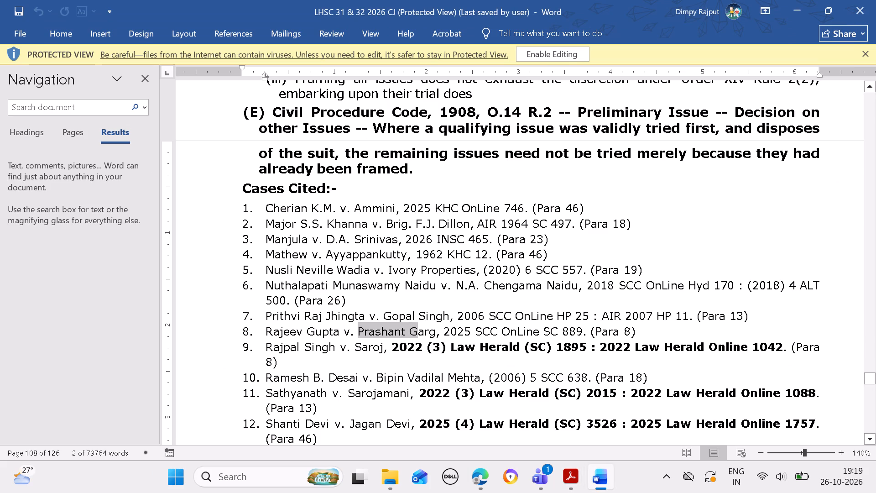
left_click_drag(417, 329, 427, 330)
key("ctrl+c")
left_click(489, 477)
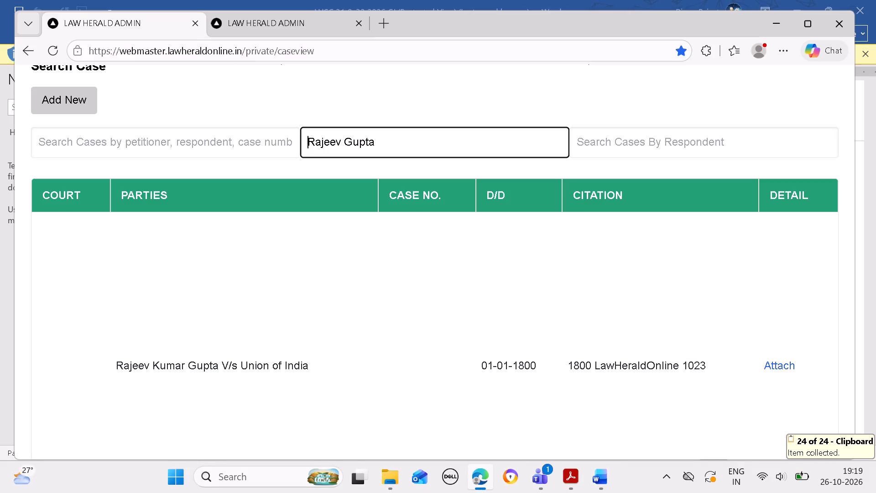
left_click(631, 147)
key("ctrl+v")
Start a new cited case and fill in its respondent and petitioner with the names from item 8 in Word.
left_click(51, 92)
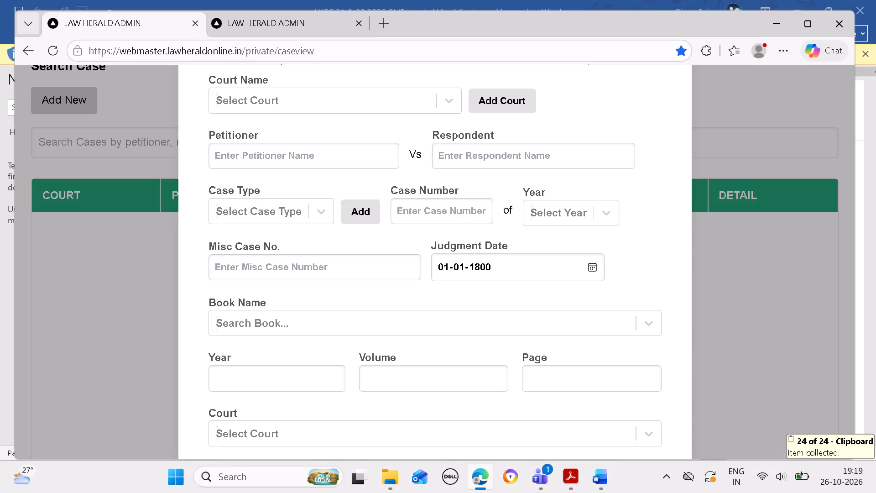
left_click(482, 159)
key("ctrl+v")
left_click(606, 470)
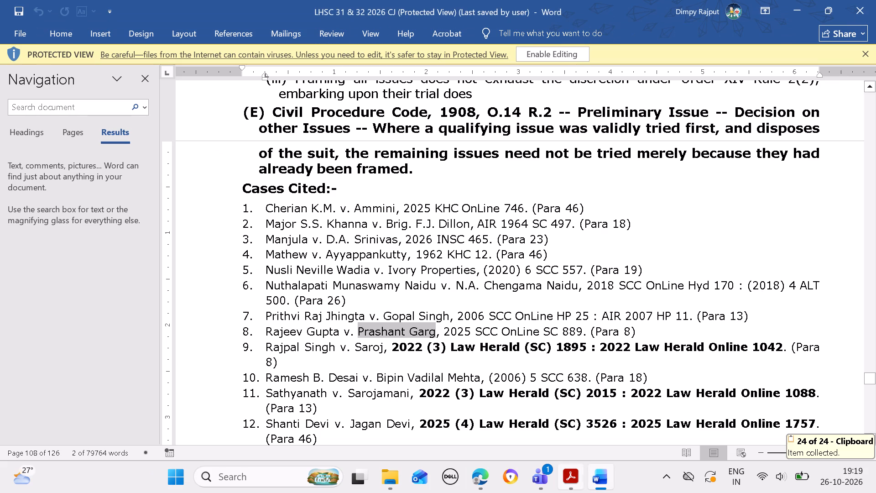
left_click_drag(262, 330, 332, 332)
key("ctrl+c")
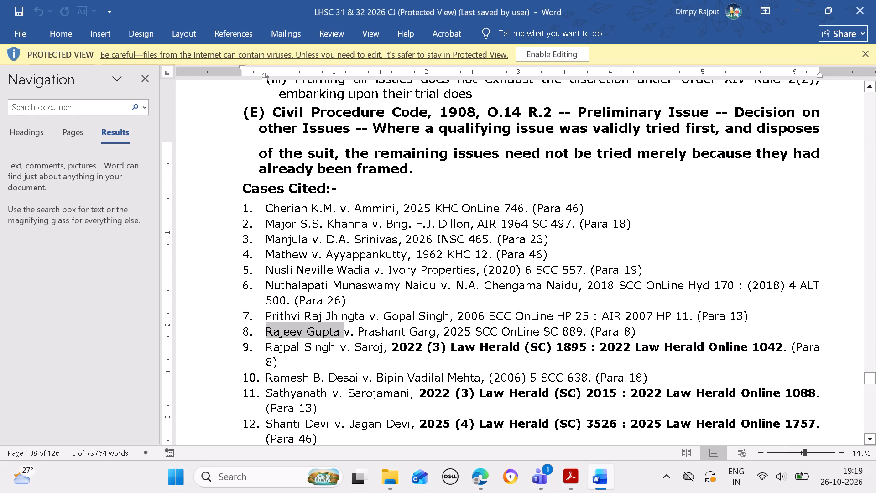
left_click(479, 479)
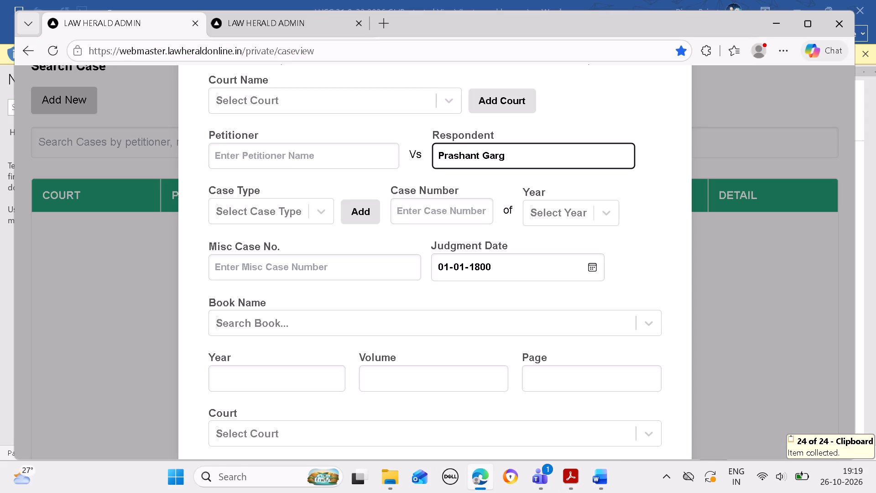
left_click(308, 156)
key("ctrl+v")
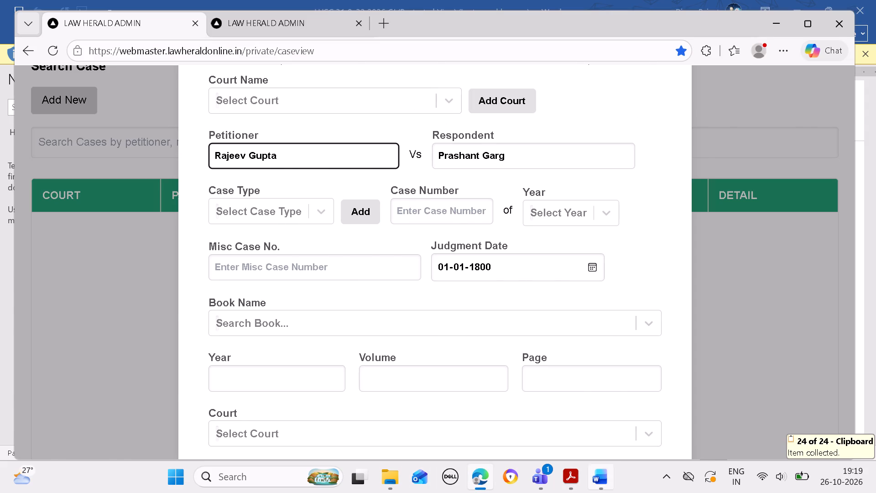
Copy item 8's citation year from Word, setting the new case's citation year to 2025 and its volume to "-".
left_click(604, 480)
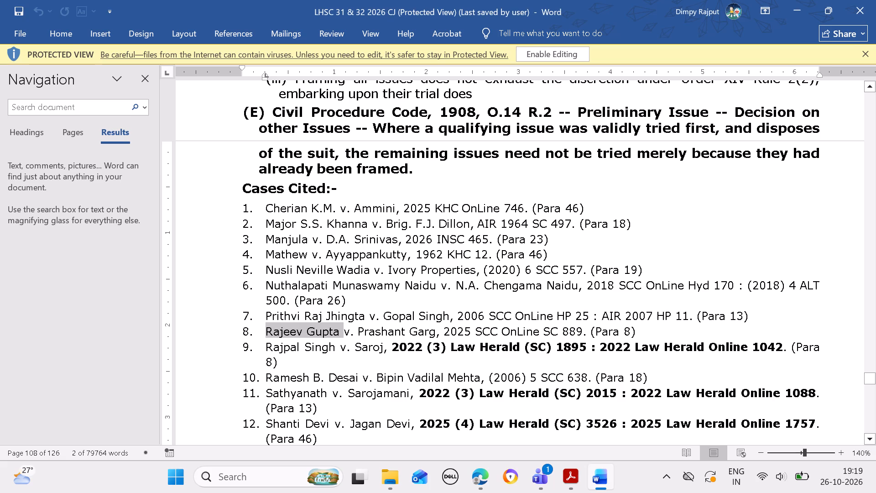
left_click_drag(447, 328, 472, 334)
key("ctrl+c")
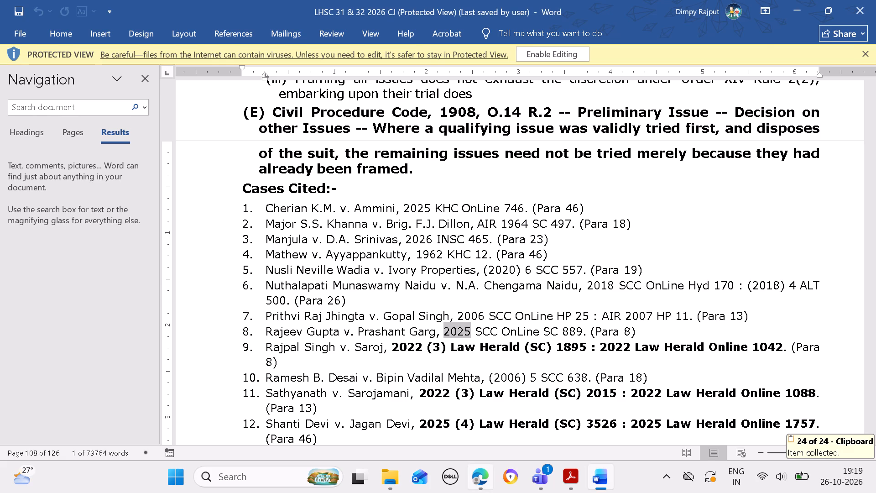
left_click(479, 473)
left_click_drag(315, 380, 311, 379)
key("ctrl+v")
left_click(442, 389)
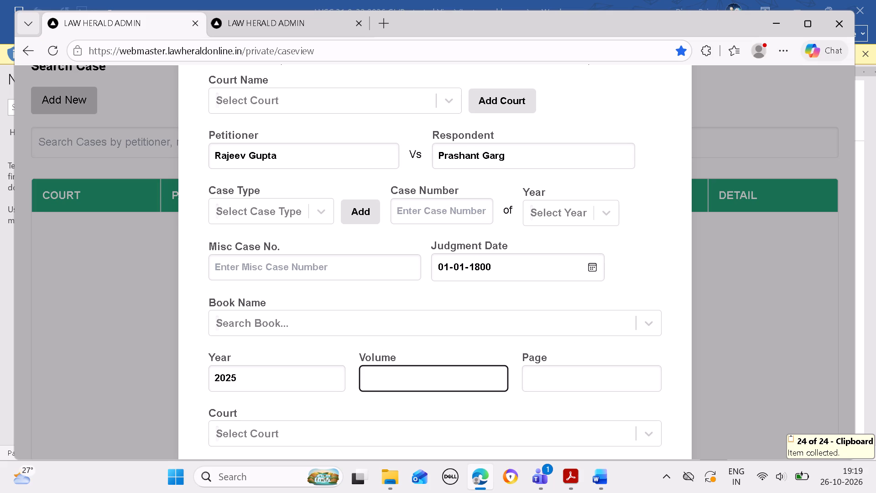
key("minus")
Copy item 8's citation page number from Word and set the new case's page to 889.
left_click(599, 475)
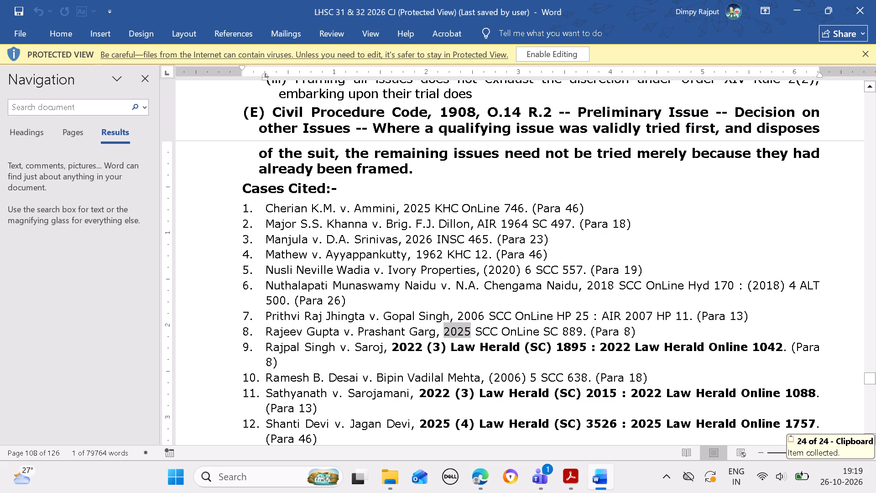
left_click_drag(566, 330, 574, 330)
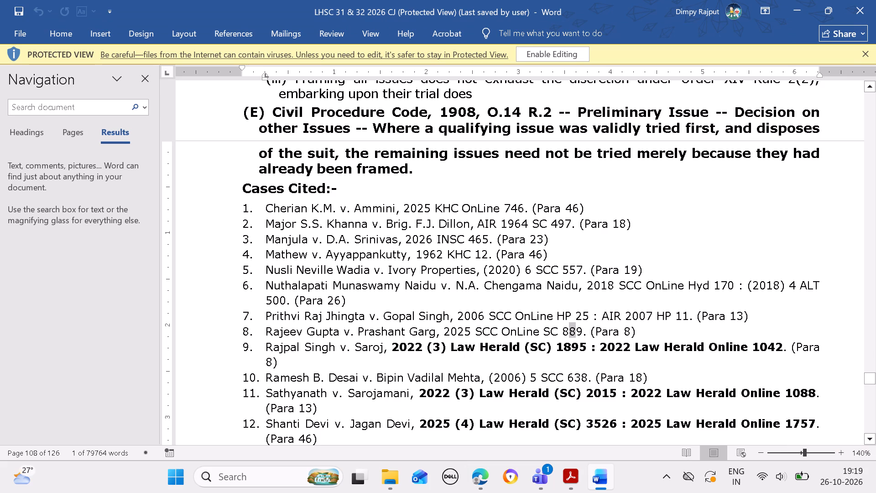
left_click_drag(560, 331, 583, 328)
left_click_drag(583, 328, 583, 328)
key("ctrl+c")
left_click(480, 475)
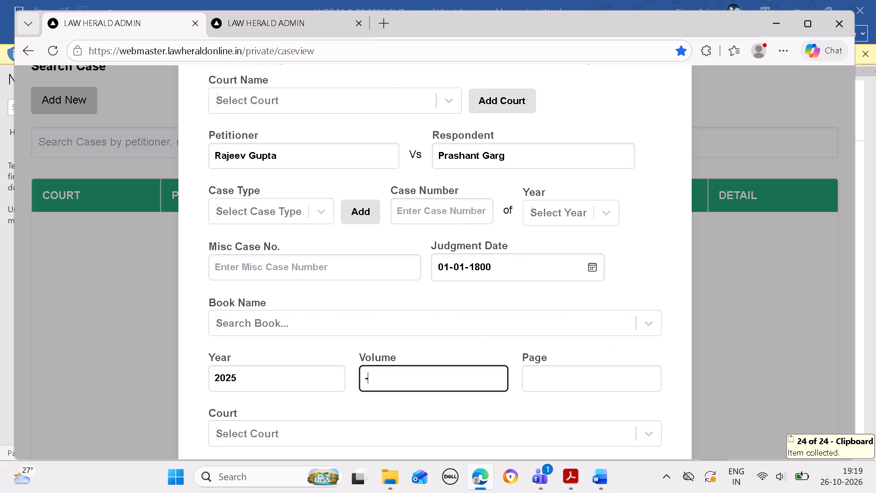
left_click(605, 378)
key("ctrl+v")
Set the citation court of item 8's new case to the blank "( )" option.
left_click(521, 423)
left_click(514, 453)
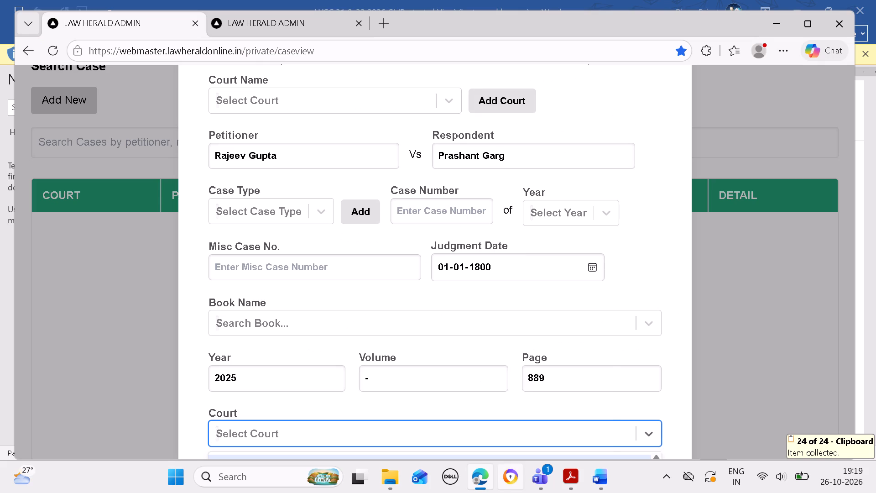
left_click(527, 457)
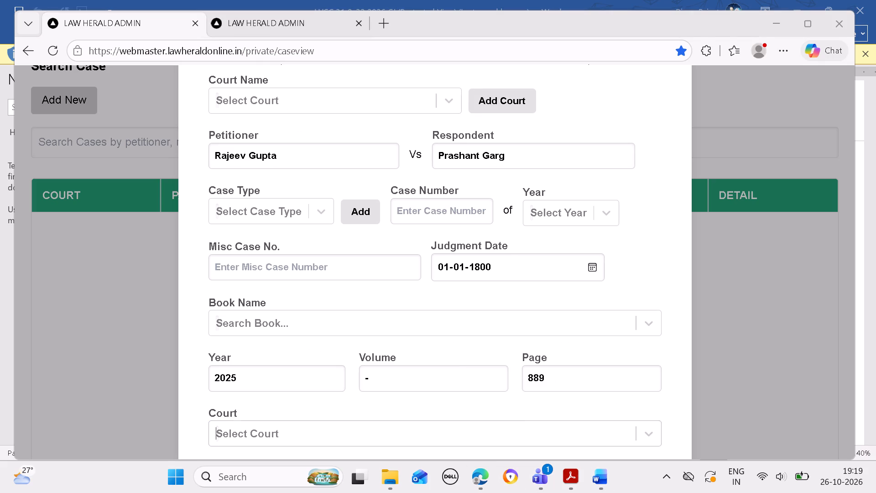
left_click(460, 426)
left_click(471, 457)
Copy item 8's reporter "SCC OnLine SC" from Word and select it as the new case's book name in Edge.
left_click(596, 481)
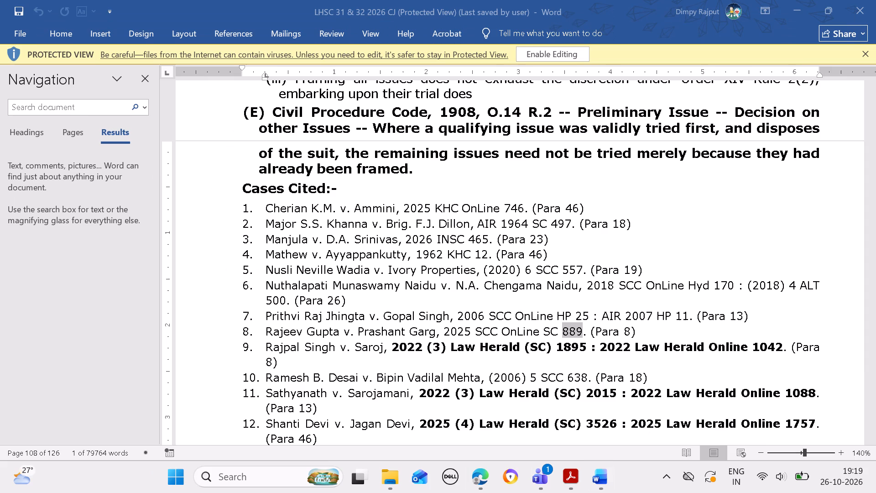
left_click_drag(478, 332, 535, 331)
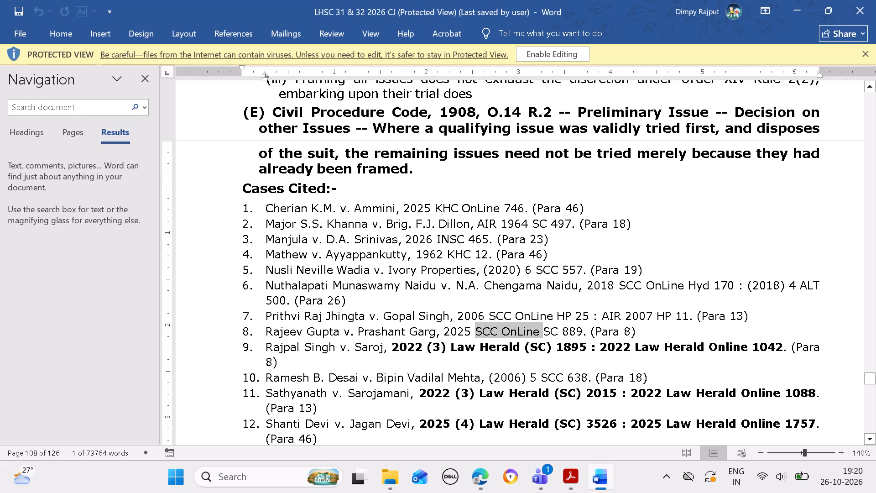
left_click_drag(535, 331, 554, 331)
key("ctrl+c")
left_click(478, 479)
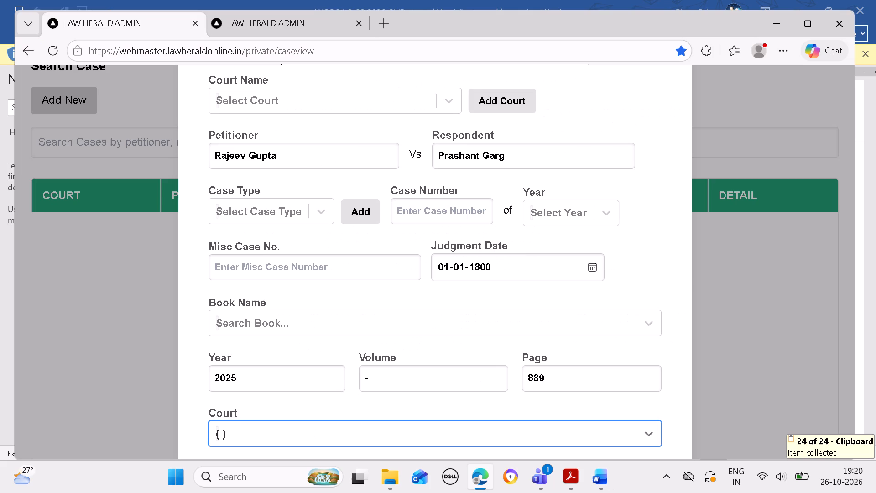
left_click(503, 316)
key("ctrl+v")
left_click(330, 352)
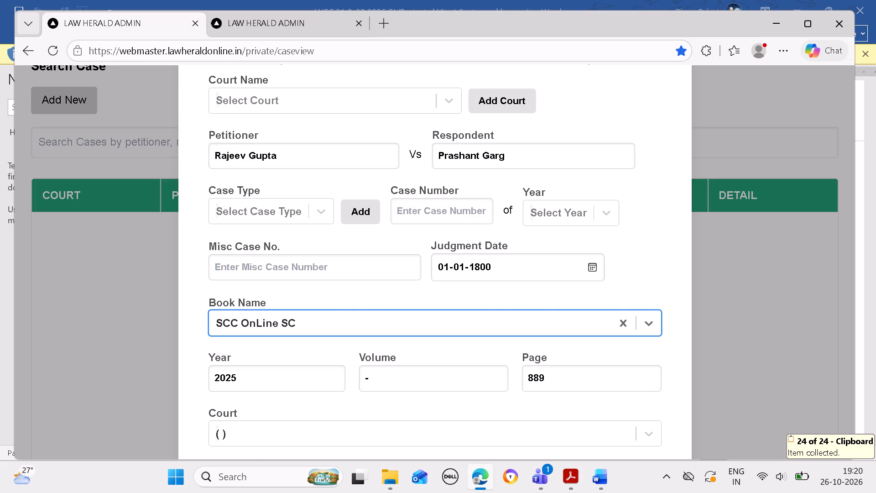
Set the new case's court name to IN THE SUPREME COURT OF INDIA (SC) and save it as a cited case.
left_click(377, 99)
type("in the")
key("space")
left_click(417, 182)
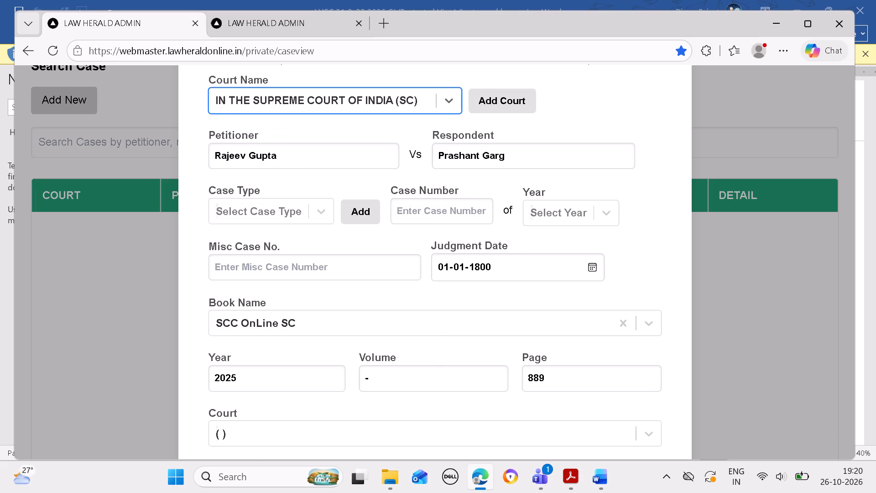
key("Return")
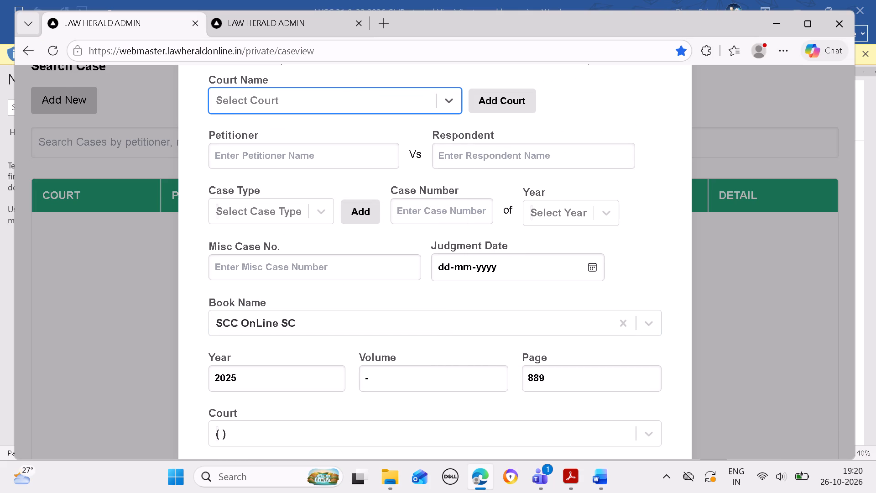
left_click(567, 147)
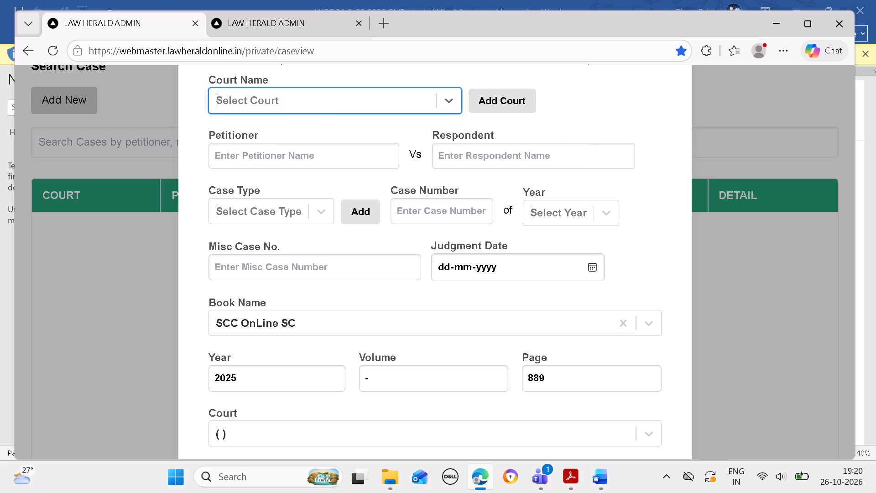
left_click(563, 147)
Copy item 9's petitioner from Word, reopen the case attachment search in Edge, clear the previous party names, and search by that petitioner.
scroll(488, 250, "down", 2)
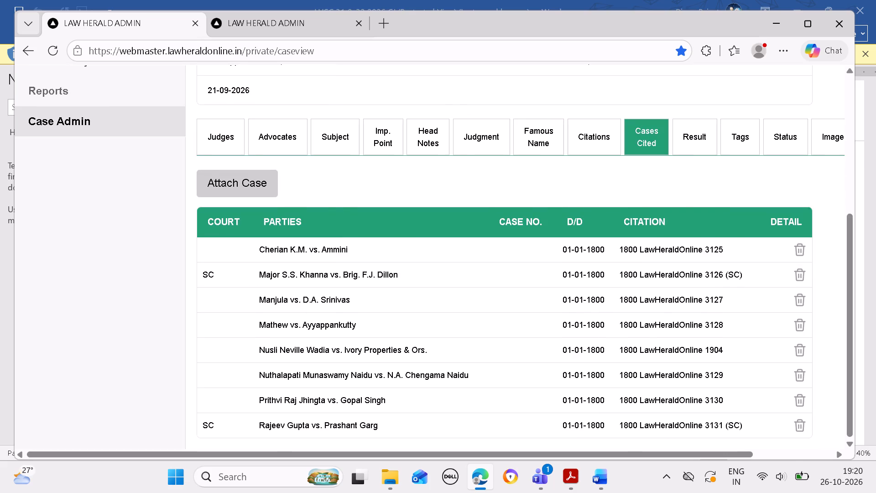
scroll(483, 261, "down", 7)
left_click(598, 469)
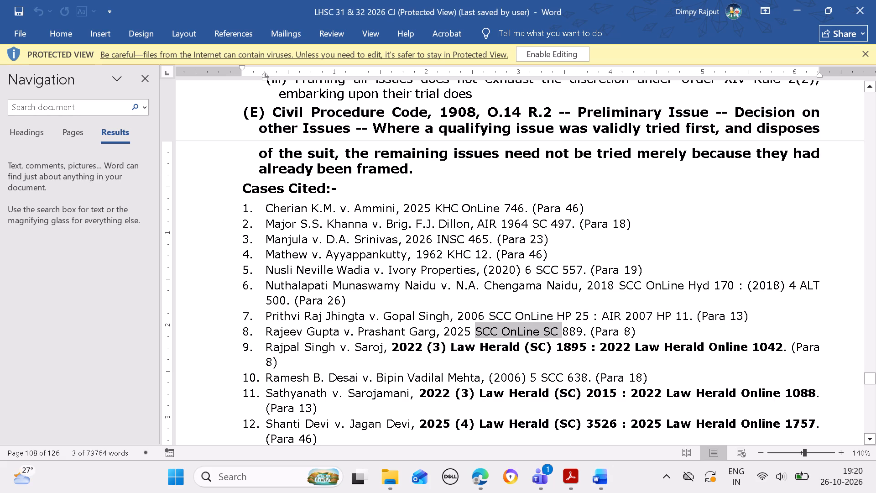
left_click_drag(264, 351, 334, 347)
key("ctrl+c")
left_click(467, 479)
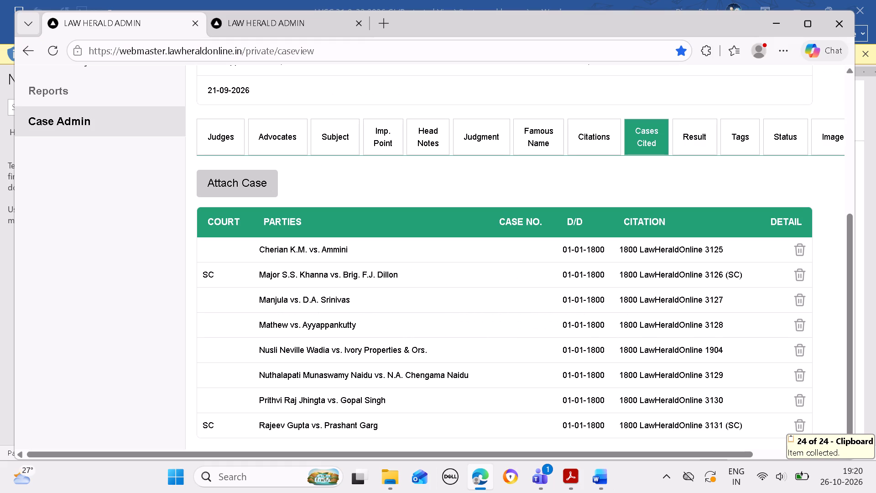
left_click(250, 177)
left_click_drag(439, 147, 313, 146)
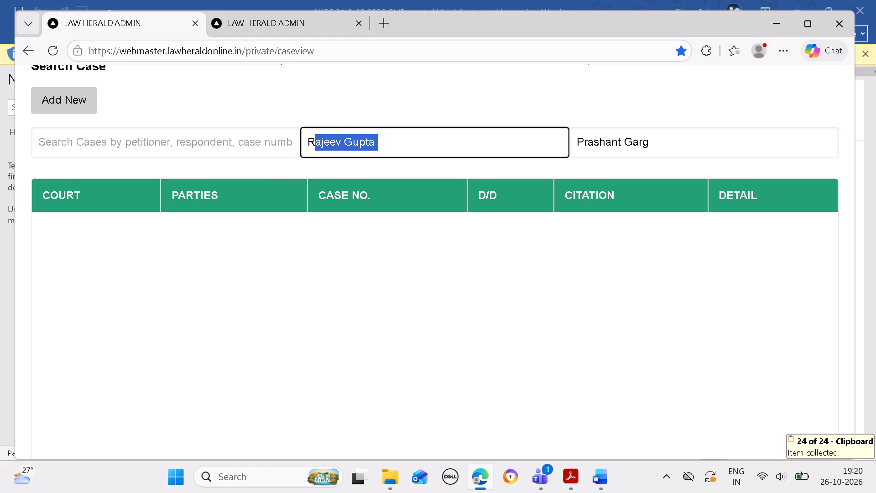
left_click_drag(313, 146, 292, 148)
key("BackSpace")
left_click_drag(673, 145, 493, 147)
key("BackSpace")
left_click(477, 136)
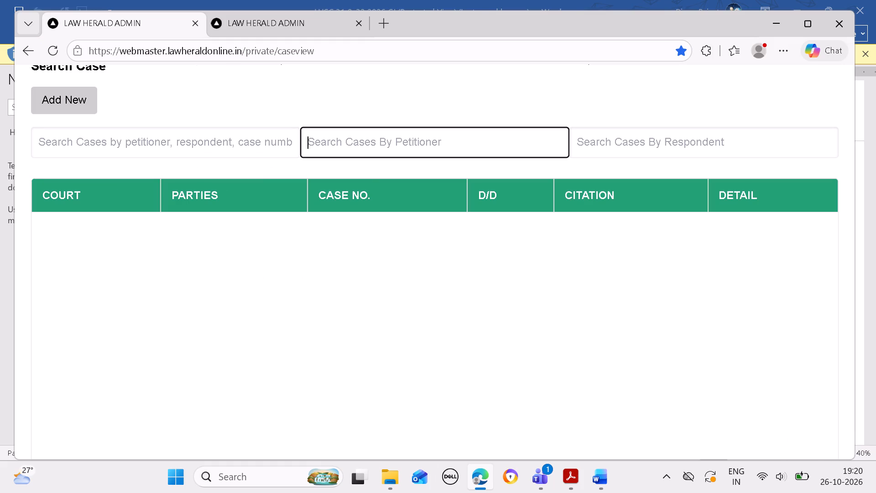
key("ctrl+v")
Copy item 9's respondent from the Word list and add it to the Edge case search as the respondent.
left_click(608, 472)
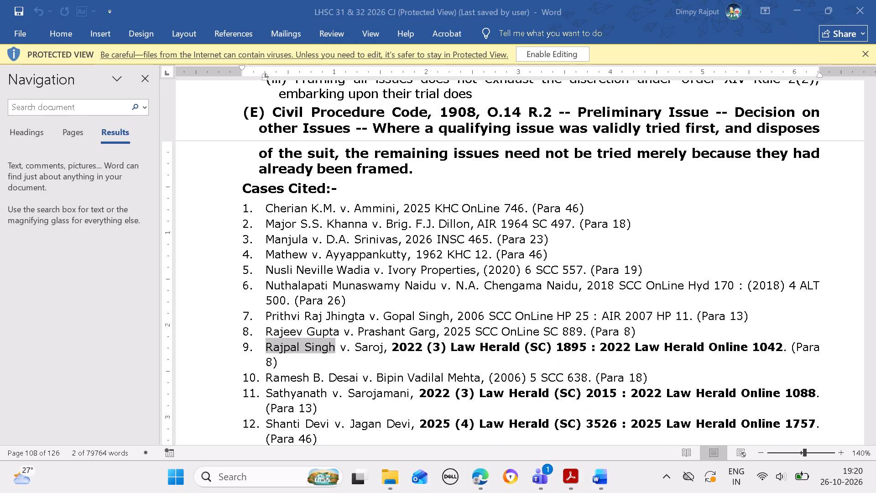
left_click_drag(357, 342, 361, 344)
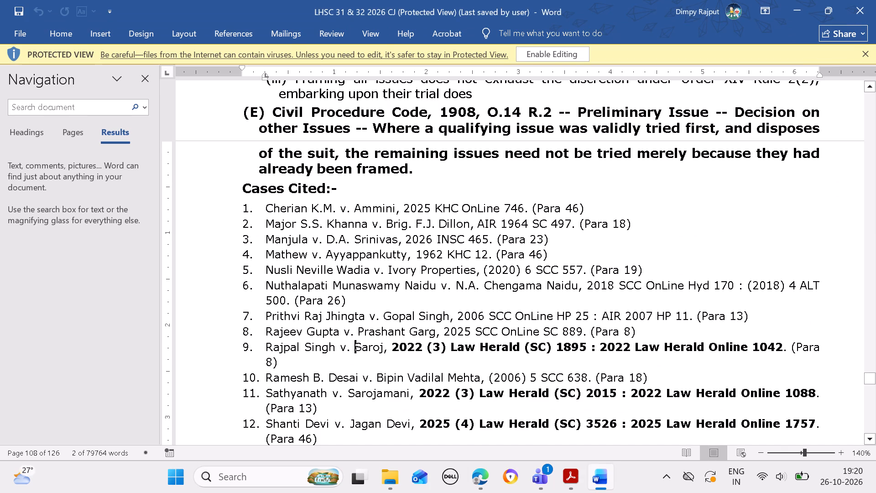
left_click_drag(361, 344, 382, 351)
key("ctrl+c")
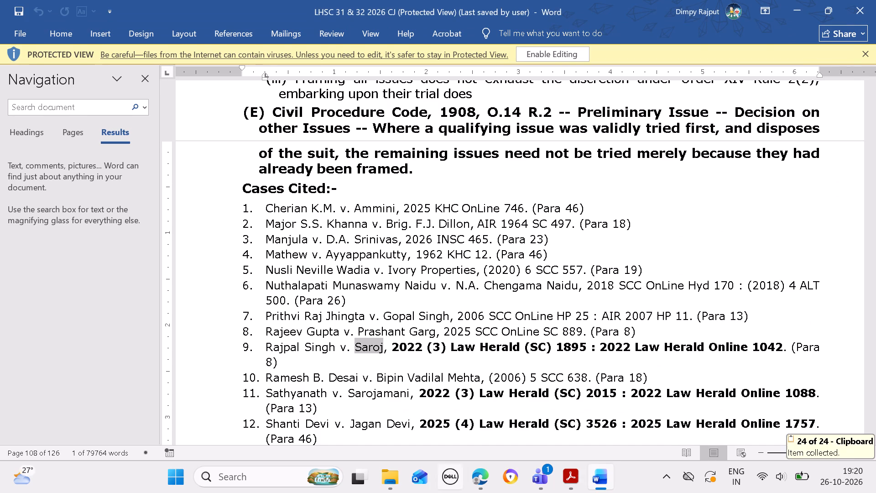
left_click(473, 473)
left_click(657, 143)
key("ctrl+v")
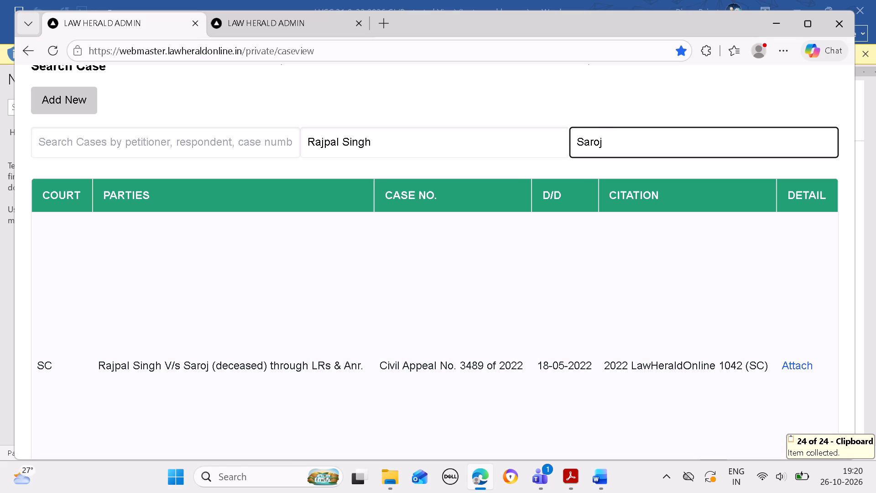
Compare the match with item 9 in Word and attach Civil Appeal No. 3489 of 2022 as a cited case in Edge.
left_click(608, 478)
left_click(487, 480)
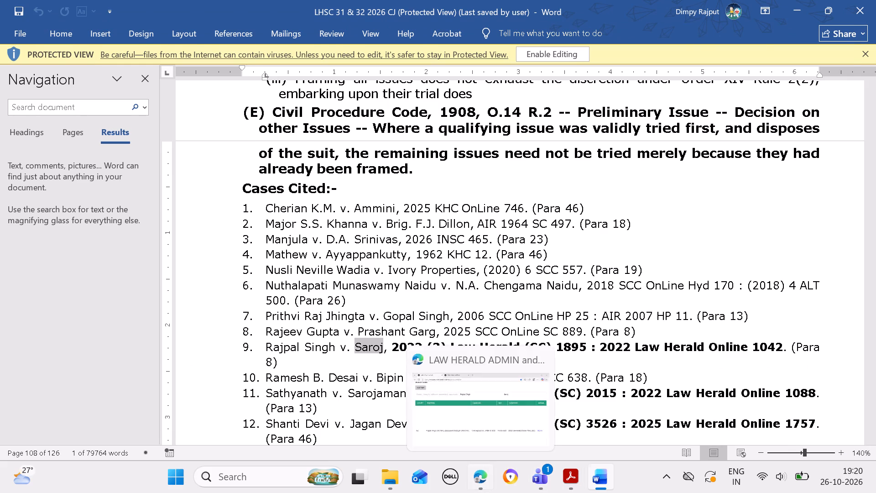
left_click(793, 362)
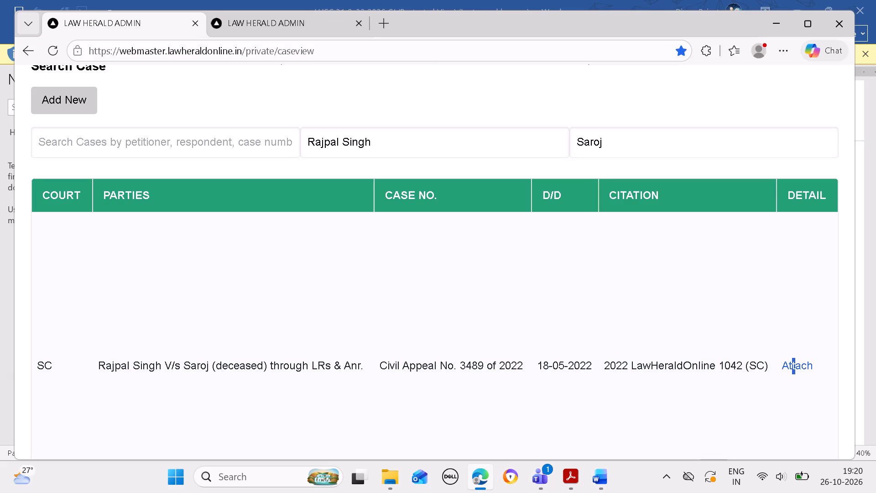
left_click(555, 146)
Copy item 10's petitioner from Word, reopen the case attachment search in Edge, clear the previous party names, and search by that petitioner.
scroll(544, 204, "down", 10)
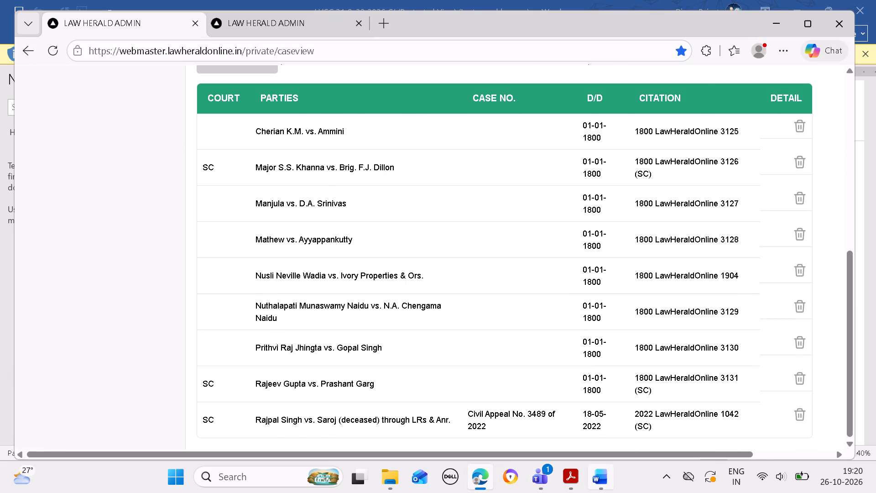
left_click(595, 476)
key("Down")
key("Down")
key("Down")
key("Down")
key("Down")
key("Down")
key("Down")
key("Down")
key("Down")
key("Down")
key("Down")
key("Down")
key("Down")
key("Down")
key("Down")
key("Down")
key("Down")
key("Down")
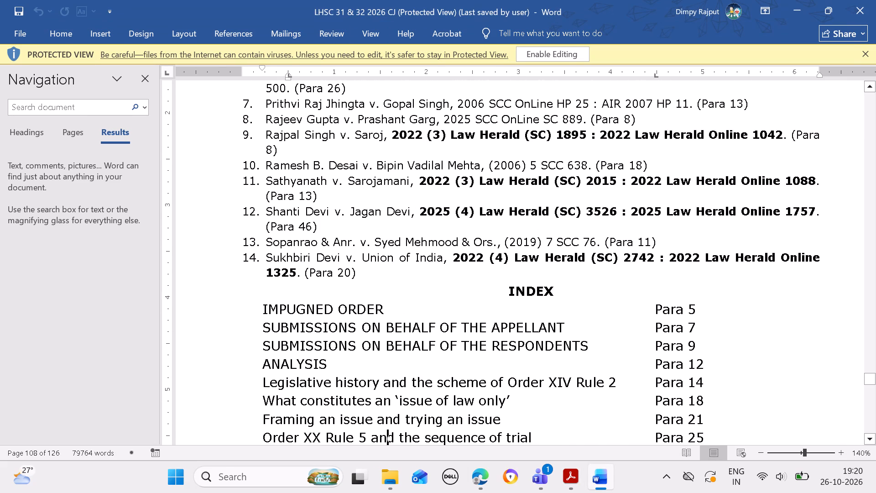
left_click_drag(260, 168, 297, 163)
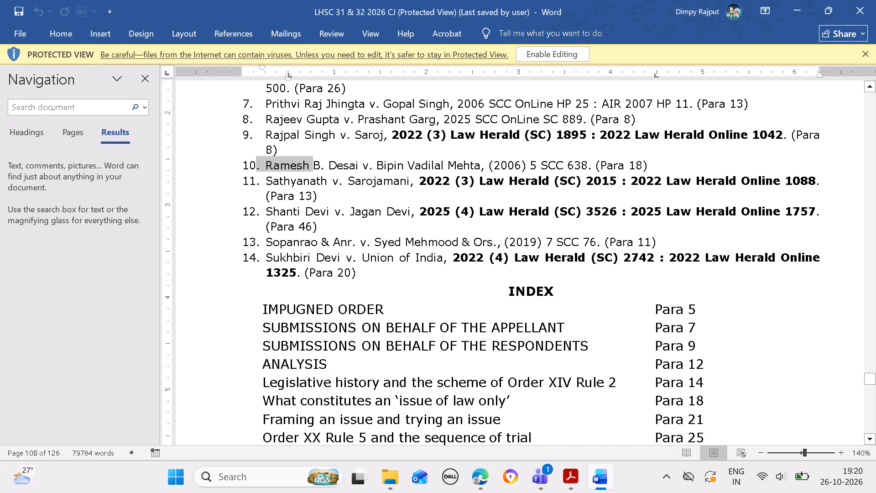
left_click_drag(297, 163, 342, 165)
key("ctrl+c")
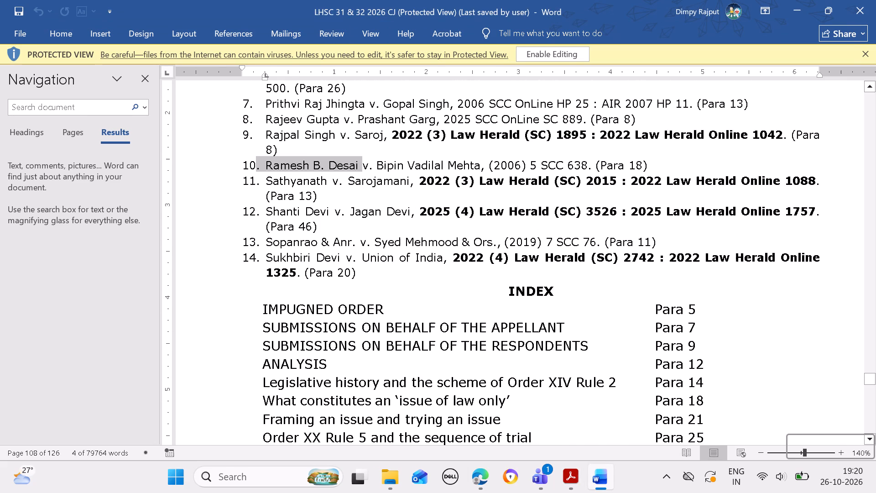
left_click(483, 480)
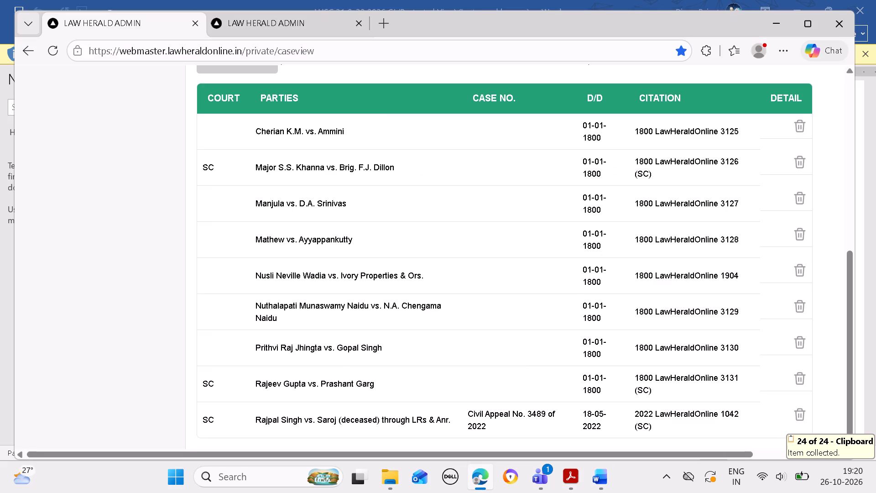
scroll(400, 373, "up", 3)
left_click(268, 418)
left_click_drag(384, 141, 240, 137)
key("BackSpace")
left_click_drag(618, 141, 474, 145)
key("BackSpace")
left_click(453, 138)
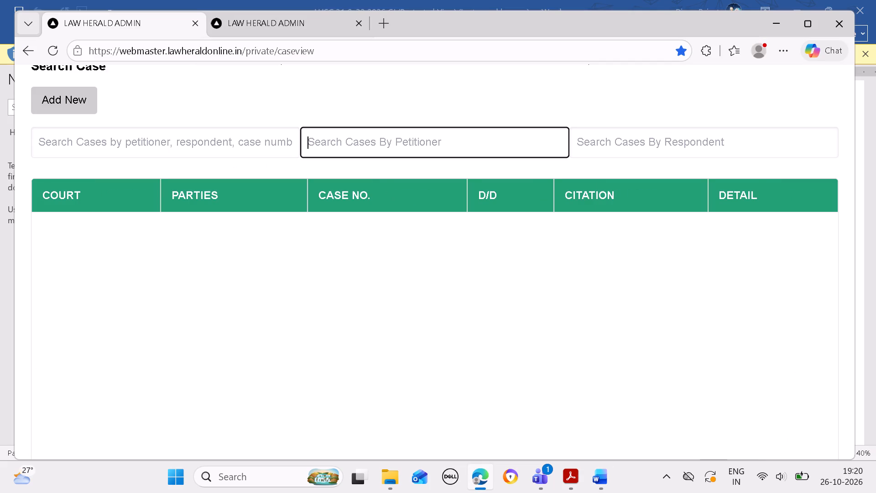
key("ctrl+v")
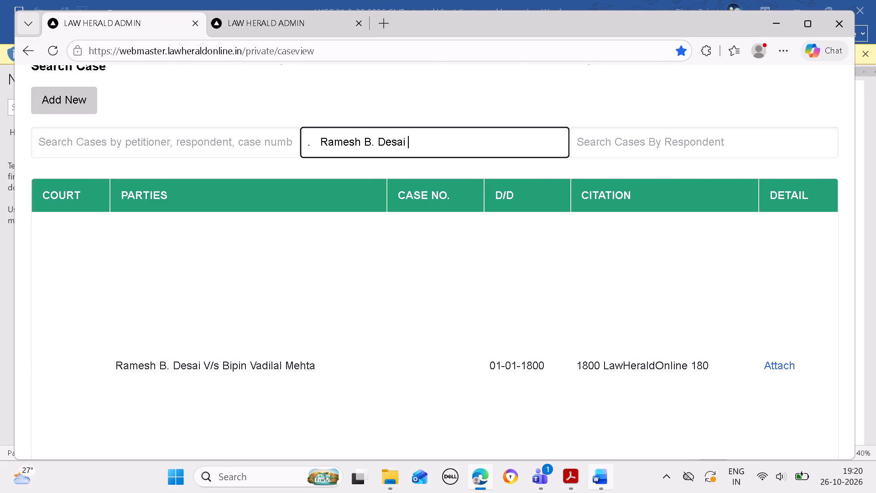
Compare the match with item 10 in Word and attach the case cited as 1800 LawHeraldOnline 180 in Edge.
left_click(603, 474)
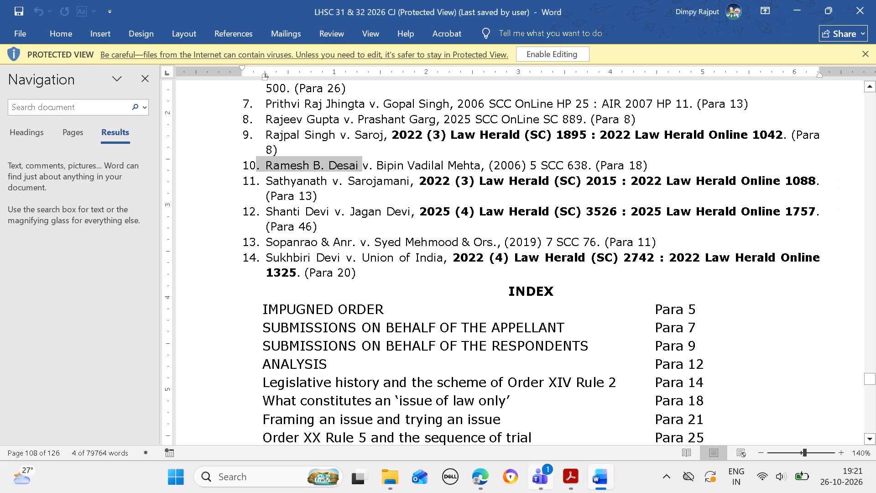
left_click(472, 483)
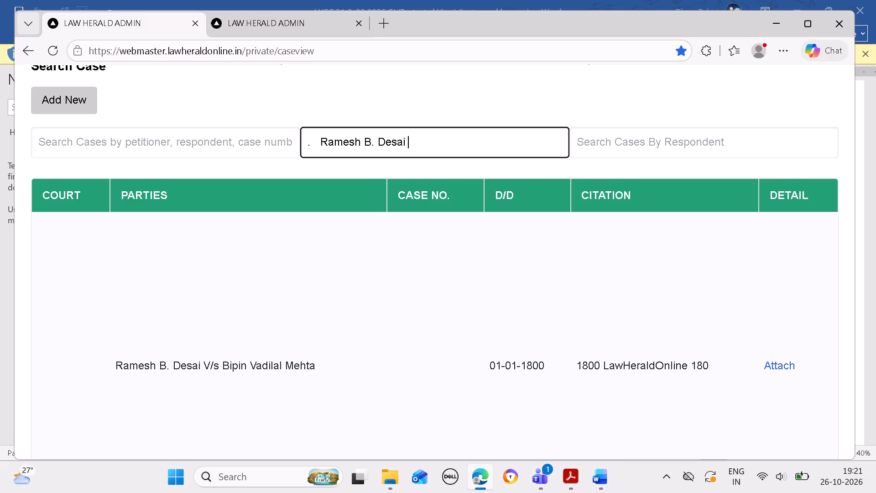
left_click(773, 367)
left_click(568, 137)
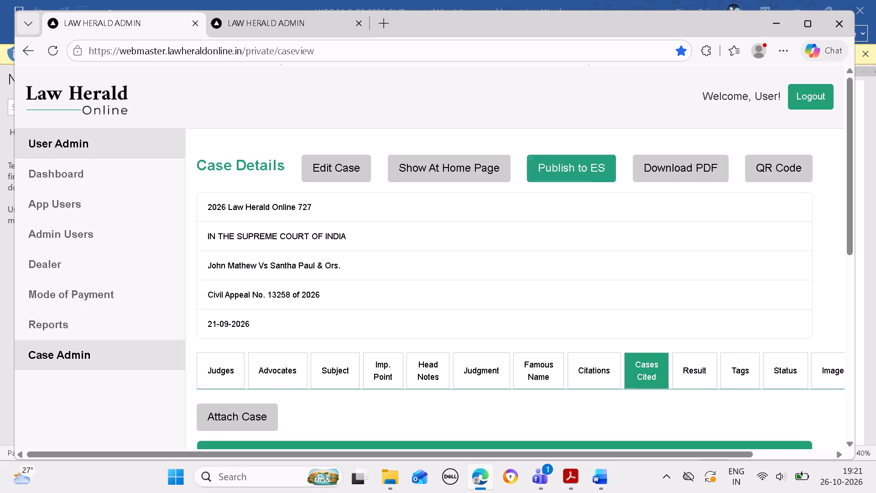
Copy item 11's petitioner from the Word list, reopen the case attachment search in Edge, and replace the previous petitioner with it.
scroll(557, 276, "down", 8)
left_click(601, 468)
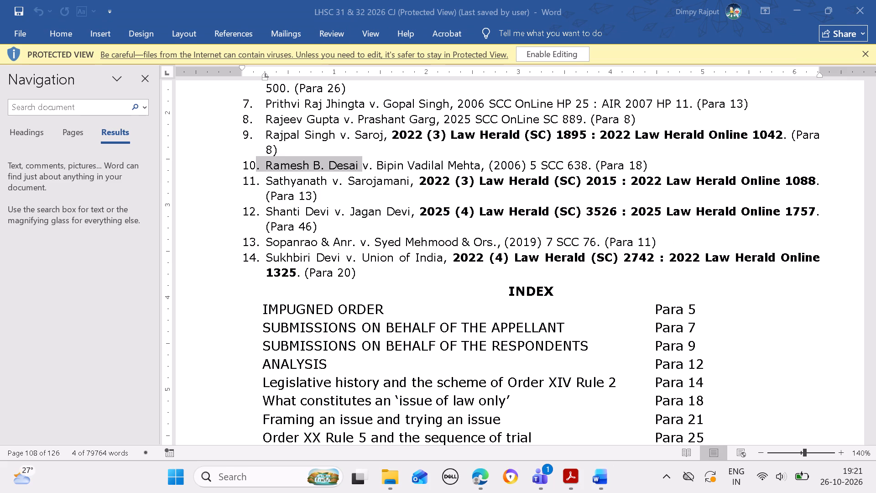
left_click_drag(267, 180, 311, 182)
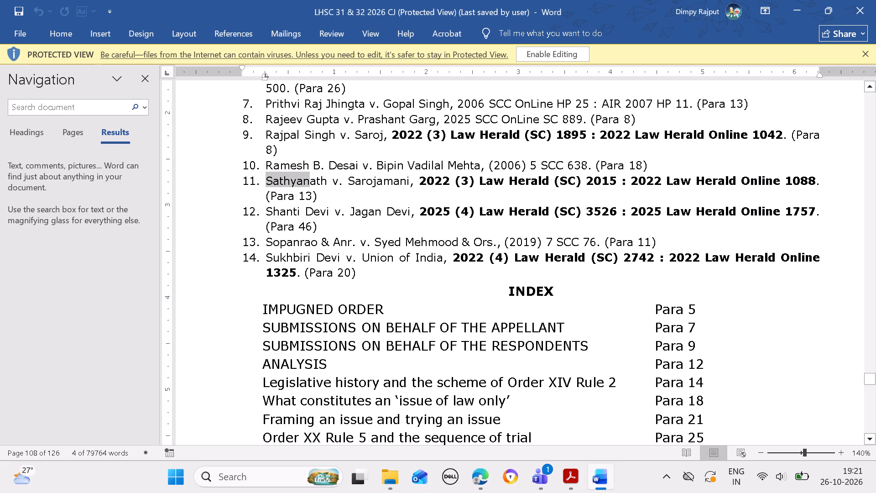
left_click_drag(311, 182, 330, 186)
key("ctrl+c")
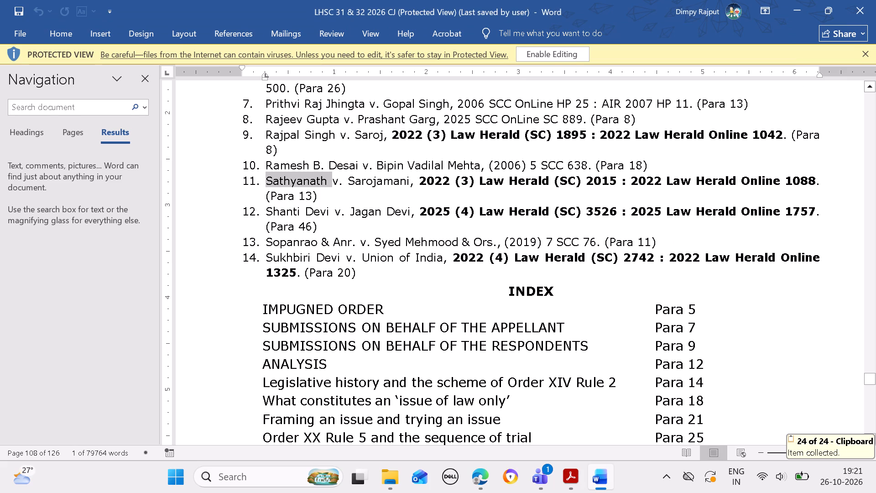
left_click(475, 482)
scroll(326, 306, "up", 1)
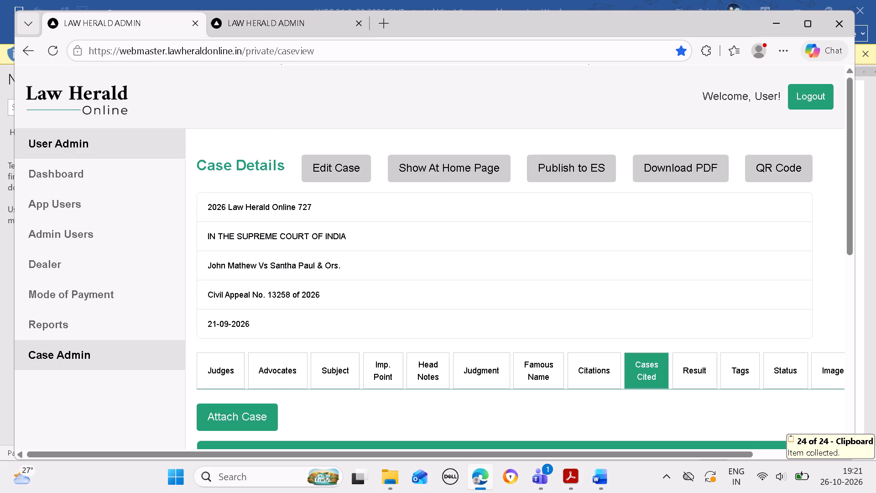
left_click(264, 416)
left_click_drag(417, 145, 269, 129)
key("BackSpace")
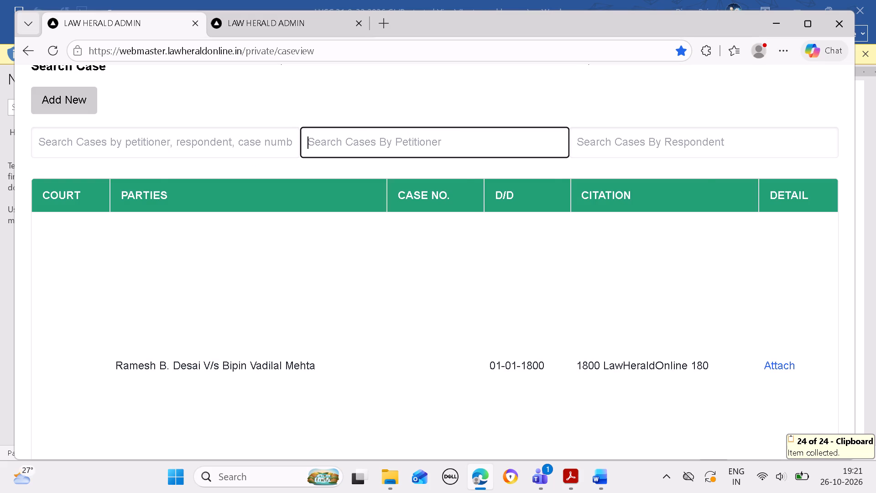
key("ctrl+v")
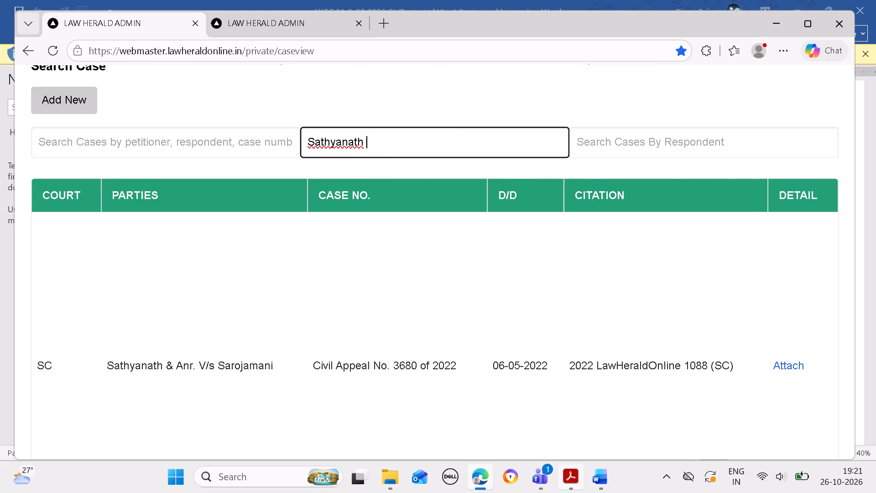
Compare the match with item 11 in Word and attach Civil Appeal No. 3680 of 2022 as a cited case in Edge.
left_click(590, 480)
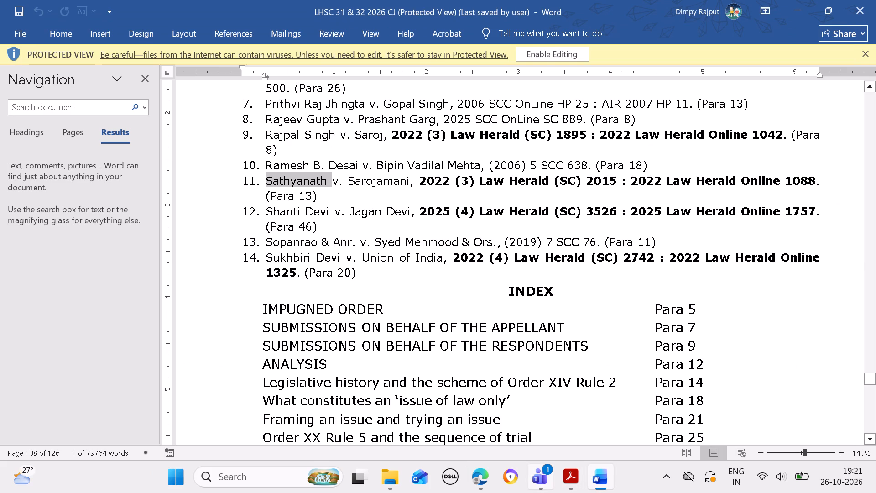
left_click(478, 478)
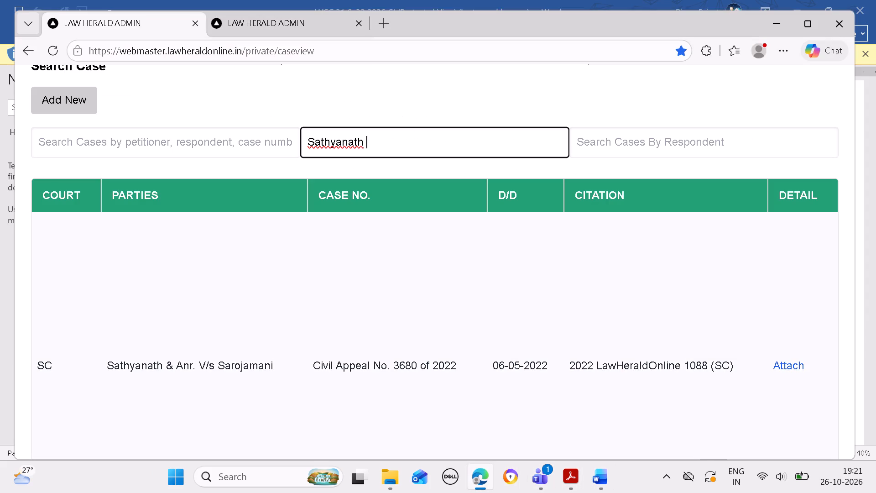
left_click(797, 366)
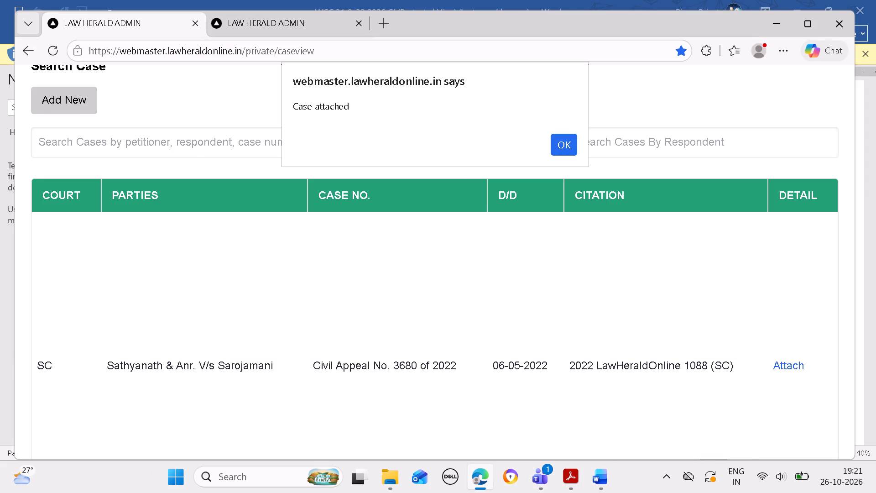
left_click(566, 143)
scroll(564, 203, "down", 7)
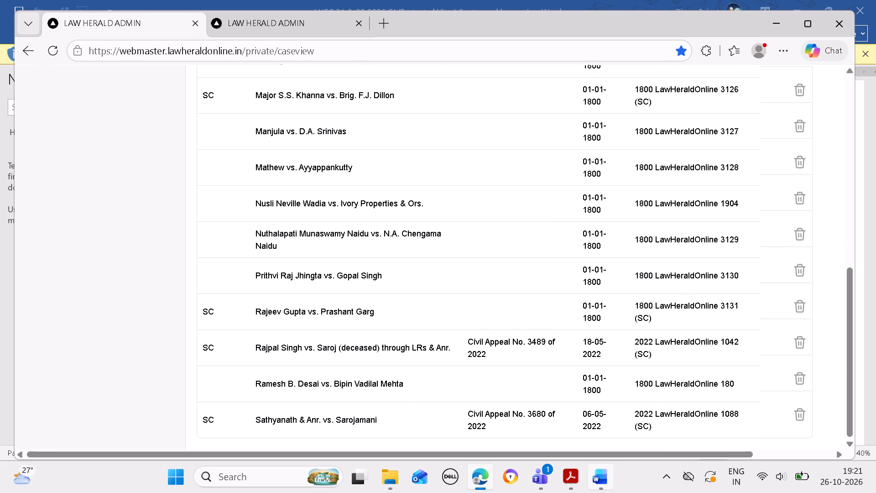
Copy item 12's petitioner from the Word list, reopen the case attachment search in Edge, and replace the previous petitioner with it.
left_click(599, 487)
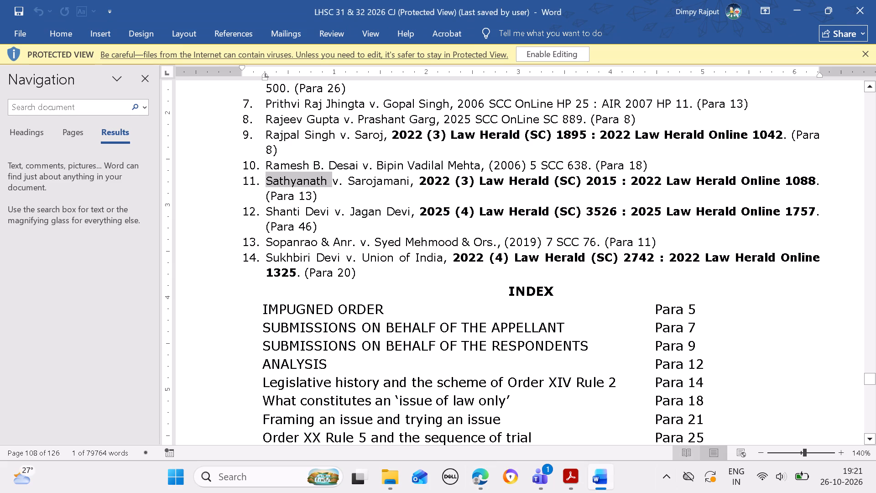
left_click_drag(268, 211, 320, 214)
key("ctrl+c")
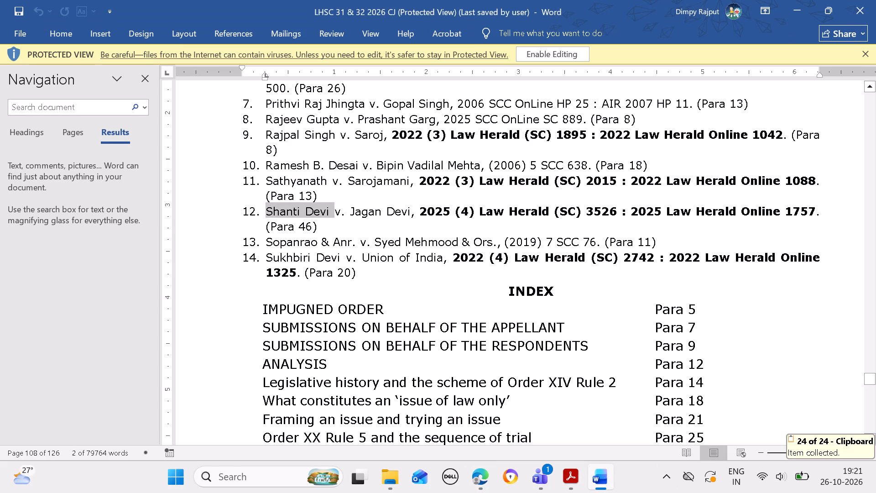
left_click(474, 475)
scroll(282, 271, "up", 2)
left_click(240, 407)
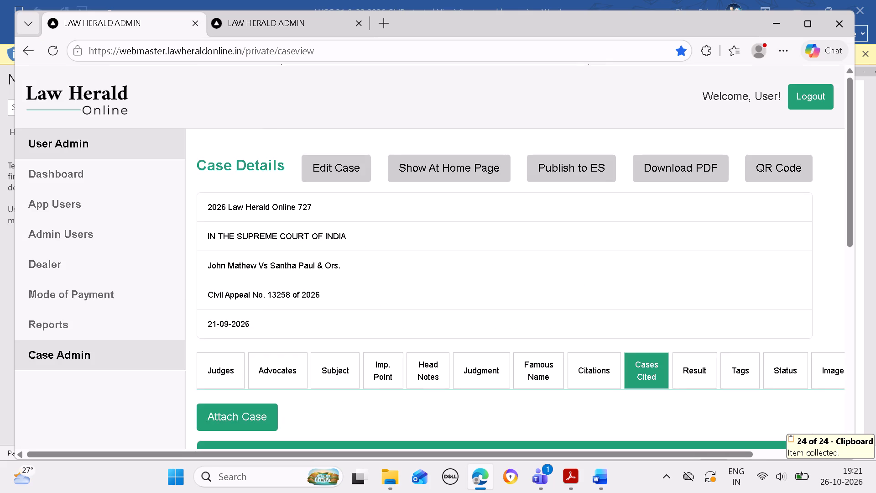
left_click_drag(370, 146, 282, 142)
key("BackSpace")
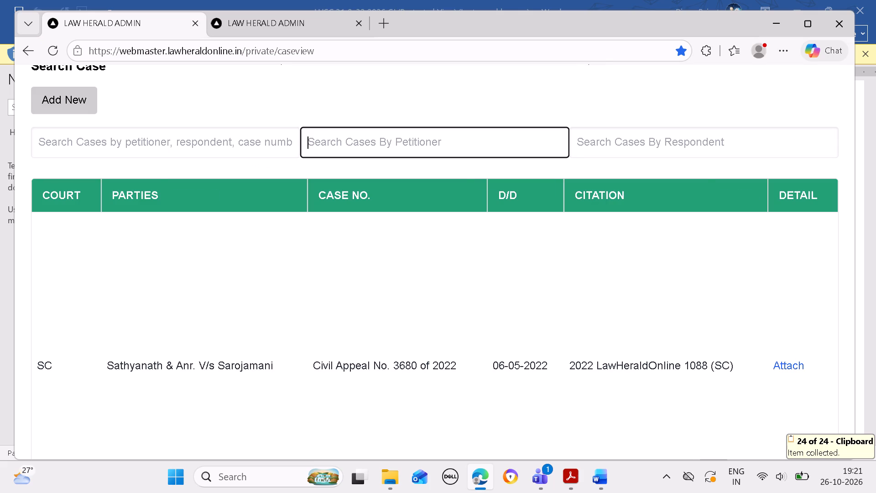
key("ctrl+v")
Copy item 12's respondent from the Word list and add it to the Edge case search as the respondent.
left_click(593, 468)
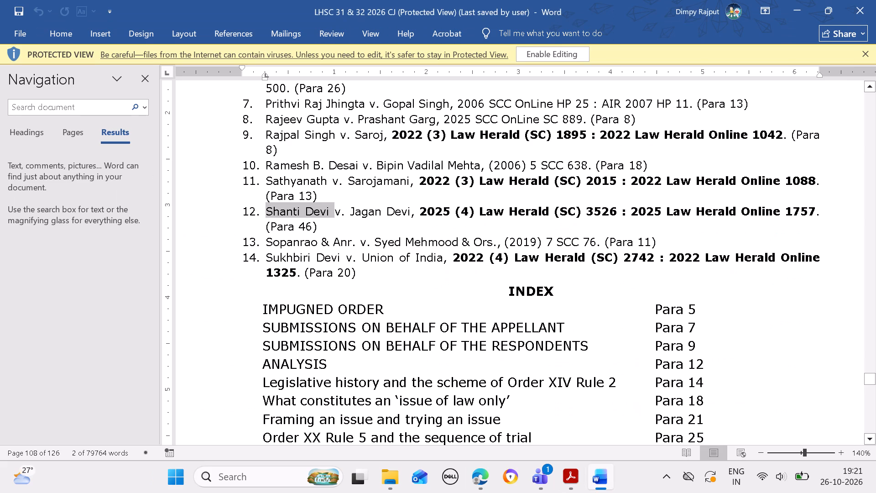
left_click_drag(349, 210, 404, 209)
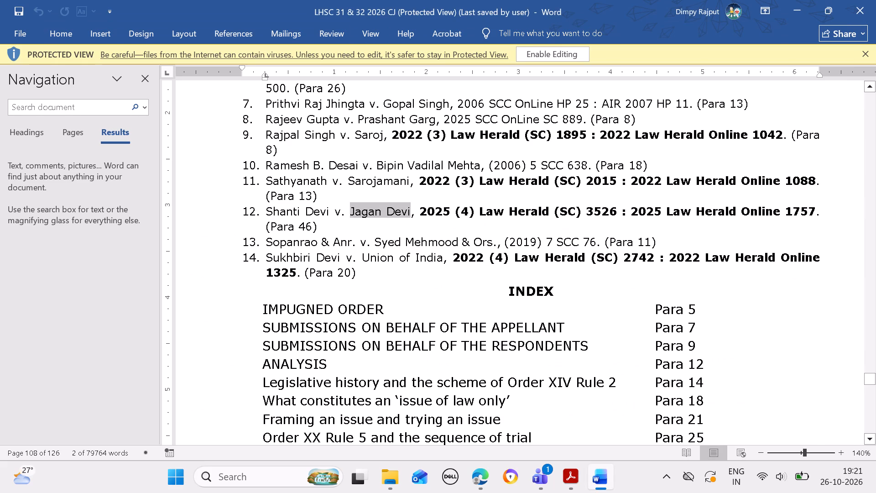
key("ctrl+c")
left_click(485, 484)
left_click(628, 153)
key("ctrl+v")
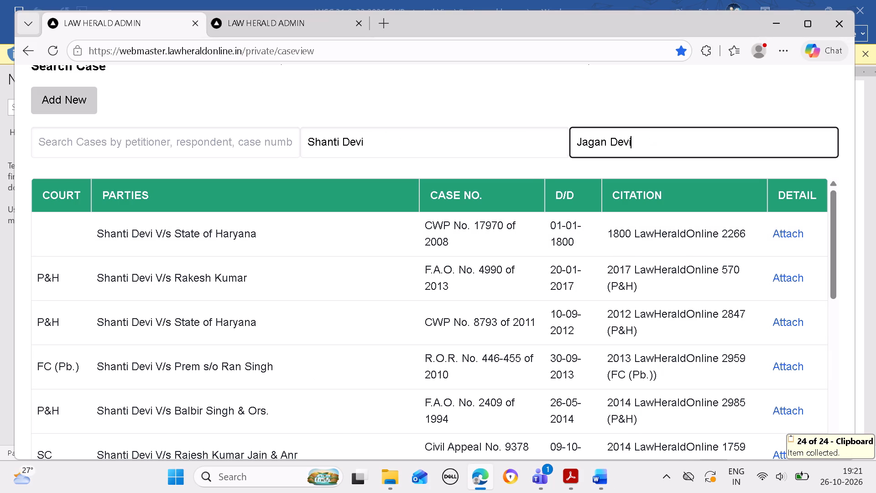
Compare the match with item 12 in Word and attach Civil Appeal No. 11795 of 2025 as a cited case in Edge.
left_click(604, 482)
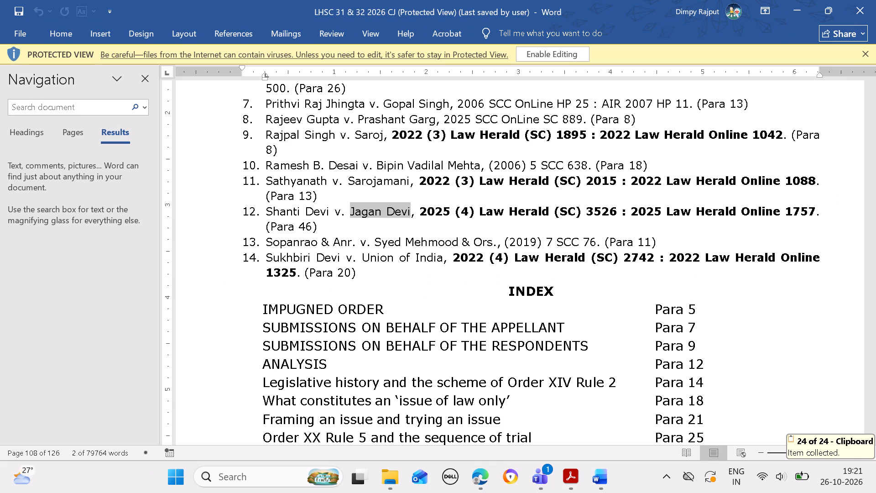
left_click(485, 483)
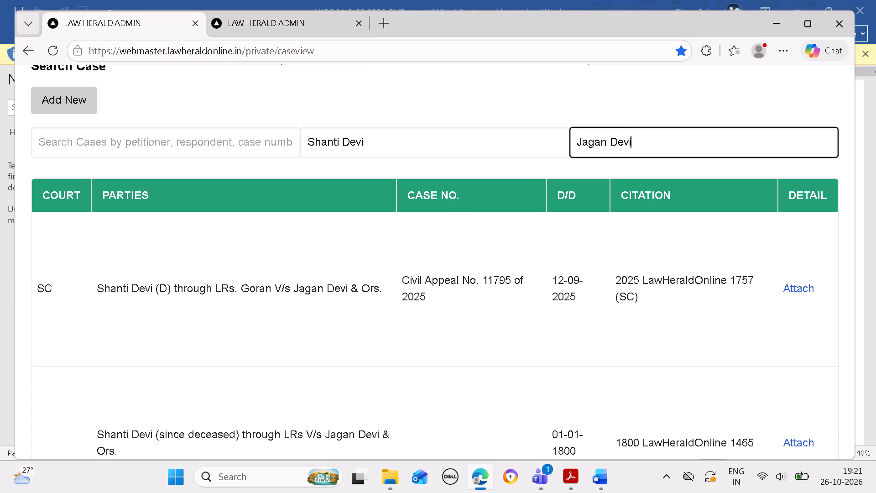
left_click(803, 285)
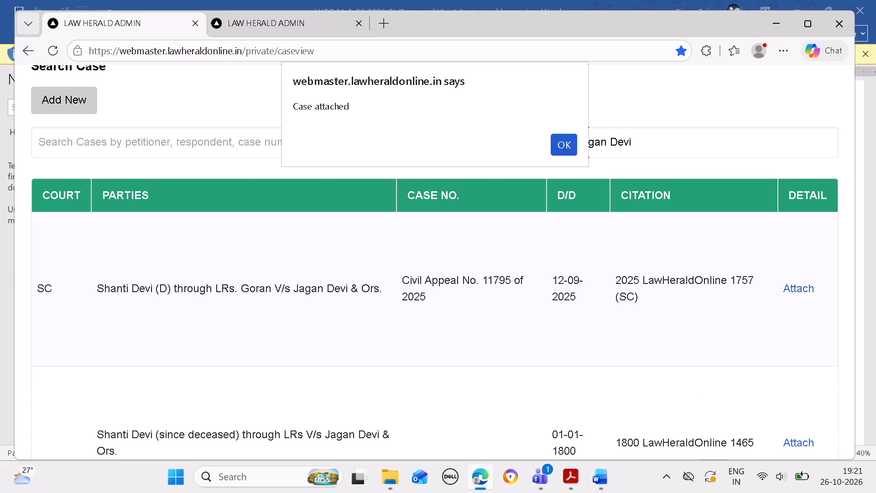
left_click(566, 147)
scroll(558, 232, "down", 9)
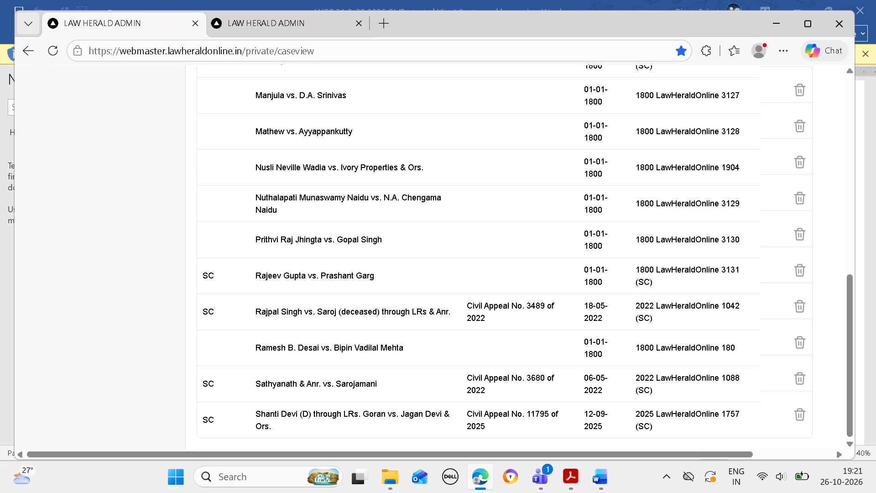
Copy item 13's petitioner from Word, reopen the case attachment search in Edge, clear the previous party names, and search by that petitioner.
left_click(592, 480)
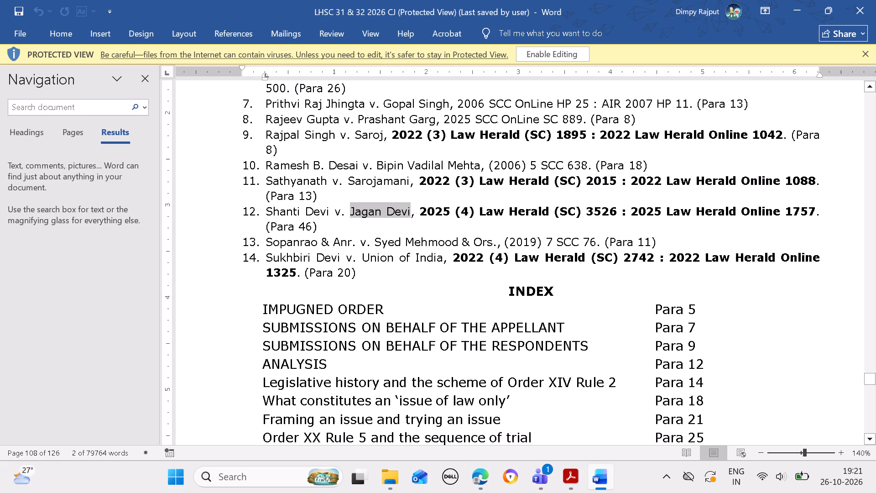
left_click_drag(269, 244, 334, 246)
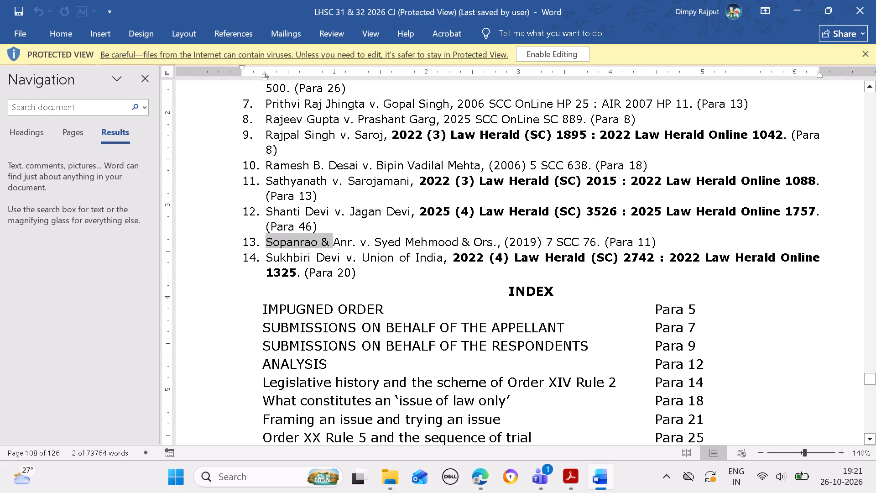
left_click_drag(334, 246, 358, 248)
key("ctrl+c")
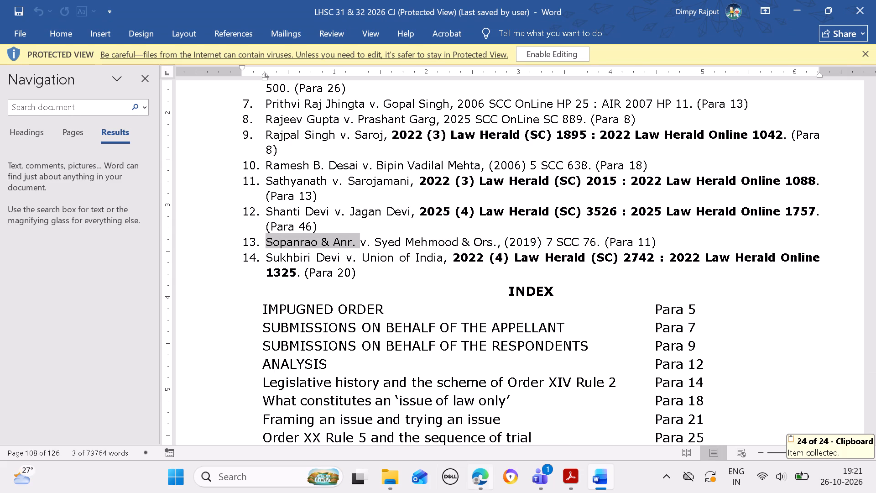
left_click(475, 477)
scroll(324, 272, "up", 2)
left_click(255, 412)
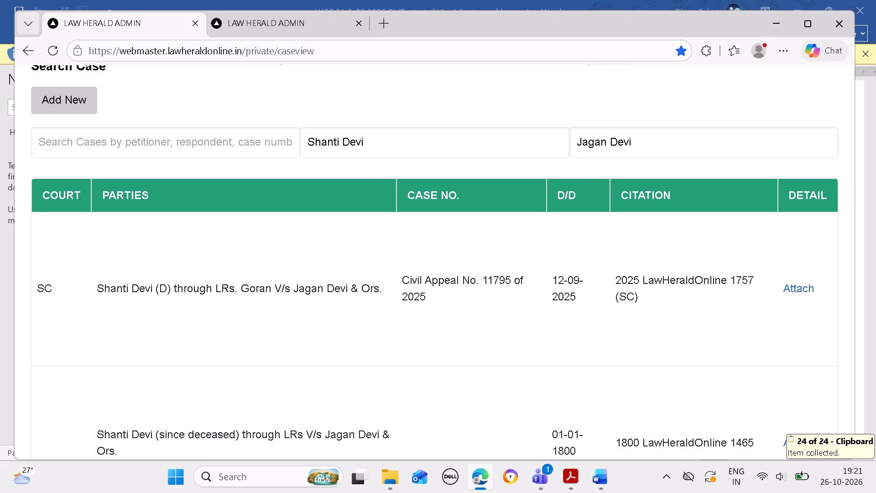
left_click_drag(385, 144, 238, 147)
key("BackSpace")
left_click_drag(656, 142, 482, 139)
key("BackSpace")
left_click(452, 139)
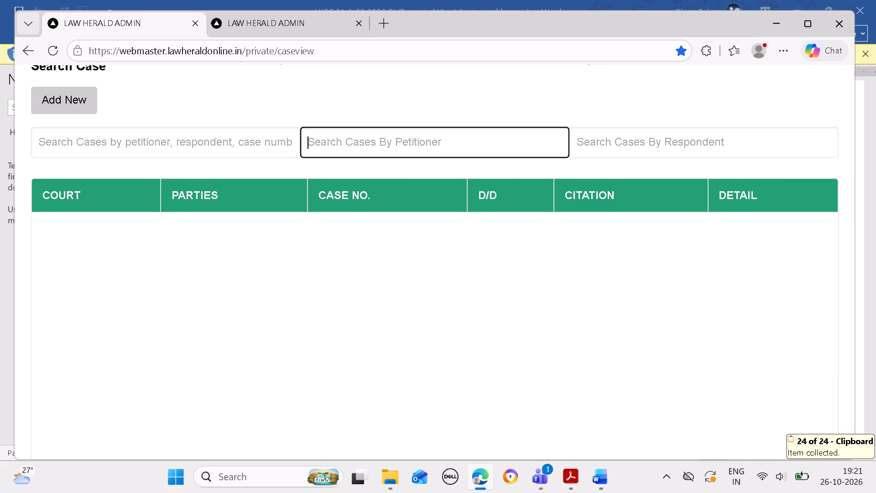
key("ctrl+v")
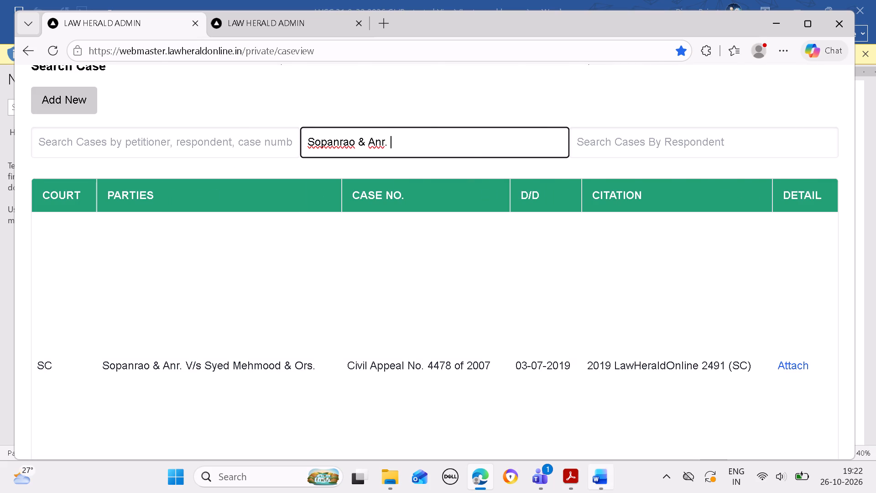
Compare the match with item 13 in Word and attach Civil Appeal No. 4478 of 2007 as a cited case in Edge.
left_click(589, 477)
left_click(478, 480)
left_click(597, 476)
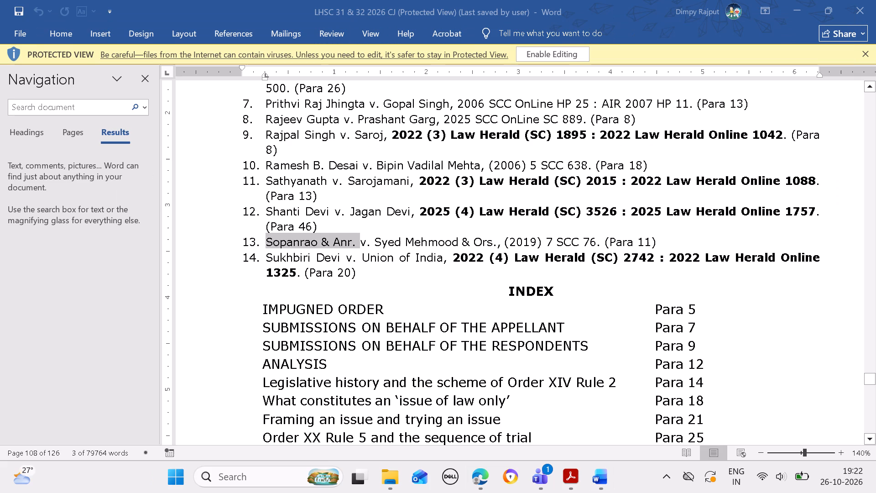
left_click(483, 477)
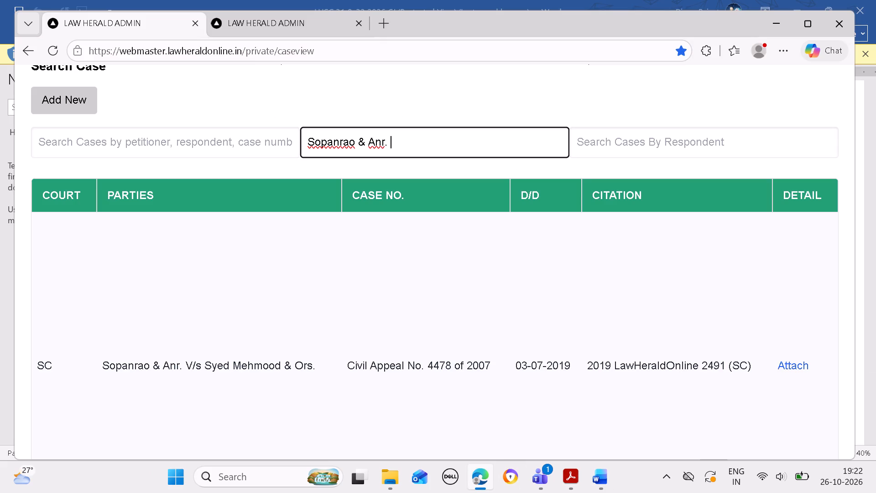
left_click(795, 363)
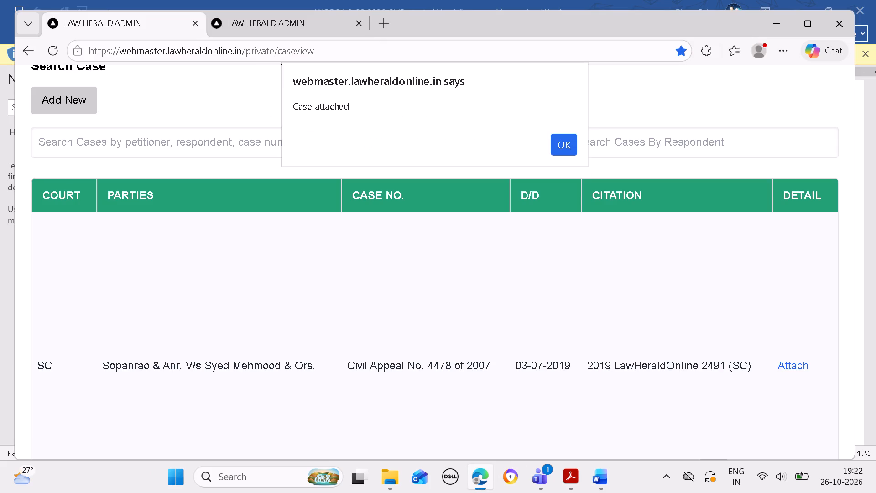
left_click(564, 145)
scroll(542, 252, "down", 10)
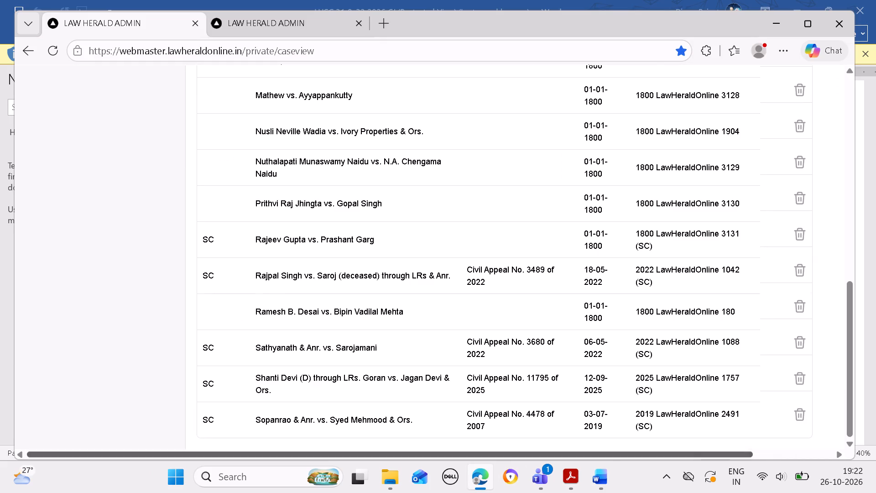
Search the Edge case attachment list by item 14's petitioner copied from Word, and attach Civil Appeal No. 10834 of 2010 as a cited case.
left_click(603, 475)
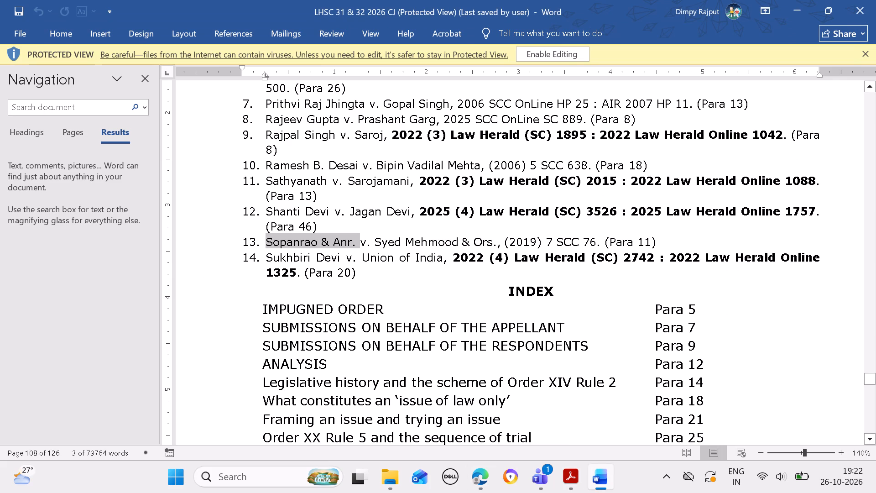
left_click_drag(269, 257, 333, 256)
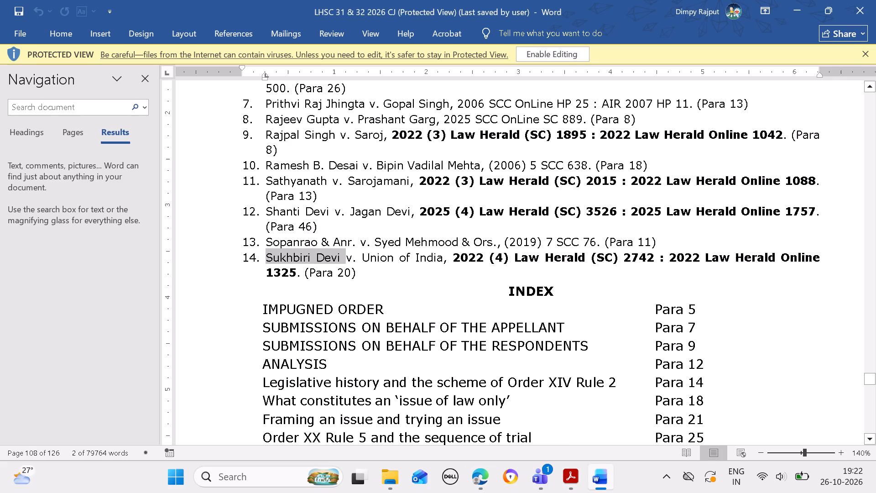
key("ctrl+c")
left_click(480, 480)
scroll(439, 422, "up", 3)
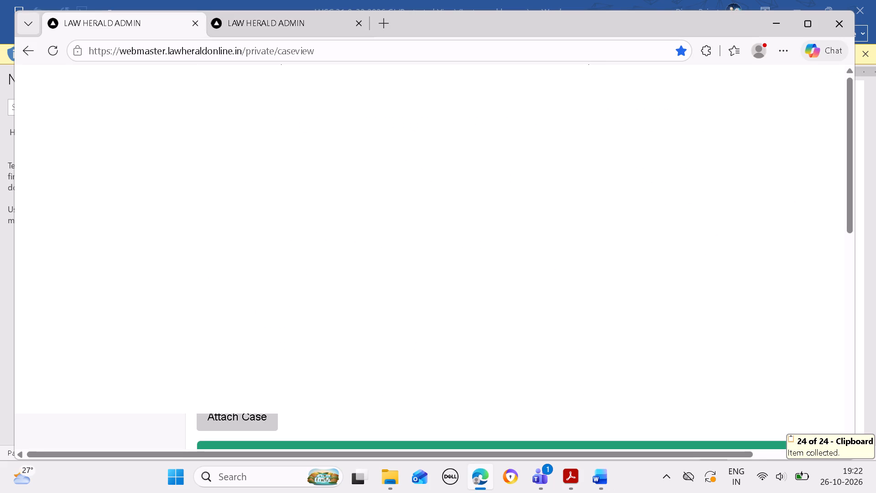
left_click(276, 405)
left_click_drag(409, 151, 216, 145)
key("BackSpace")
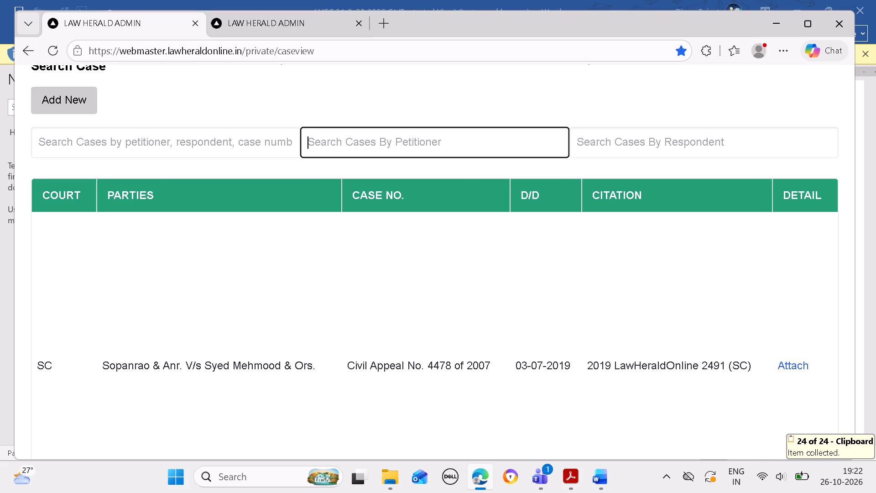
key("ctrl+v")
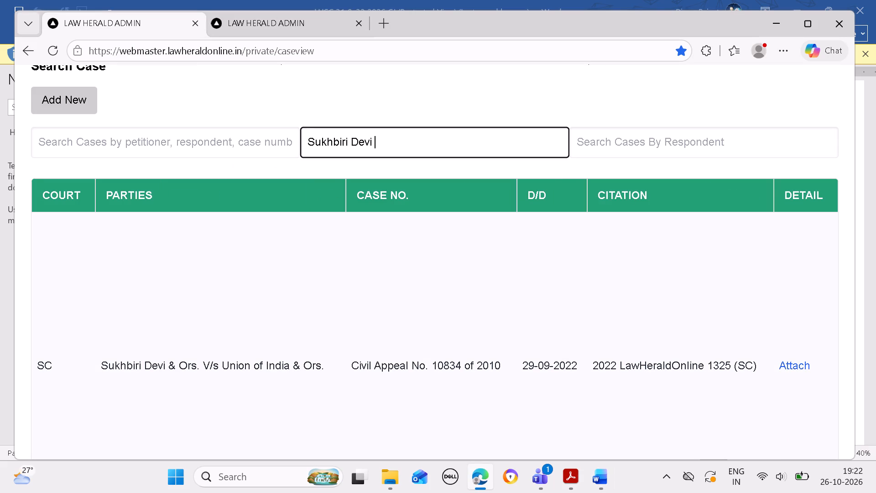
left_click(801, 367)
left_click(569, 145)
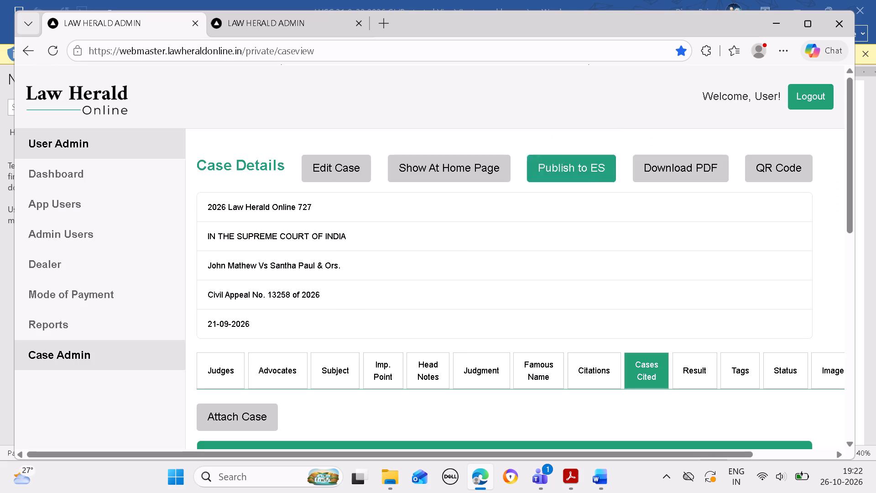
scroll(589, 298, "down", 11)
Review the Word entry for Civil Appeal No. 13258 of 2026 from its cited cases and headnotes back up to its heading.
left_click(604, 481)
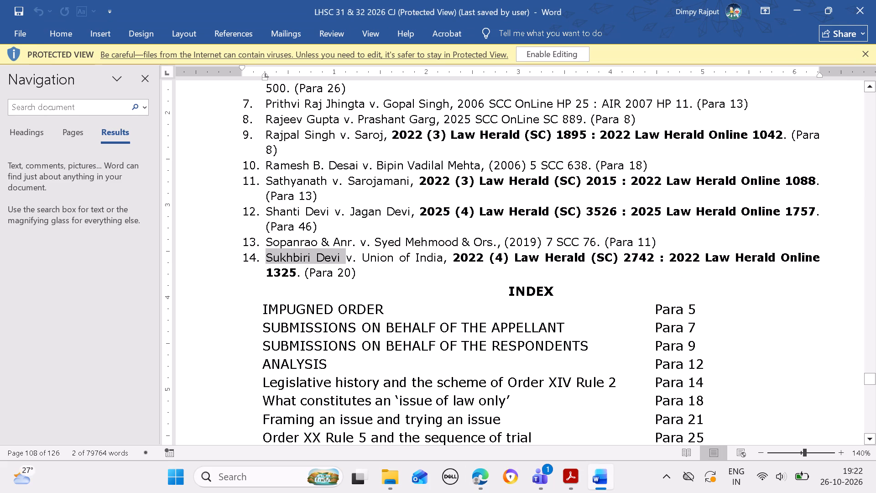
scroll(552, 408, "up", 5)
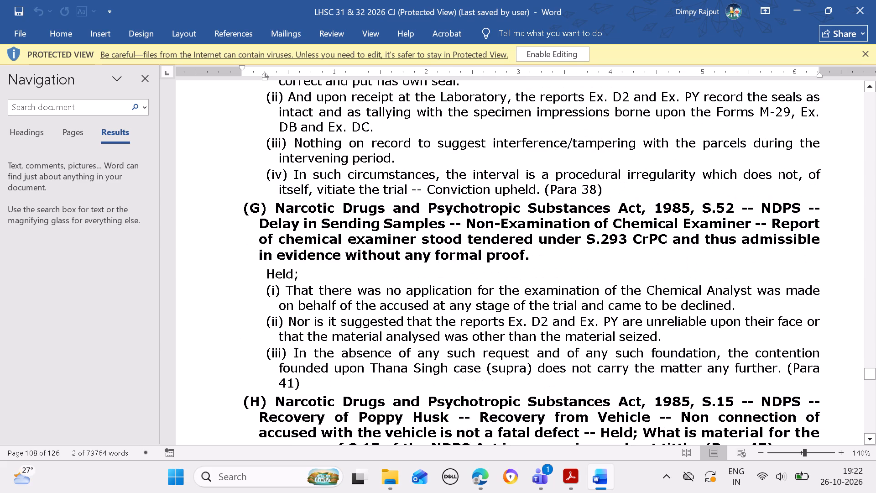
scroll(532, 393, "down", 2)
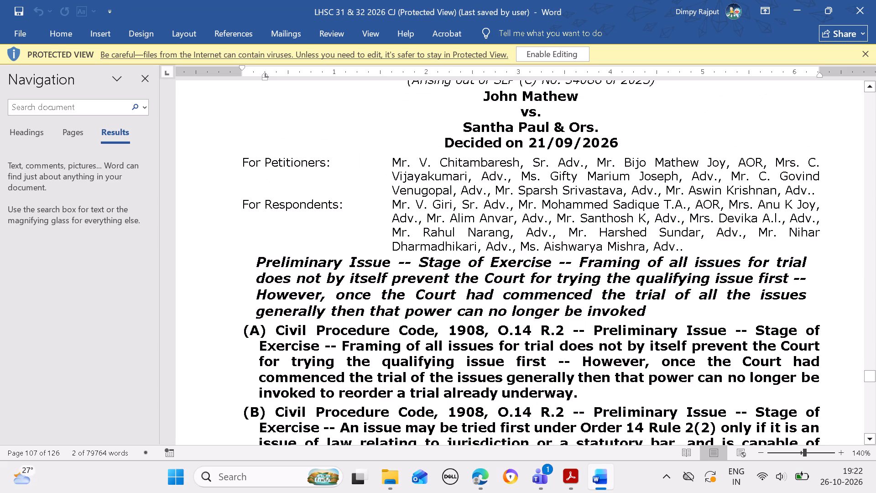
key("Up")
key("Up")
key("Down")
key("Down")
key("Down")
key("Down")
key("Down")
key("Down")
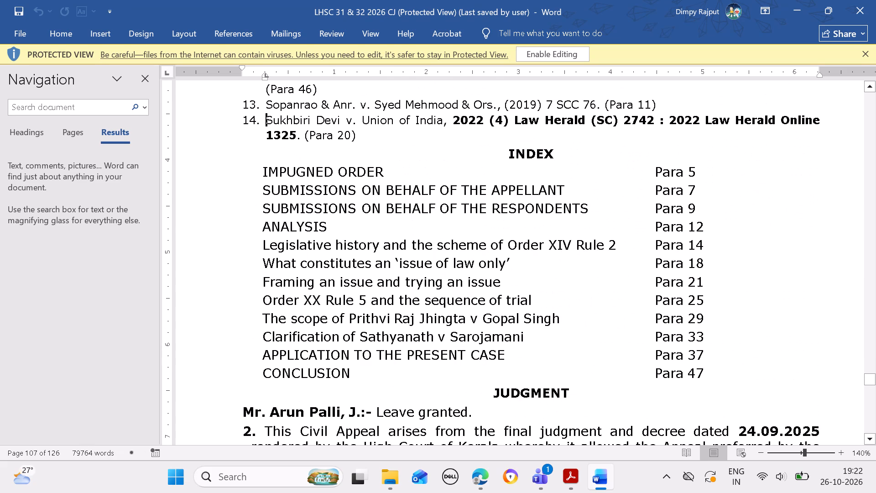
key("Up")
key("Up")
key("Up")
key("Up")
key("Up")
key("Up")
key("Up")
key("Up")
key("Up")
key("Up")
key("Up")
key("Up")
key("Up")
key("Up")
key("Up")
key("Up")
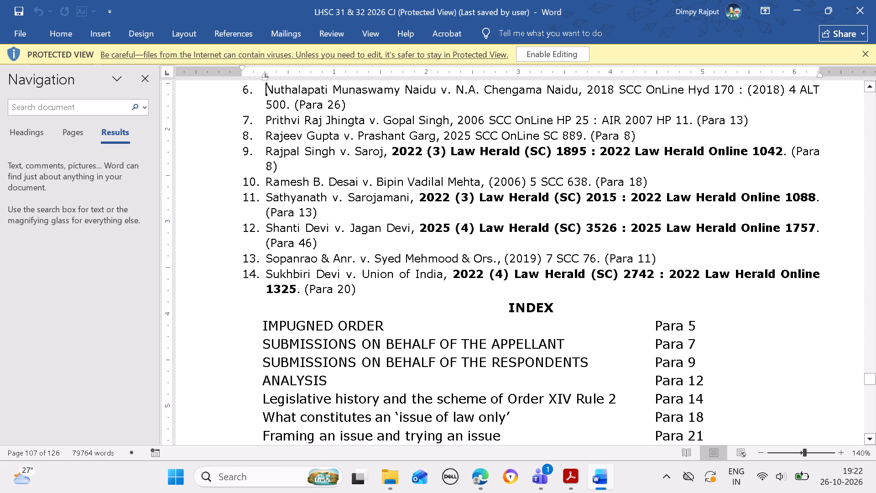
key("Up")
key("Up")
key("Up")
key("Up")
key("Up")
key("Up")
key("Up")
key("Up")
key("Up")
key("Up")
key("Up")
key("Up")
key("Up")
key("Up")
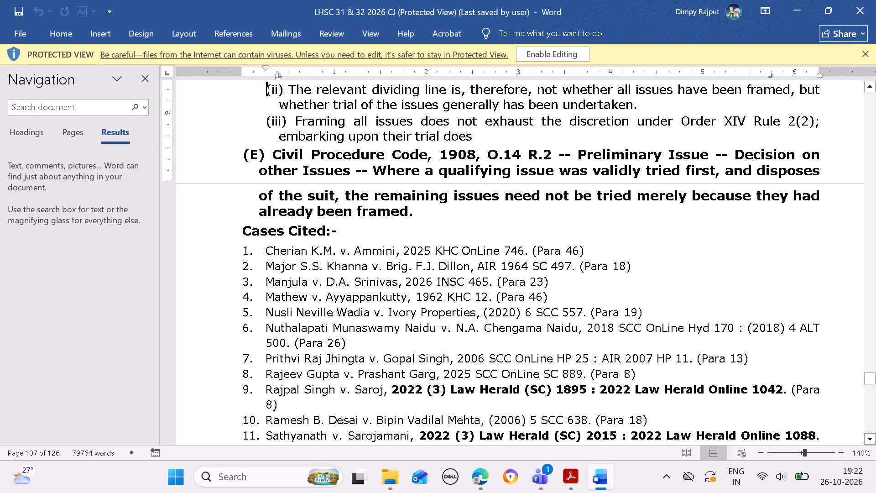
key("Up")
key("Up")
key("Up")
key("Up")
key("Up")
key("Up")
key("Up")
key("Up")
key("Up")
key("Up")
key("Up")
key("Up")
key("Up")
key("Up")
key("Up")
key("Up")
key("Up")
key("Up")
key("Up")
key("Up")
key("Up")
key("Up")
key("Up")
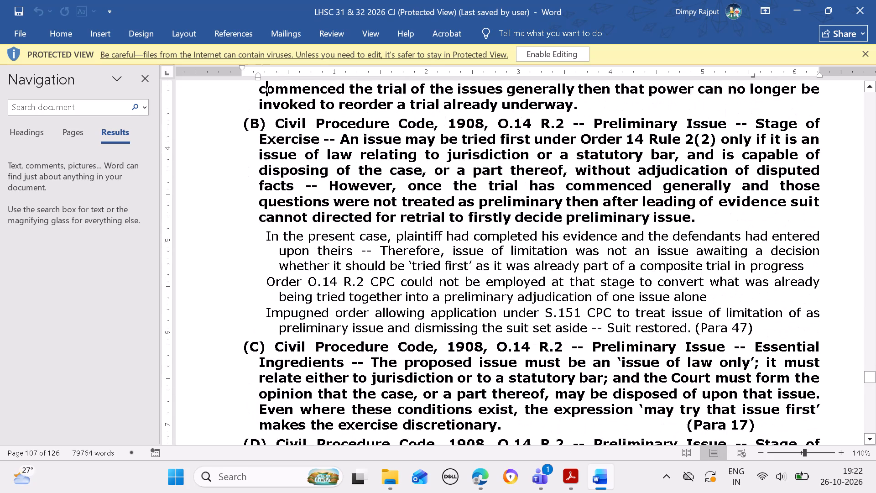
key("Up")
key("Up")
key("Up")
key("Up")
key("Up")
key("Up")
key("Up")
key("Up")
key("Up")
key("Up")
key("Up")
key("Up")
key("Up")
key("Up")
key("Up")
key("Up")
key("Up")
key("Up")
key("Up")
key("Up")
key("Up")
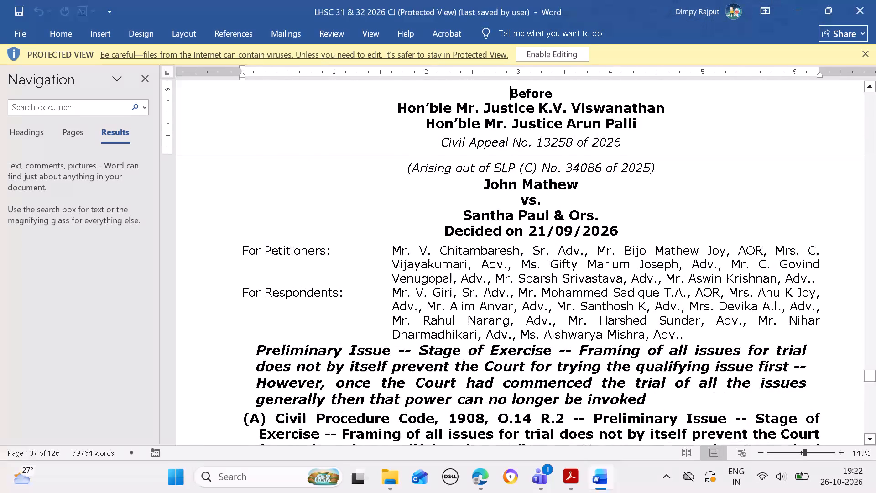
key("Up")
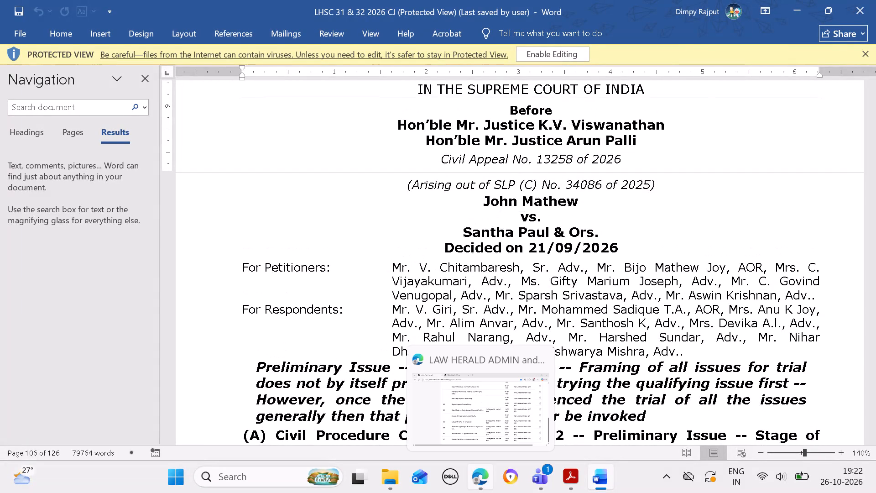
Compare the case heading and Law Herald citation in Word with the details and citations on the Edge record.
left_click(476, 482)
scroll(462, 411, "up", 3)
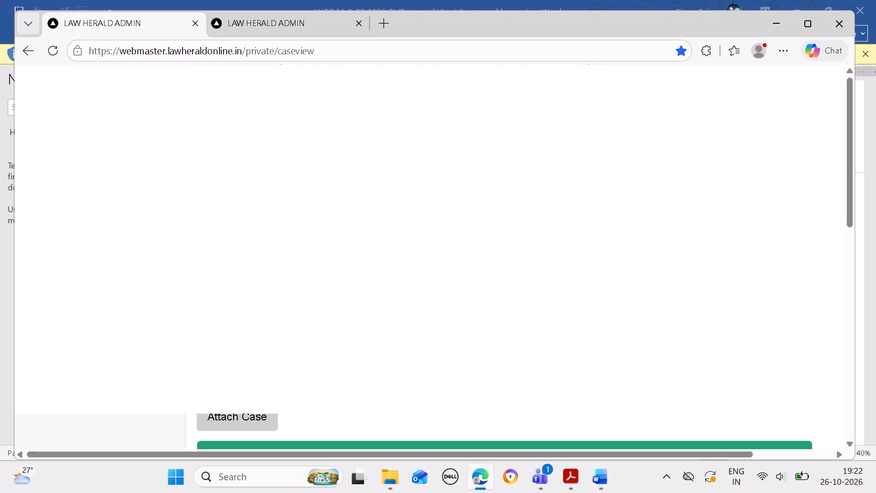
left_click(594, 482)
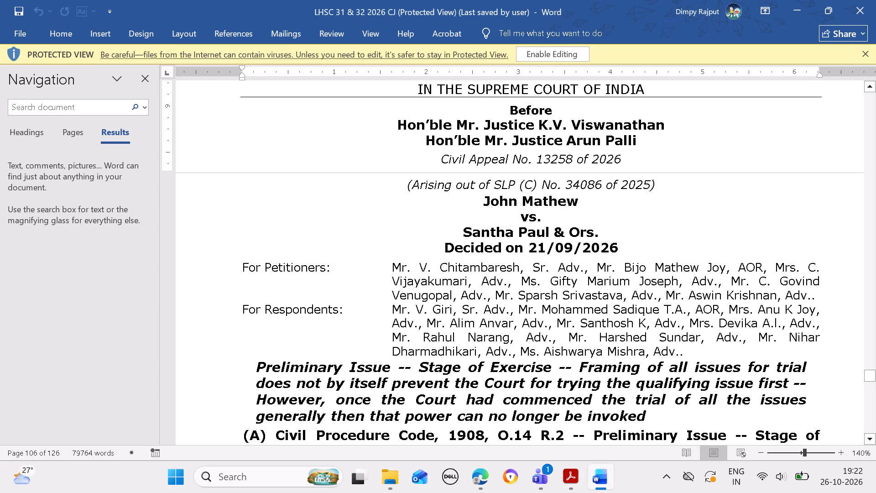
left_click(475, 477)
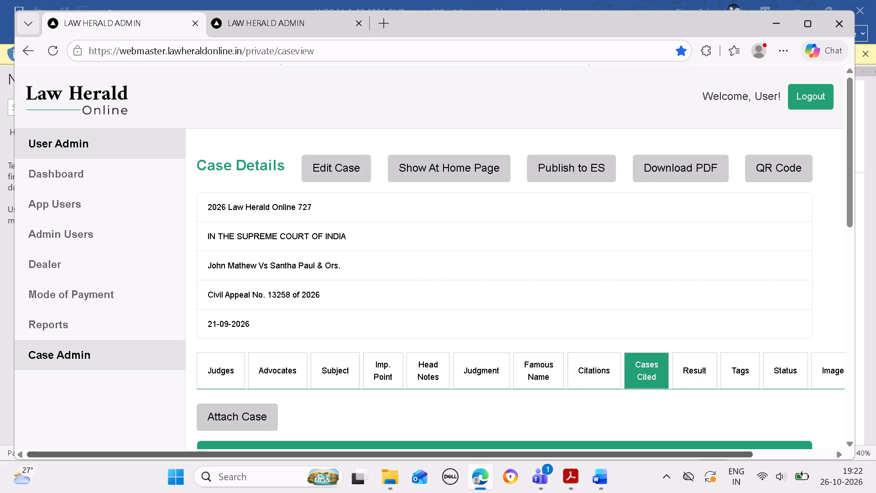
scroll(568, 381, "down", 2)
scroll(585, 362, "up", 1)
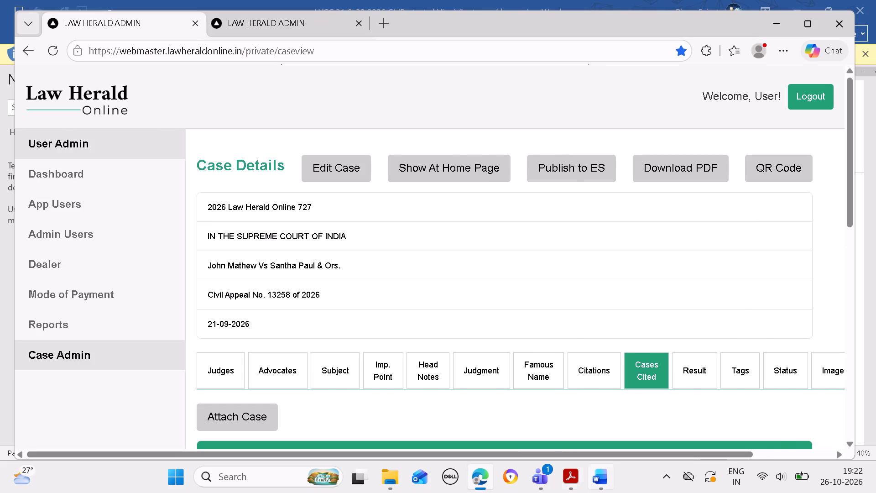
left_click(600, 478)
key("Up")
key("Up")
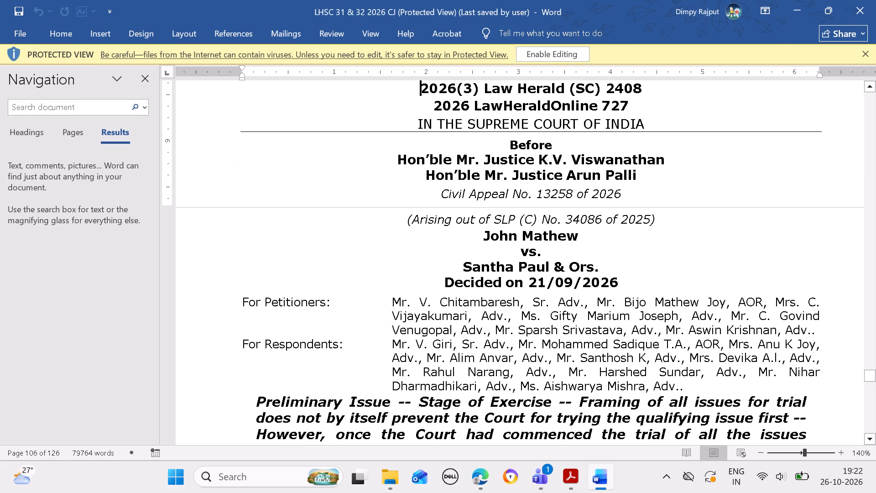
left_click(483, 478)
left_click(582, 381)
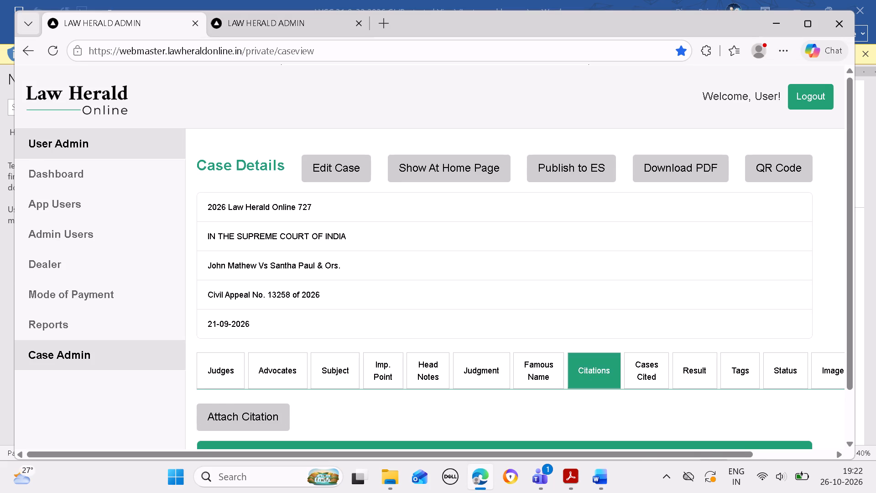
scroll(588, 374, "down", 2)
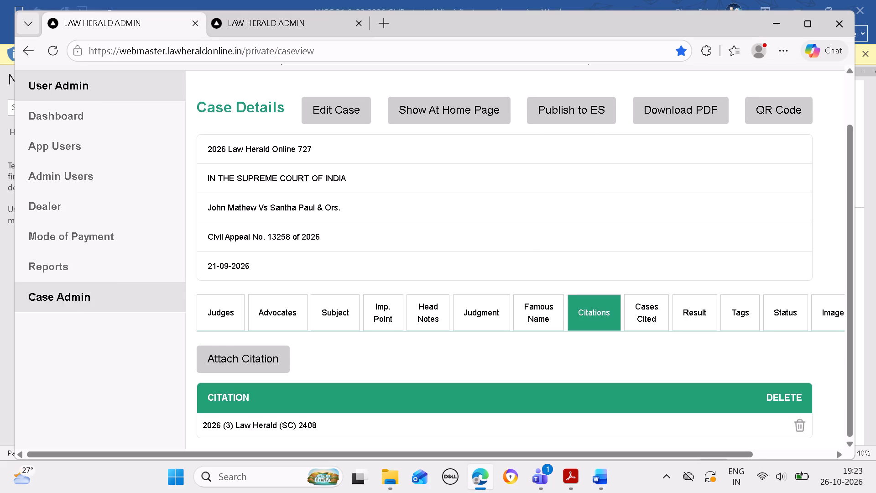
Check the other open case record, and review the cited cases and citations on the Civil Appeal No. 13258 of 2026 record.
left_click(290, 27)
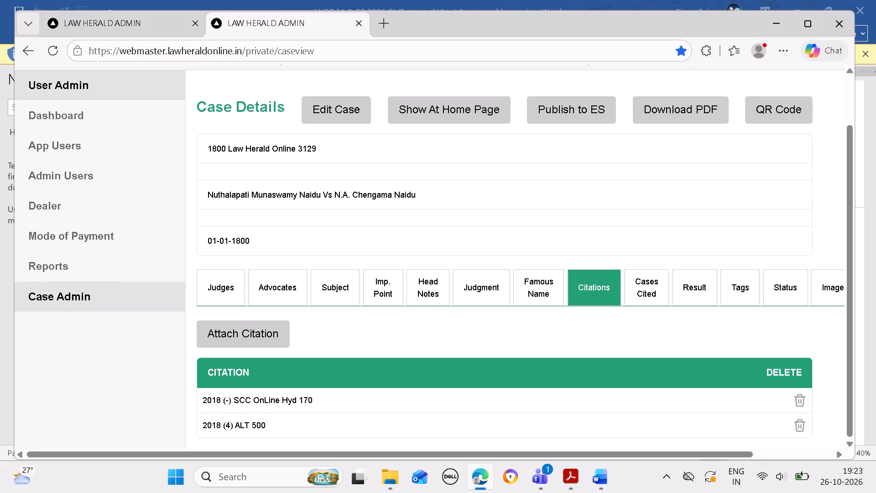
left_click(135, 21)
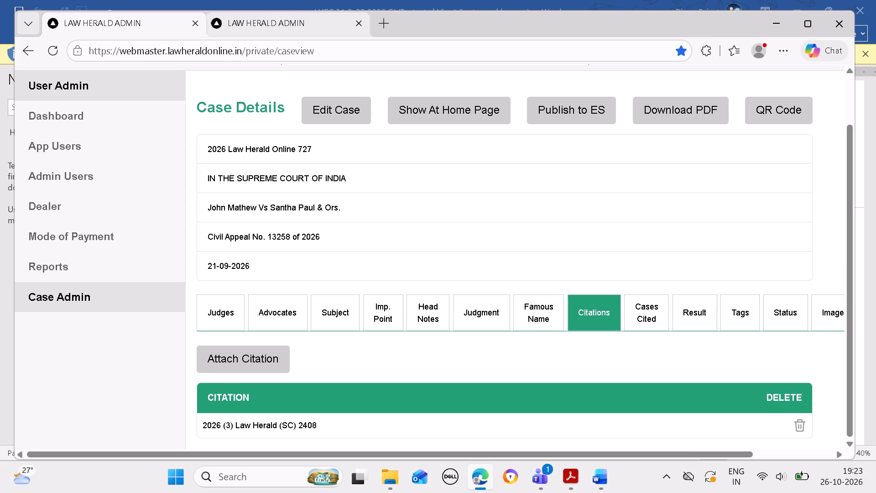
scroll(551, 311, "down", 2)
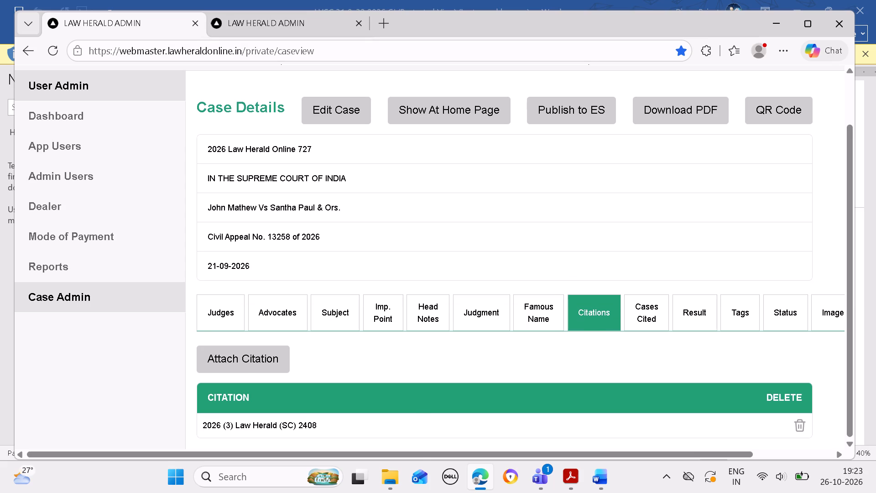
left_click(547, 309)
left_click(630, 308)
scroll(642, 308, "down", 5)
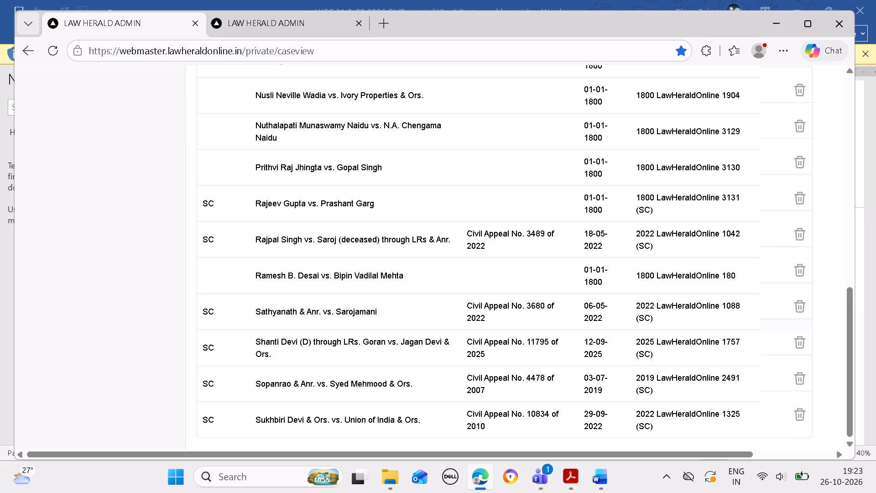
scroll(638, 309, "up", 2)
left_click(597, 364)
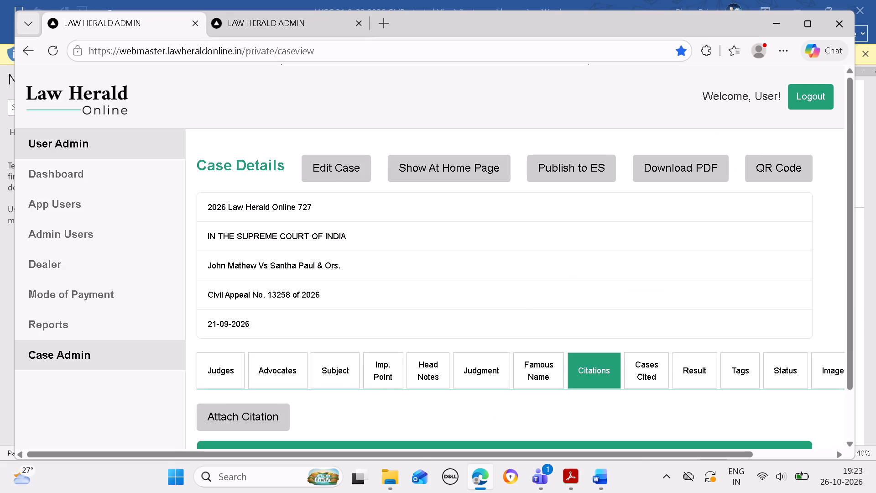
scroll(597, 364, "down", 4)
Open the Judgment section of the Civil Appeal No. 13258 of 2026 record.
left_click(501, 313)
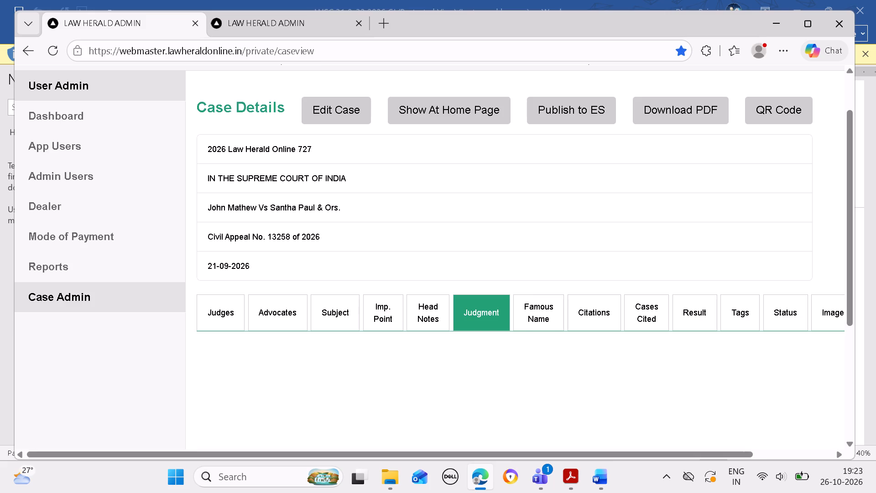
In Word, copy the full judgment of Civil Appeal No. 13258 of 2026, from the JUDGMENT heading through paragraph 51 and its closing dashed line.
left_click(597, 476)
key("Down")
key("Down")
key("Down")
key("Down")
key("Down")
key("Down")
key("Down")
key("Down")
key("Down")
key("Down")
key("Down")
key("Down")
key("Down")
key("Down")
key("Down")
key("Down")
key("Down")
key("Down")
key("Down")
key("Down")
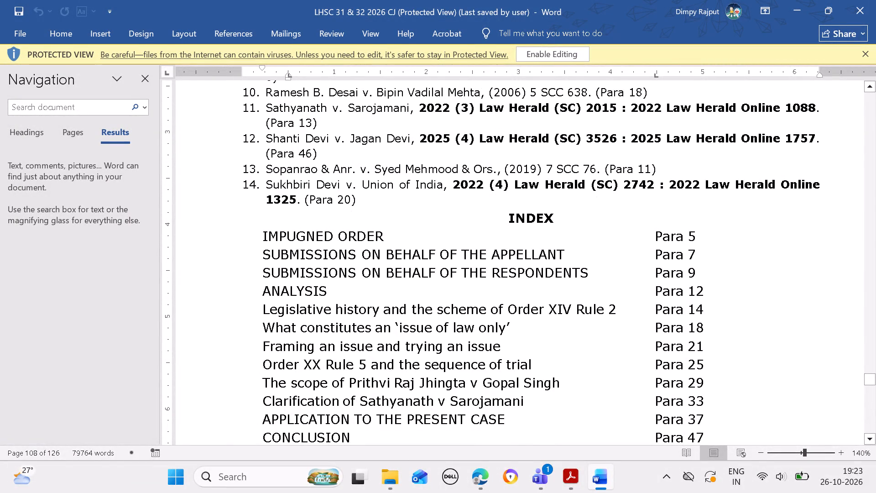
key("Down")
key("Down")
key("Down")
key("Down")
key("Down")
key("Down")
key("Down")
key("Down")
key("Down")
key("Down")
key("Down")
key("Down")
key("Down")
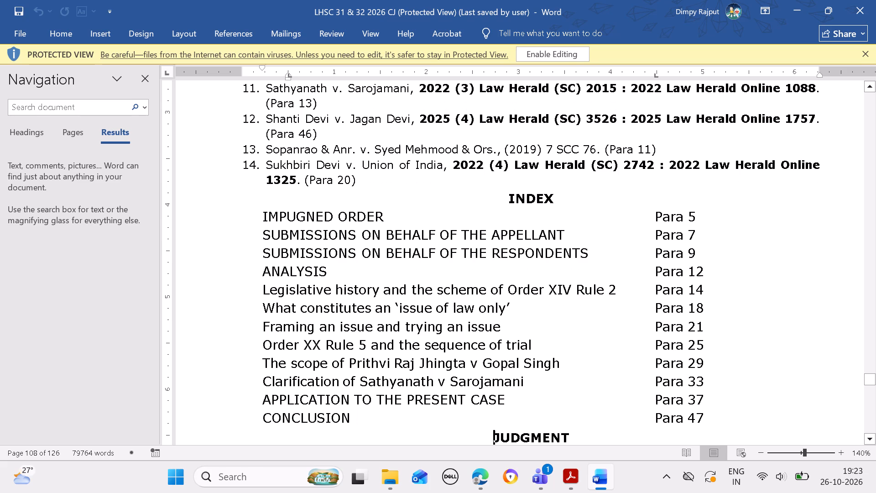
key("Up")
key("Up")
key("Up")
key("Up")
key("Up")
key("Up")
key("Up")
key("Up")
key("Up")
key("Up")
key("Up")
key("Up")
key("Up")
key("Up")
key("Up")
key("Up")
key("Up")
key("Up")
key("Up")
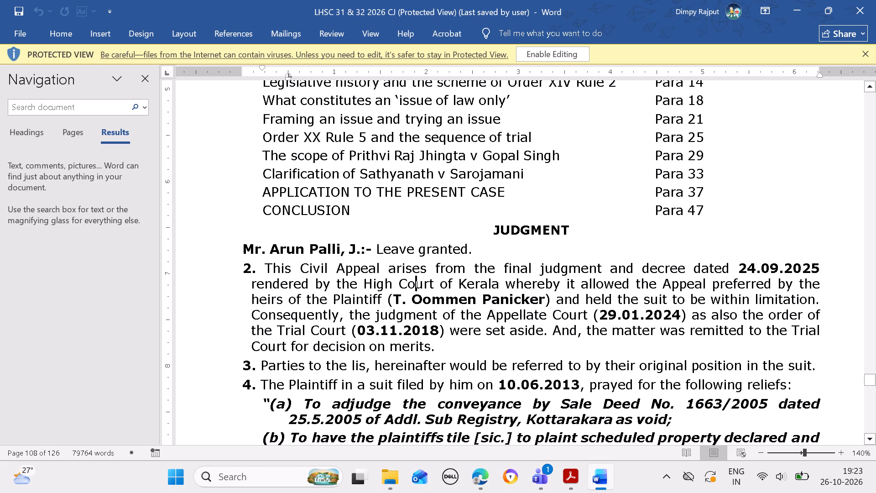
key("Up")
key("Up")
key("Up")
key("Up")
key("Up")
key("Up")
key("Up")
key("Up")
key("Up")
key("Up")
key("Up")
key("Up")
key("Up")
key("Up")
key("Up")
key("Down")
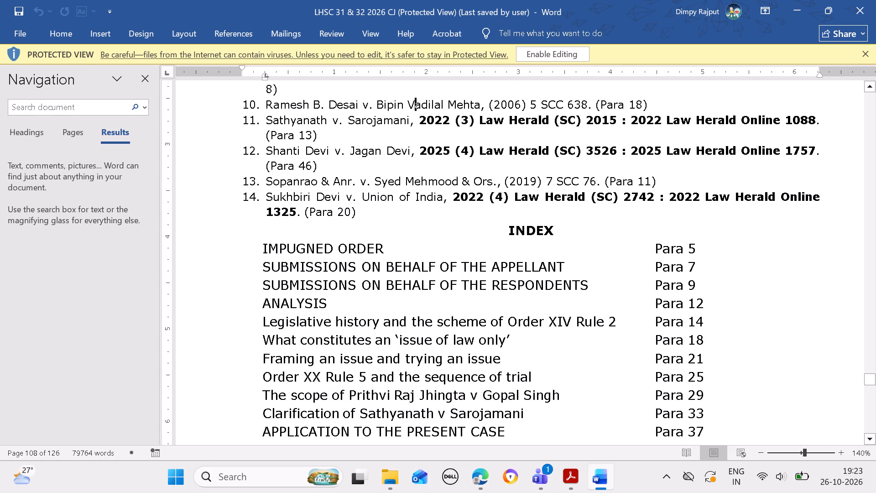
key("Down")
key("Down")
key("Down")
key("Down")
key("Down")
key("Down")
key("Down")
key("Down")
key("Down")
key("Down")
key("Down")
key("Down")
key("Down")
key("Down")
key("Down")
key("Down")
key("Down")
key("Down")
key("Down")
key("Down")
key("Down")
key("Down")
key("Down")
key("Down")
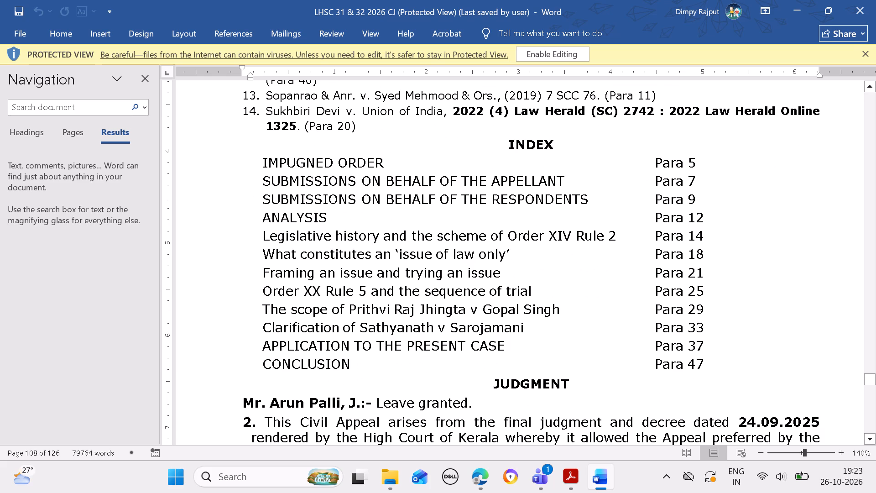
left_click_drag(491, 379, 619, 457)
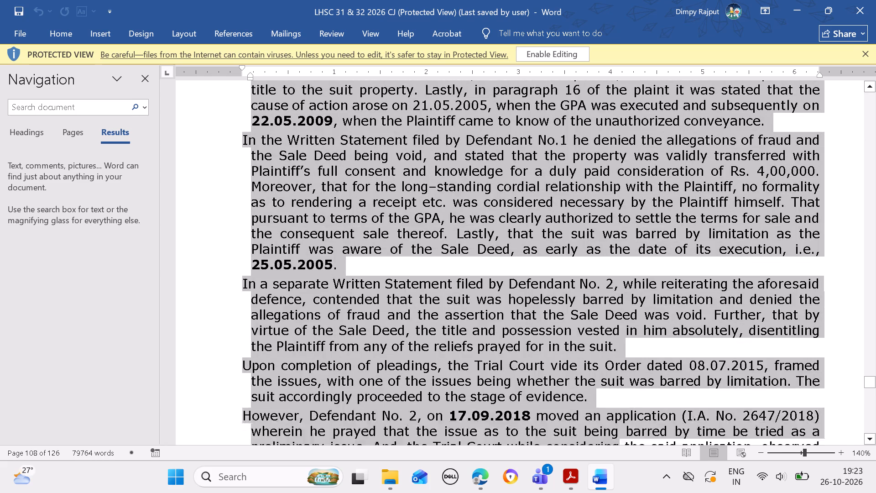
left_click_drag(619, 457, 619, 458)
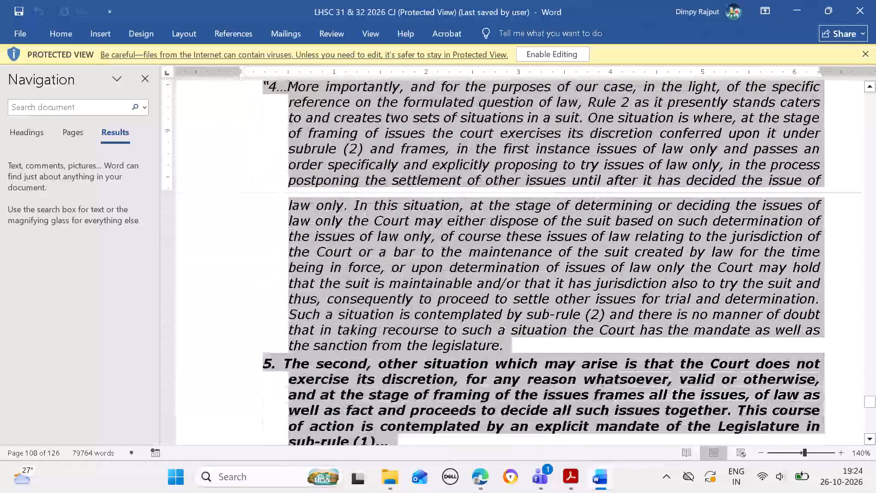
left_click_drag(619, 458, 618, 458)
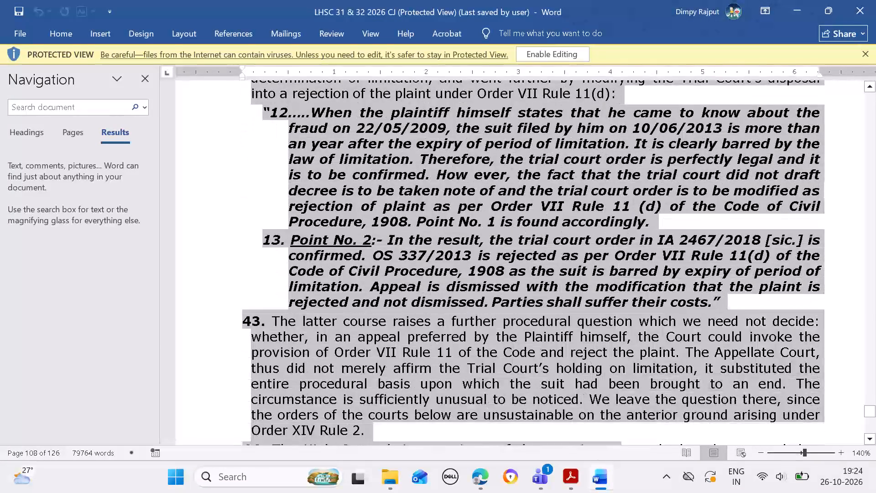
left_click_drag(618, 458, 618, 458)
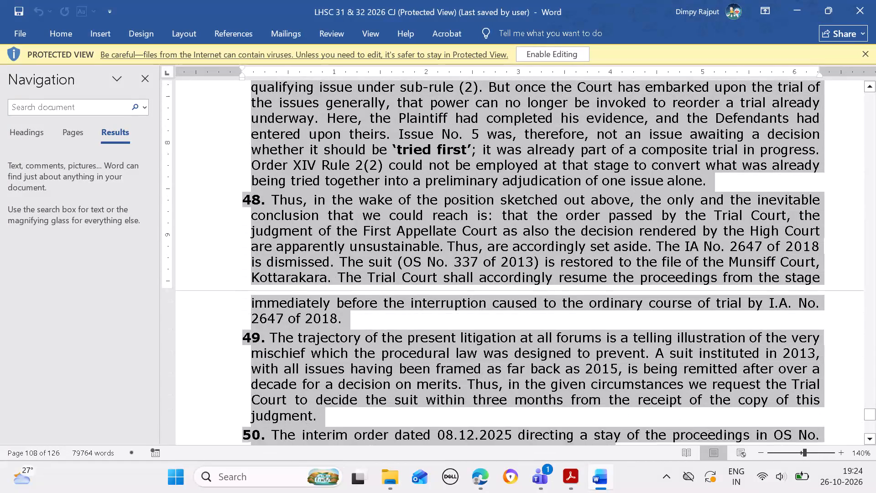
left_click_drag(618, 458, 625, 269)
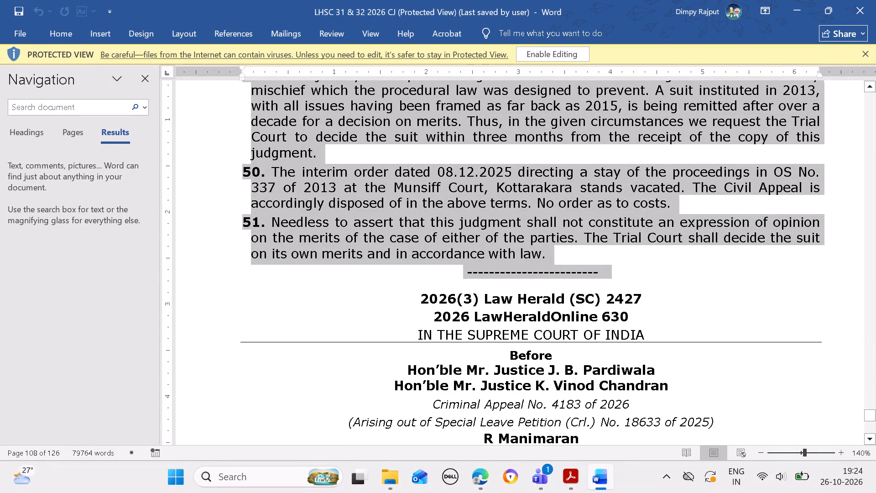
key("ctrl+c")
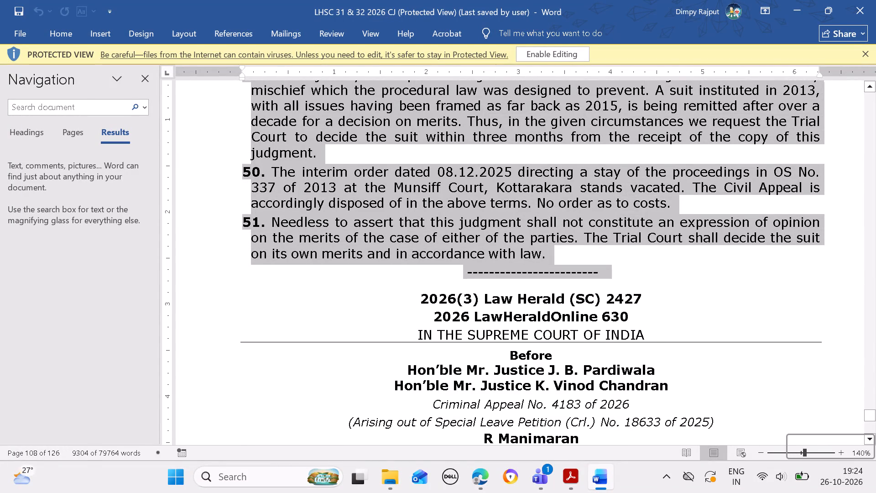
key("ctrl+c")
Paste the copied judgment text into the empty Judgment editor of the case record in Edge.
left_click(490, 468)
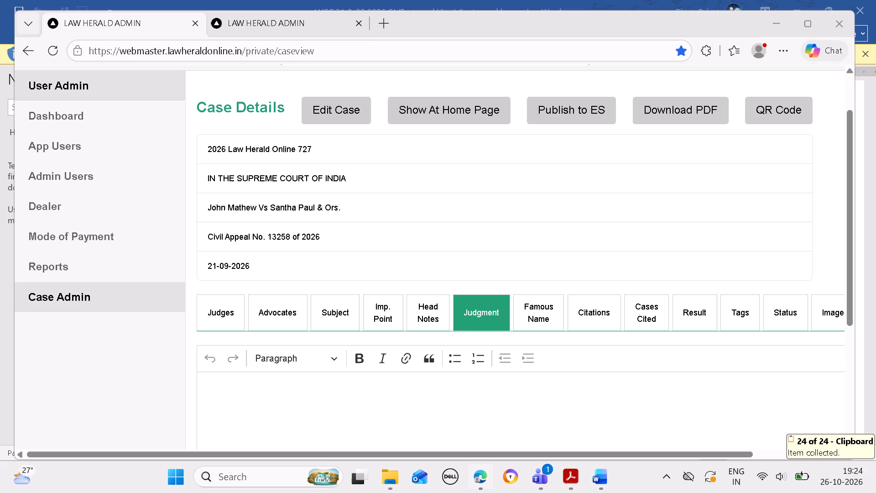
left_click(495, 387)
key("ctrl+v")
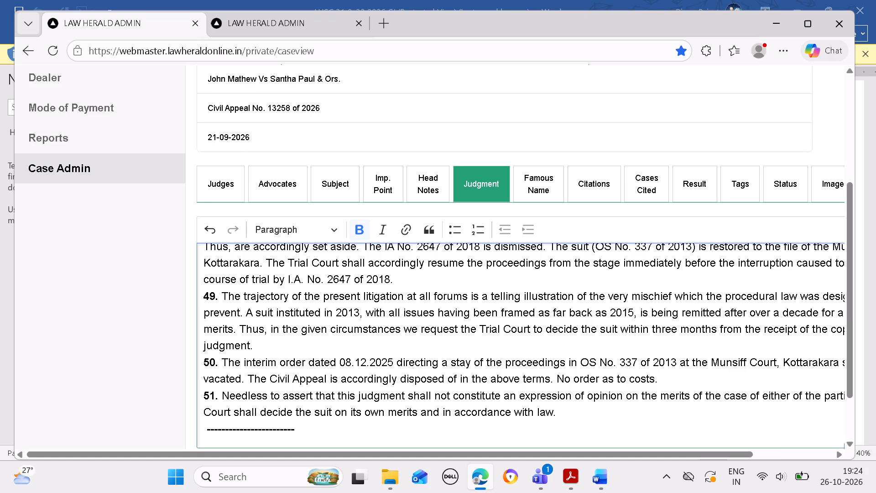
Add two dashes to the dashed line closing the judgment of Civil Appeal No. 13258 of 2026, and select that line.
key("minus")
key("minus")
left_click_drag(344, 424, 170, 427)
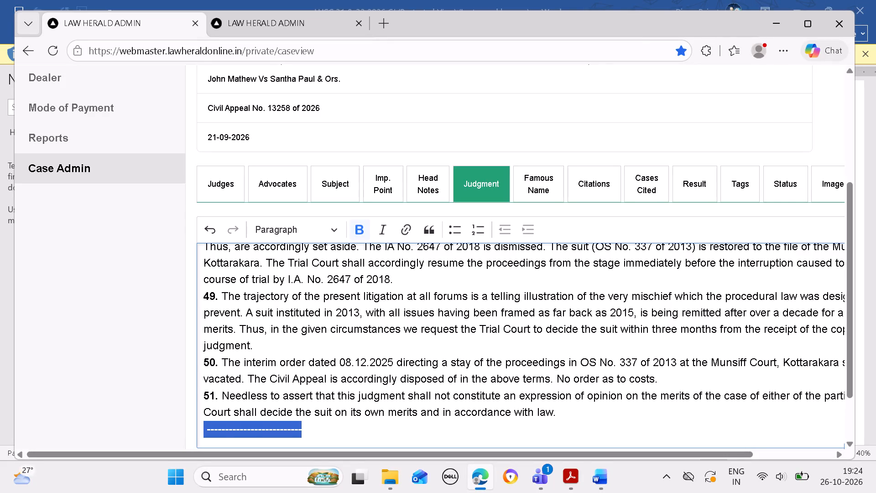
Remove the bold from the dashed line closing the judgment of Civil Appeal No. 13258 of 2026, and save the judgment.
key("ctrl+b")
left_click(368, 421)
scroll(375, 405, "up", 5)
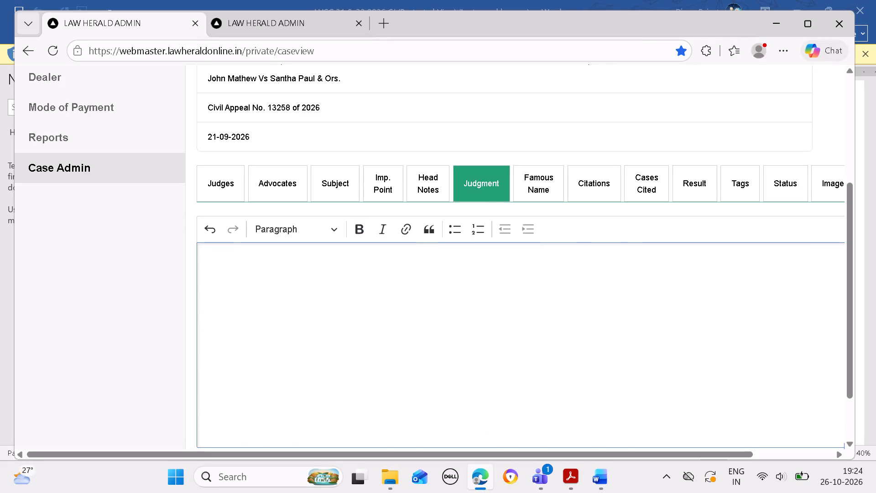
scroll(375, 405, "up", 4)
scroll(375, 402, "down", 5)
scroll(422, 293, "down", 11)
left_click(236, 423)
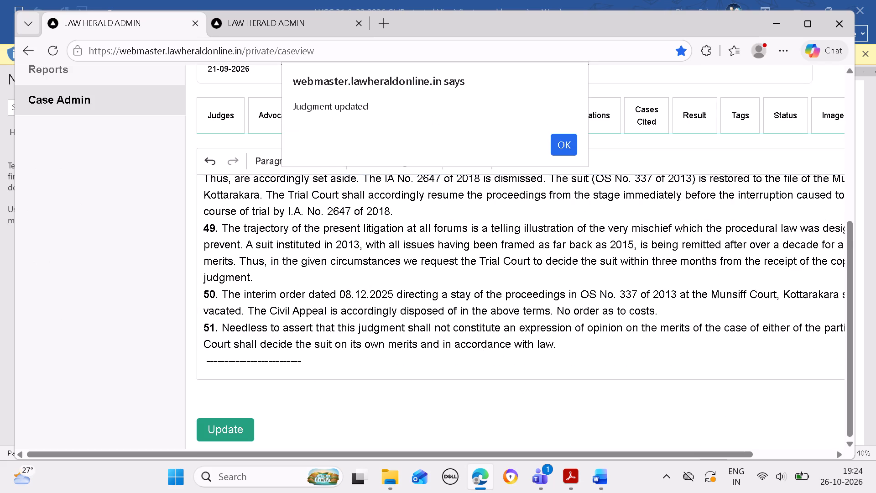
left_click(573, 148)
Review the attached judges and the citations on the Civil Appeal No. 13258 of 2026 record.
scroll(484, 232, "up", 4)
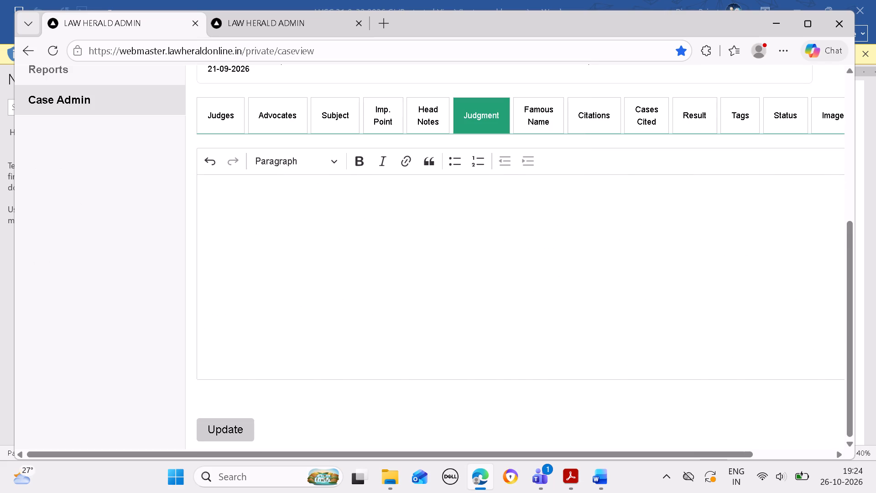
left_click(218, 126)
scroll(296, 250, "down", 4)
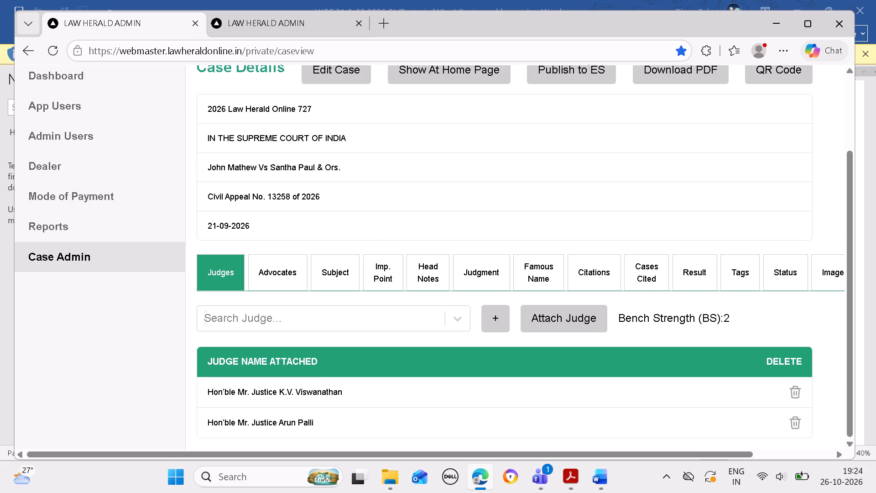
scroll(321, 238, "down", 3)
left_click(620, 273)
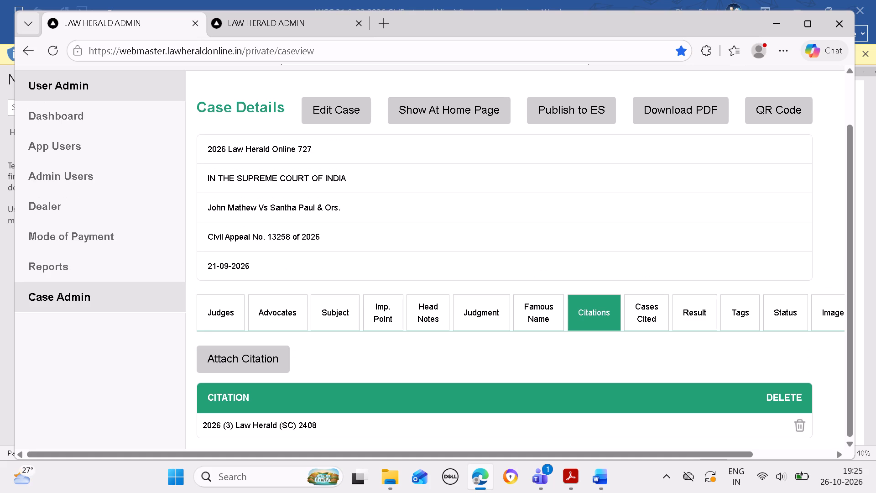
Open the case search and bring the draft entries for the cited cases into view in the list of cases.
left_click(62, 299)
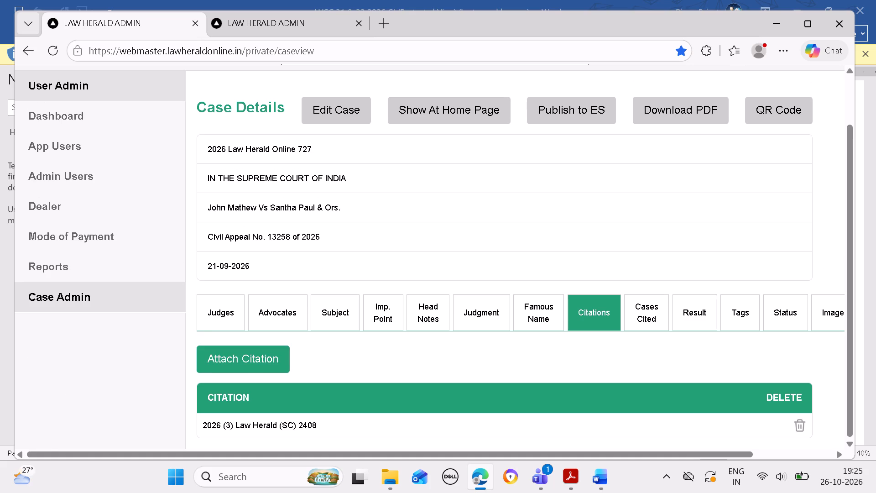
left_click(76, 380)
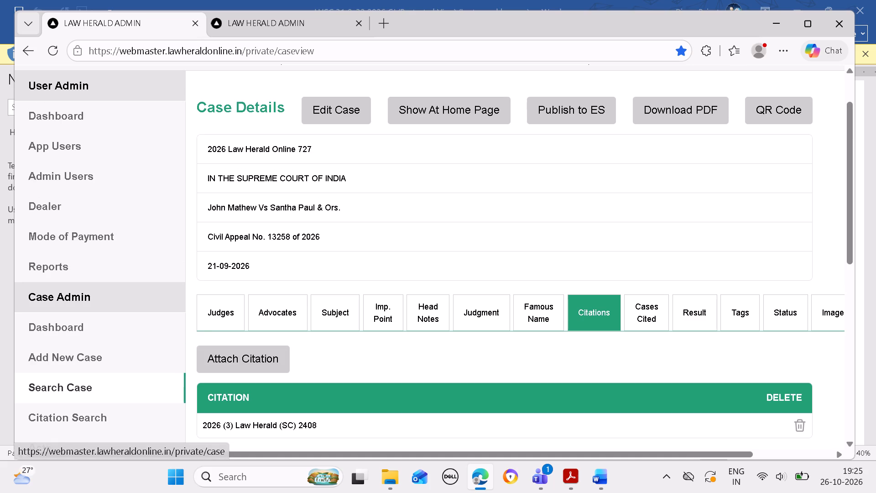
left_click(78, 383)
left_click(74, 386)
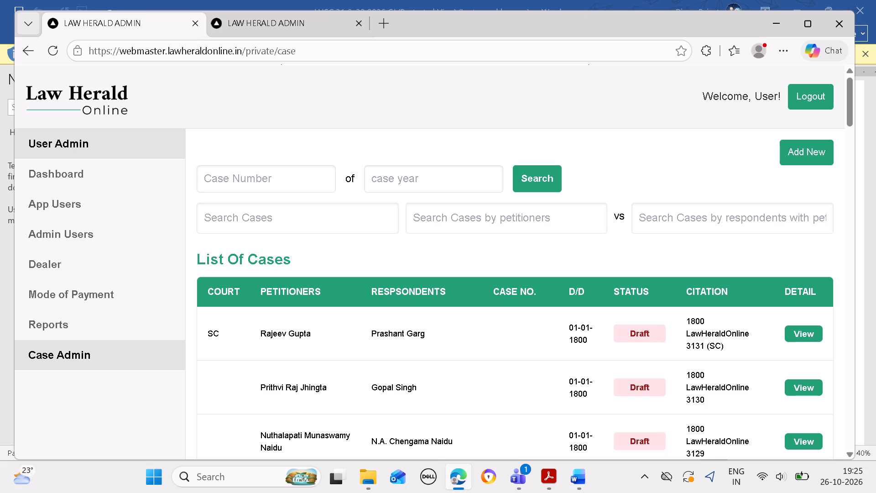
key("Down")
key("Down")
key("Down")
key("Down")
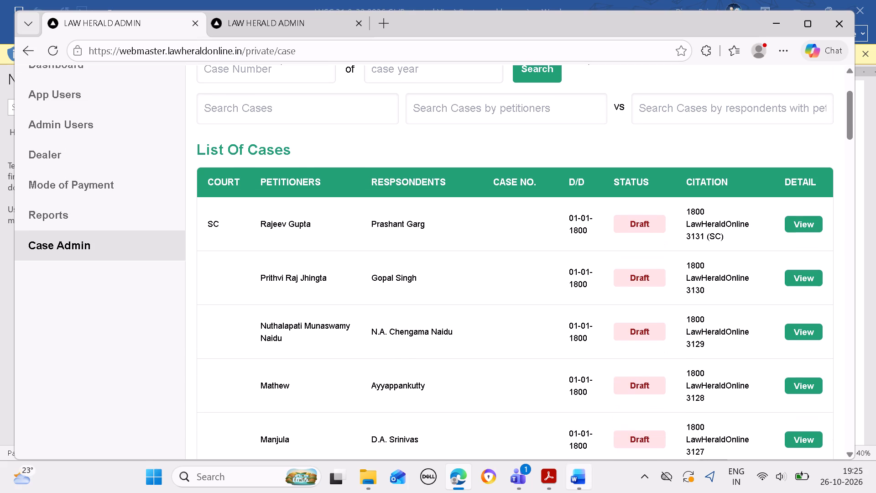
Review the numbered list of cited cases in the Word document, going up from the index to the earlier entries.
left_click(581, 479)
key("Up")
key("Up")
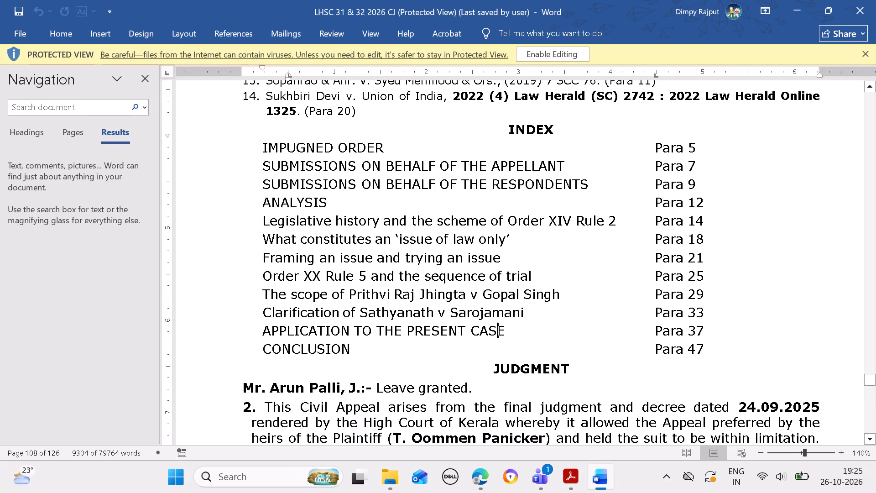
key("Up")
key("Up")
key("Up")
key("Up")
key("Up")
key("Up")
key("Up")
key("Up")
key("Up")
key("Up")
key("Up")
key("Up")
key("Up")
key("Up")
key("Up")
key("Up")
key("Up")
key("Up")
key("Up")
key("Up")
key("Up")
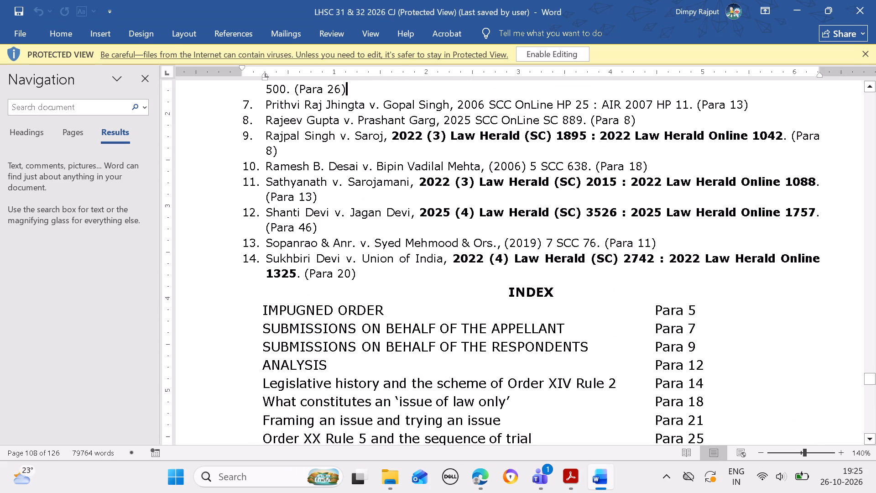
key("Up")
key("Up")
key("Up")
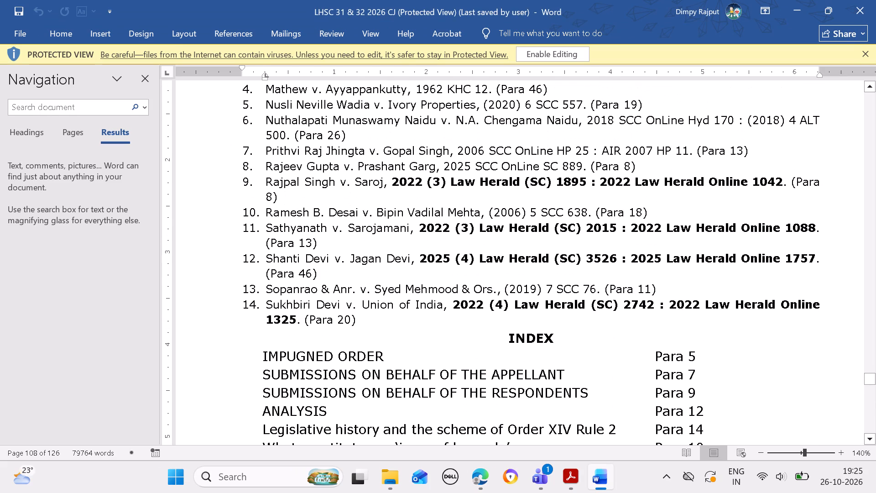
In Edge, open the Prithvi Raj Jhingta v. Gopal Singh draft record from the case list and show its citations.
left_click(486, 476)
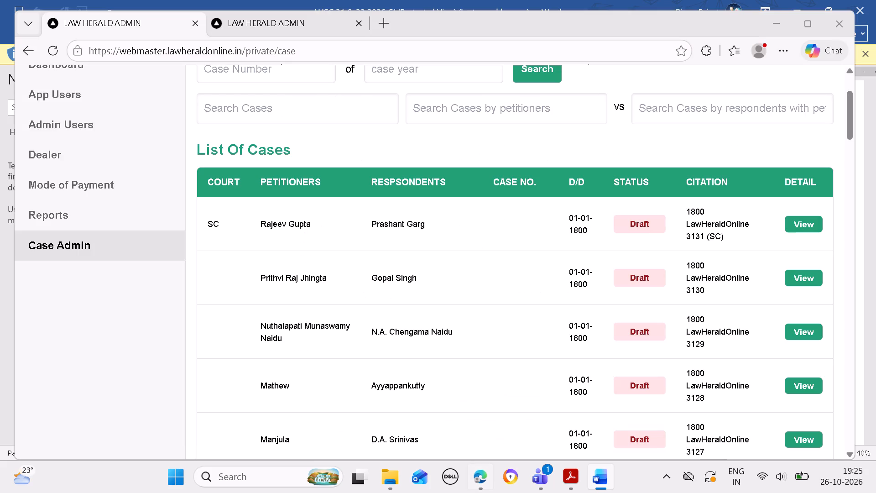
left_click(794, 280)
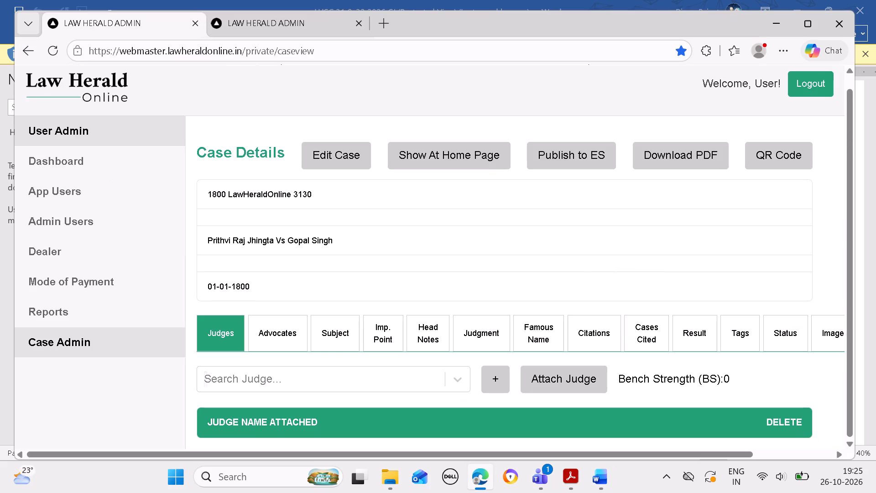
scroll(639, 267, "down", 2)
left_click(610, 330)
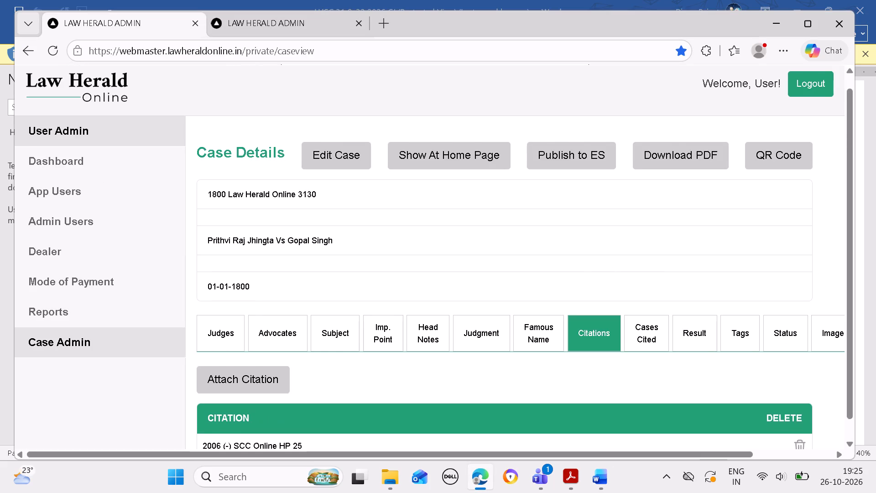
scroll(604, 325, "down", 4)
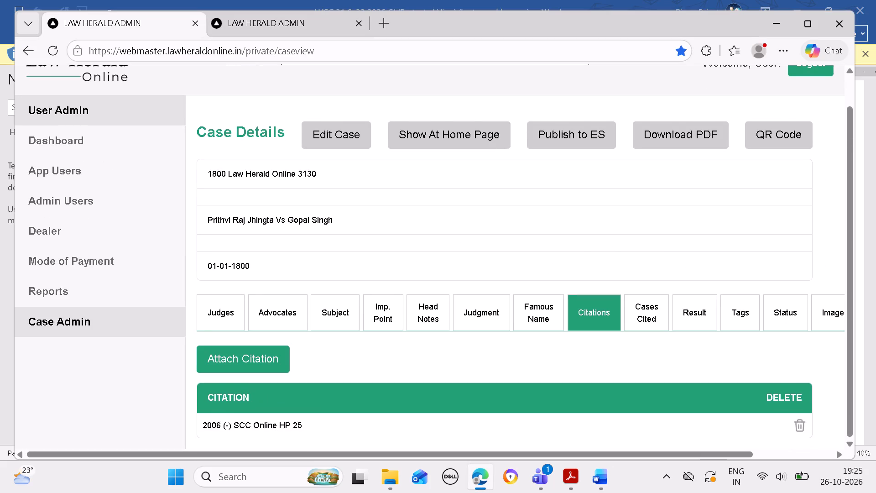
left_click(270, 357)
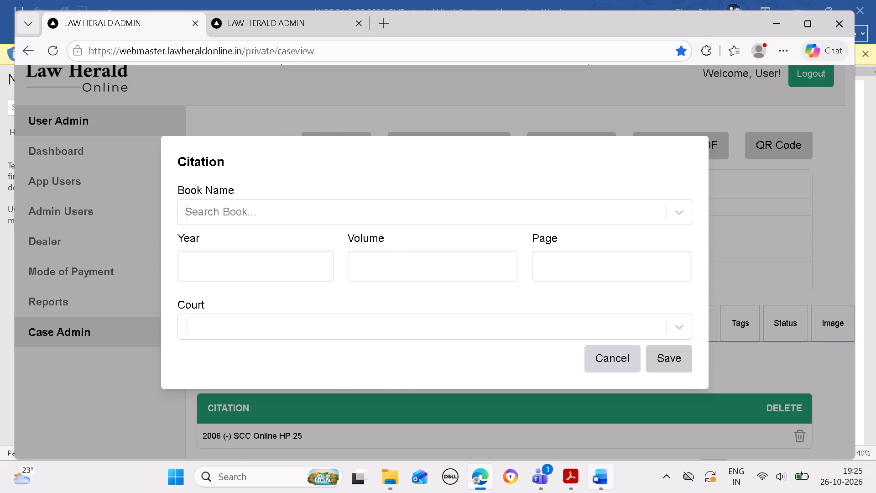
left_click(597, 474)
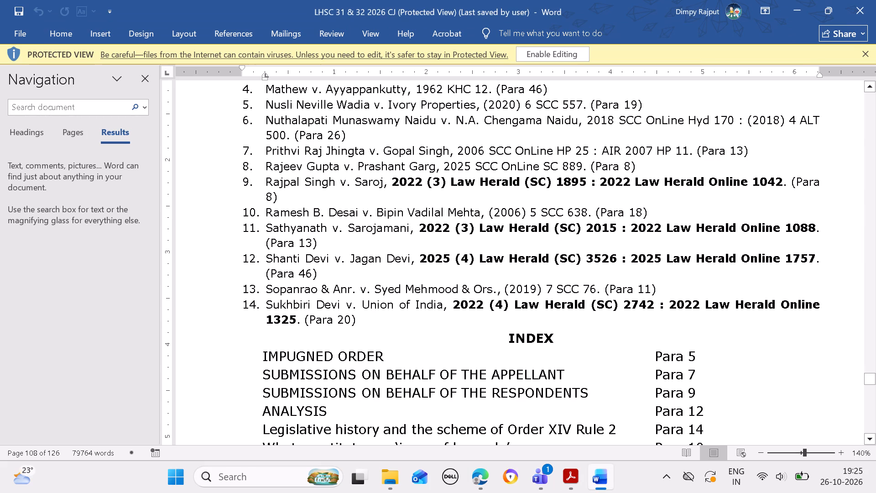
left_click_drag(600, 150, 620, 150)
key("ctrl+c")
left_click(482, 482)
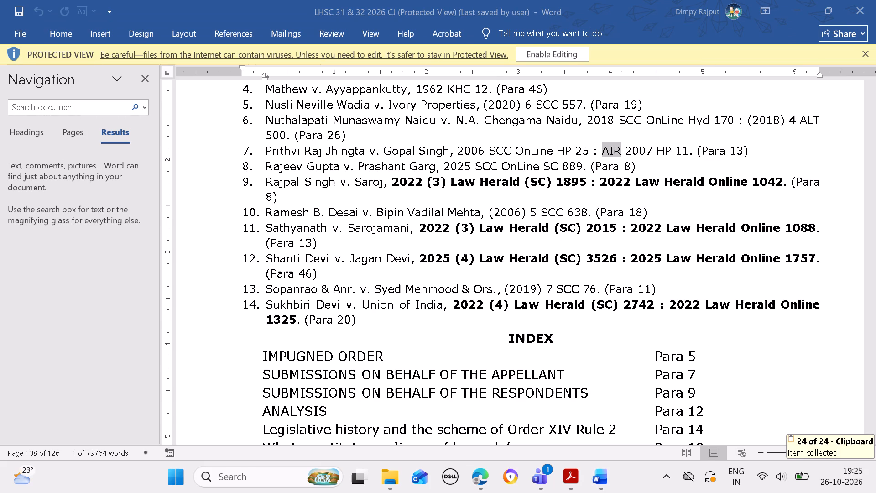
left_click(471, 483)
left_click(471, 206)
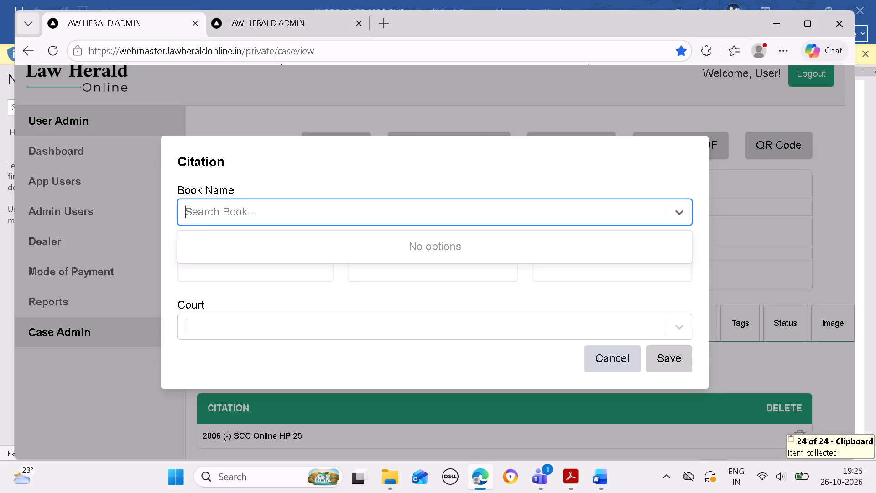
key("ctrl+v")
key("space")
type("hp")
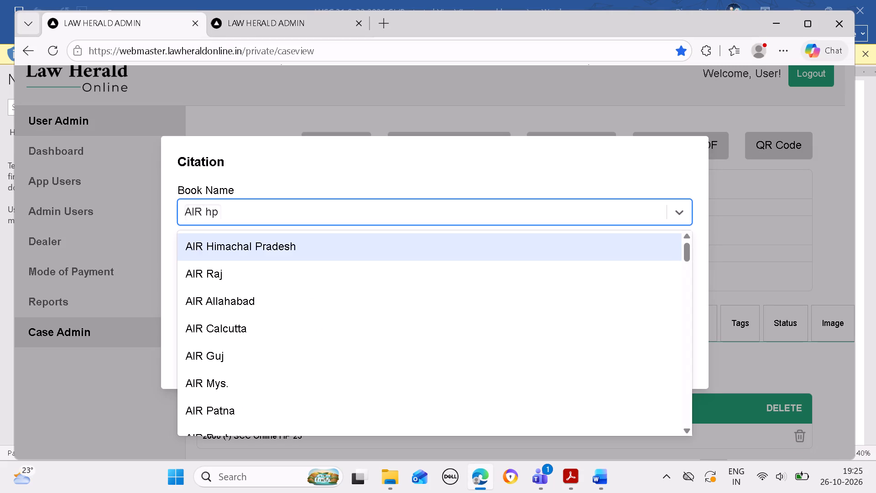
key("BackSpace")
key("BackSpace")
type("HP")
left_click(440, 241)
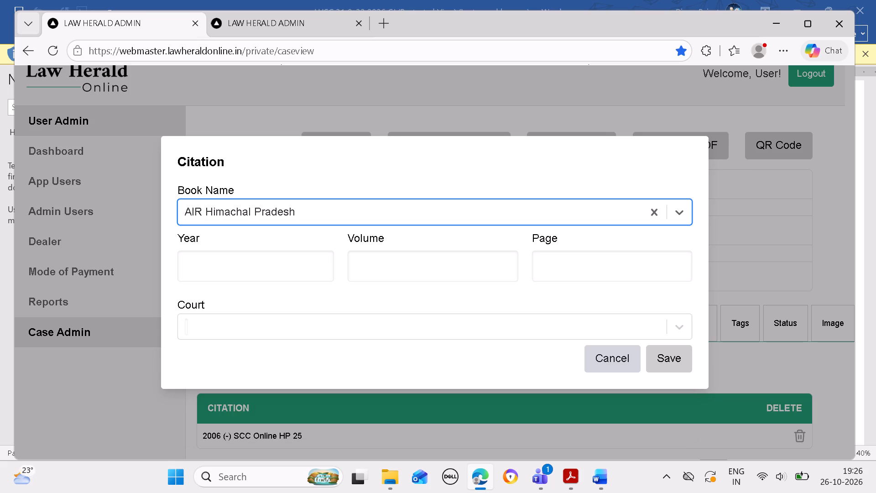
Copy the AIR citation's year 2007 and page 11 from the Word entry into the new citation.
left_click(597, 477)
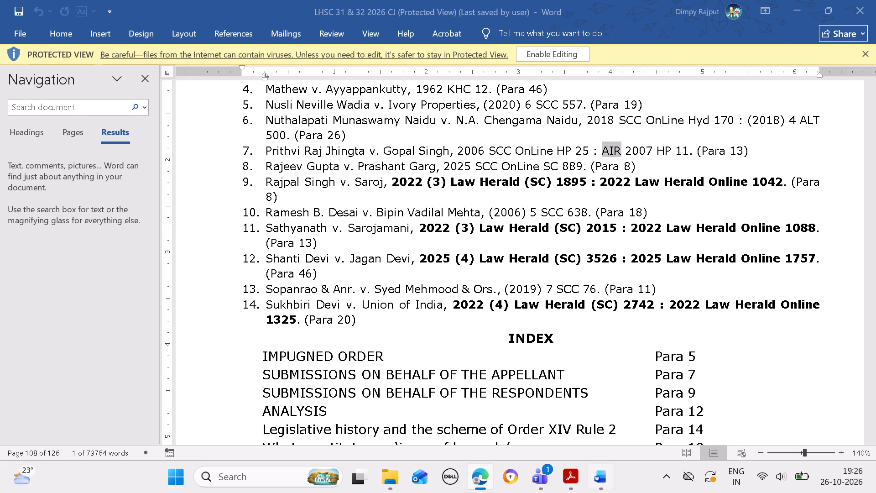
left_click_drag(626, 151, 652, 150)
key("ctrl+c")
left_click(489, 467)
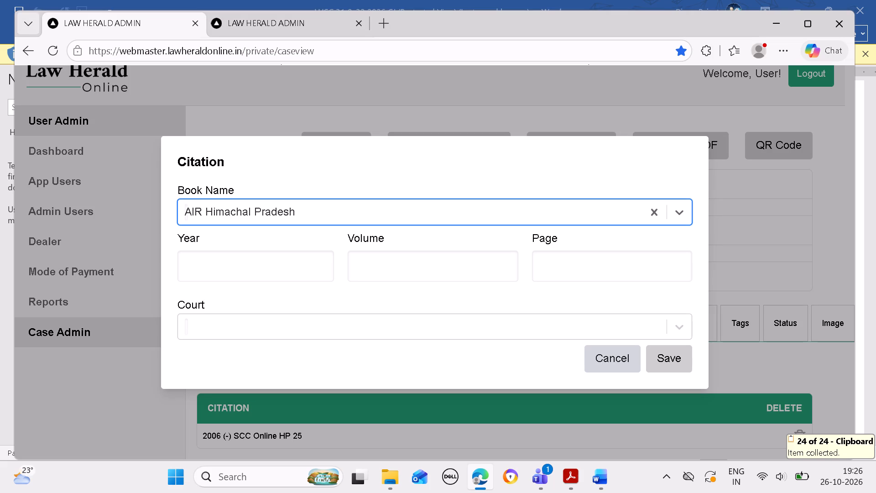
left_click(303, 266)
key("ctrl+v")
left_click(606, 477)
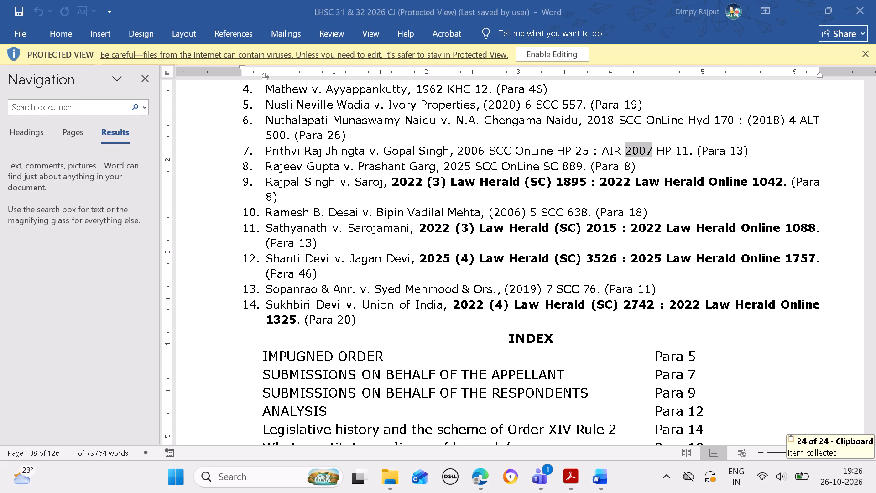
left_click_drag(676, 152, 686, 149)
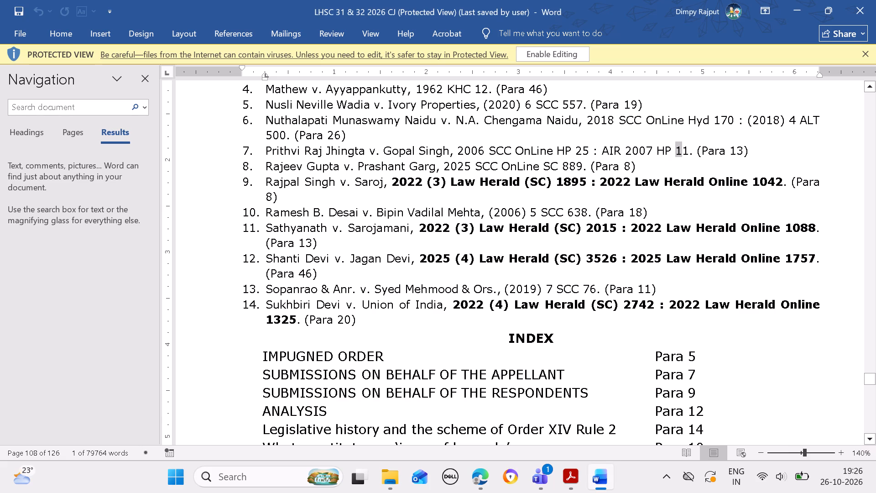
left_click_drag(686, 149, 687, 149)
key("ctrl+c")
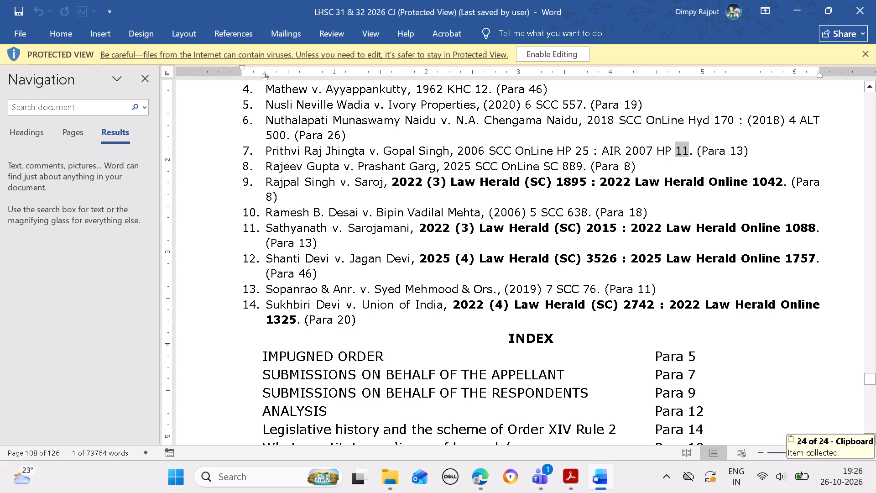
left_click(489, 474)
left_click_drag(626, 268, 626, 263)
key("ctrl+v")
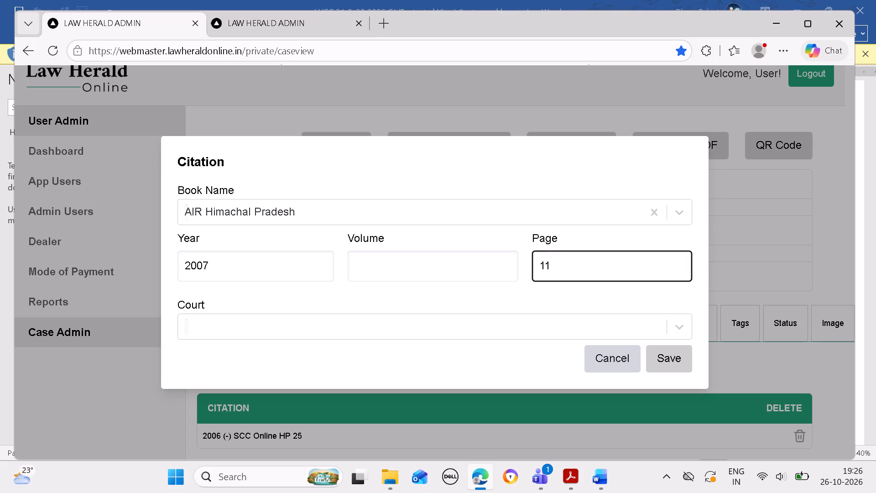
Check the Word entry, then set the new citation's volume to "-" and its court to the blank "( )" option.
left_click(596, 488)
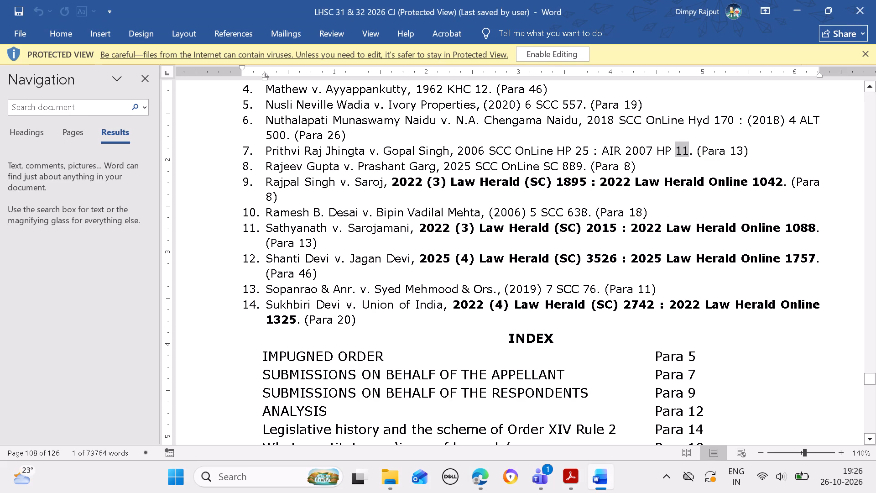
left_click(484, 476)
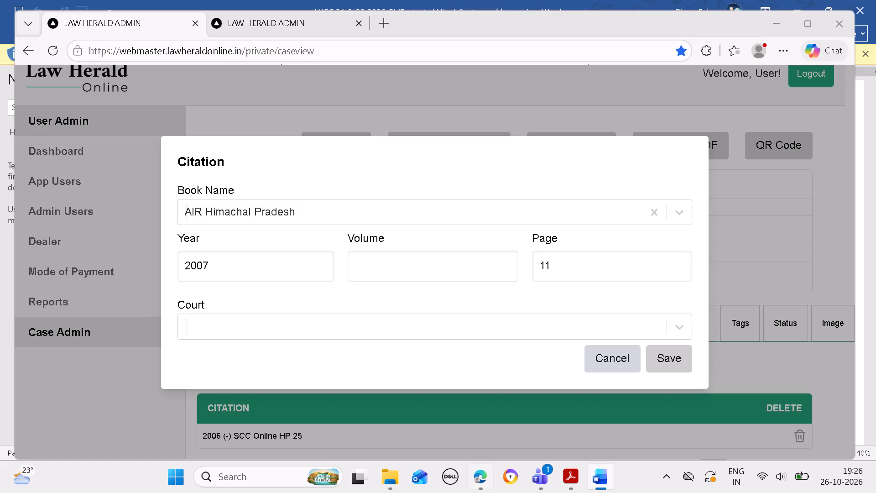
left_click(437, 276)
key("minus")
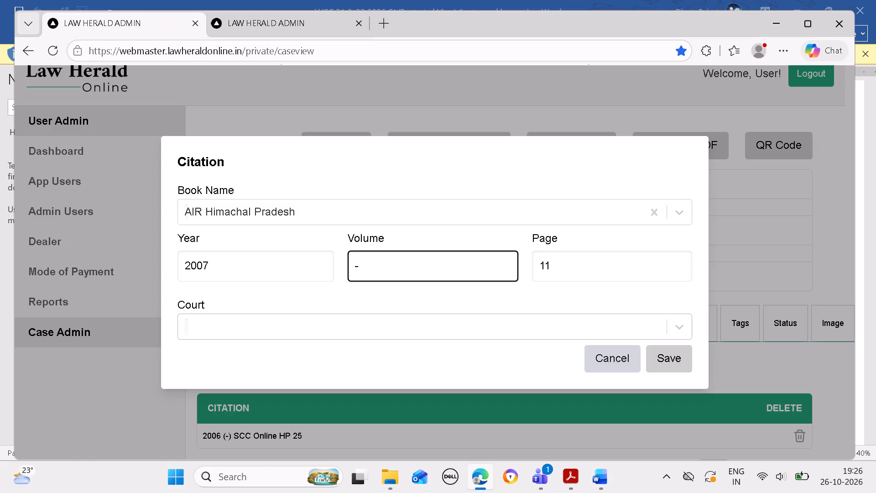
left_click(420, 315)
left_click(414, 359)
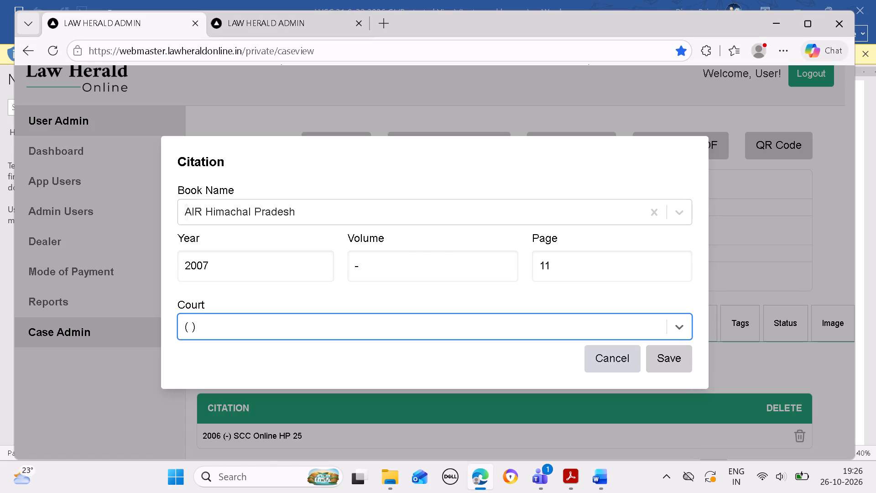
In the second Law Herald Admin tab, open the Journals list and search it for AIR HP, checking the Word reference.
left_click(477, 208)
left_click(269, 27)
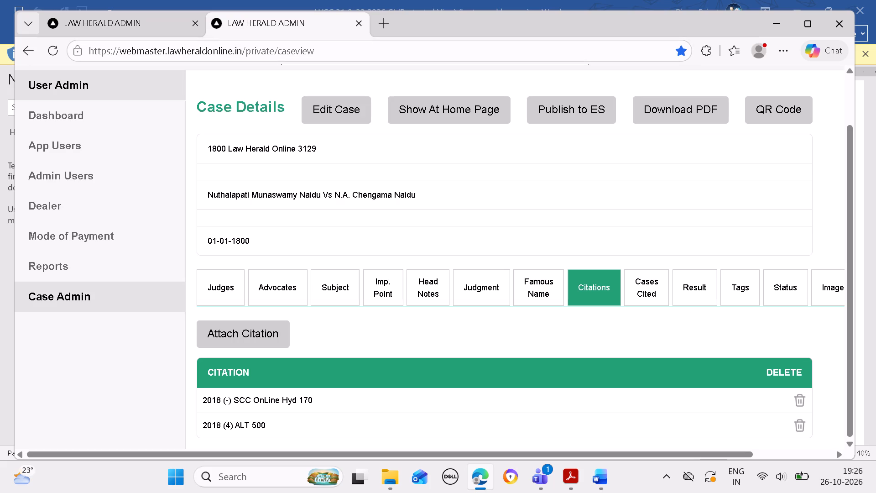
left_click(81, 303)
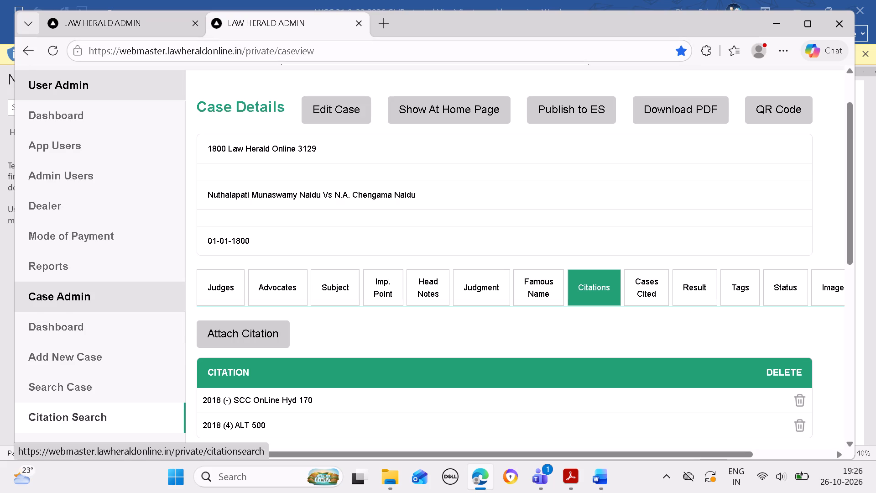
scroll(97, 427, "down", 1)
left_click(92, 374)
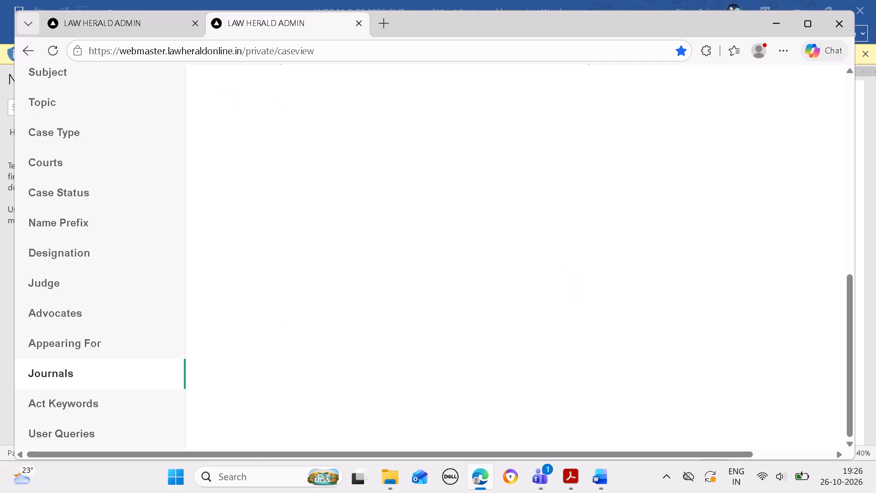
left_click(73, 377)
double_click(73, 377)
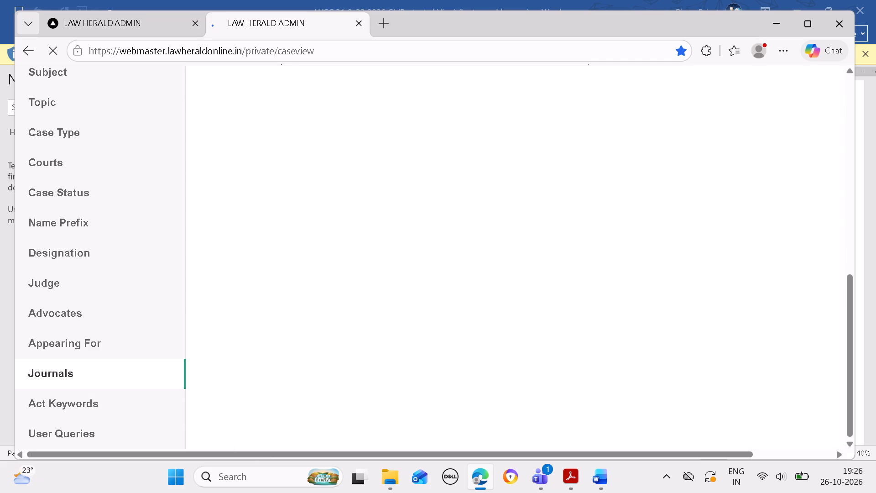
left_click(358, 162)
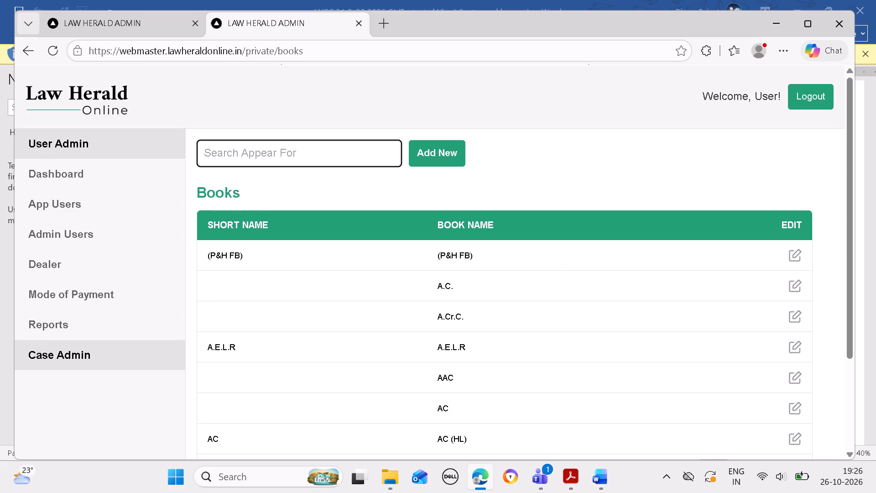
key("ctrl+v")
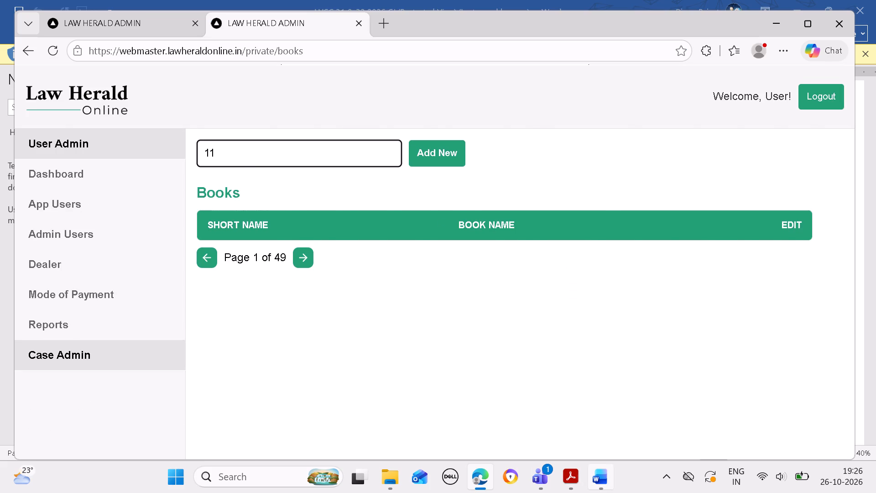
left_click(604, 469)
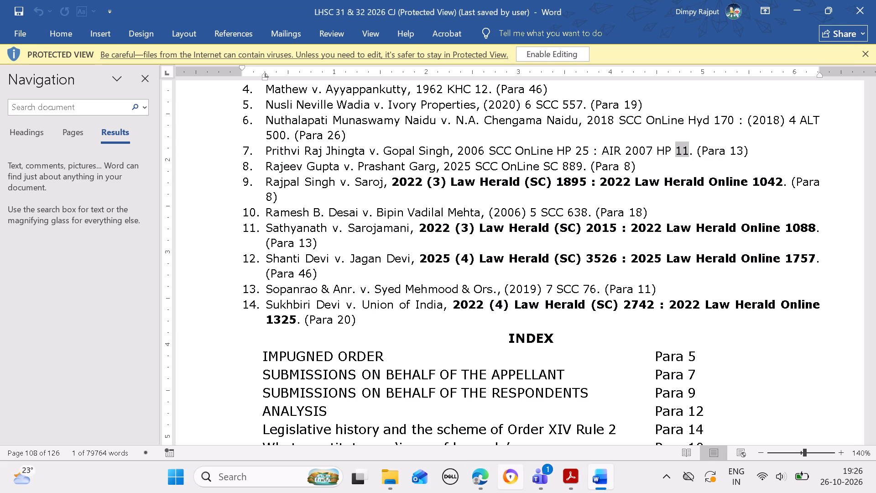
left_click(478, 476)
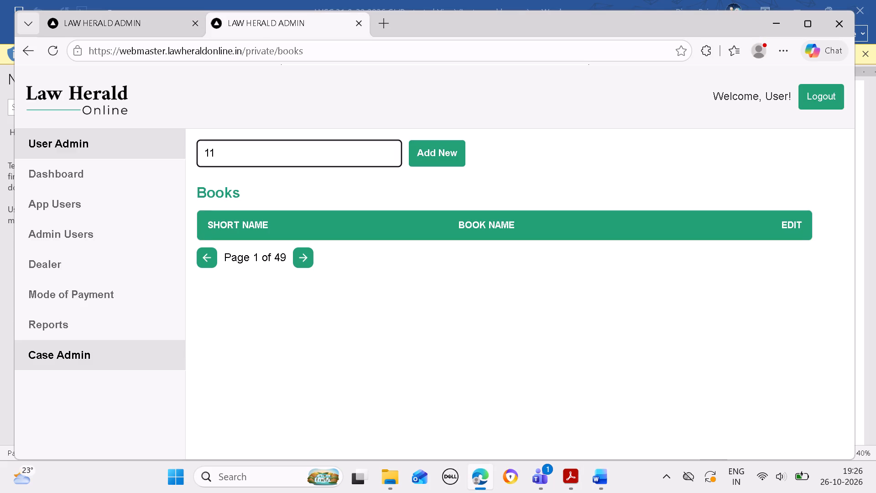
key("BackSpace")
key("BackSpace")
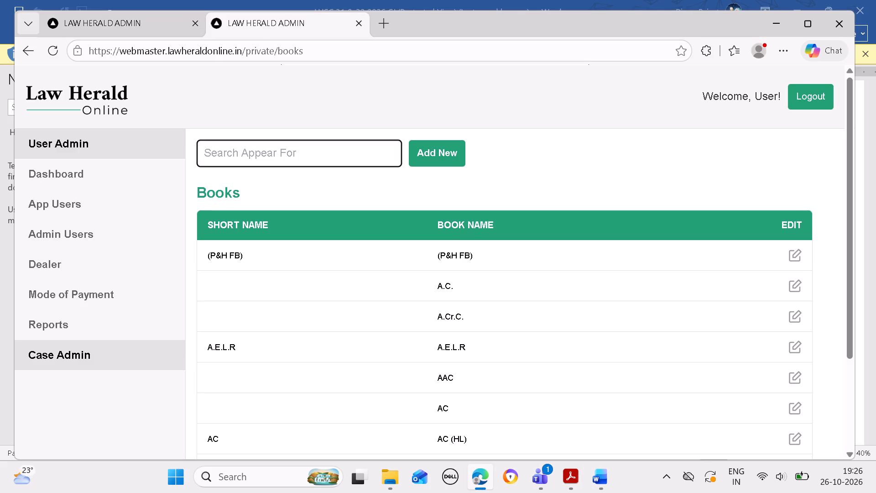
type("AIR HP")
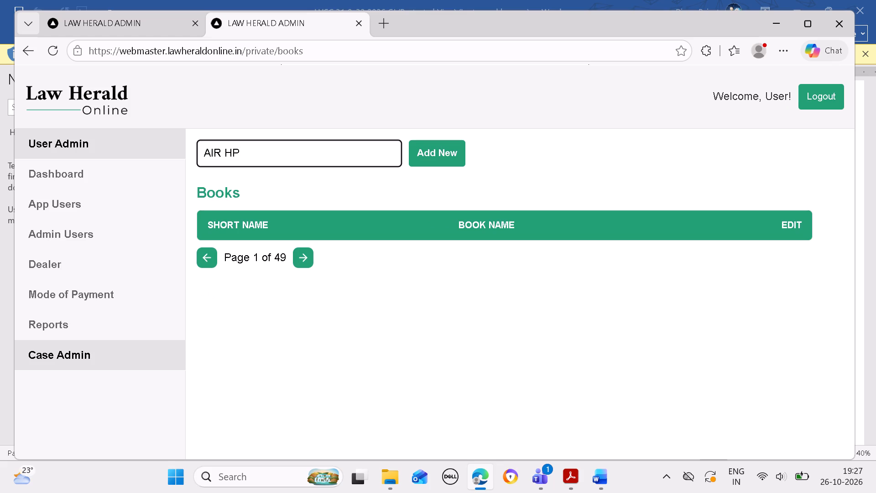
Add a new book to the Journals list with AIR HP as both its short name and book name, and save it.
left_click(448, 154)
left_click(469, 223)
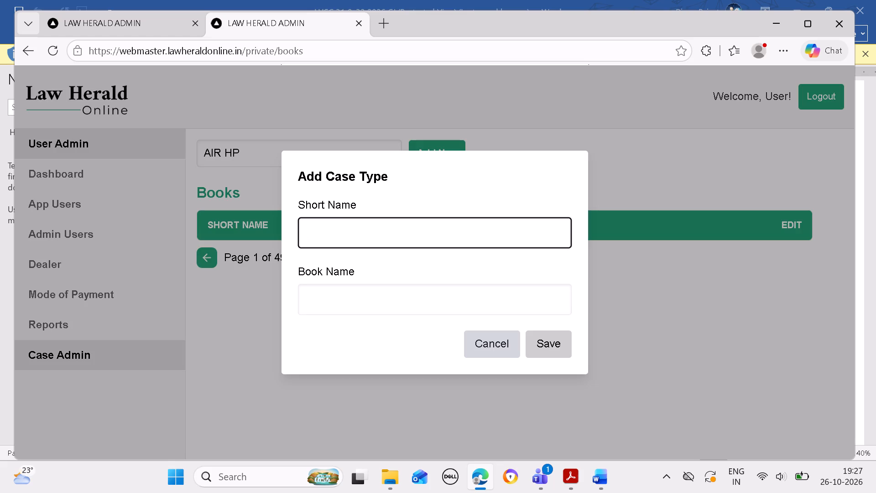
type("AIR HP")
left_click(374, 308)
type("AIR HP")
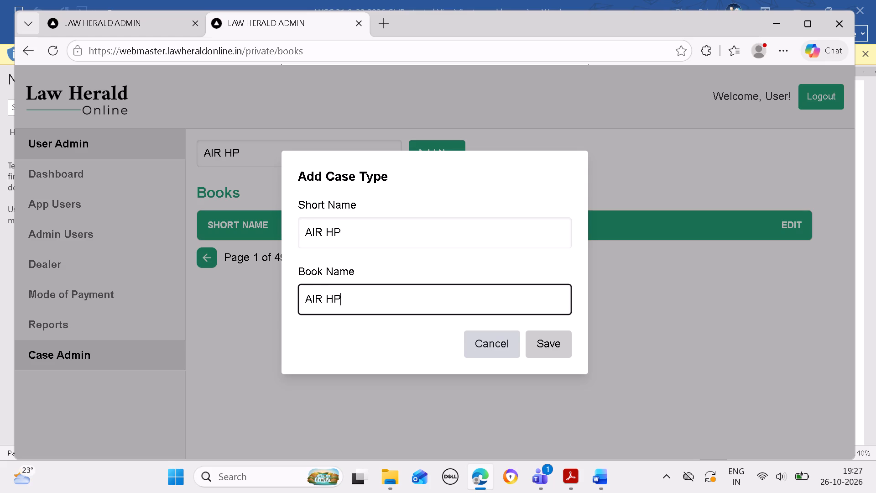
left_click(557, 353)
left_click(570, 146)
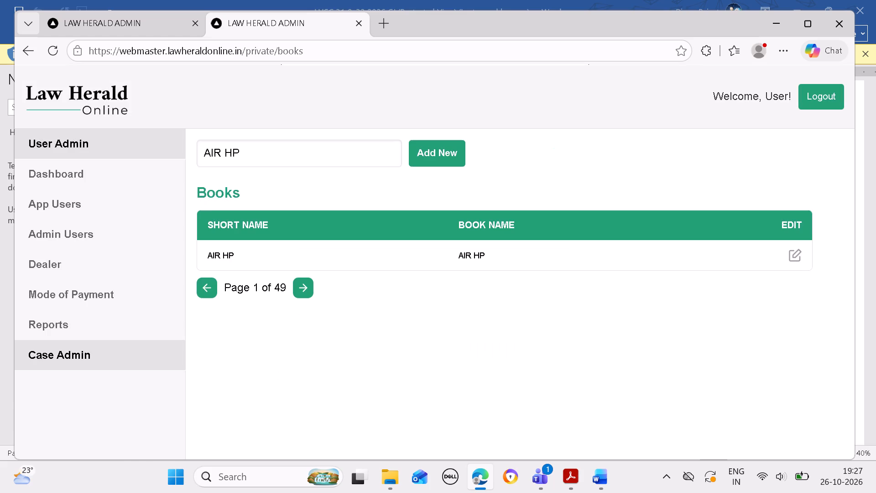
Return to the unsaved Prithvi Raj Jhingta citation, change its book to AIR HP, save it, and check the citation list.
left_click(146, 19)
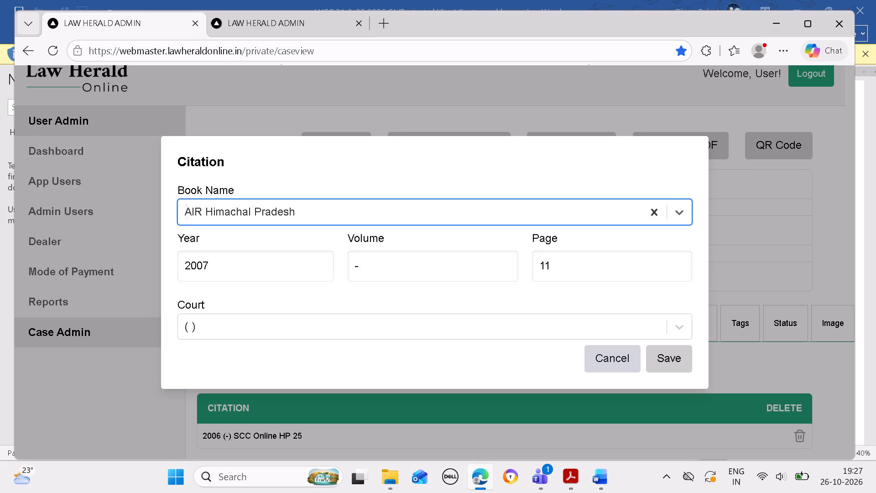
left_click(639, 210)
key("ctrl+v")
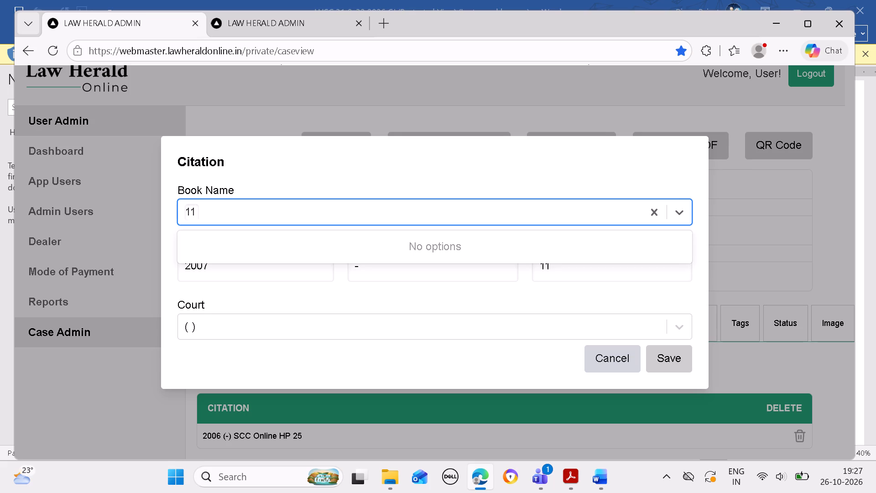
key("BackSpace")
key("BackSpace")
type("AR")
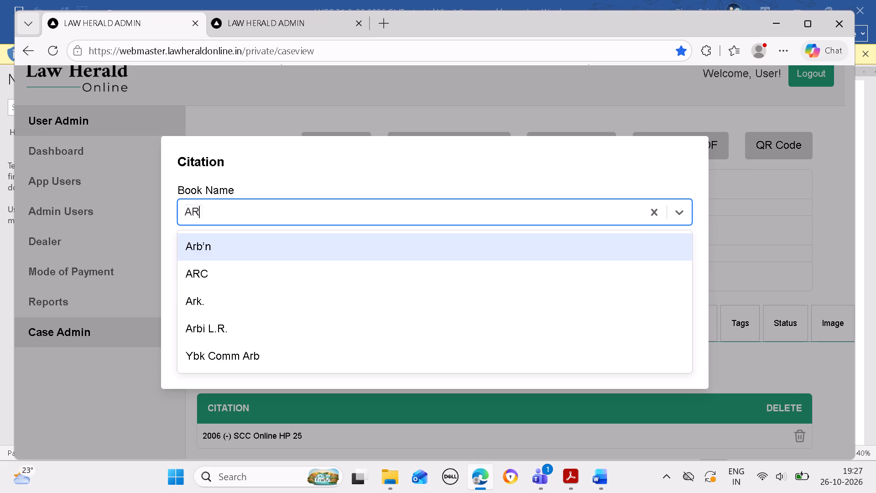
key("BackSpace")
type("IR")
key("space")
type("H[")
left_click(266, 241)
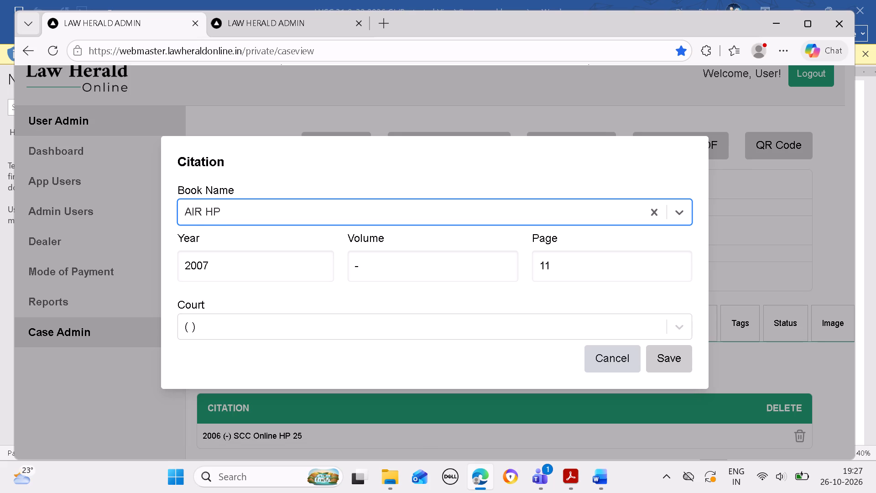
left_click(674, 366)
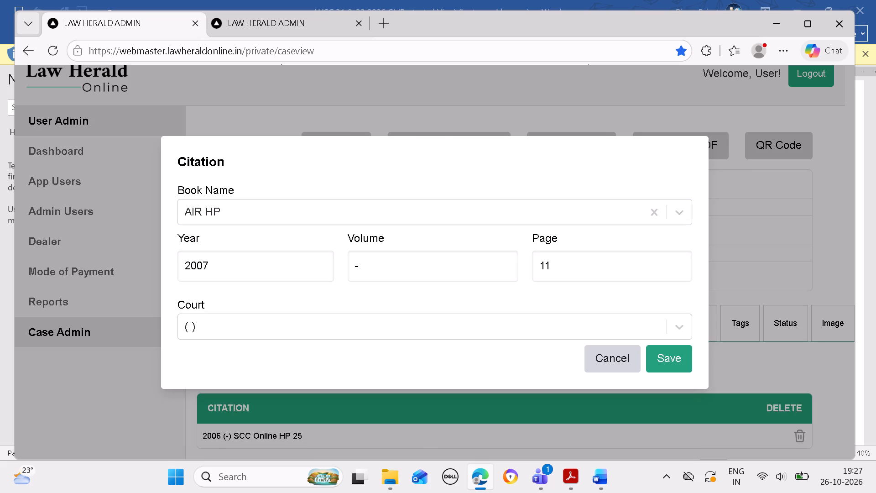
left_click(564, 143)
scroll(540, 248, "down", 6)
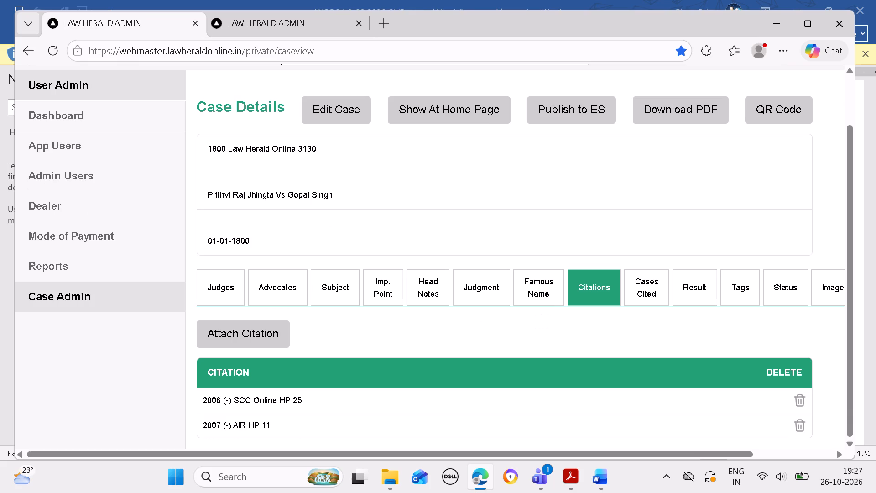
scroll(525, 254, "down", 4)
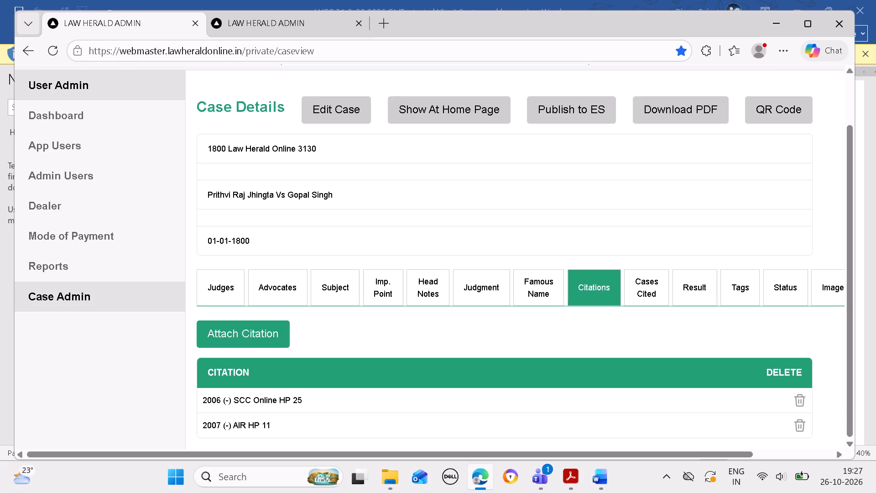
left_click(27, 49)
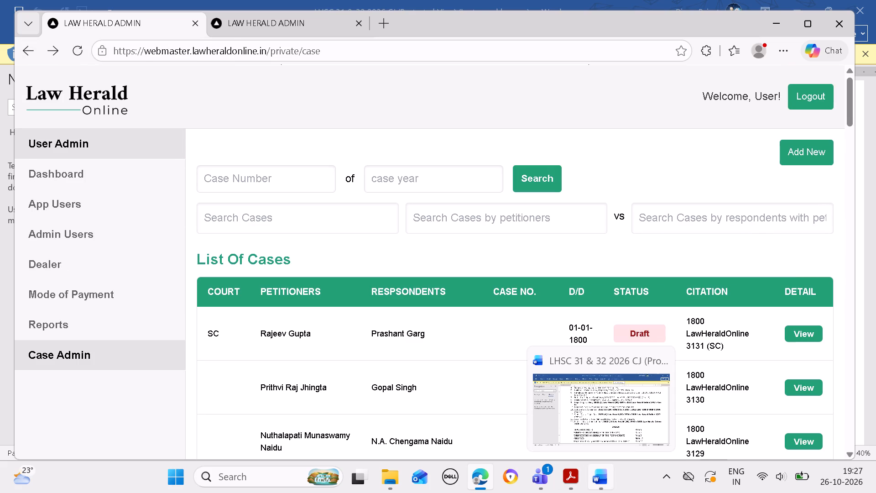
left_click_drag(331, 176, 327, 176)
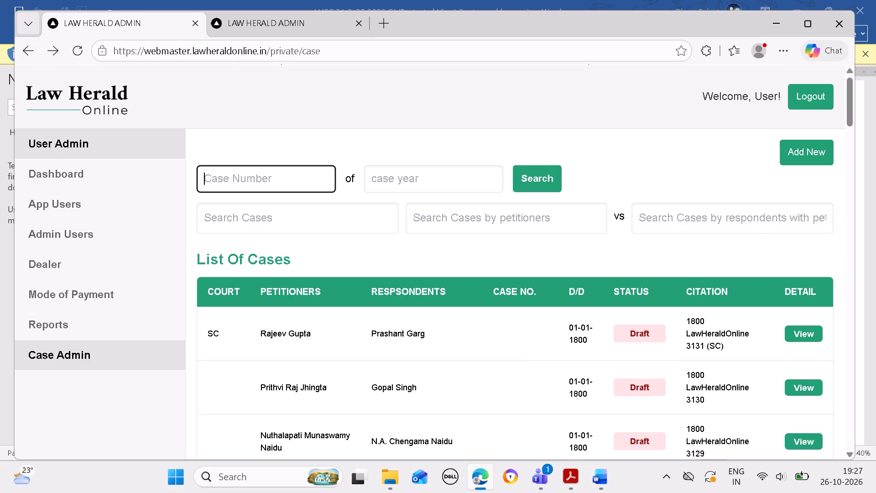
type("13")
key("2")
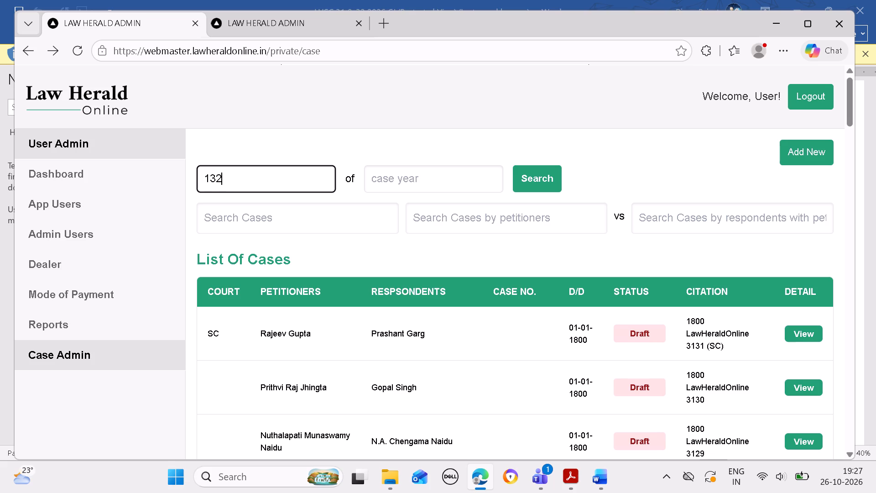
type("58")
left_click(401, 185)
type("2026")
left_click(557, 170)
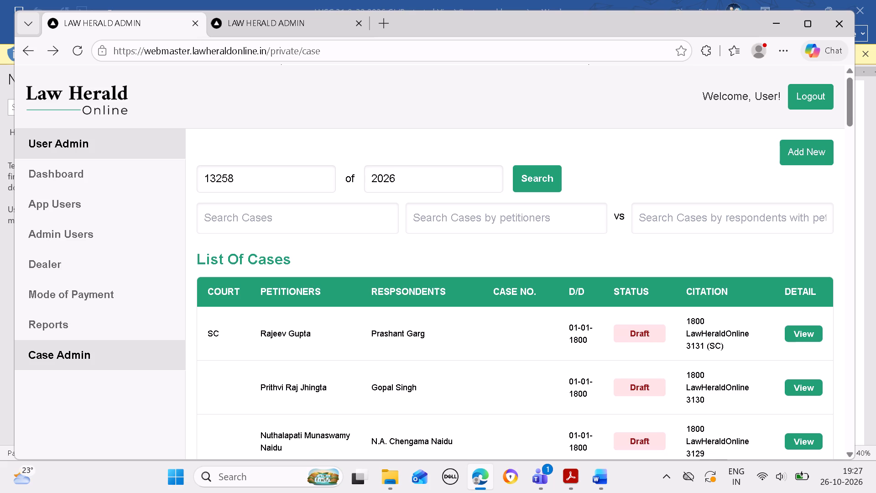
left_click(822, 328)
scroll(634, 301, "down", 4)
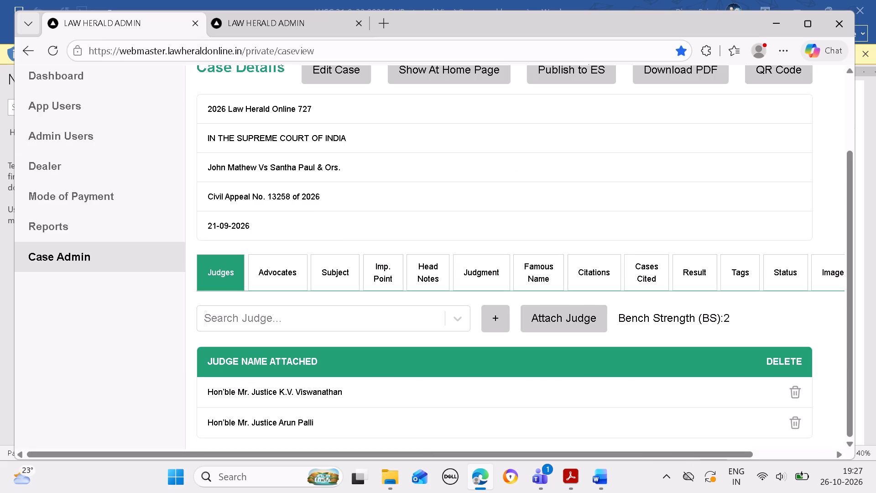
left_click(604, 270)
scroll(607, 273, "down", 3)
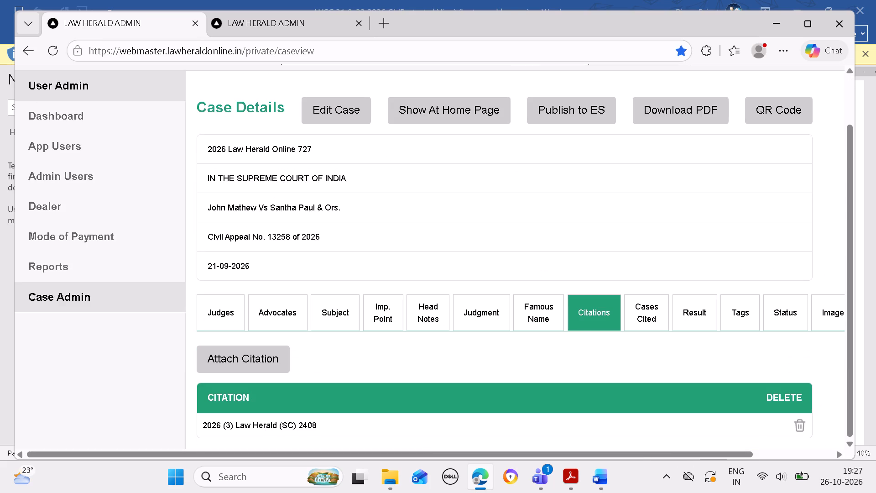
left_click(646, 304)
scroll(642, 304, "down", 6)
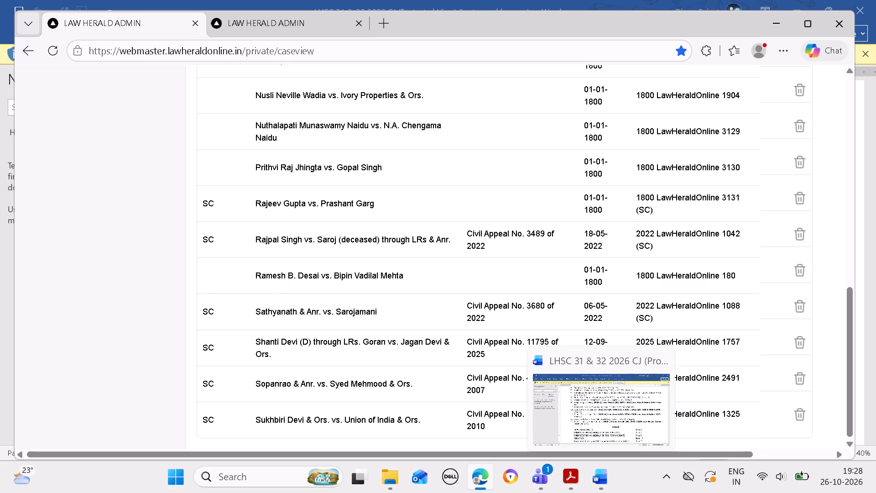
scroll(605, 243, "up", 3)
left_click(582, 171)
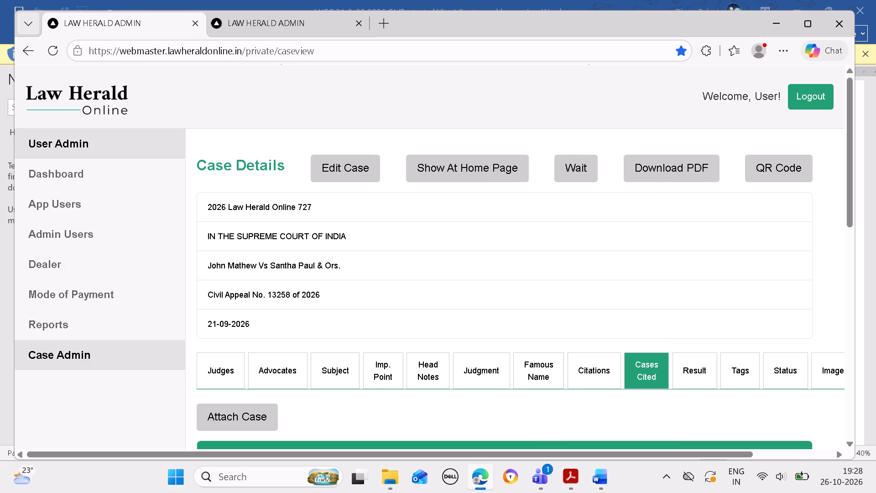
left_click(570, 141)
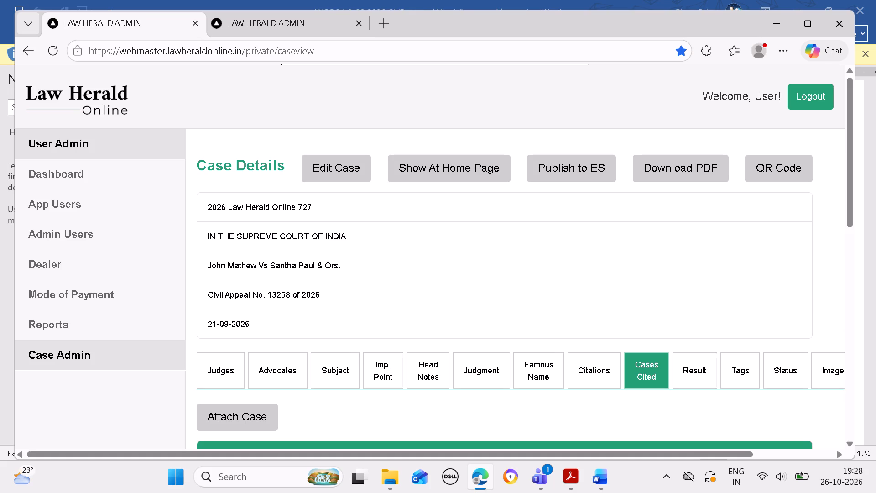
left_click(610, 480)
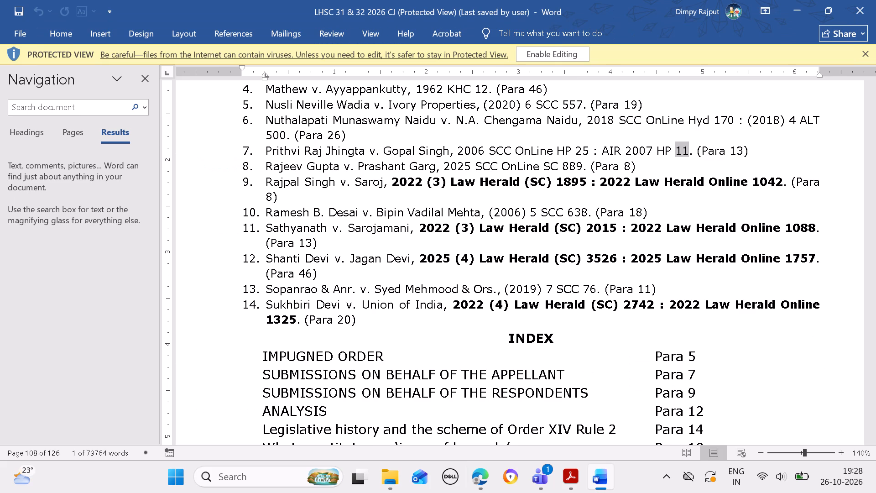
key("Down")
key("Down")
key("Down")
key("Down")
key("Down")
key("Down")
key("Down")
key("Down")
key("Down")
key("Down")
key("Down")
key("Down")
key("Down")
key("Down")
key("Down")
key("Down")
key("Down")
key("Down")
key("Down")
key("Down")
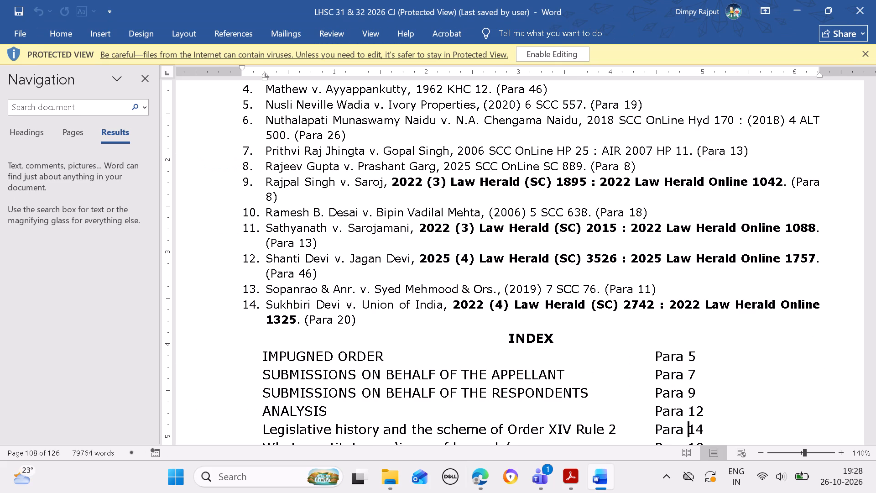
key("Down")
key("Down")
key("Down")
key("Down")
key("Down")
key("Down")
key("Down")
key("Down")
key("Down")
key("Down")
key("Down")
key("Down")
key("Down")
key("Down")
key("Down")
key("Down")
key("Down")
key("Down")
key("Down")
key("Down")
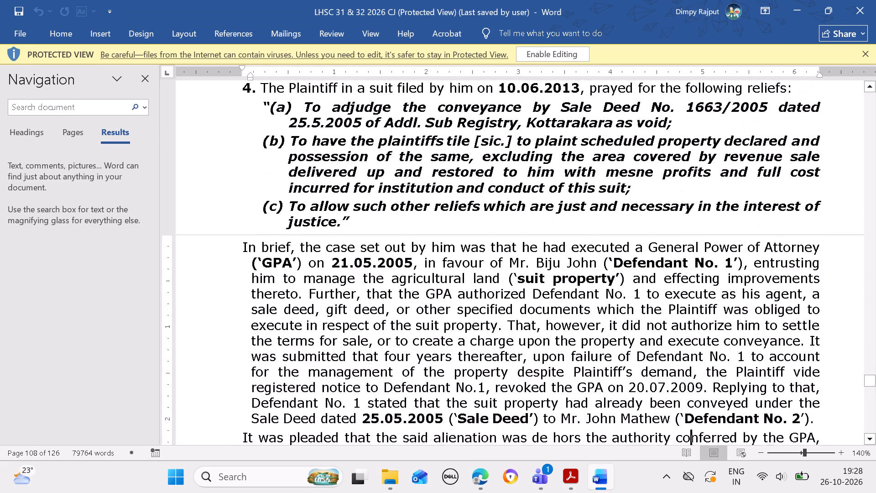
key("Down")
key("Down")
key("Down")
key("Down")
key("Down")
key("Down")
key("Down")
key("Down")
key("Down")
key("Down")
key("Down")
key("Down")
key("Down")
key("Down")
key("Down")
key("Down")
key("Down")
key("Down")
key("Down")
key("Down")
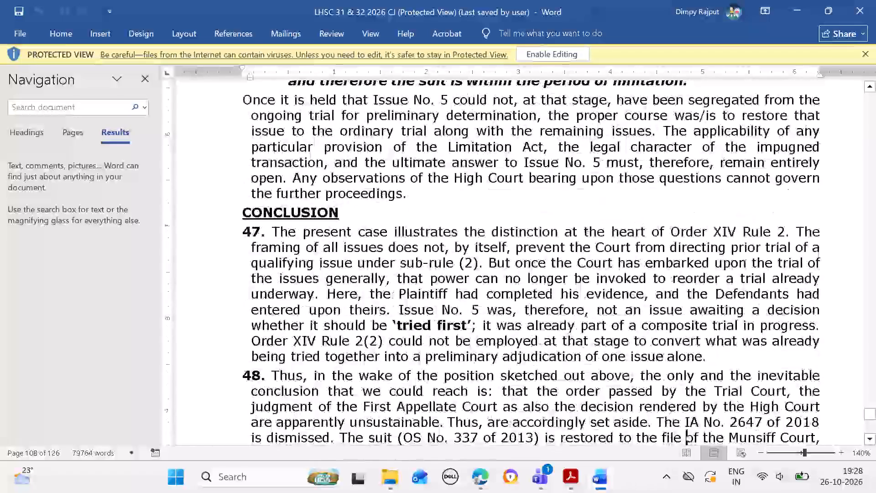
key("Down")
key("Down")
key("Down")
key("Down")
key("Down")
key("Down")
key("Down")
key("Down")
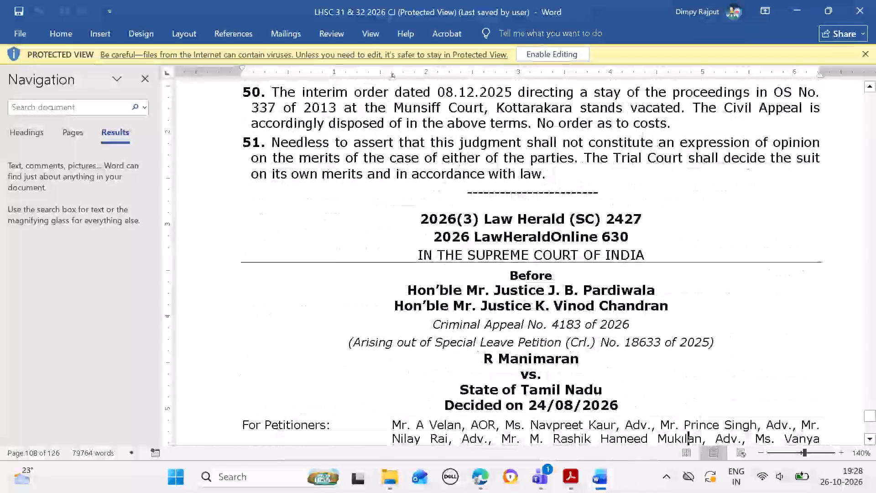
left_click_drag(553, 238, 555, 237)
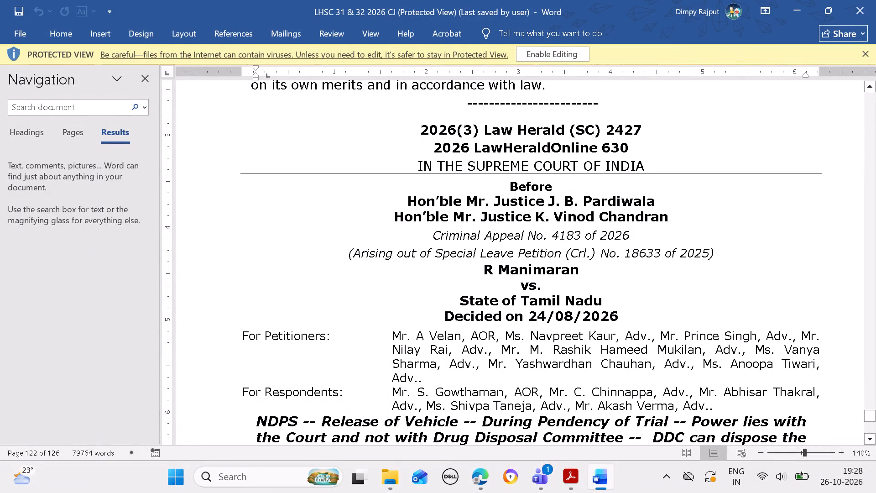
left_click_drag(555, 237, 618, 232)
key("ctrl+c")
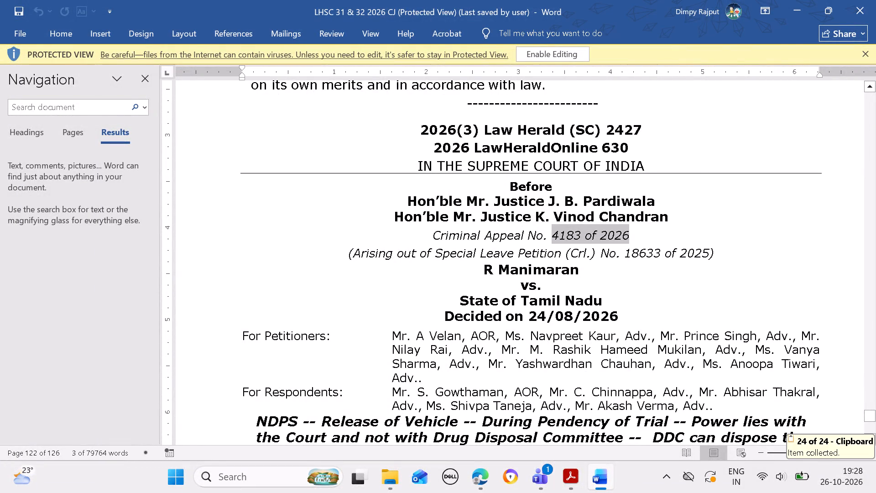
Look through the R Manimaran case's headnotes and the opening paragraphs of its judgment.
key("Down")
key("Down")
key("Down")
key("Down")
key("Down")
key("Down")
key("Down")
key("Down")
key("Down")
key("Down")
key("Down")
key("Down")
key("Down")
key("Down")
key("Down")
key("Down")
key("Down")
key("Down")
key("Down")
key("Down")
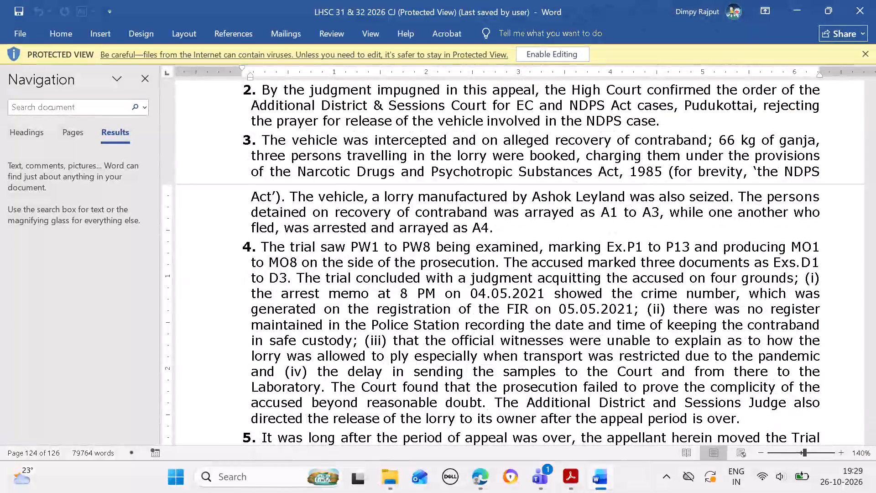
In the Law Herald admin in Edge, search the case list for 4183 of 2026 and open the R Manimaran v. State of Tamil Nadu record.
left_click(480, 473)
left_click(42, 354)
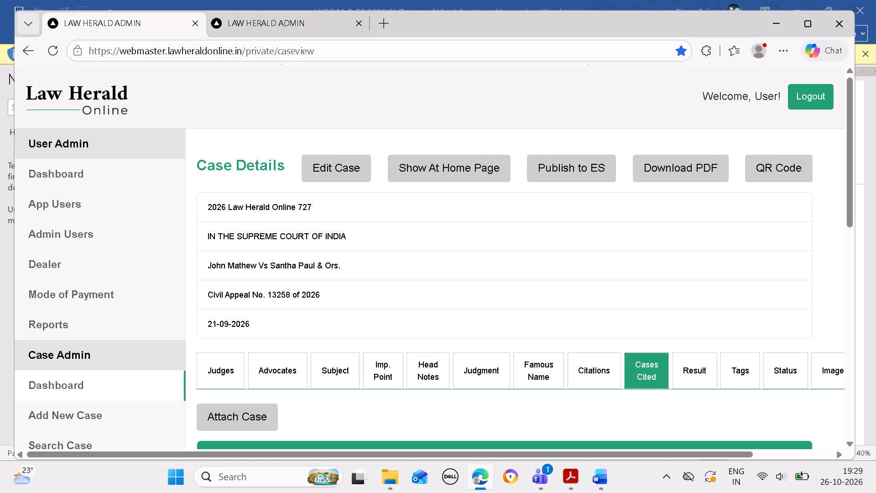
left_click(67, 443)
left_click(254, 189)
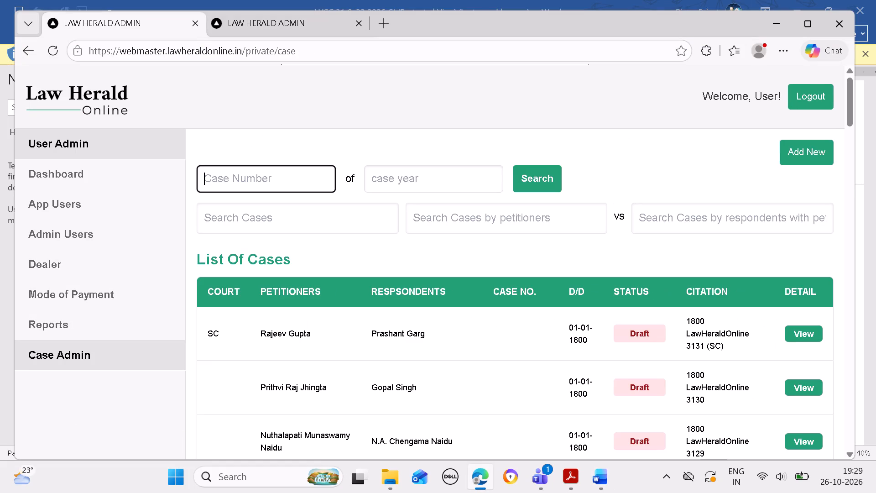
key("ctrl+v")
left_click(406, 177)
key("ctrl+v")
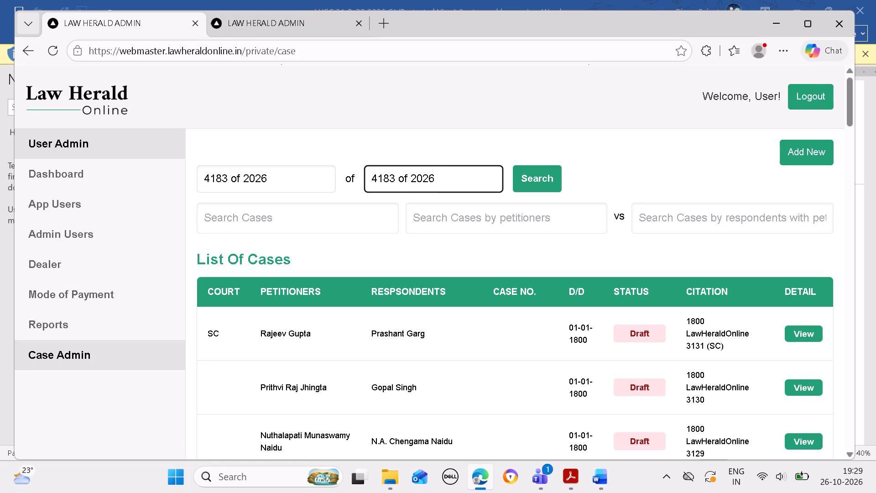
left_click(411, 180)
key("BackSpace")
key("BackSpace")
key("BackSpace")
key("BackSpace")
key("BackSpace")
key("BackSpace")
key("BackSpace")
key("BackSpace")
key("BackSpace")
key("BackSpace")
key("BackSpace")
key("BackSpace")
key("BackSpace")
key("BackSpace")
key("BackSpace")
key("BackSpace")
left_click(302, 176)
key("BackSpace")
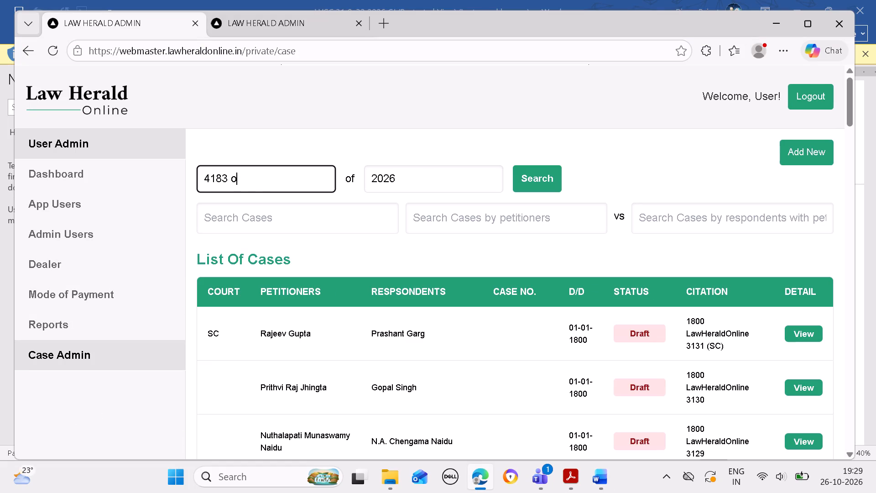
key("BackSpace")
key("BackSpace")
left_click(526, 181)
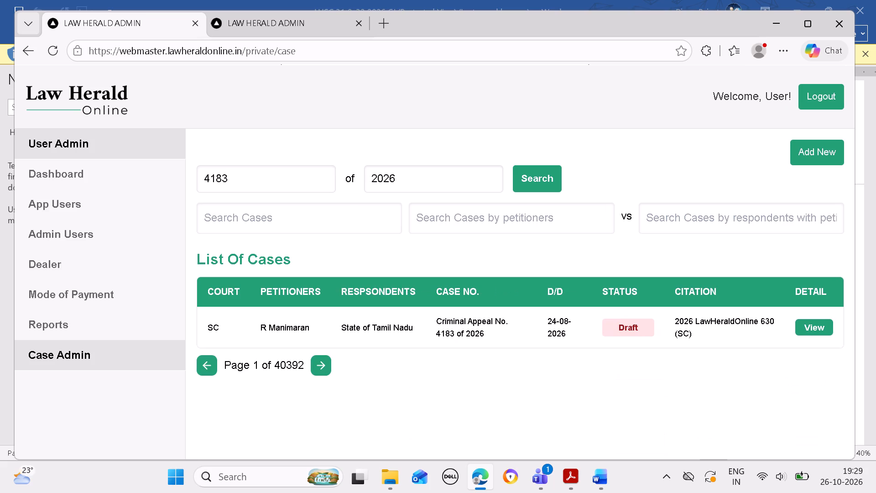
left_click(811, 328)
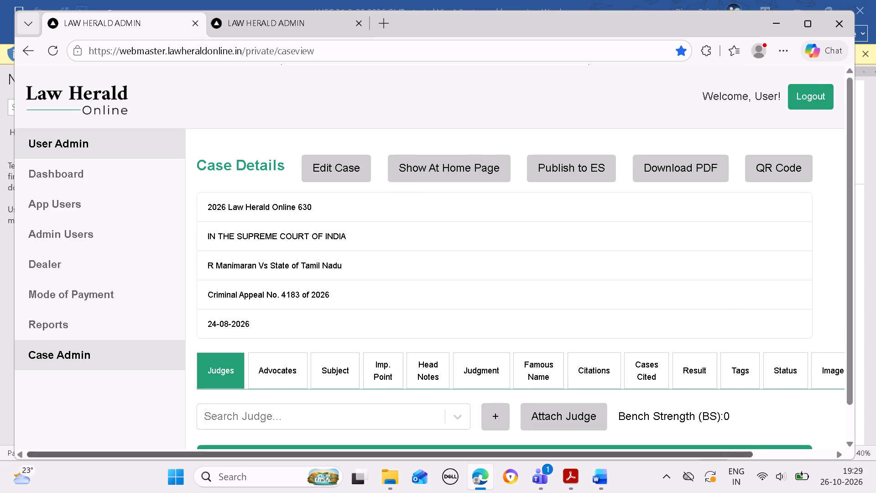
left_click(602, 472)
key("Up")
key("Up")
key("Up")
key("Up")
key("Up")
key("Up")
key("Up")
key("Up")
key("Up")
key("Up")
key("Up")
key("Up")
key("Up")
key("Up")
key("Up")
key("Up")
key("Up")
key("Up")
key("Up")
key("Up")
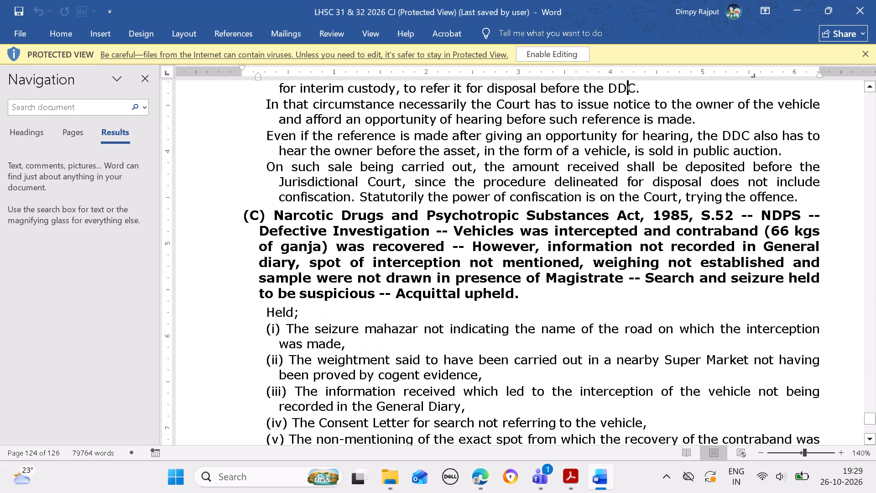
key("Up")
key("Up")
key("Up")
key("Up")
key("Up")
key("Up")
key("Up")
key("Up")
key("Up")
key("Up")
key("Up")
key("Up")
key("Up")
key("Up")
key("Up")
key("Up")
key("Up")
key("Up")
key("Up")
key("Up")
key("Up")
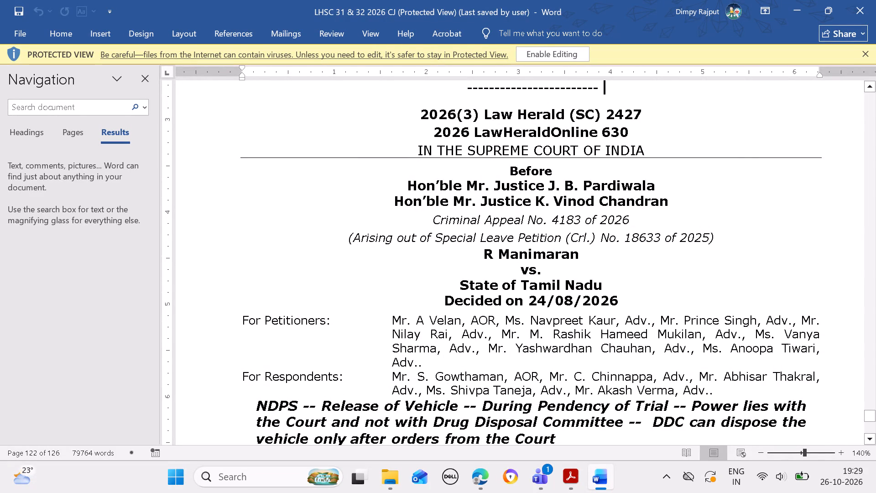
left_click_drag(548, 182, 658, 184)
key("ctrl+c")
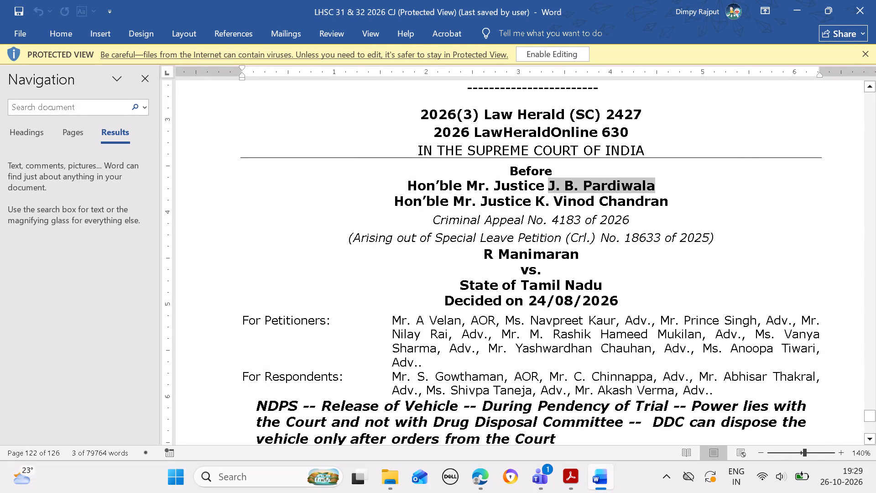
left_click(478, 480)
left_click(268, 420)
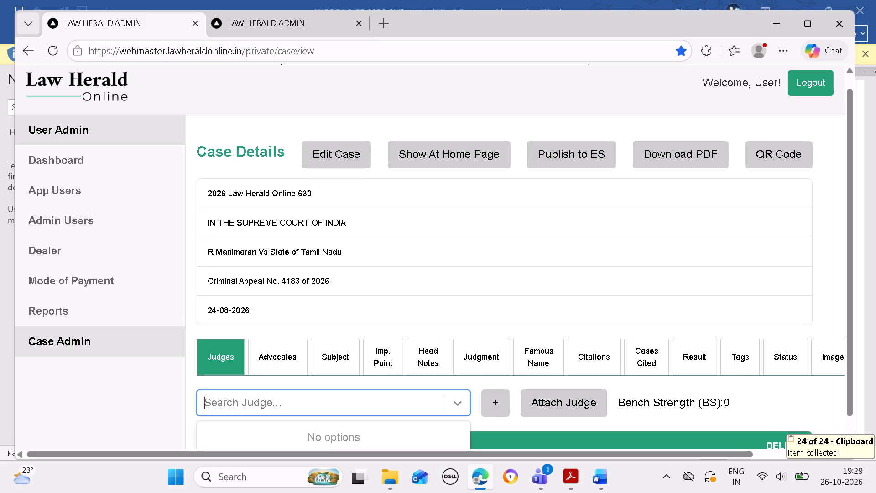
key("ctrl+v")
left_click(310, 431)
left_click(544, 409)
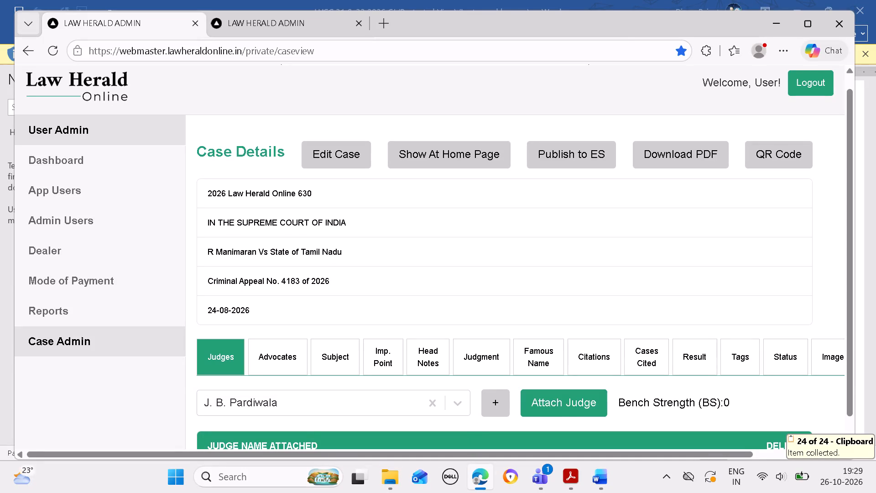
left_click(570, 138)
scroll(505, 291, "down", 6)
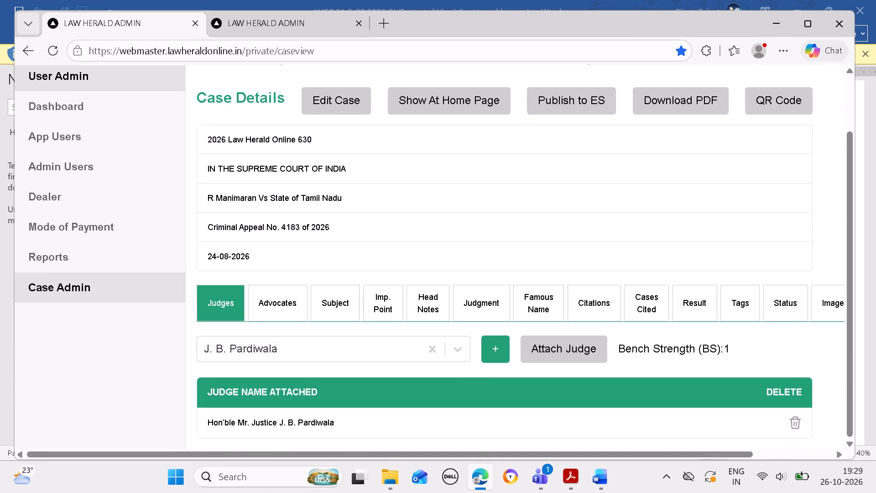
Copy the second judge's name, K. Vinod Chandran, from the Word case heading and attach that judge to the record in Edge.
left_click(587, 481)
left_click_drag(536, 200, 649, 199)
key("ctrl+c")
left_click(484, 474)
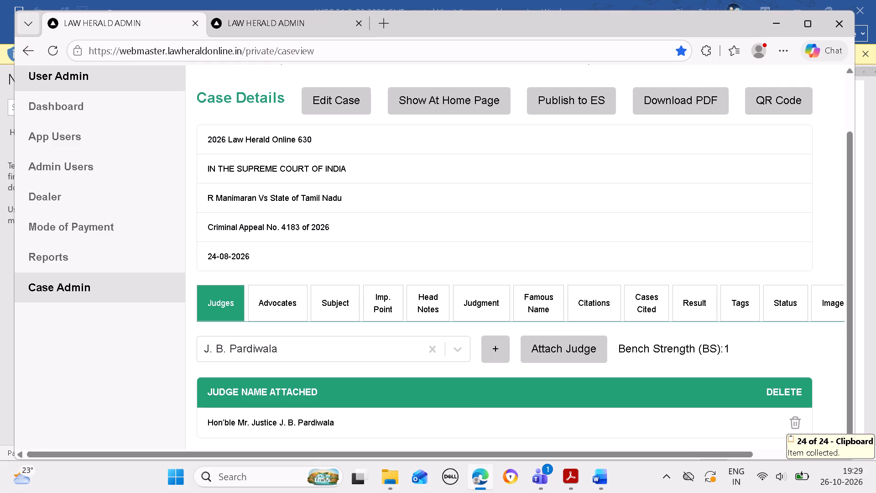
left_click(407, 344)
key("ctrl+v")
left_click(395, 373)
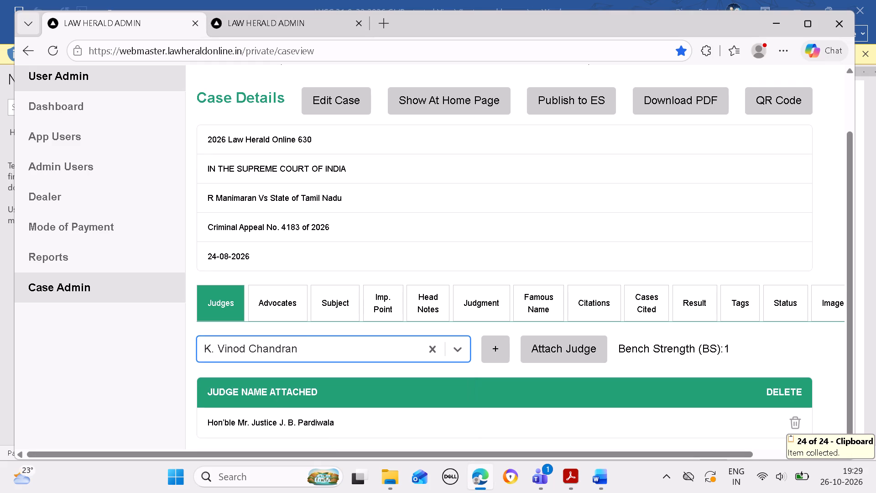
left_click(542, 346)
left_click(560, 148)
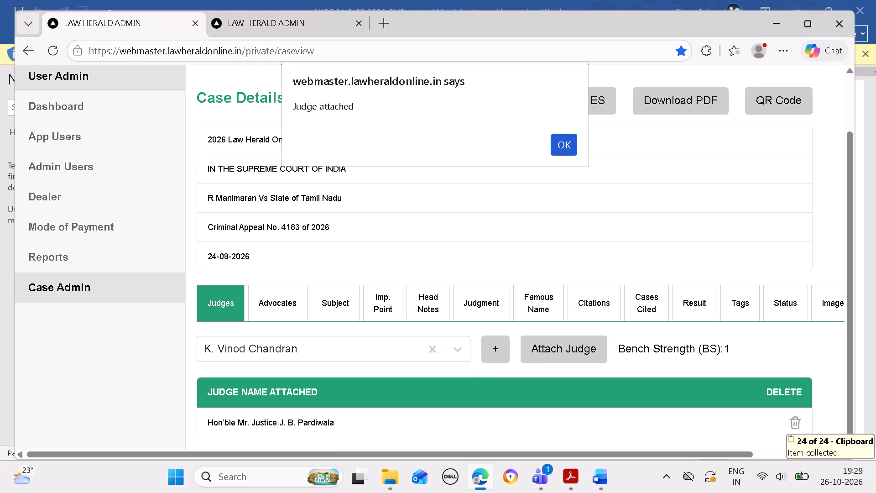
scroll(540, 182, "down", 5)
Switch to Word and copy the Law Herald (SC) citation's page number, 2427, from the case heading.
left_click(600, 480)
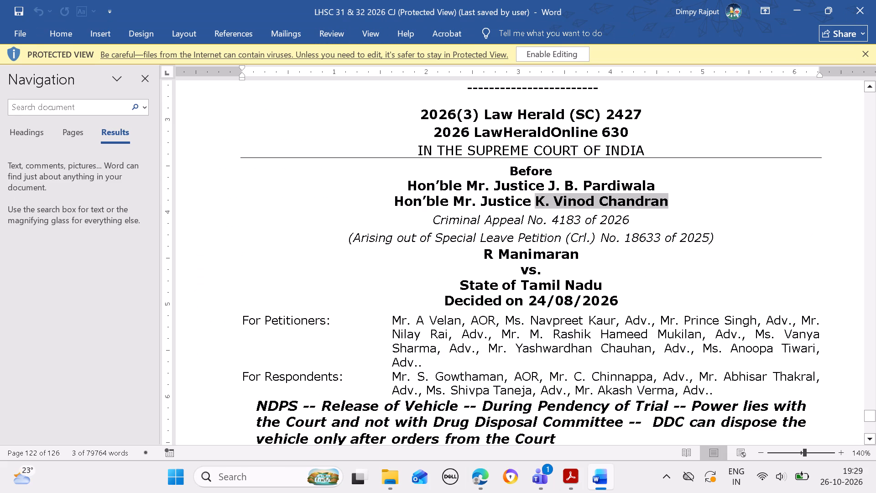
left_click_drag(608, 112, 637, 112)
key("ctrl+x")
key("ctrl+c")
In Edge, attach a citation to the case: Law Herald (SC), year 2026, volume 3, page 2427, with court ( ).
left_click(477, 469)
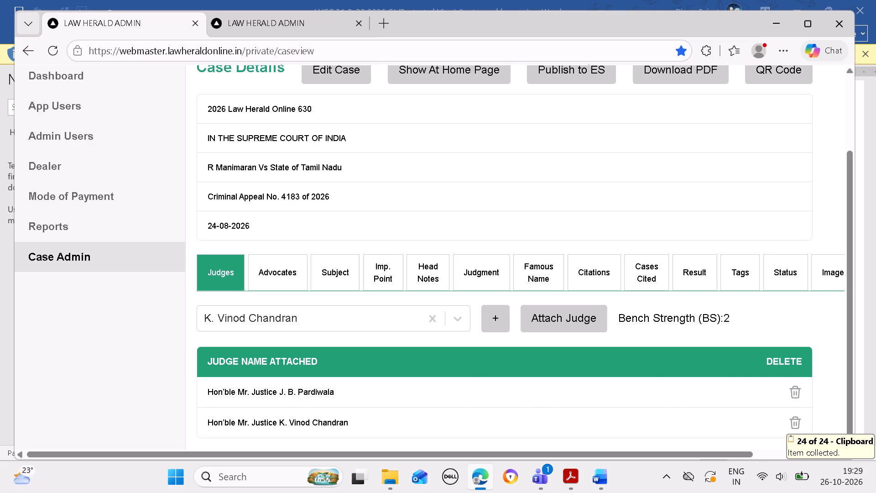
left_click(594, 268)
left_click(252, 372)
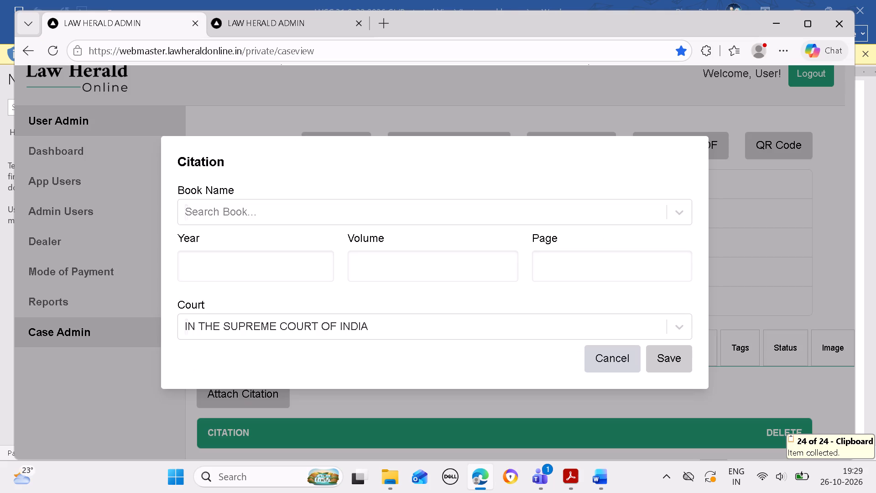
left_click(615, 256)
key("ctrl+v")
left_click(387, 288)
key("3")
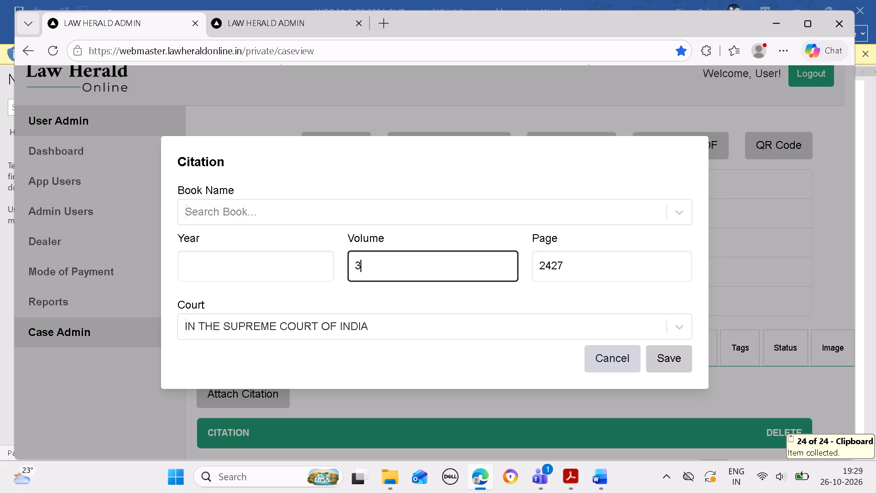
left_click(274, 279)
type("2026")
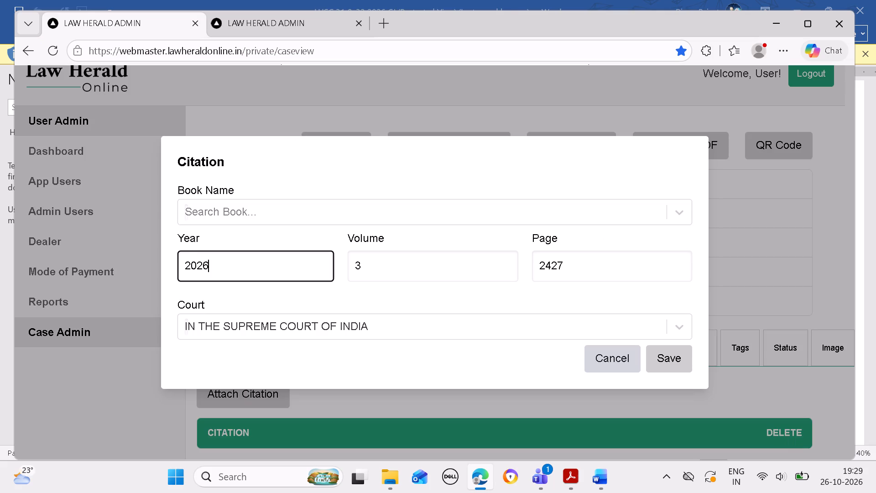
left_click(385, 208)
type("LAW HER")
left_click(319, 322)
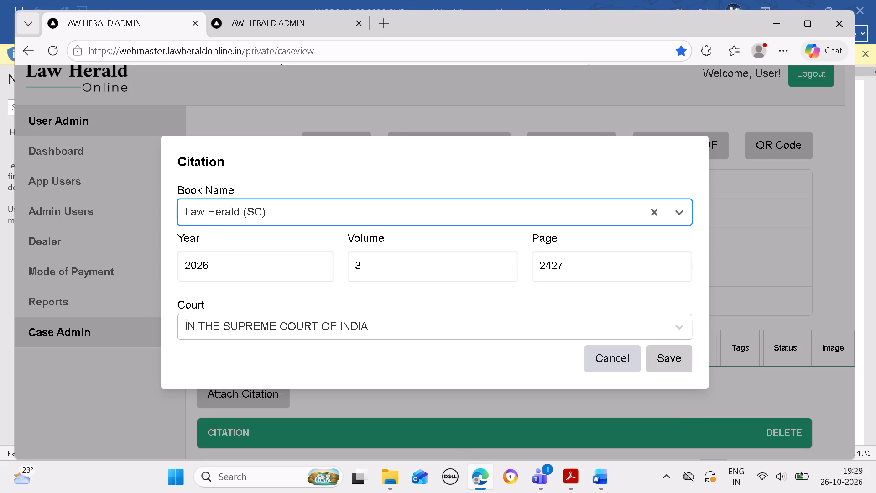
left_click(383, 324)
left_click(370, 364)
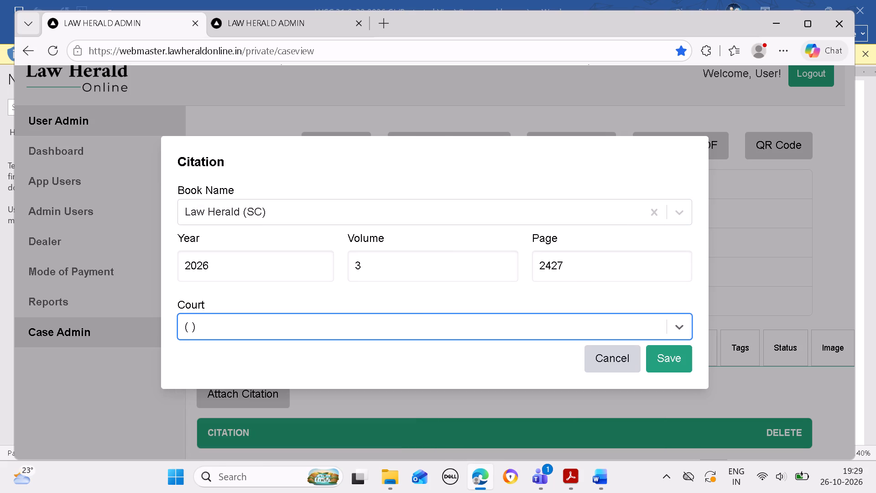
left_click(673, 362)
left_click(565, 153)
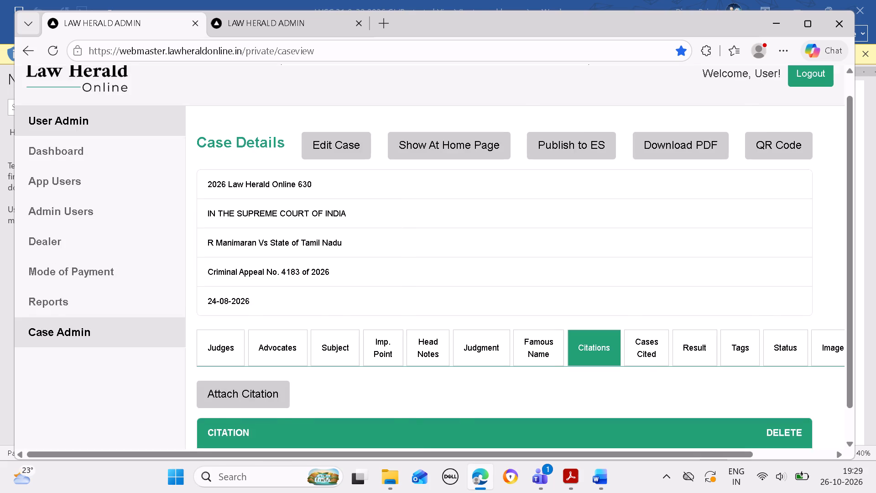
Attach the first advocate listed in Word for the petitioners, an AOR, to the Edge record with Appearing For set to For Petitioners.
scroll(538, 278, "down", 11)
left_click(275, 305)
scroll(275, 322, "down", 5)
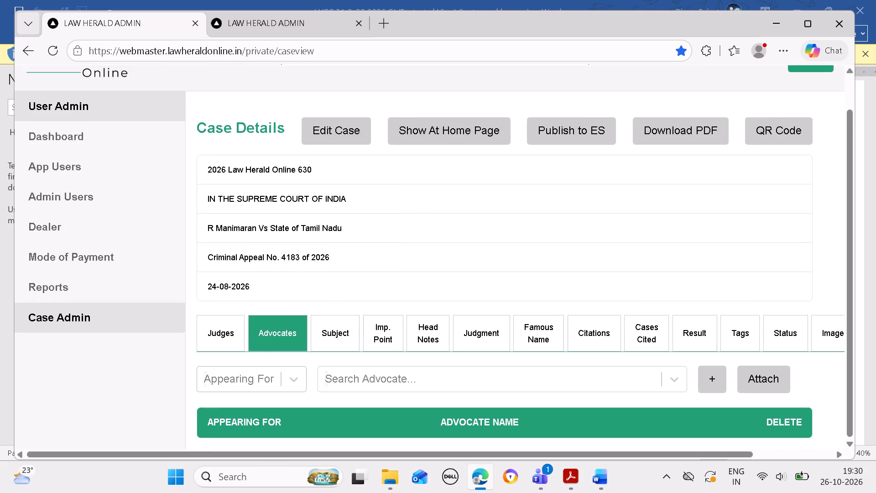
left_click(286, 384)
left_click(608, 472)
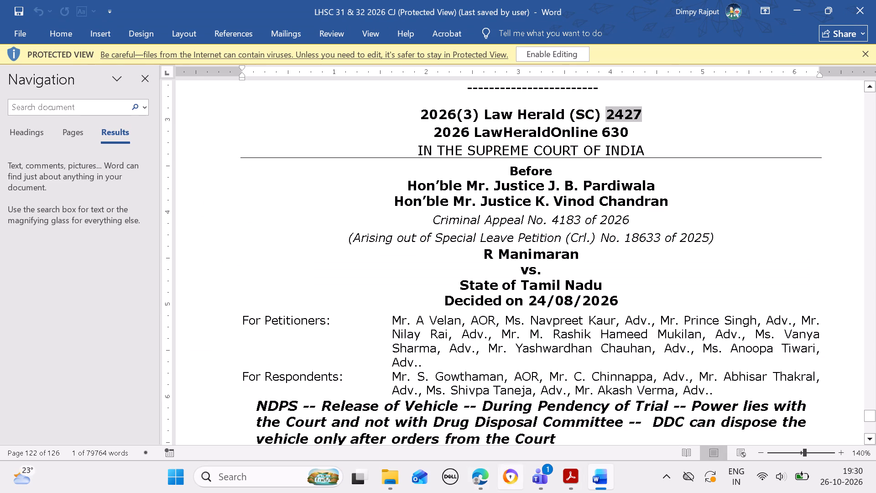
left_click(472, 475)
left_click(299, 379)
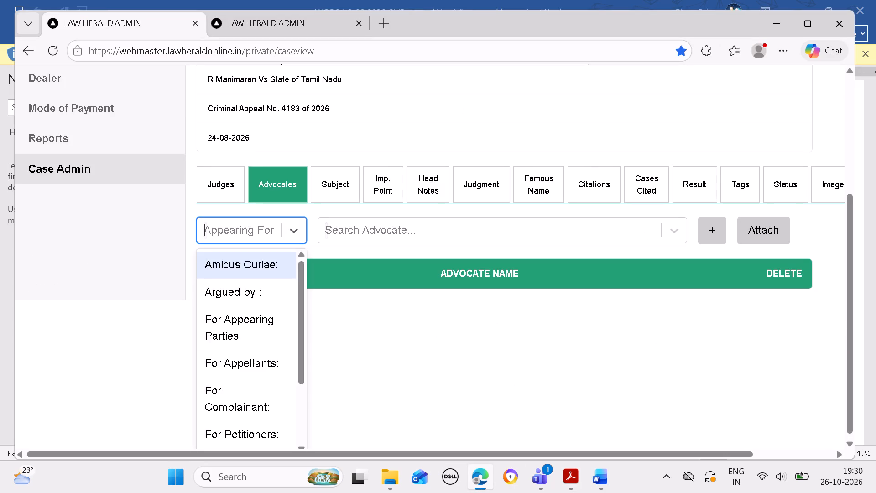
scroll(299, 407, "down", 2)
left_click(252, 336)
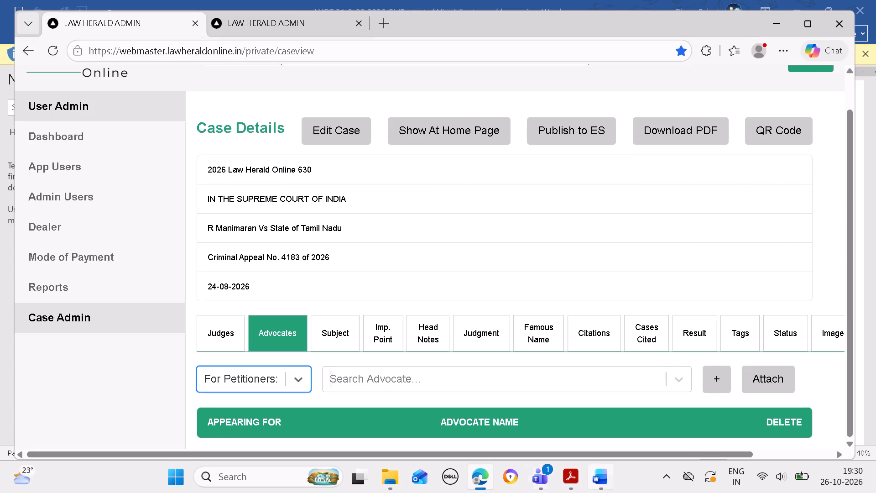
left_click(594, 485)
left_click(606, 482)
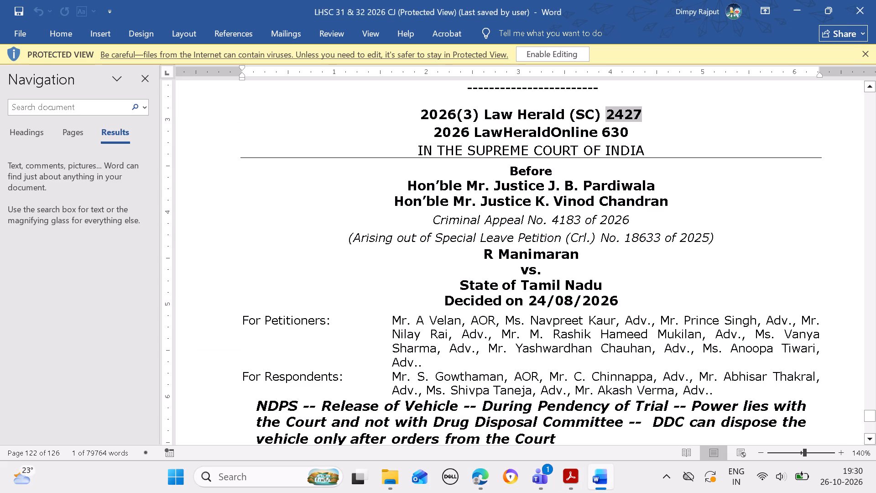
left_click_drag(417, 320, 436, 319)
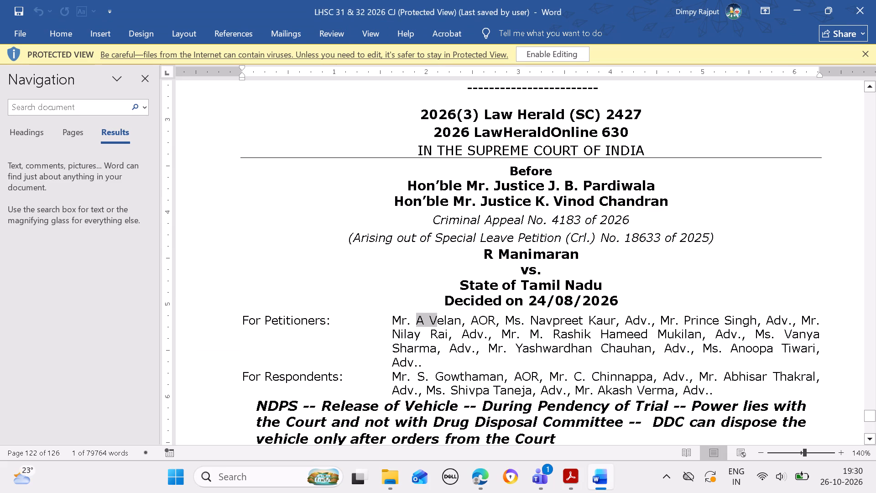
left_click_drag(436, 319, 448, 318)
key("ctrl+c")
left_click(476, 468)
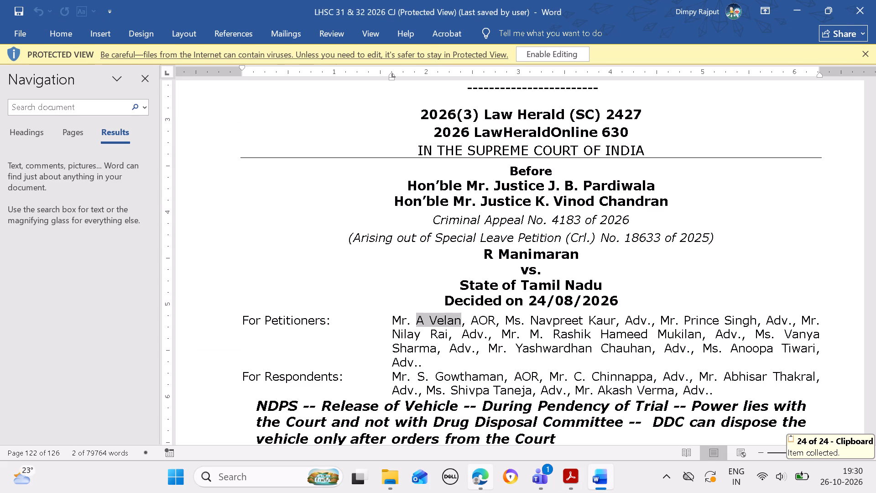
left_click(480, 387)
key("ctrl+v")
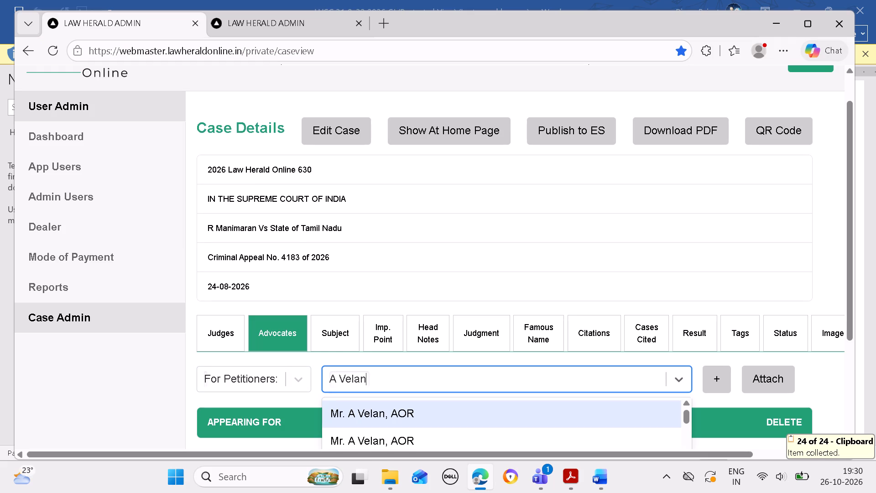
left_click(472, 409)
left_click(766, 370)
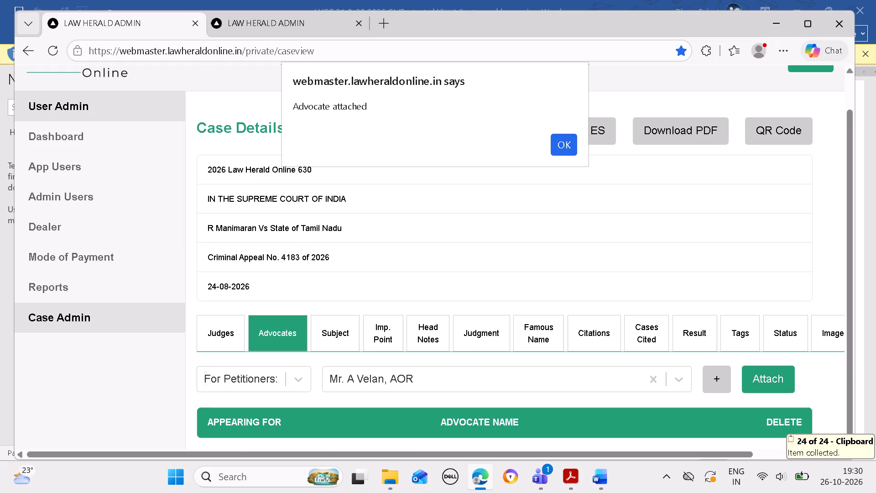
left_click(565, 152)
scroll(533, 268, "down", 9)
Copy the second petitioners' advocate's name from Word and attach the matching Ms., Adv. entry to the Edge record under For Petitioners.
left_click(601, 468)
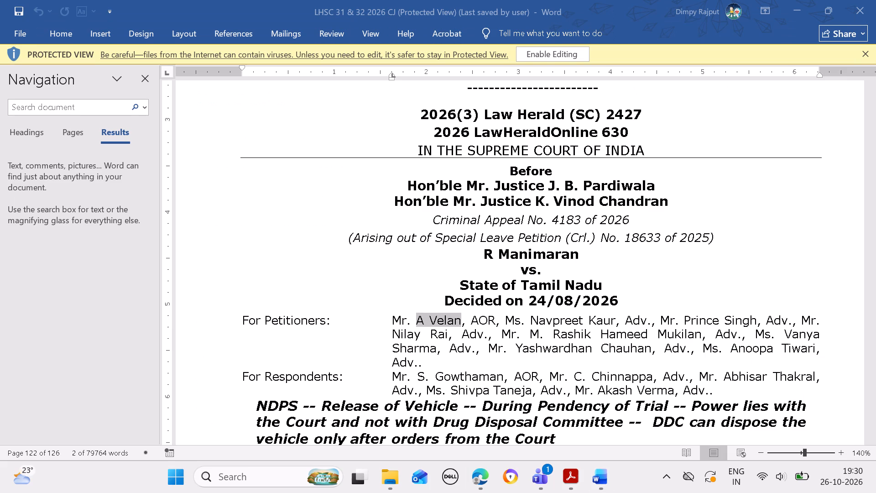
left_click_drag(532, 324, 592, 320)
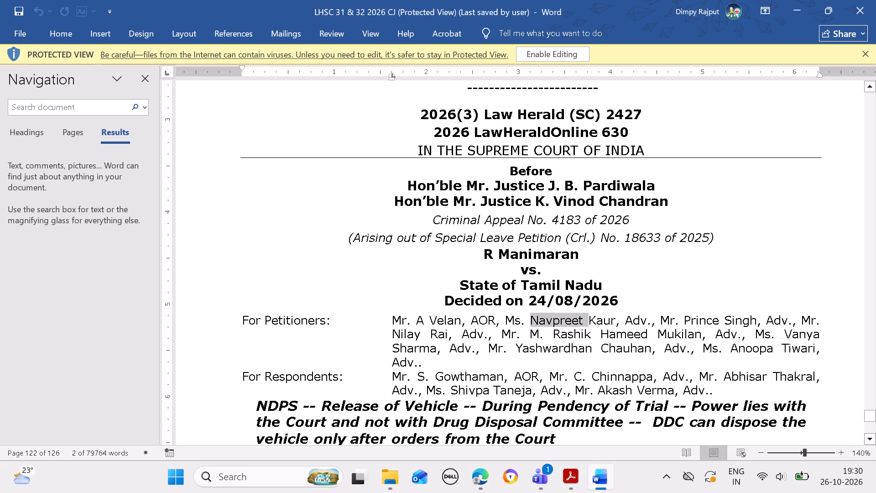
left_click_drag(592, 320, 607, 321)
key("ctrl+c")
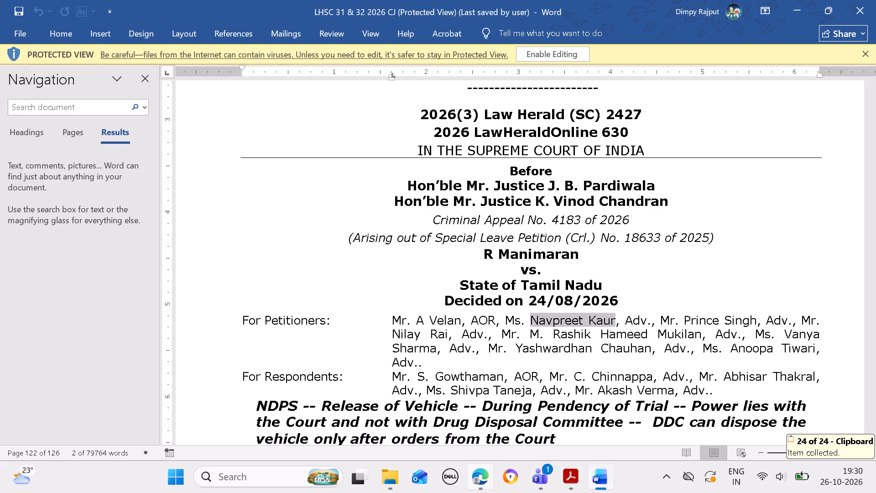
left_click(486, 473)
left_click(549, 350)
key("ctrl+v")
left_click(552, 371)
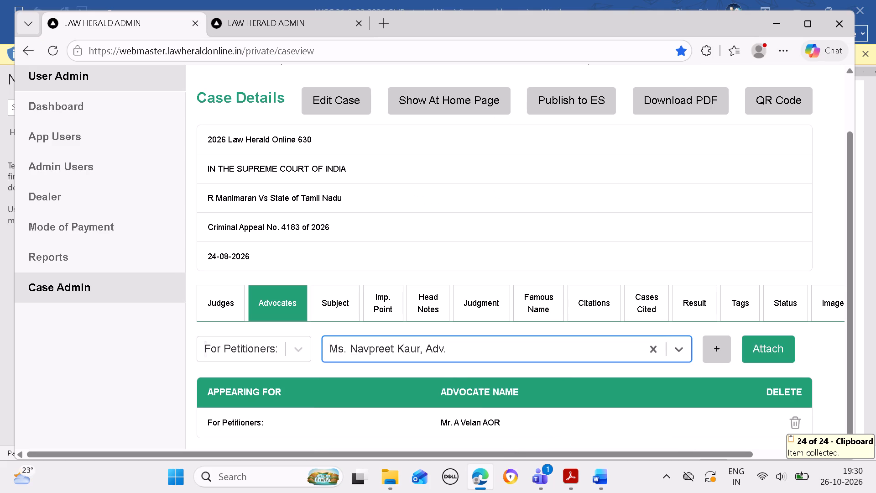
left_click(757, 352)
left_click(564, 156)
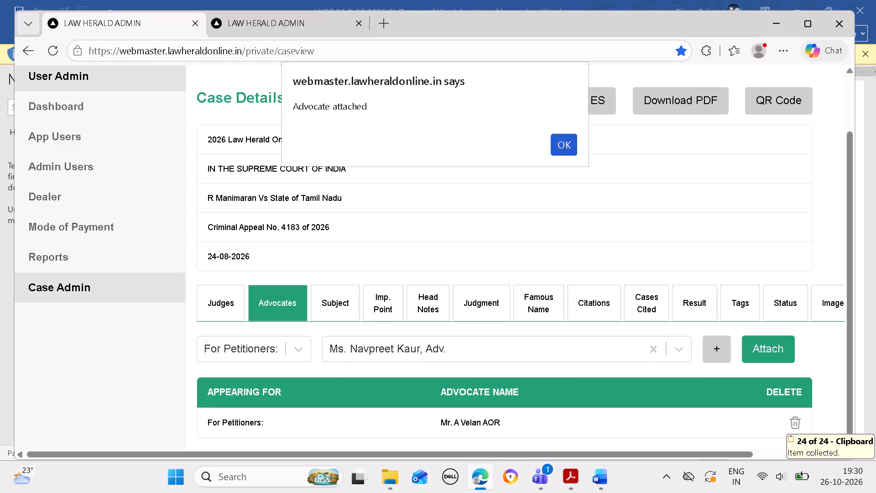
left_click(566, 147)
scroll(558, 186, "down", 6)
middle_click_drag(565, 217, 584, 240)
Copy the third petitioners' advocate's name from Word and select the matching Mr., Adv. entry in the Edge record.
left_click(603, 477)
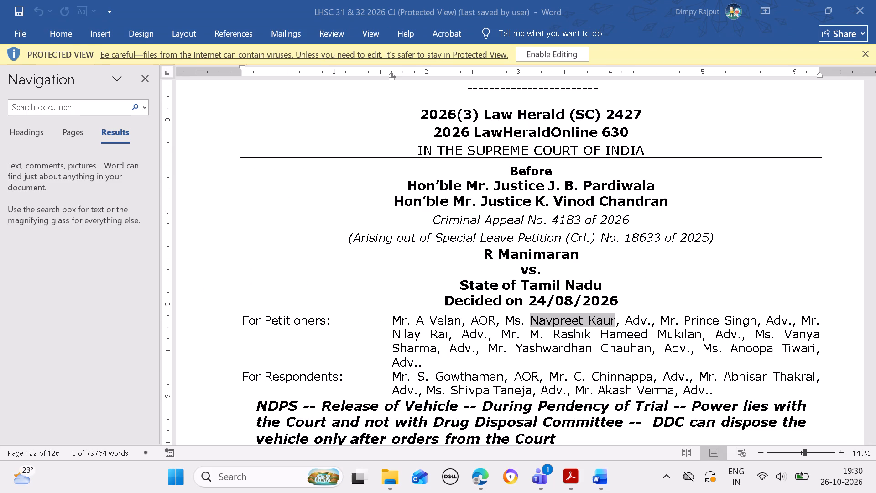
left_click_drag(684, 322, 741, 321)
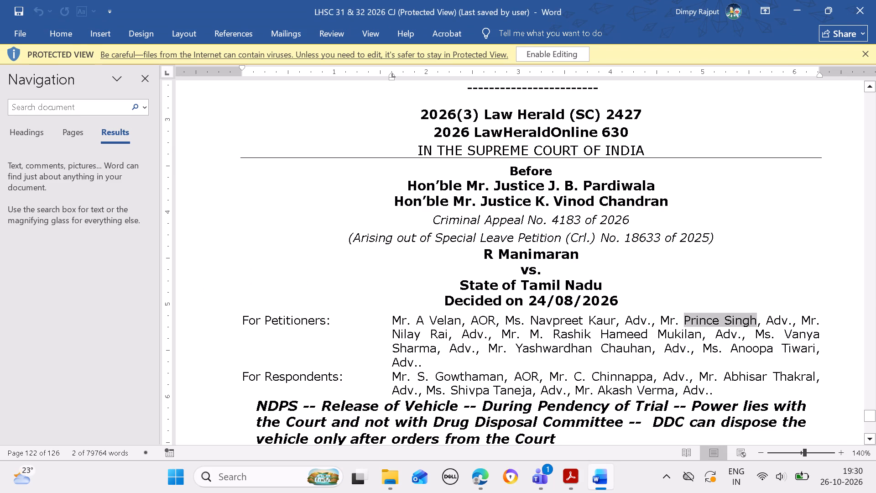
key("ctrl+c")
left_click(476, 475)
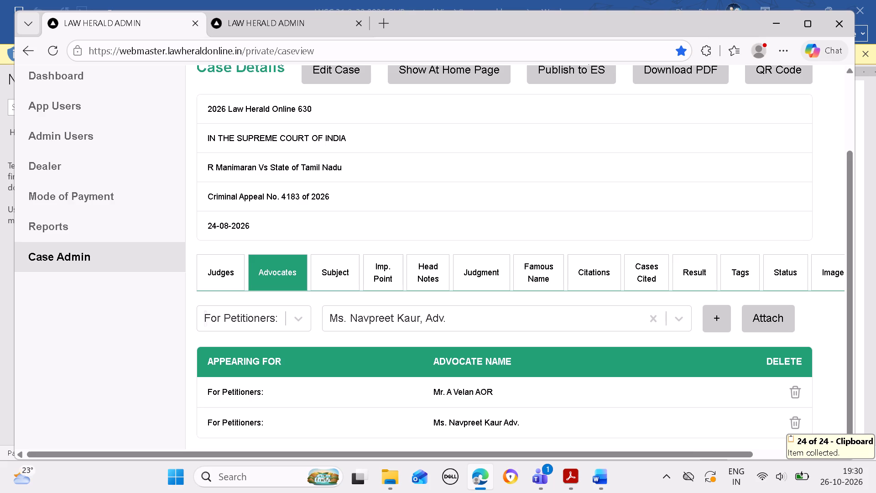
left_click(634, 320)
key("ctrl+v")
left_click(576, 354)
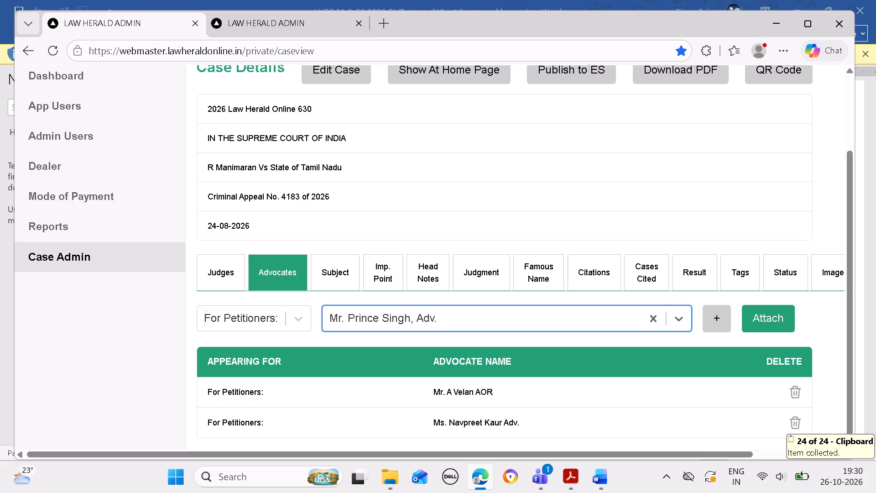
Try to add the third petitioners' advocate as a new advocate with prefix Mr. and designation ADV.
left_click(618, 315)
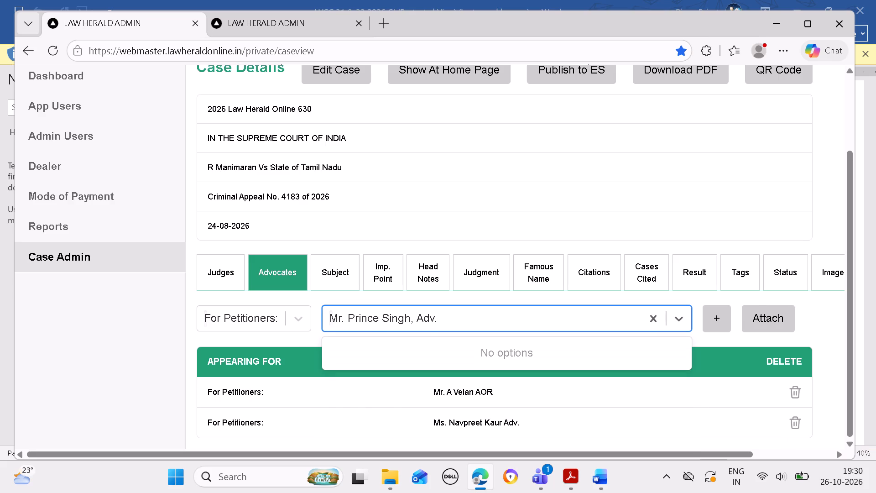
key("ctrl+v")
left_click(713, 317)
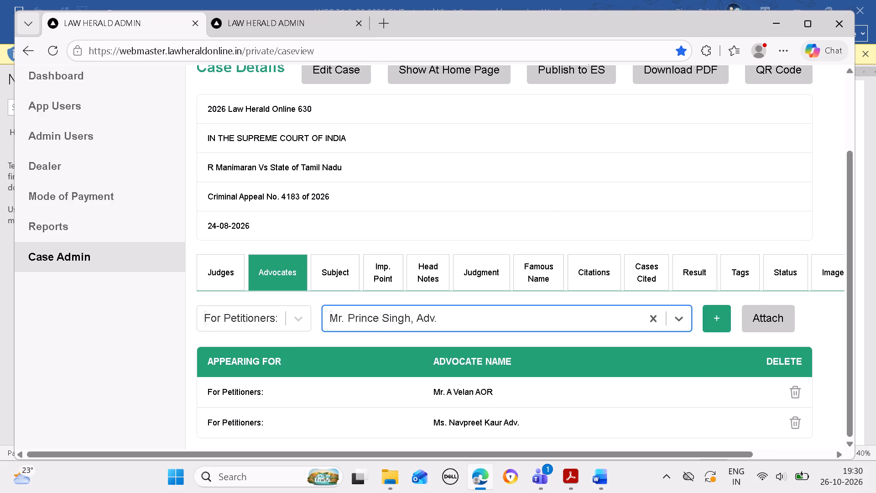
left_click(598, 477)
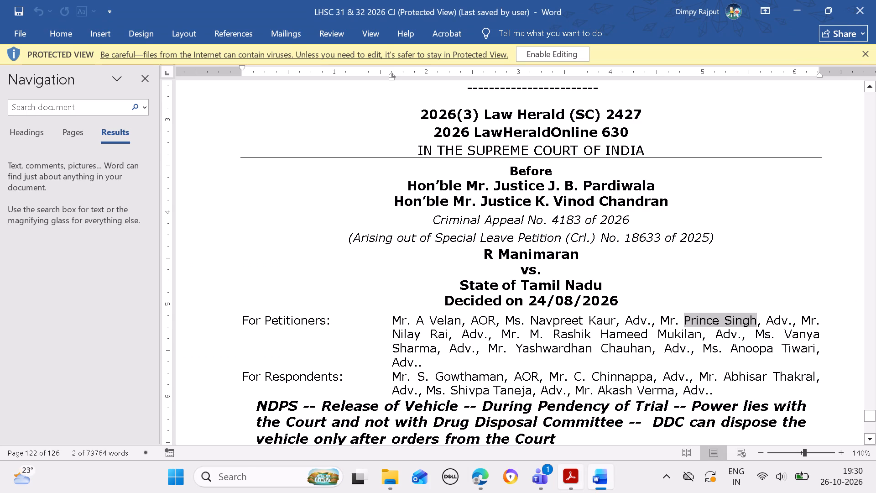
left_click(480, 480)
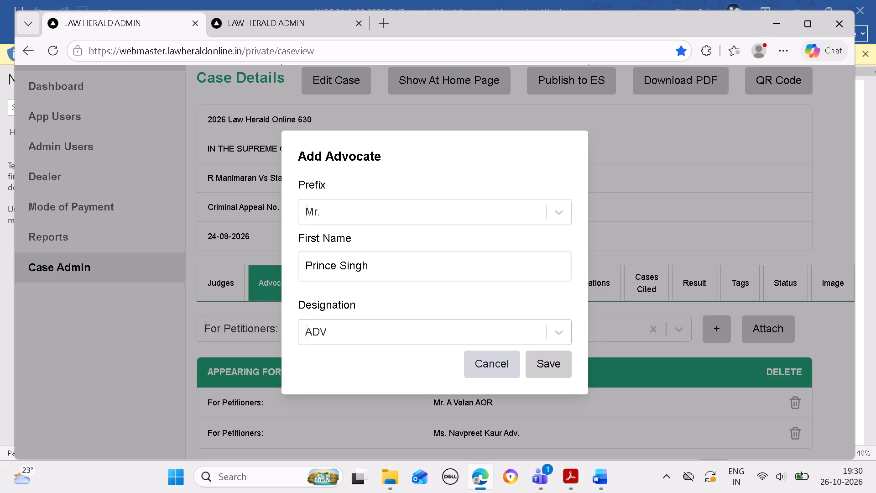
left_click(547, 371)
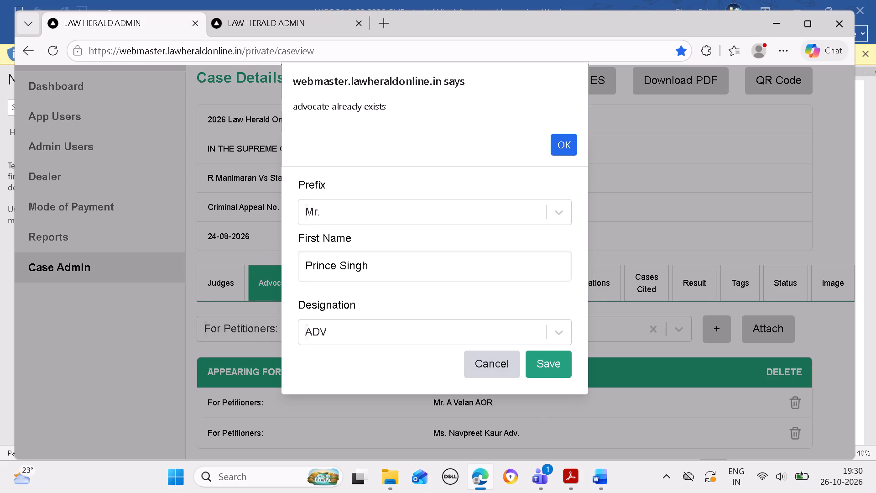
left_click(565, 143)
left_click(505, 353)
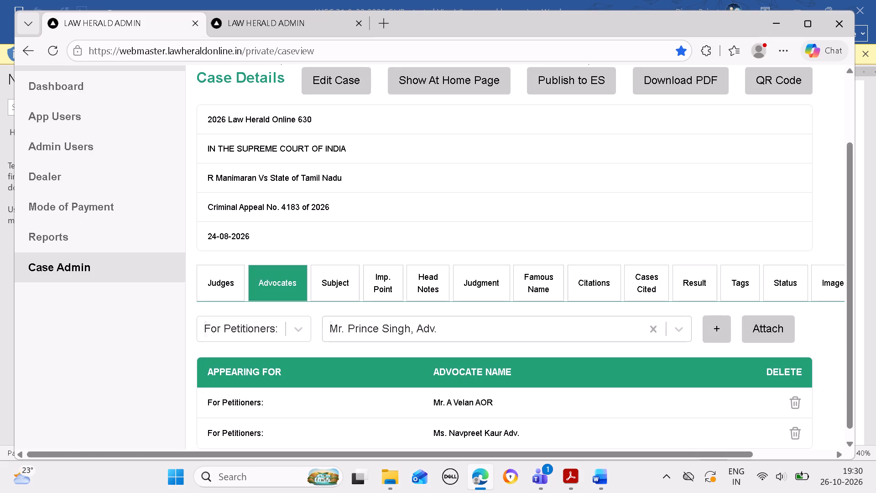
Attach the selected third advocate to the case record under For Petitioners.
left_click(764, 335)
left_click(564, 145)
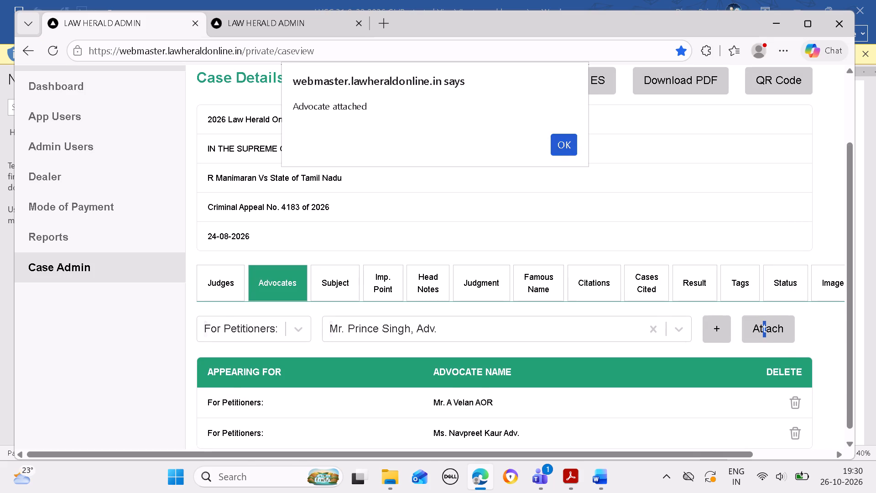
scroll(550, 192, "down", 6)
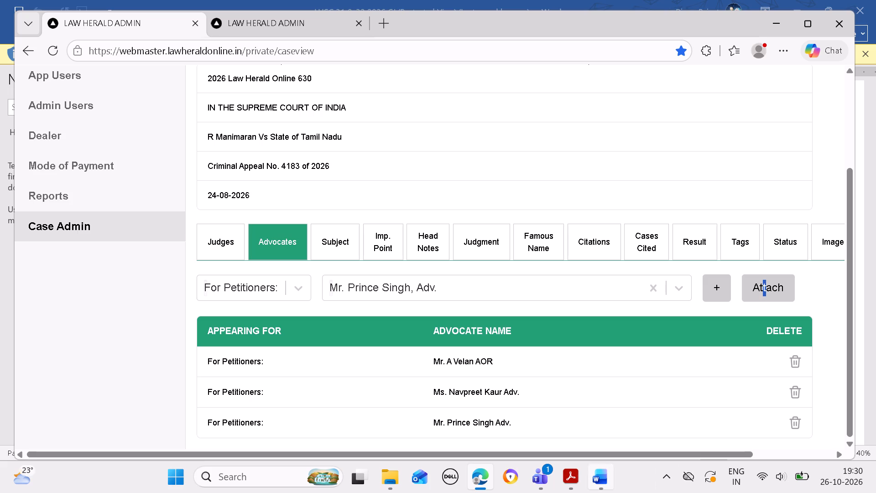
Copy the fourth petitioners' advocate's name from Word and attach the matching Mr., Adv. entry to the Edge record under For Petitioners.
left_click(596, 476)
left_click(594, 469)
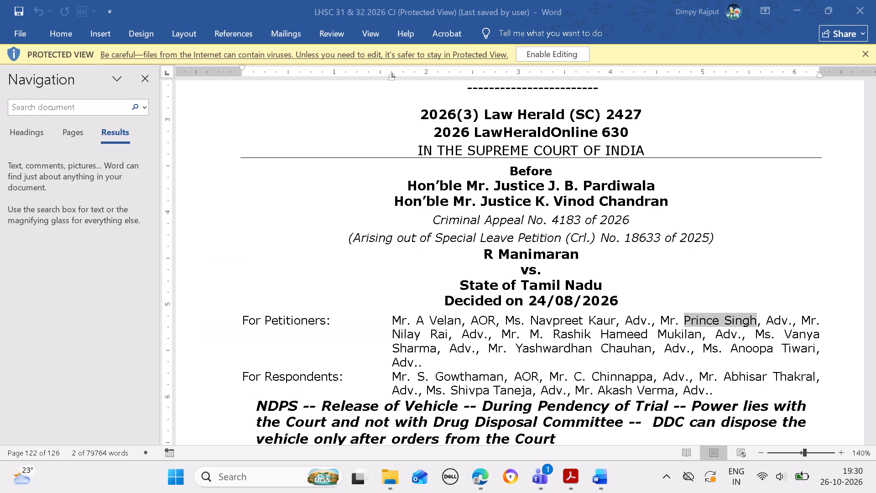
left_click_drag(391, 337, 445, 332)
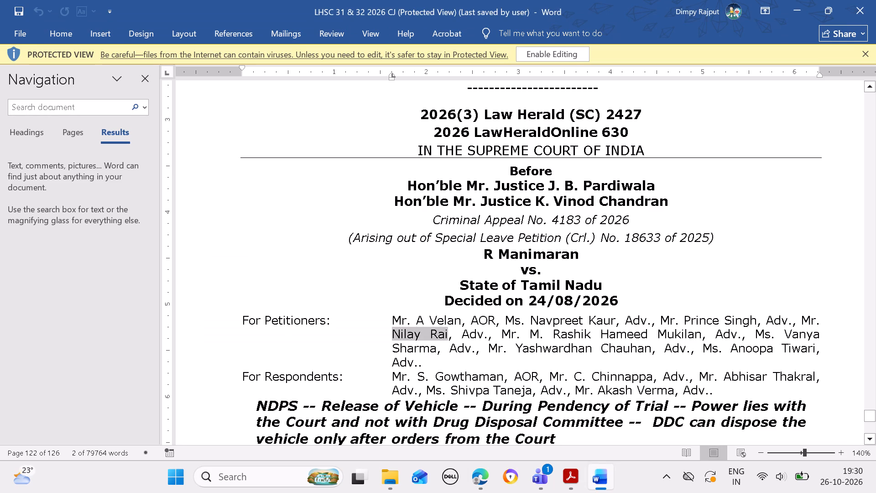
key("ctrl+c")
left_click(481, 474)
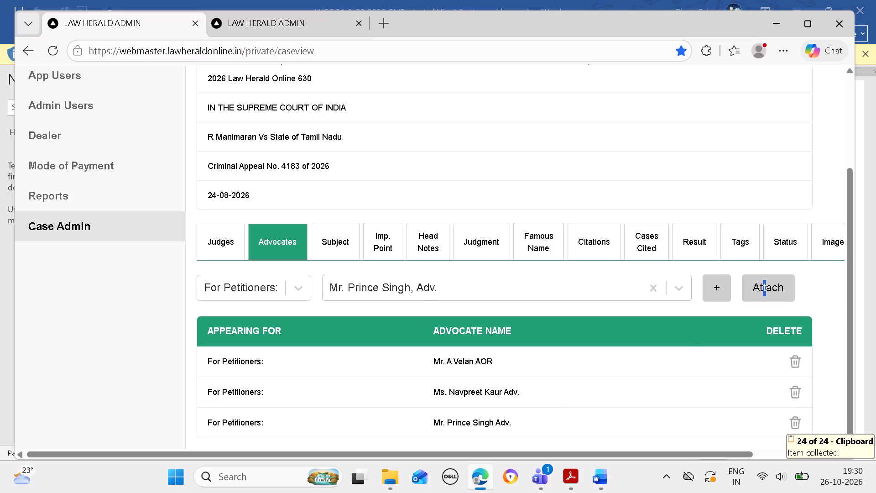
left_click(639, 286)
key("ctrl+v")
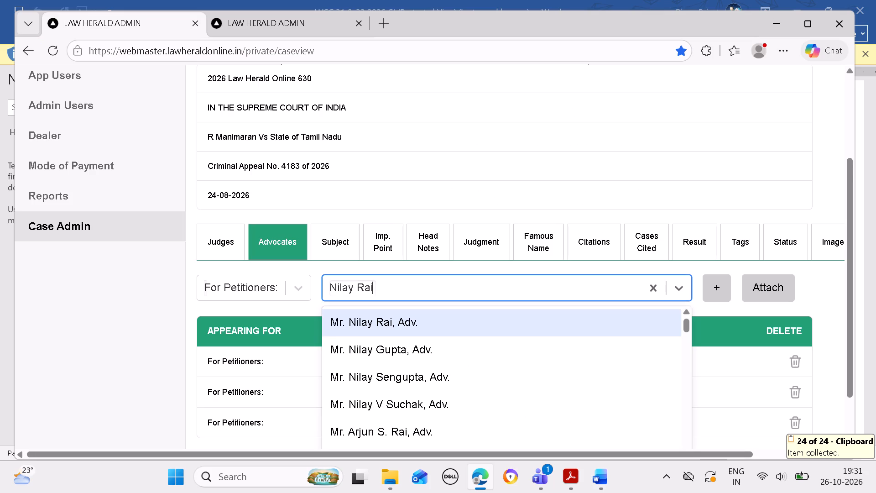
left_click(502, 319)
left_click(761, 291)
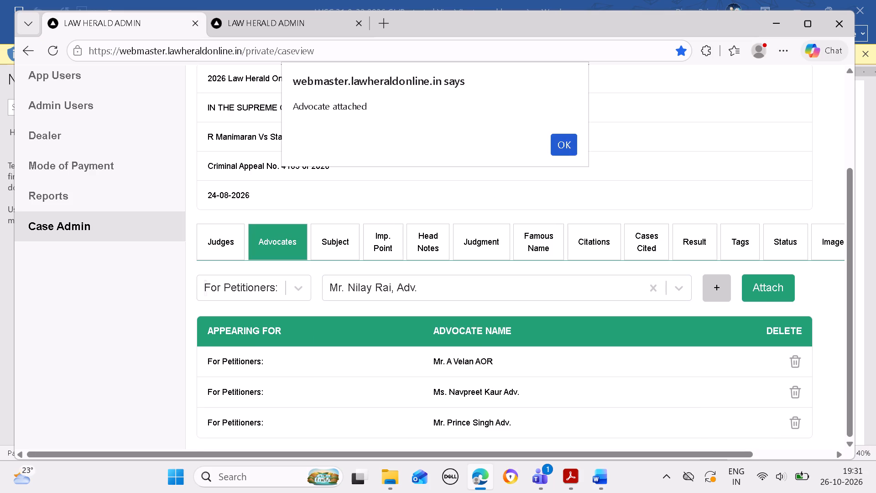
left_click(561, 150)
scroll(565, 212, "down", 5)
Copy the name of the petitioners' fifth-listed advocate from Word and attach that advocate in Edge under For Petitioners.
left_click(599, 473)
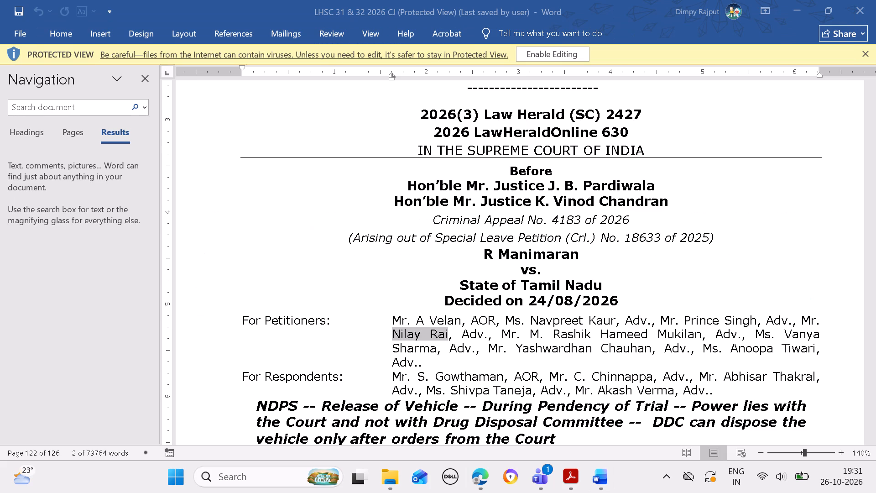
left_click_drag(532, 333, 623, 329)
left_click(627, 333)
left_click_drag(531, 330, 661, 329)
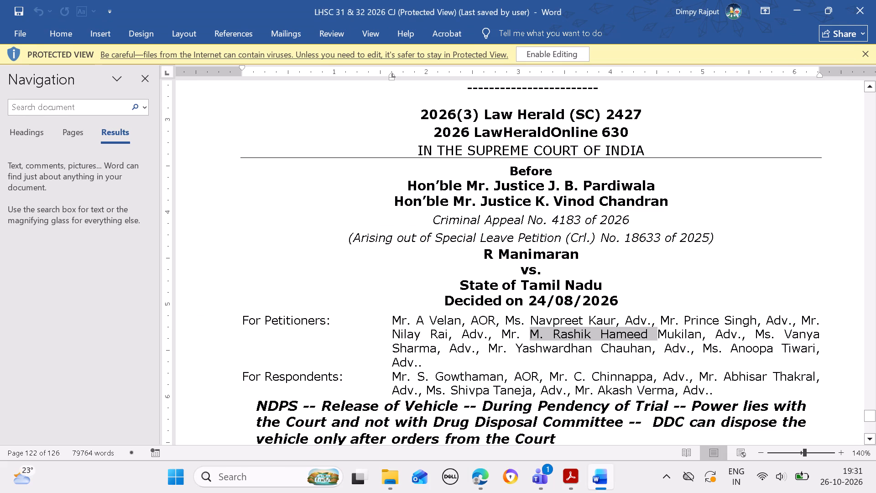
left_click_drag(661, 329, 680, 328)
key("ctrl+c")
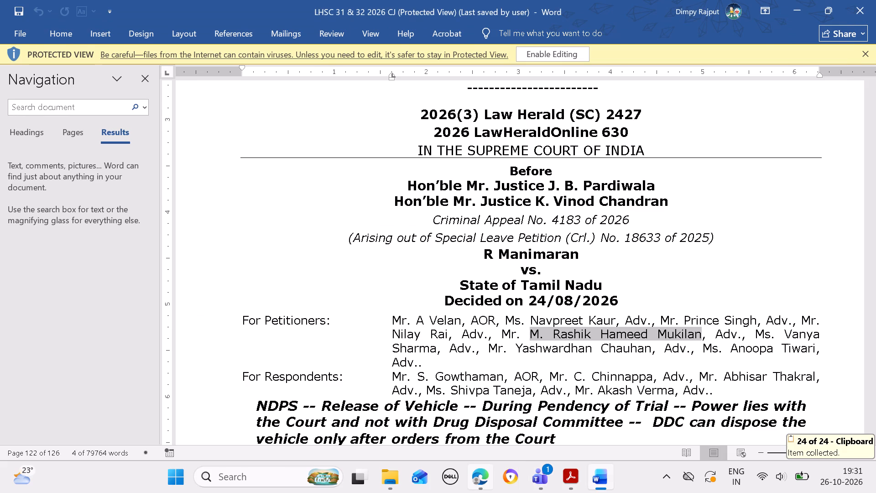
left_click(487, 472)
left_click_drag(647, 259, 646, 255)
key("ctrl+v")
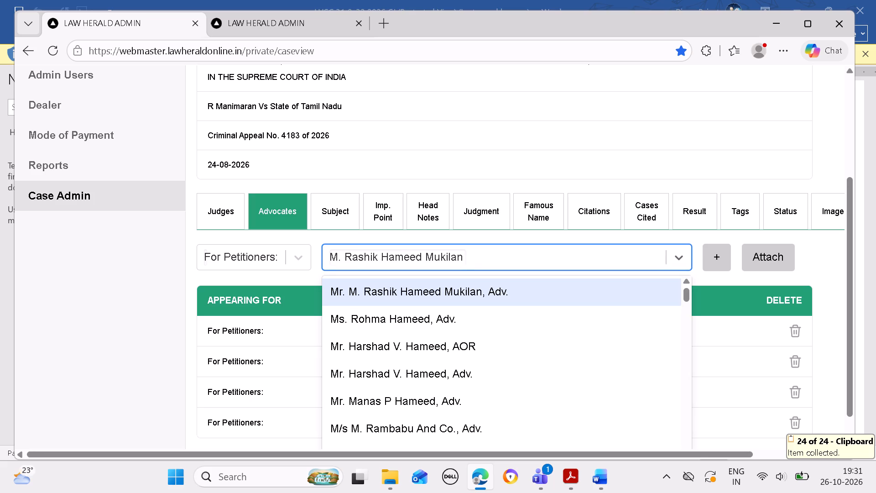
left_click(559, 292)
left_click(780, 259)
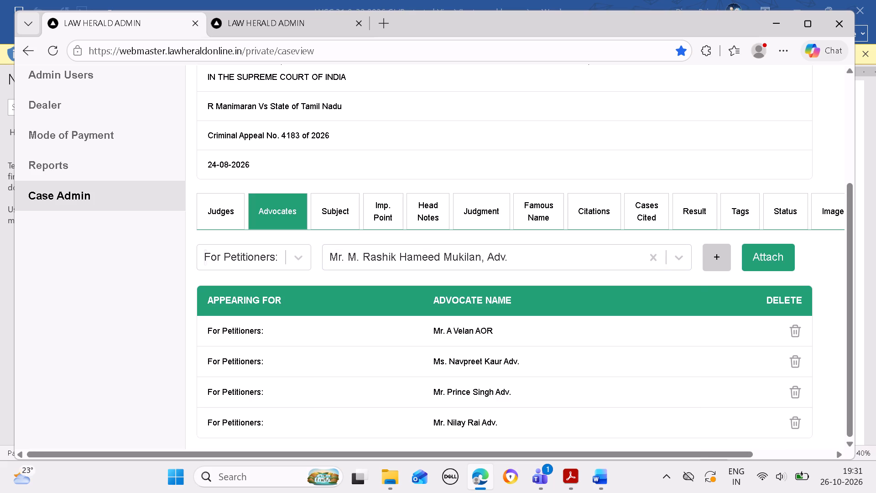
left_click(565, 143)
scroll(600, 215, "down", 6)
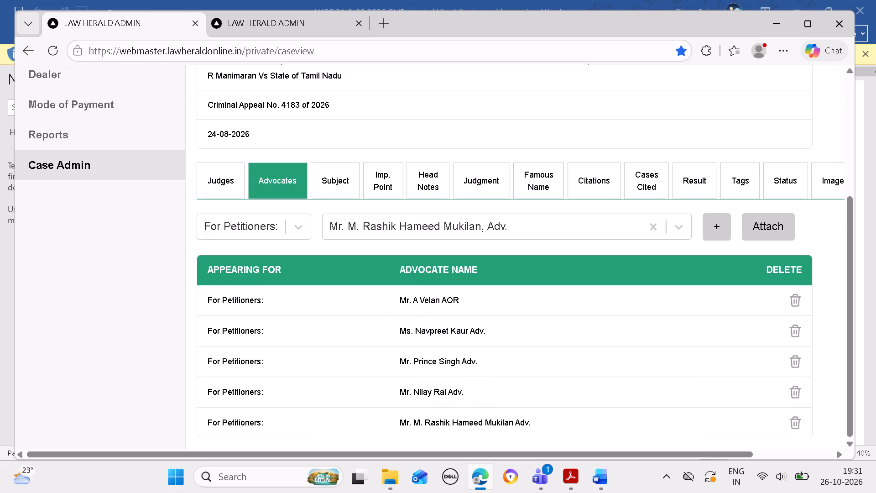
Switch to Word and copy the name of the petitioners' sixth-listed advocate from the case heading.
left_click(609, 485)
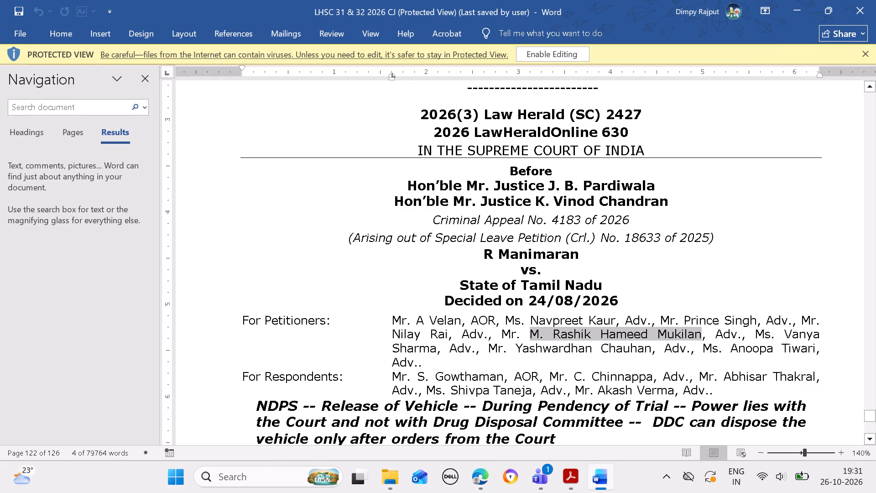
left_click_drag(787, 334, 443, 345)
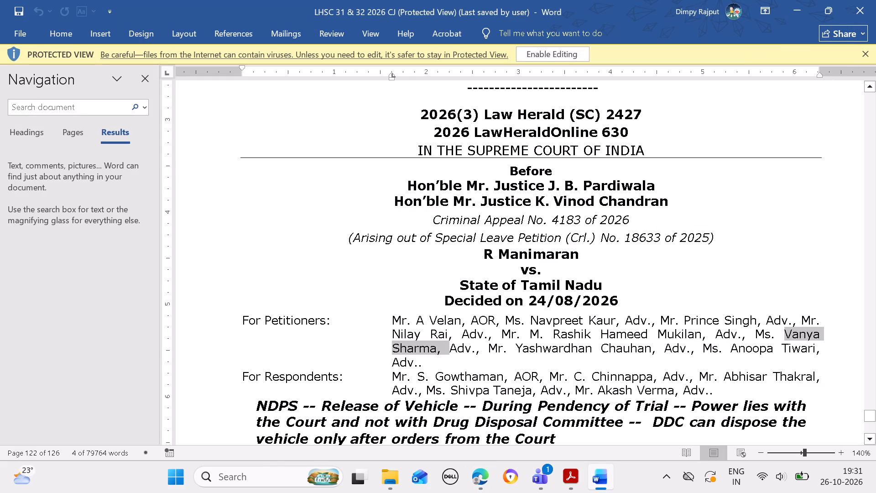
left_click_drag(443, 345, 438, 344)
key("ctrl+c")
In Edge, add the copied name as a new advocate with prefix Ms. and designation ADV, attached under For Petitioners.
left_click(479, 472)
left_click(652, 225)
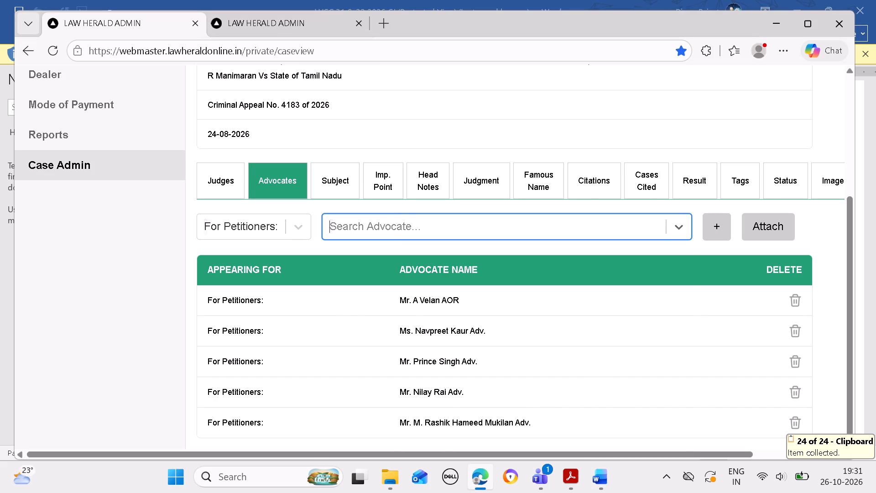
key("ctrl+v")
left_click(705, 227)
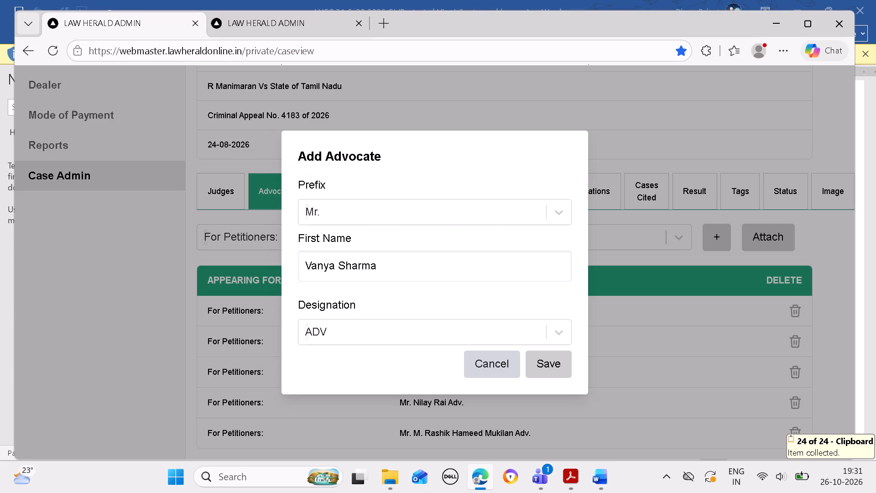
left_click_drag(562, 213, 555, 210)
scroll(516, 262, "down", 3)
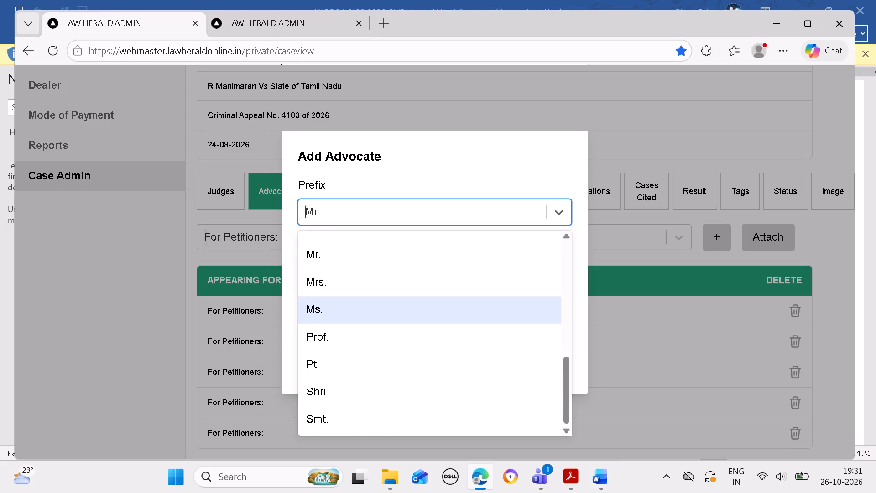
left_click(485, 304)
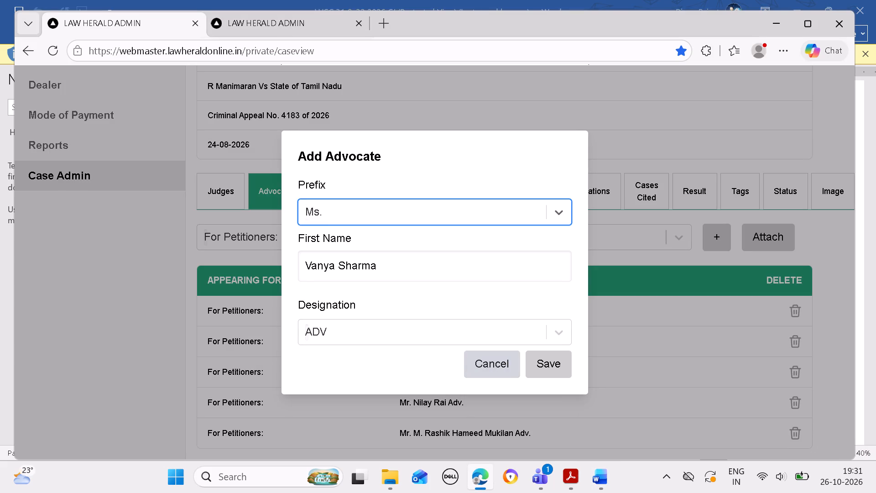
left_click(303, 268)
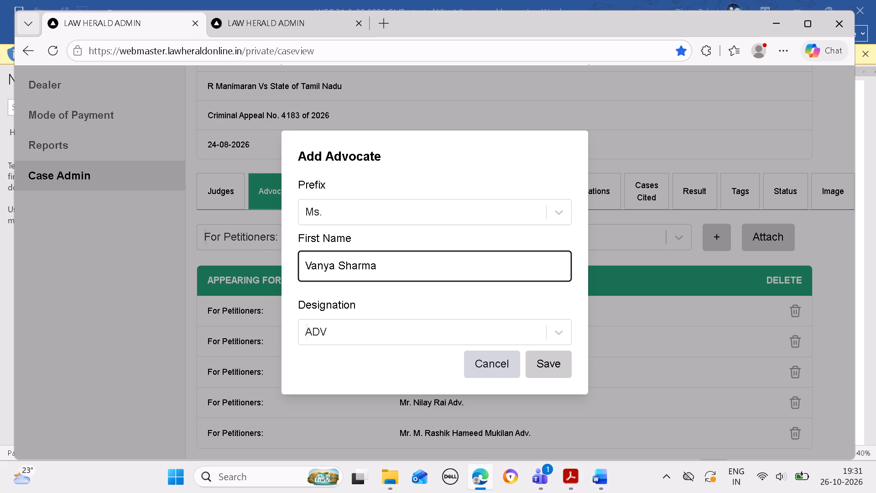
key("BackSpace")
left_click(549, 367)
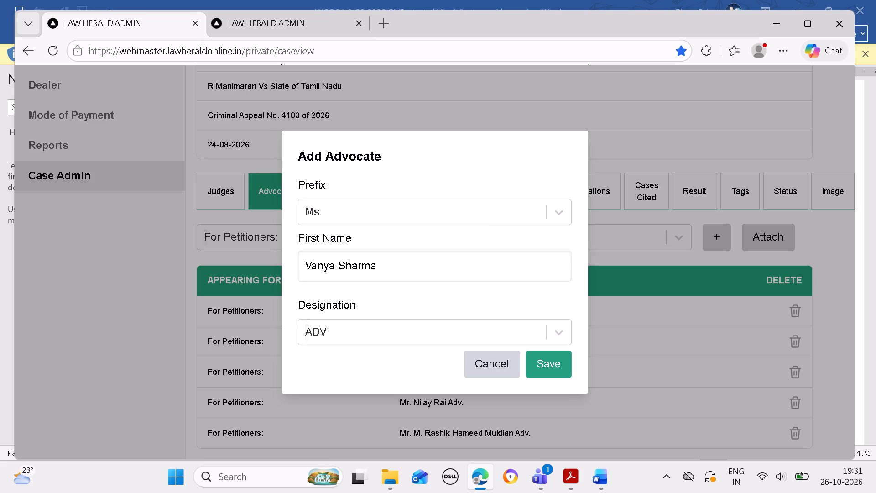
left_click(565, 152)
scroll(556, 241, "down", 5)
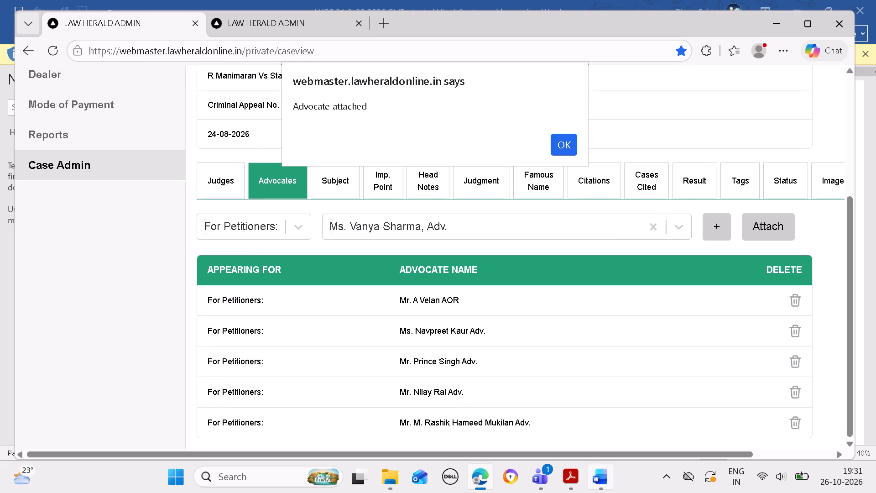
left_click(564, 149)
scroll(576, 273, "down", 7)
Copy the petitioners' seventh-listed advocate's name from Word and add it in Edge as a new advocate, Mr., ADV, attached under For Petitioners.
left_click(600, 472)
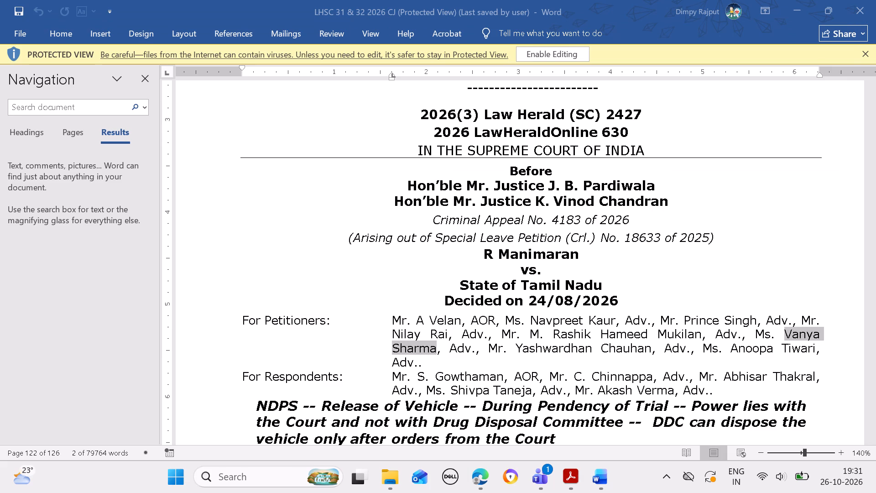
left_click_drag(517, 346, 624, 347)
key("ctrl+c")
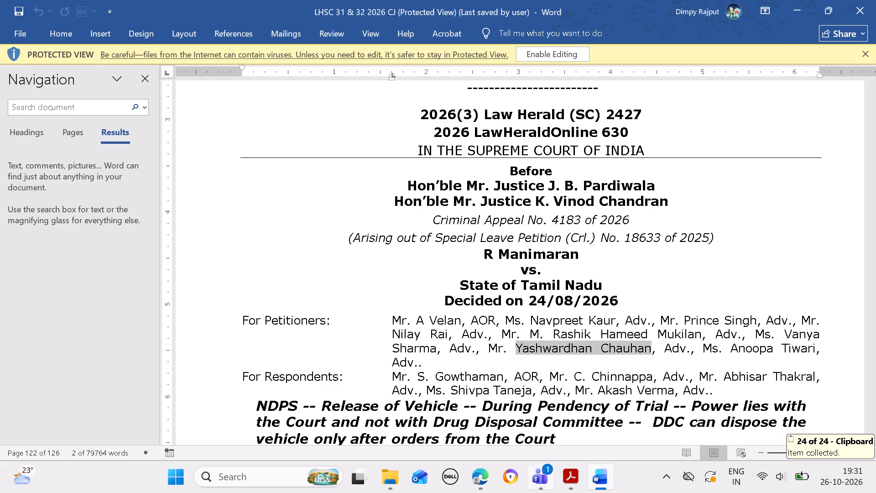
left_click(484, 472)
left_click(475, 488)
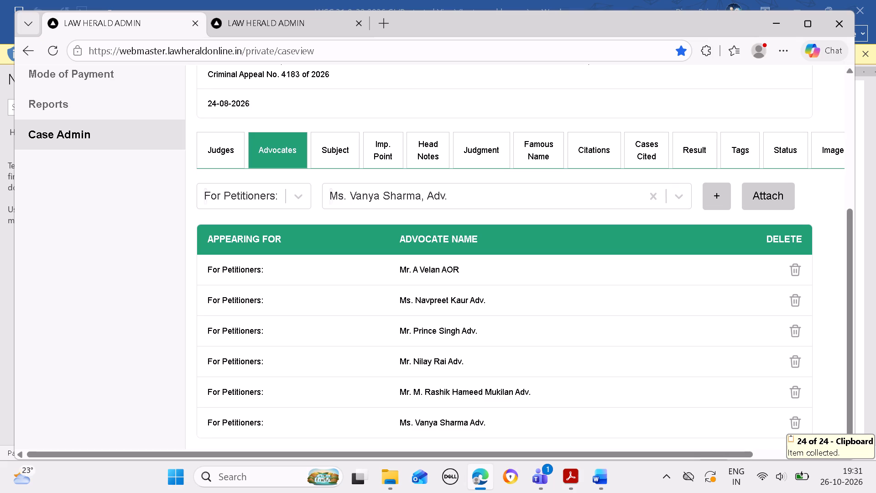
left_click(648, 197)
key("ctrl+v")
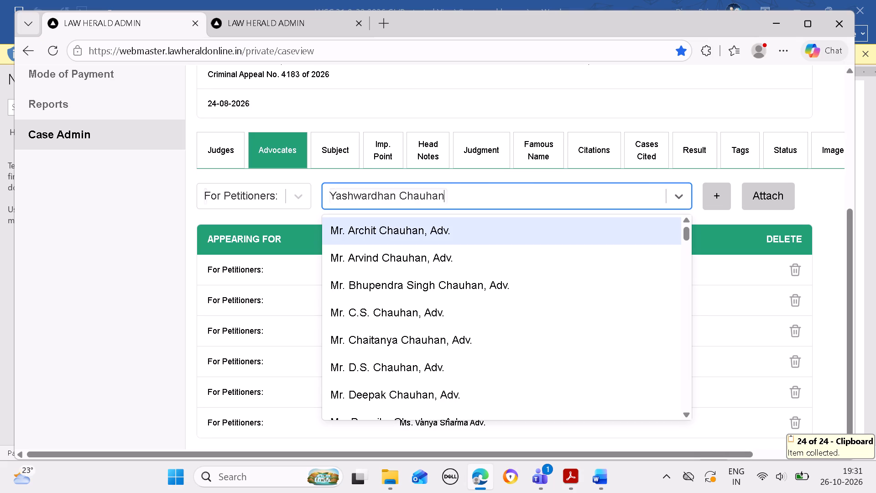
left_click(712, 195)
left_click(543, 371)
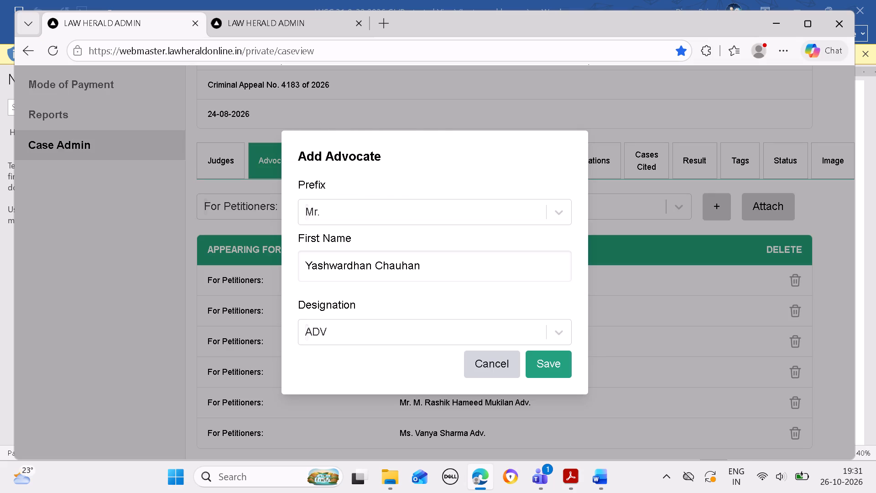
left_click(573, 144)
scroll(556, 175, "down", 6)
middle_click_drag(559, 193, 563, 204)
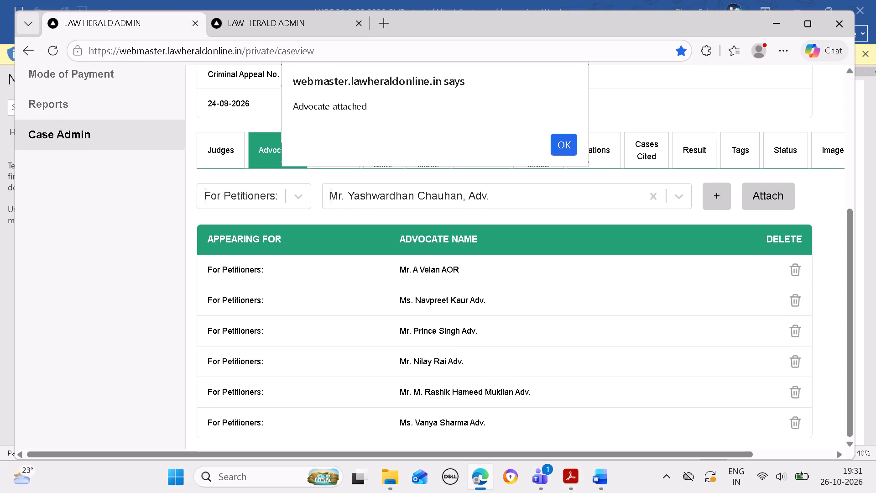
left_click(565, 148)
scroll(562, 191, "down", 5)
Copy the name of the petitioners' eighth-listed advocate from the Word case heading and return to Edge.
left_click(606, 466)
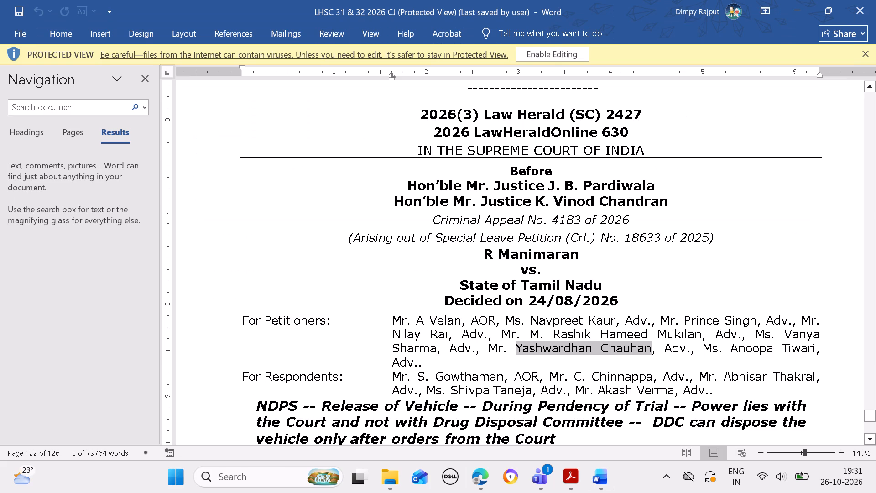
left_click_drag(733, 351, 793, 346)
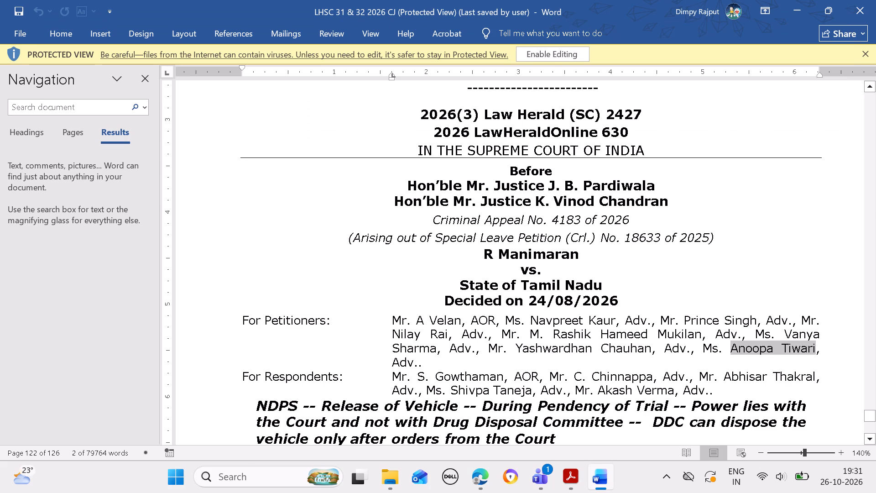
left_click_drag(793, 346, 802, 346)
key("ctrl+c")
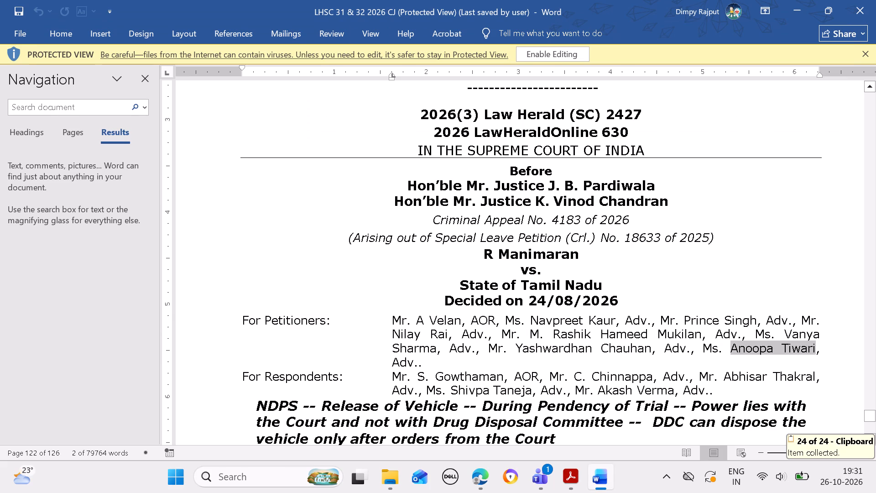
left_click(484, 478)
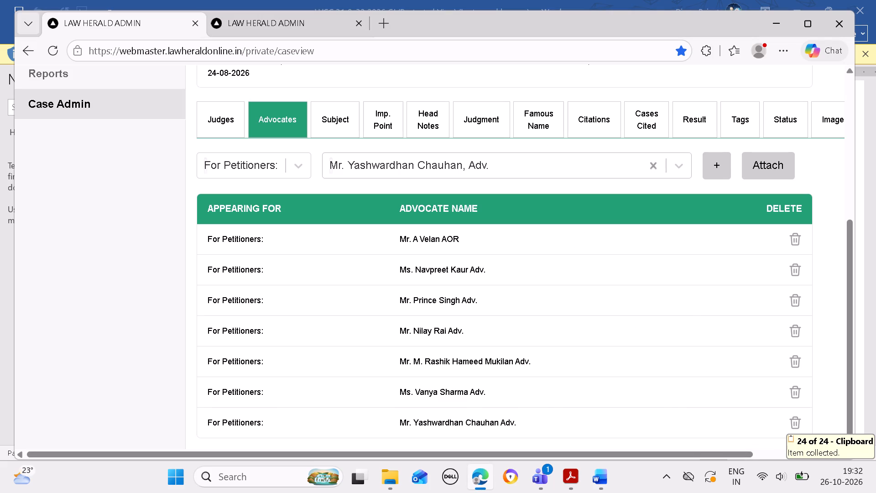
Add the copied name as a new advocate with prefix Ms. and designation ADV, attached under For Petitioners.
left_click(649, 167)
key("ctrl+v")
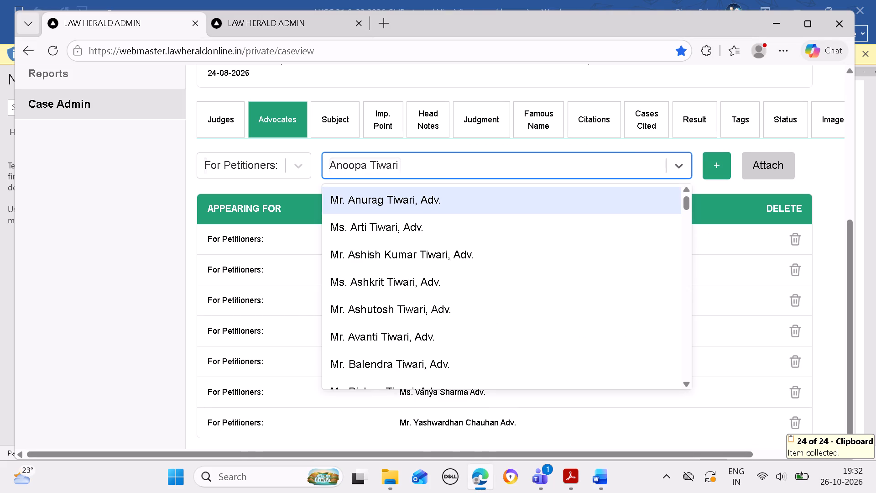
left_click(712, 162)
left_click(559, 207)
scroll(474, 324, "down", 3)
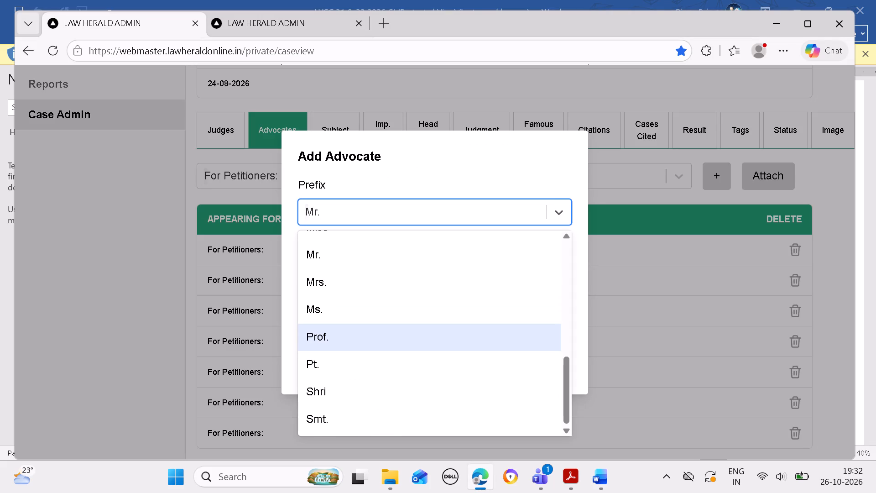
left_click(470, 306)
left_click(604, 483)
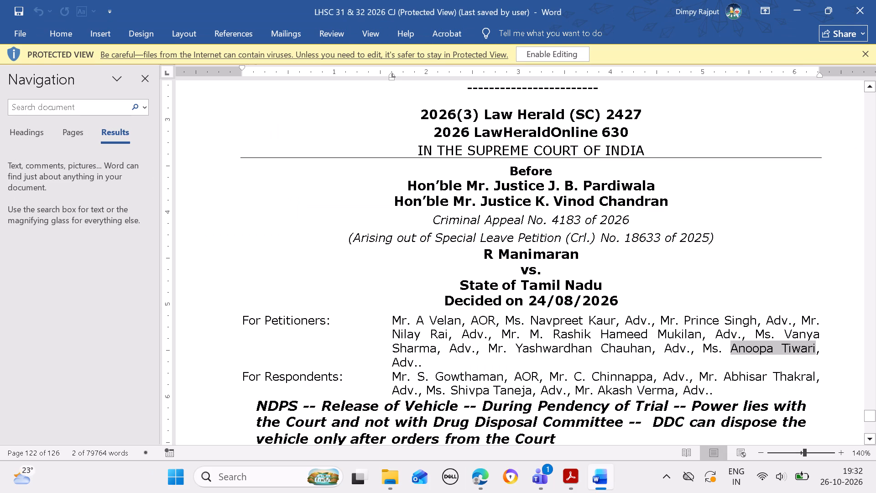
left_click(480, 481)
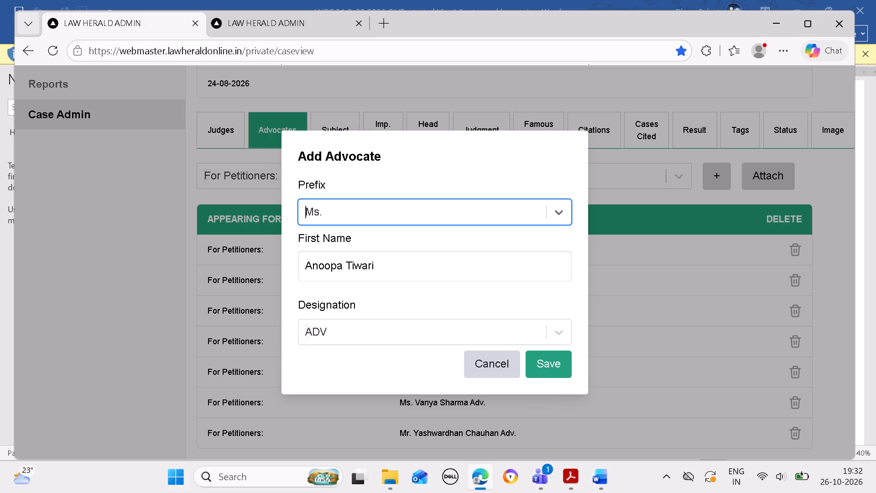
left_click(542, 367)
left_click(561, 143)
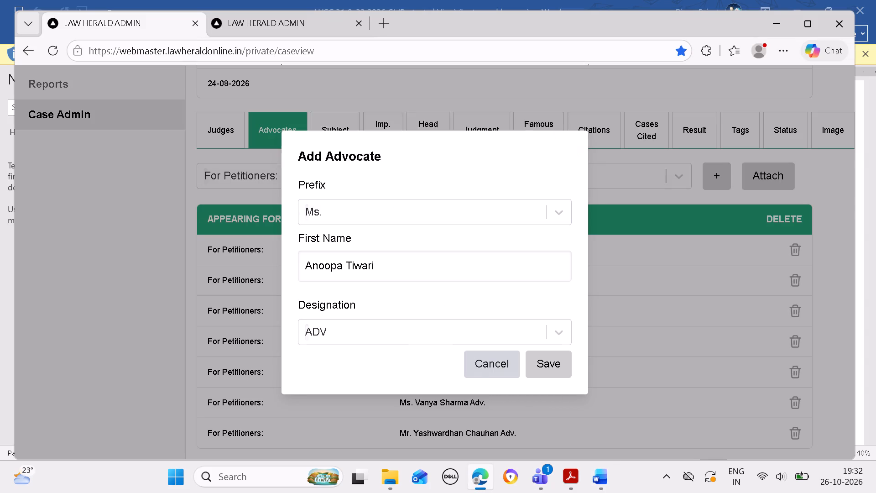
scroll(501, 298, "down", 9)
left_click(566, 144)
scroll(522, 261, "down", 6)
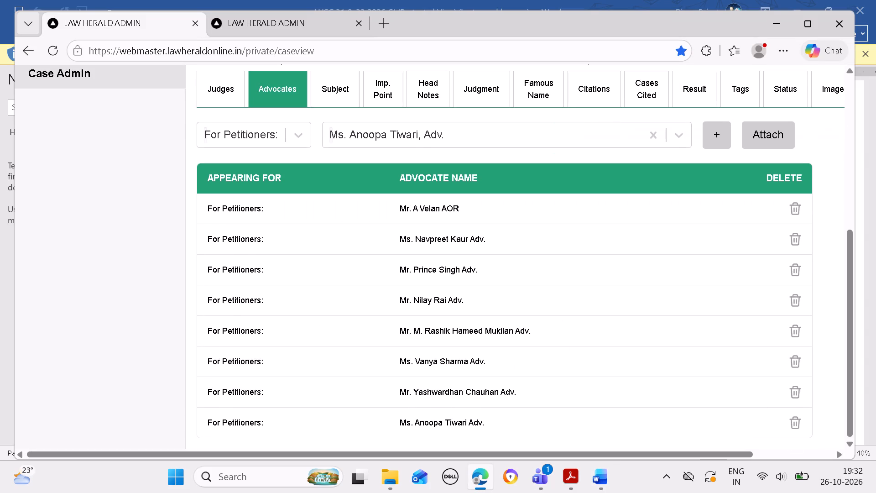
Switch the appearing side to For Respondents and attach the existing Mr., AOR entry for the respondents' first-listed advocate, using the name copied from Word.
left_click(297, 136)
scroll(272, 245, "down", 1)
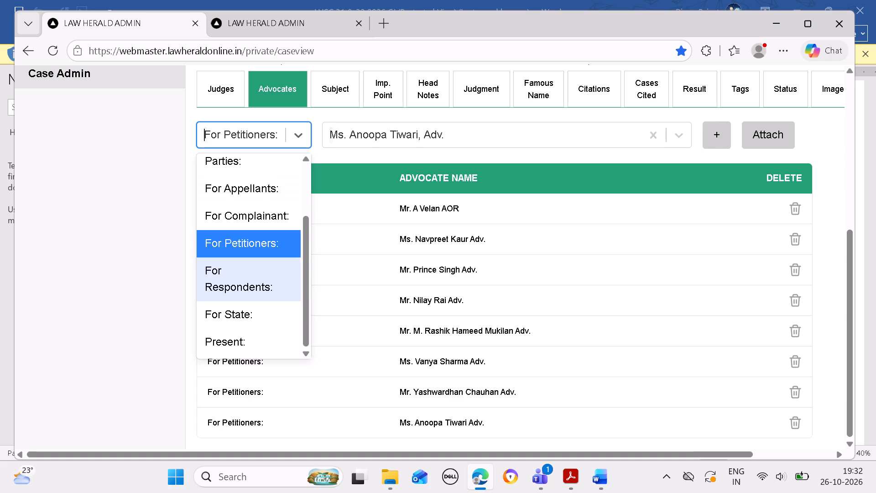
left_click(265, 295)
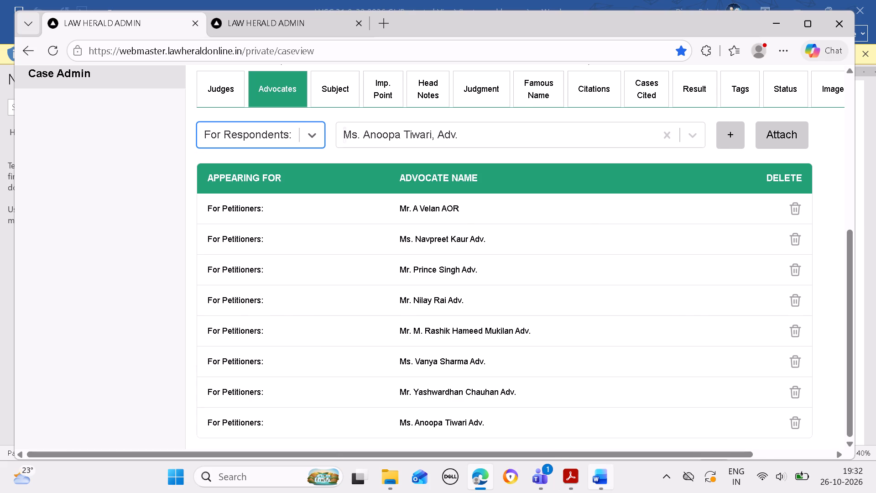
left_click(594, 480)
left_click_drag(418, 377, 418, 376)
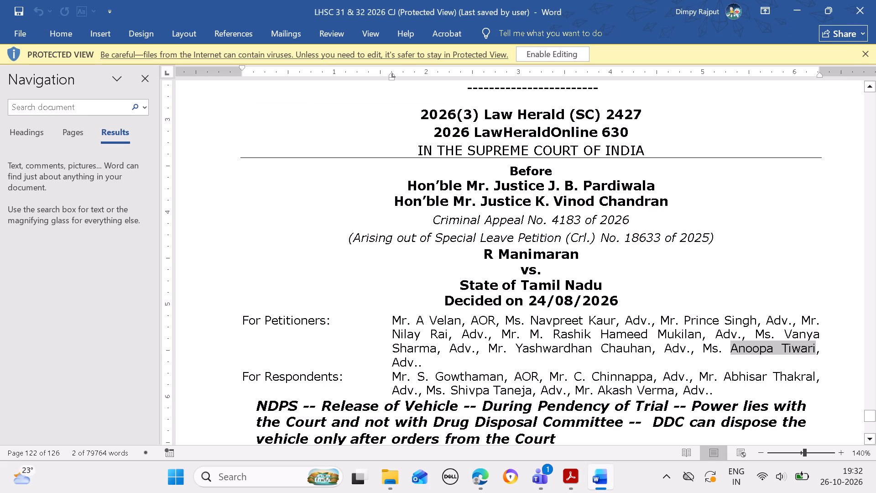
left_click_drag(418, 376, 490, 374)
key("ctrl+c")
left_click(477, 476)
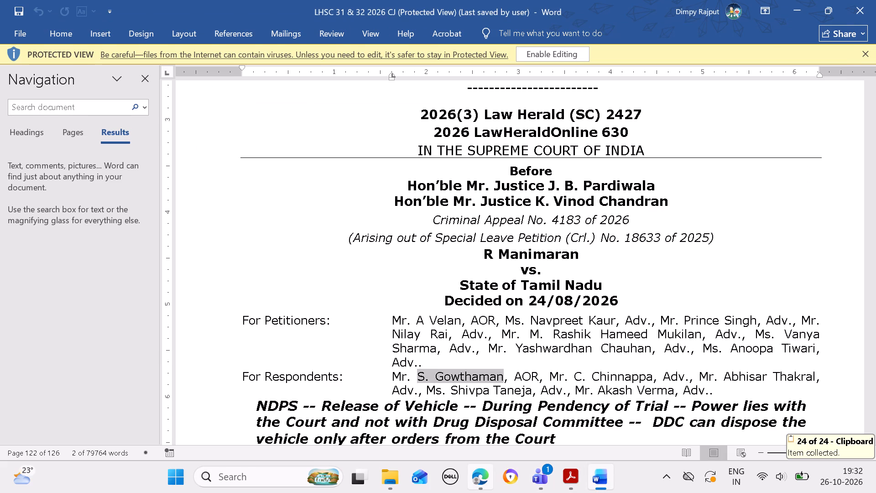
left_click(642, 131)
key("ctrl+v")
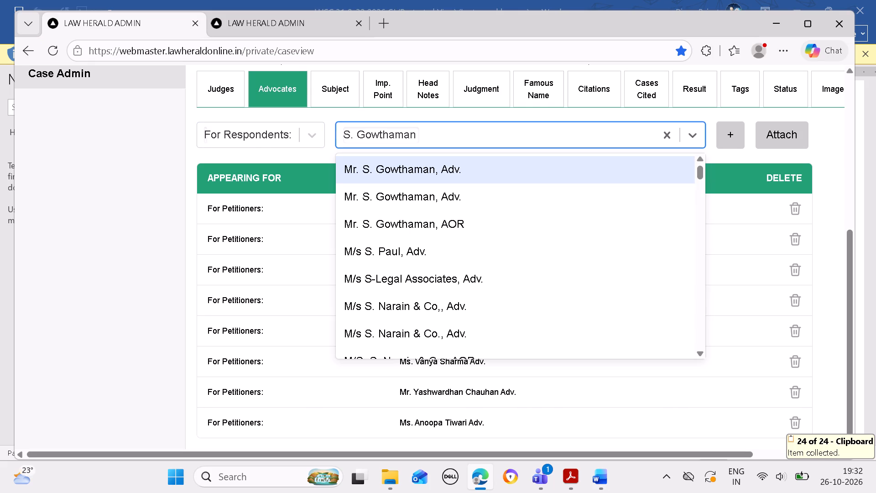
left_click(550, 220)
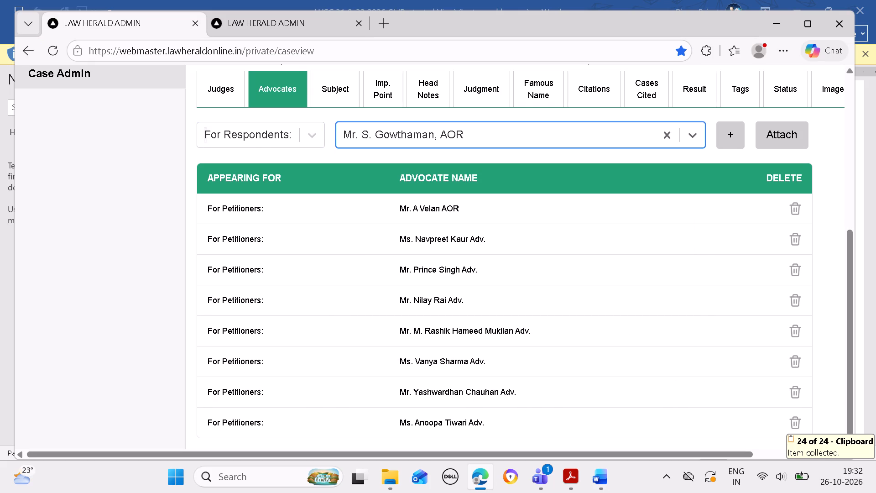
left_click(771, 145)
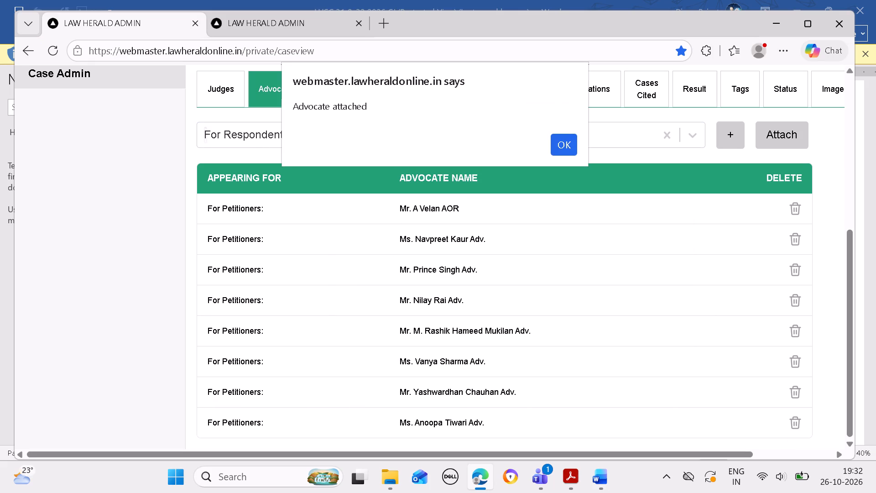
left_click_drag(570, 148, 564, 148)
scroll(560, 243, "down", 6)
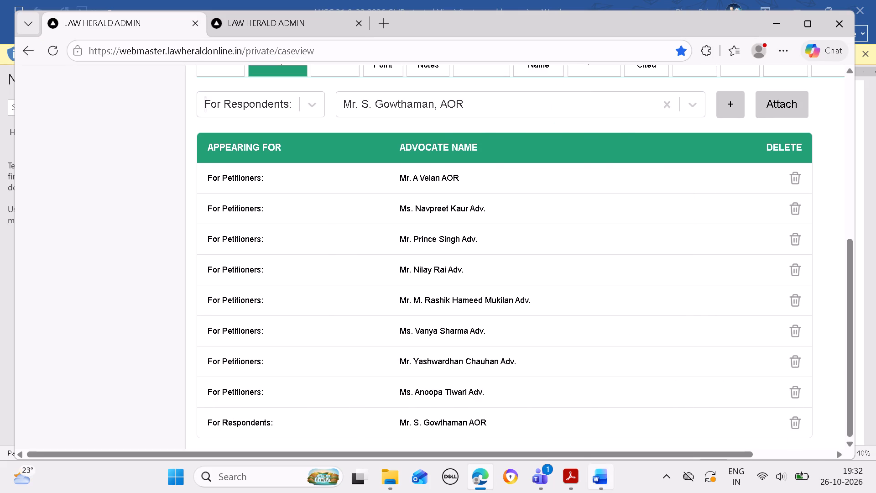
Switch to Word and select the name of the respondents' second-listed advocate in the case heading.
left_click(605, 476)
left_click_drag(574, 379, 626, 373)
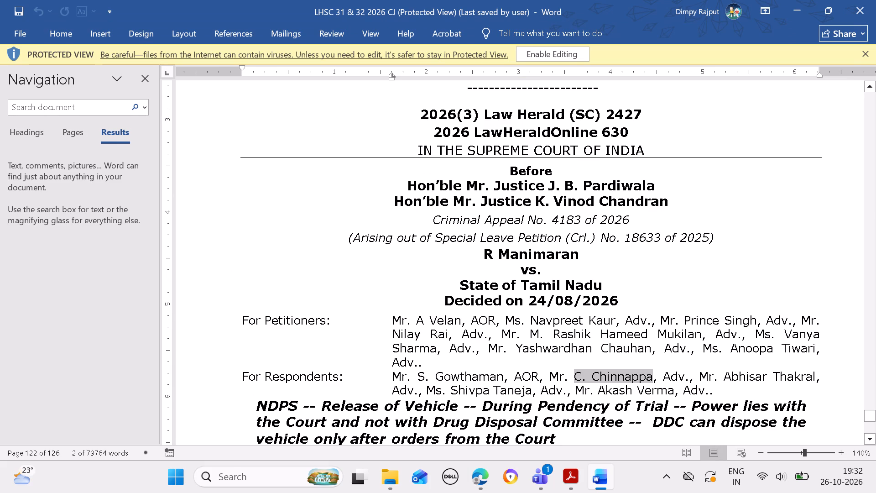
Copy the respondents' second-listed advocate's name from Word and add it in Edge as a new advocate, Mr., ADV, attached under For Respondents.
left_click_drag(626, 373, 627, 372)
key("ctrl+c")
left_click(474, 476)
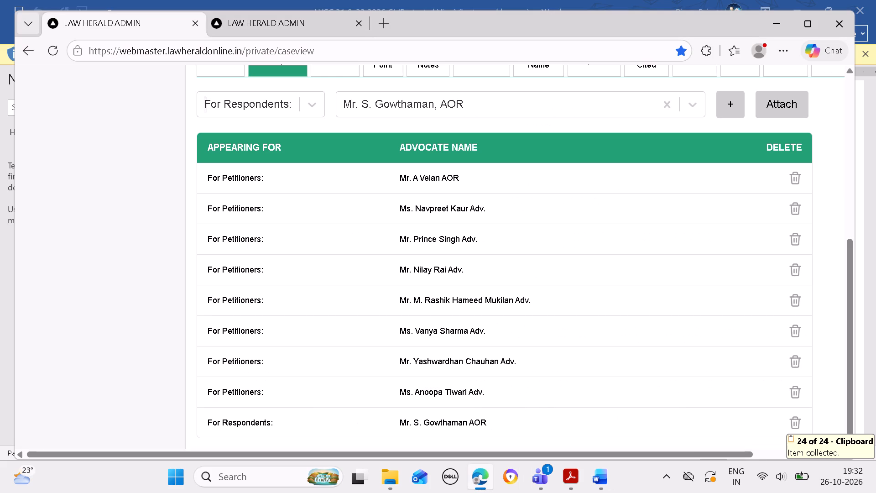
left_click(661, 111)
key("ctrl+v")
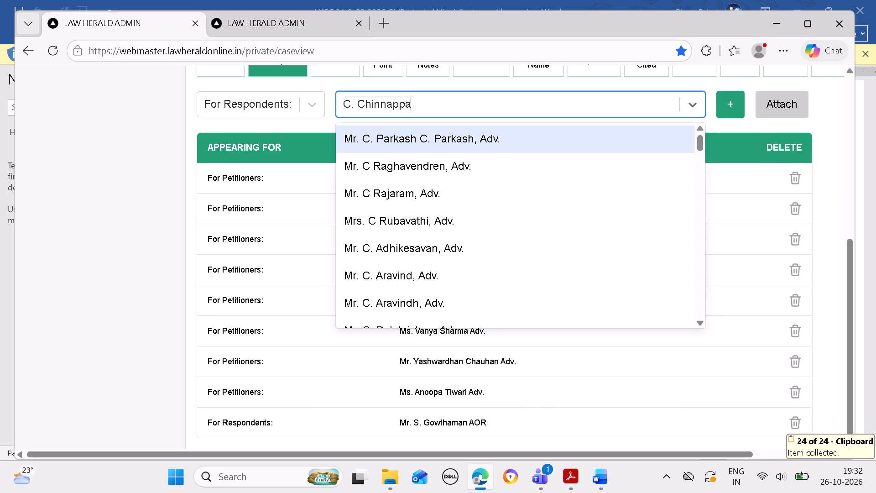
left_click(737, 105)
left_click(552, 362)
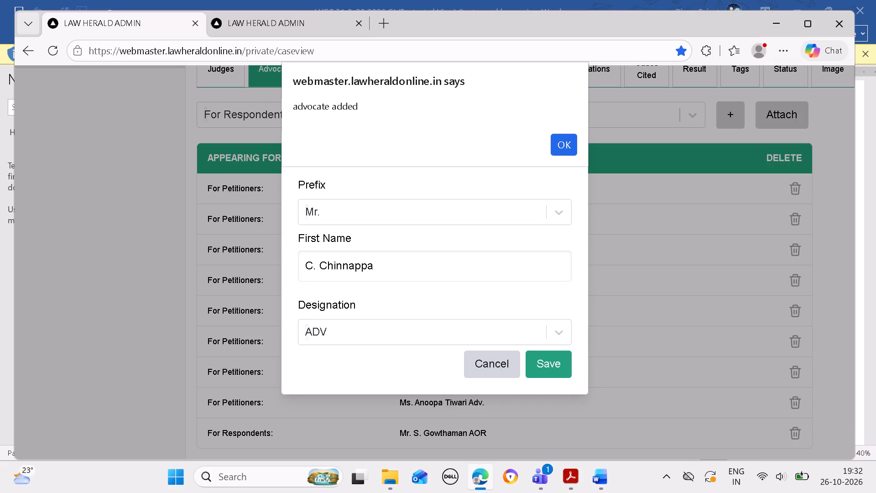
left_click(563, 148)
left_click(571, 152)
scroll(576, 231, "down", 6)
middle_click_drag(582, 247, 599, 291)
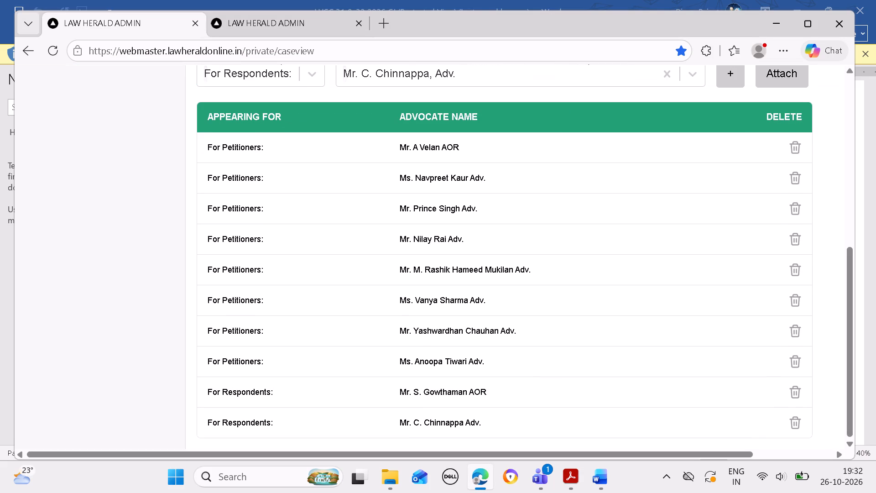
Switch back to the Word document's list of advocates for the respondents.
left_click(600, 468)
left_click(598, 473)
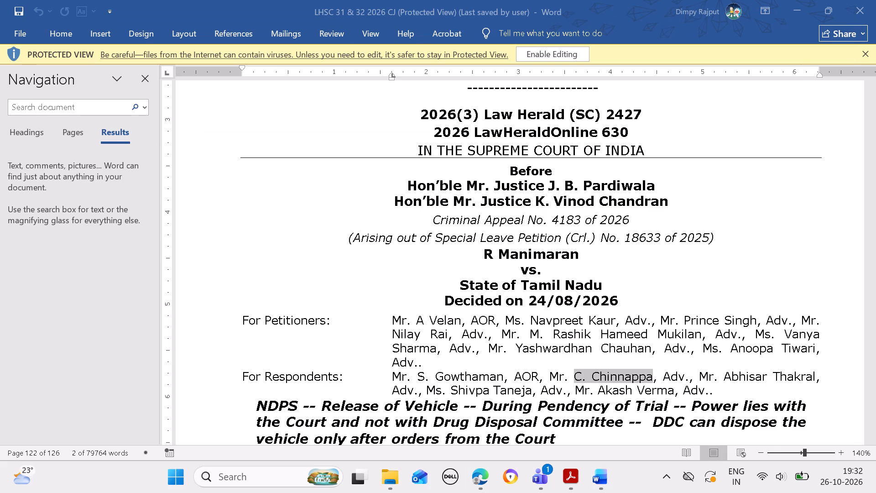
Copy the respondents' third-listed advocate's name from Word and add it in Edge as a new advocate, Mr., ADV, attached under For Respondents.
left_click_drag(724, 378, 795, 377)
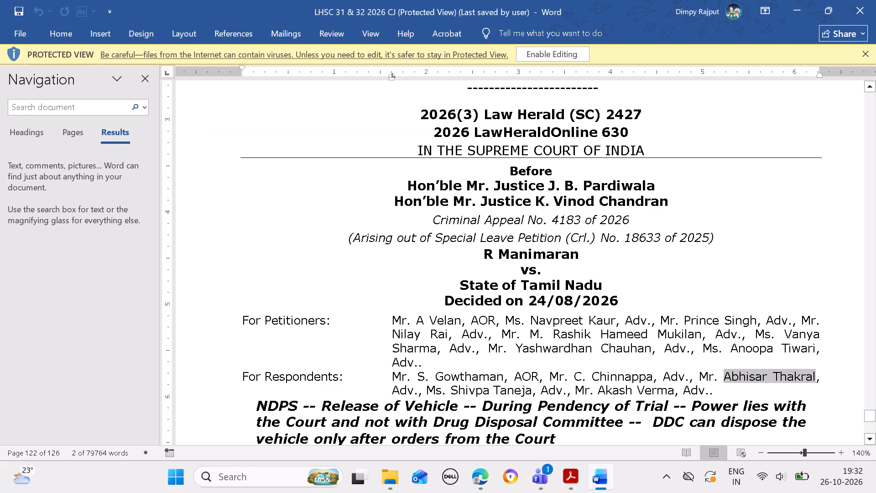
left_click_drag(795, 377, 796, 377)
key("ctrl+c")
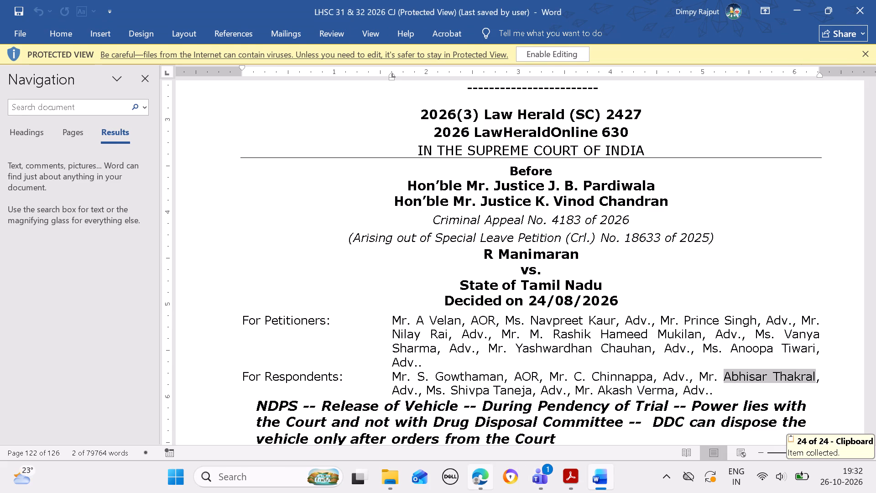
left_click(489, 470)
left_click(651, 79)
key("ctrl+v")
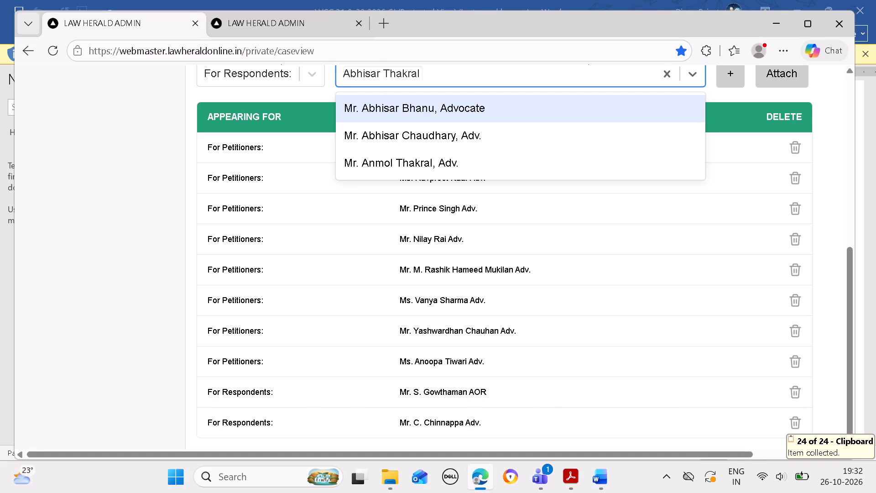
left_click(727, 83)
left_click_drag(549, 357, 549, 351)
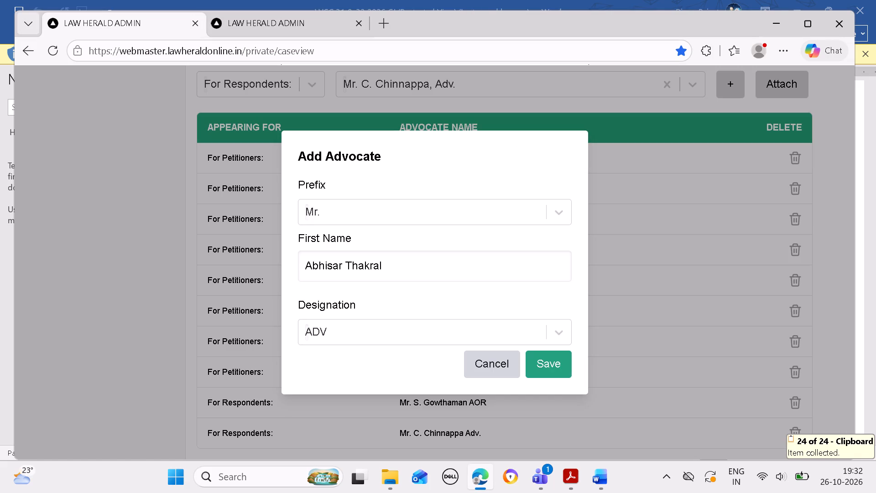
left_click(568, 148)
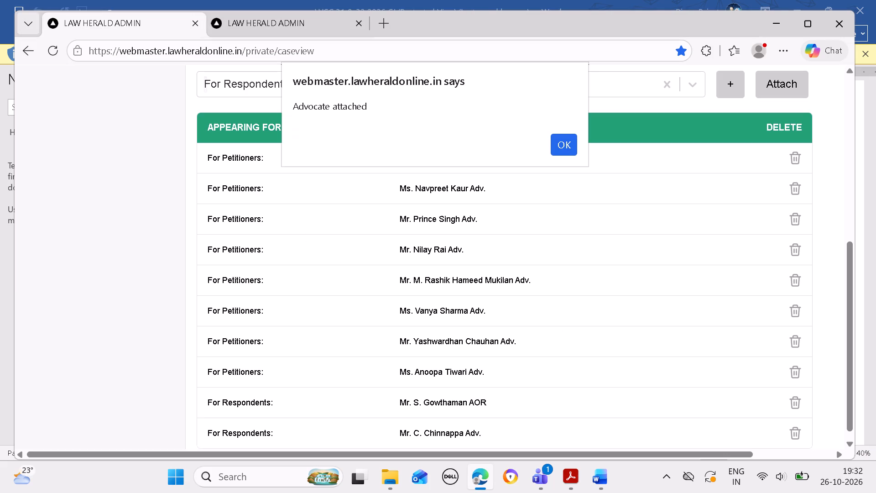
left_click(563, 140)
scroll(568, 173, "down", 10)
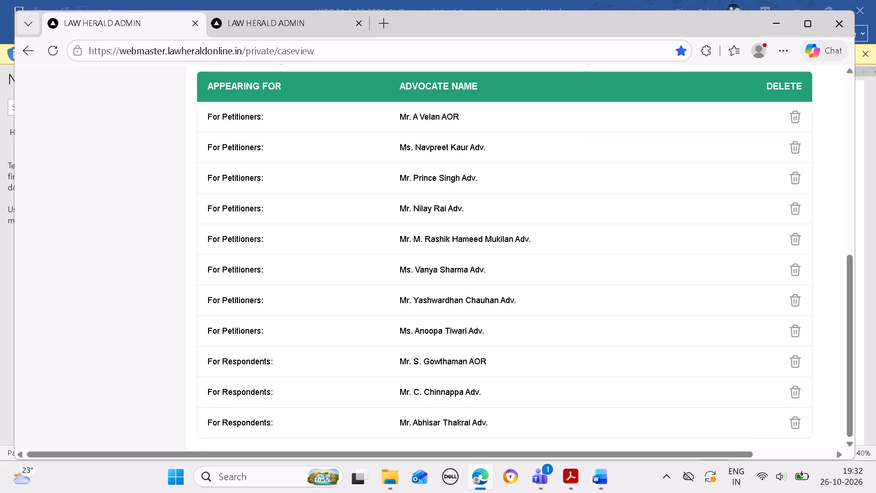
Copy the name of the respondents' fourth-listed advocate from the Word case heading and return to Edge.
left_click(605, 472)
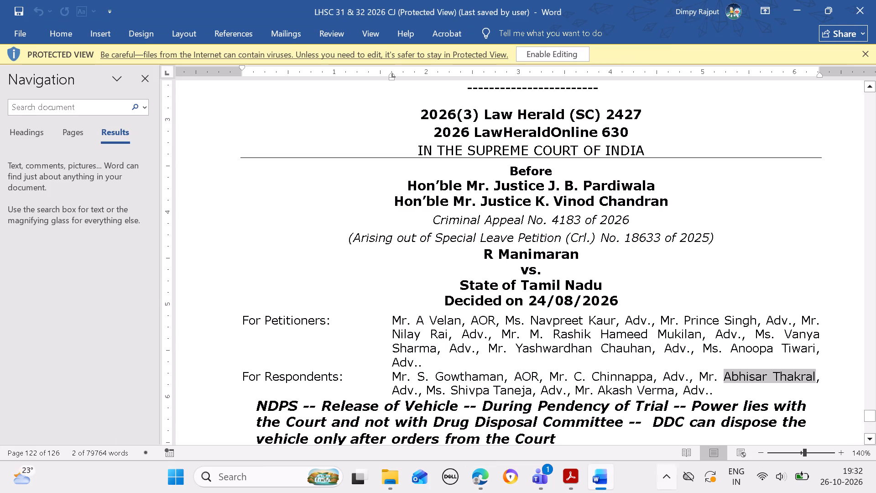
left_click_drag(448, 394, 453, 393)
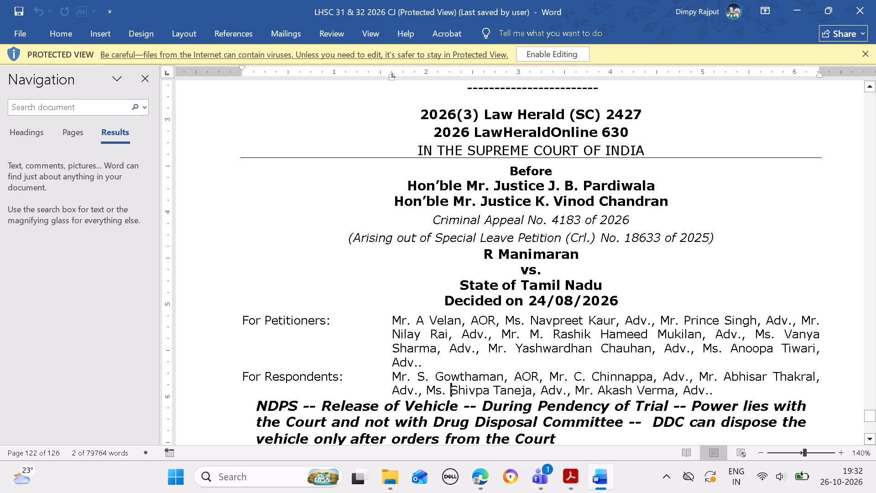
left_click_drag(453, 393, 520, 392)
key("ctrl+c")
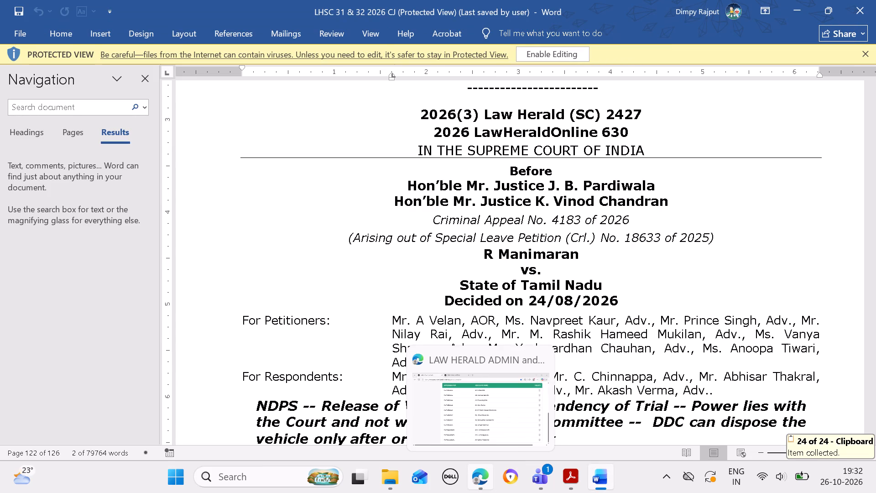
left_click(471, 482)
left_click(478, 476)
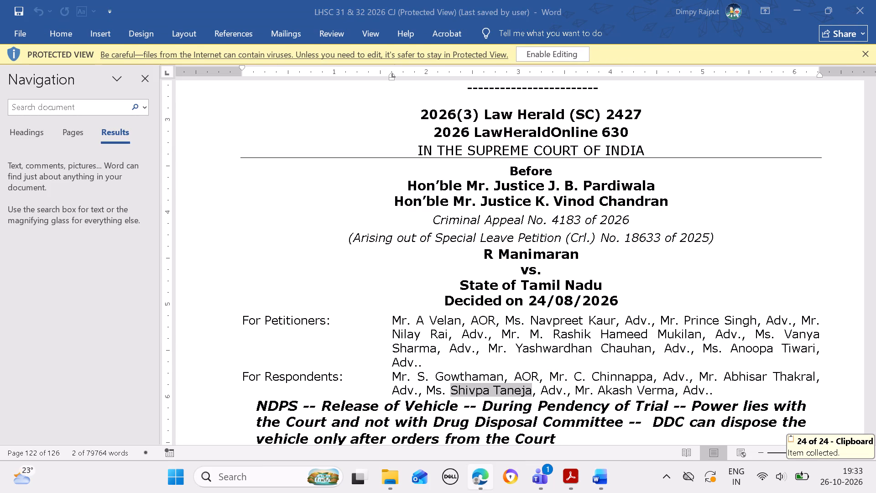
In Edge, add the respondents' fourth-listed advocate, already copied from Word, as a new advocate, Ms., ADV, attached under For Respondents.
left_click(479, 483)
scroll(631, 292, "up", 1)
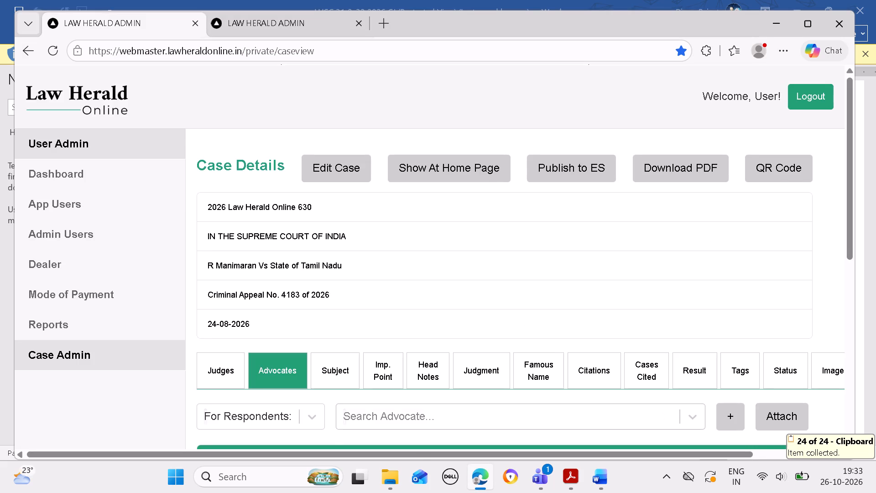
left_click(661, 410)
key("ctrl+v")
left_click(722, 402)
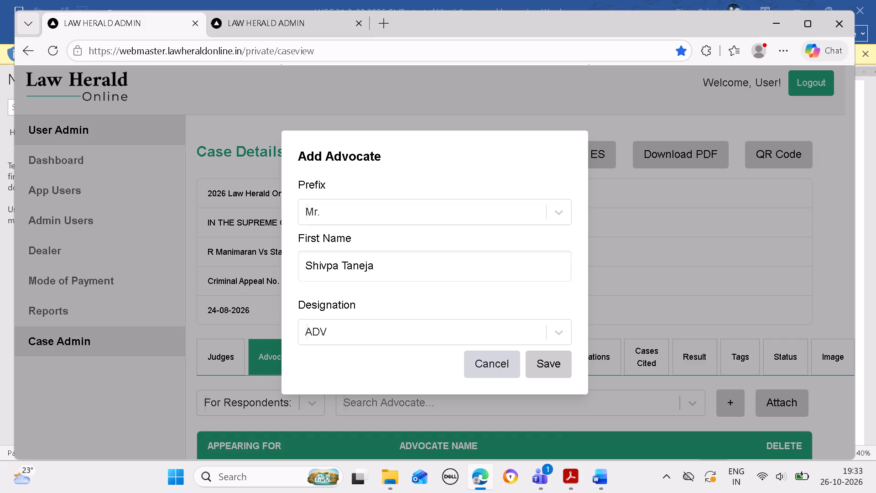
left_click(558, 218)
scroll(554, 238, "down", 3)
left_click(491, 298)
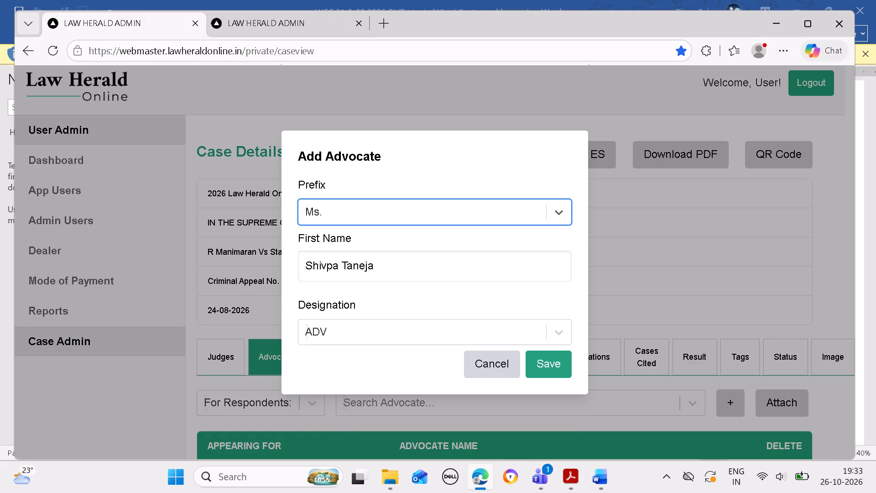
left_click(553, 375)
left_click(563, 146)
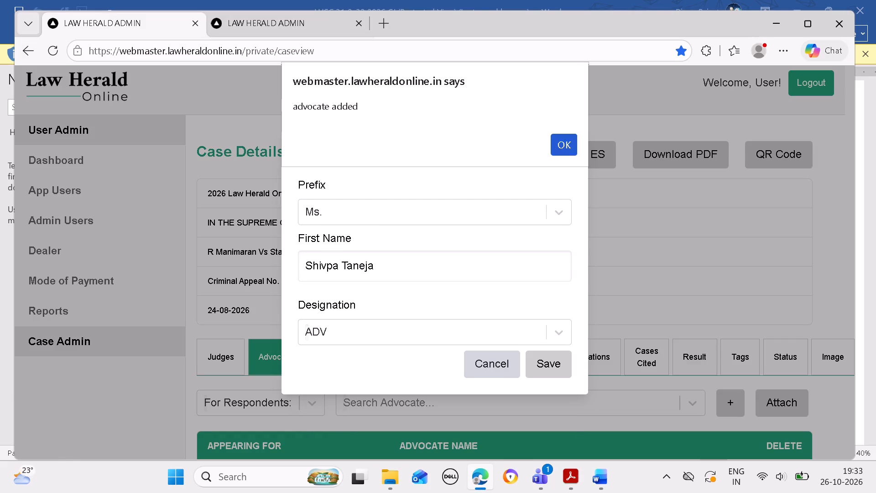
scroll(535, 296, "down", 11)
left_click(566, 154)
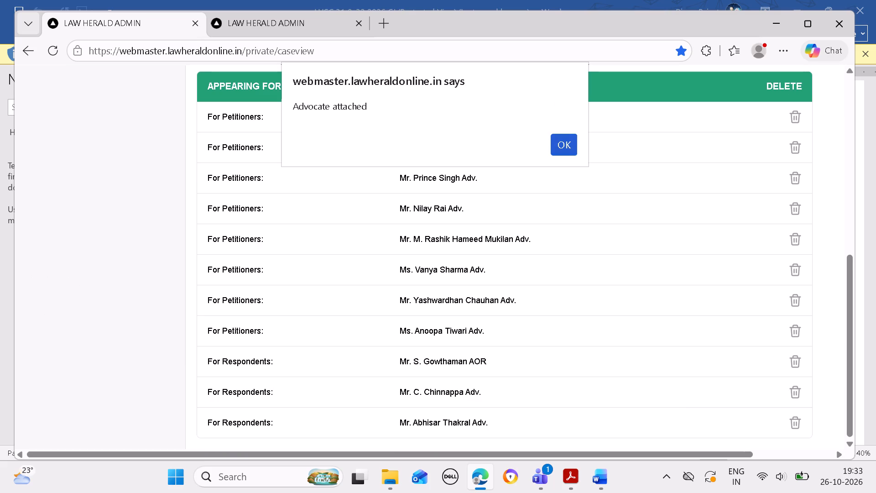
scroll(567, 196, "down", 6)
Copy the respondents' fifth-listed advocate's name from Word and add it in Edge as a new advocate, Mr., ADV, attached under For Respondents.
left_click(603, 477)
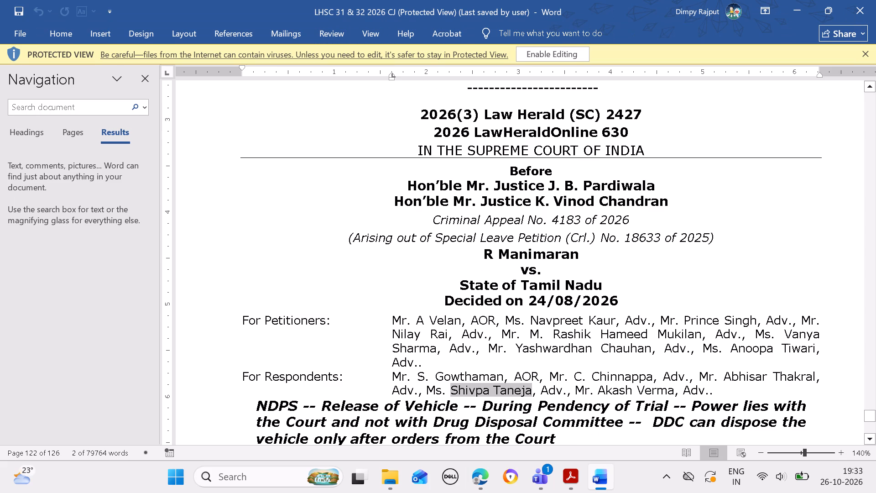
left_click_drag(598, 391, 661, 389)
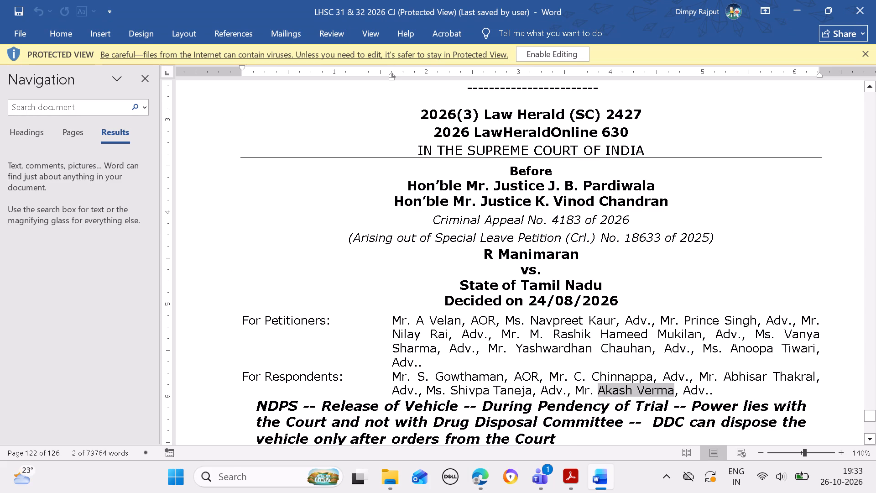
key("ctrl+c")
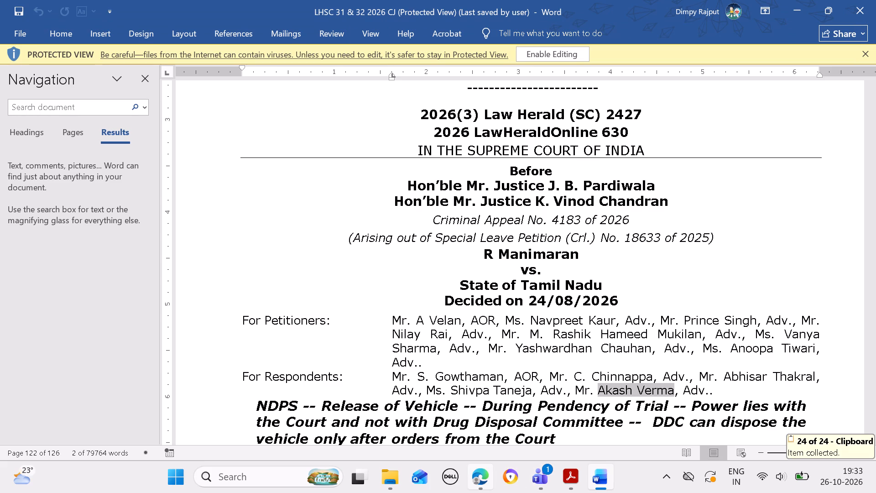
left_click(476, 477)
scroll(568, 361, "up", 3)
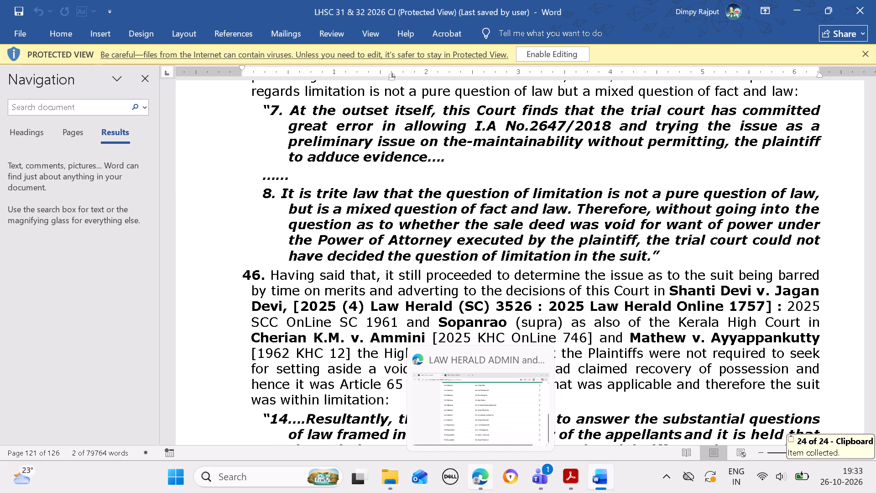
scroll(617, 378, "down", 5)
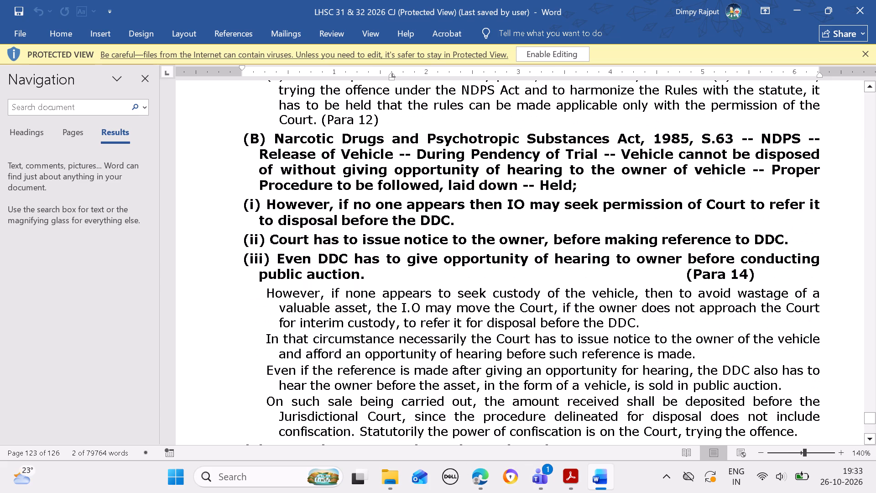
left_click(476, 473)
scroll(620, 303, "up", 2)
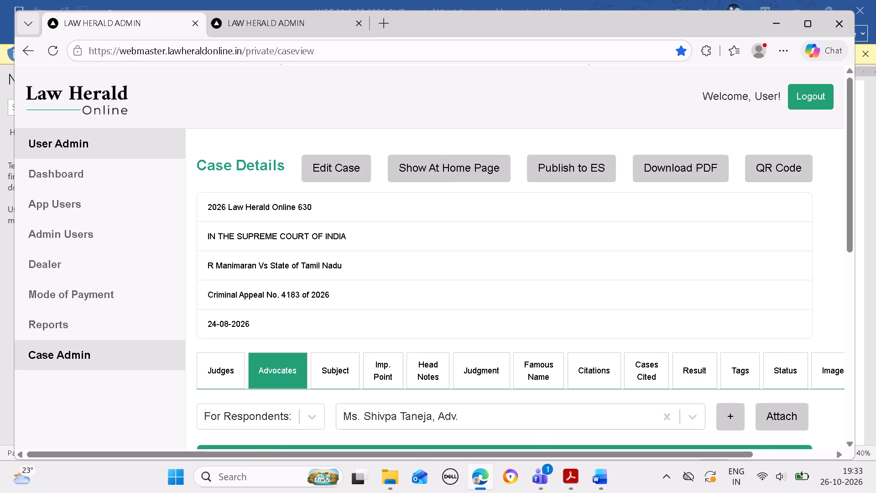
left_click(647, 411)
key("ctrl+c")
key("ctrl+v")
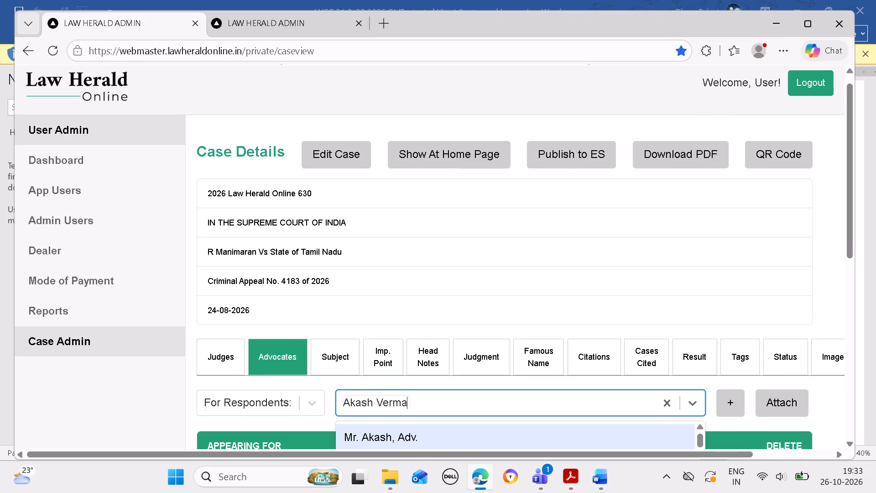
left_click(730, 400)
left_click(561, 365)
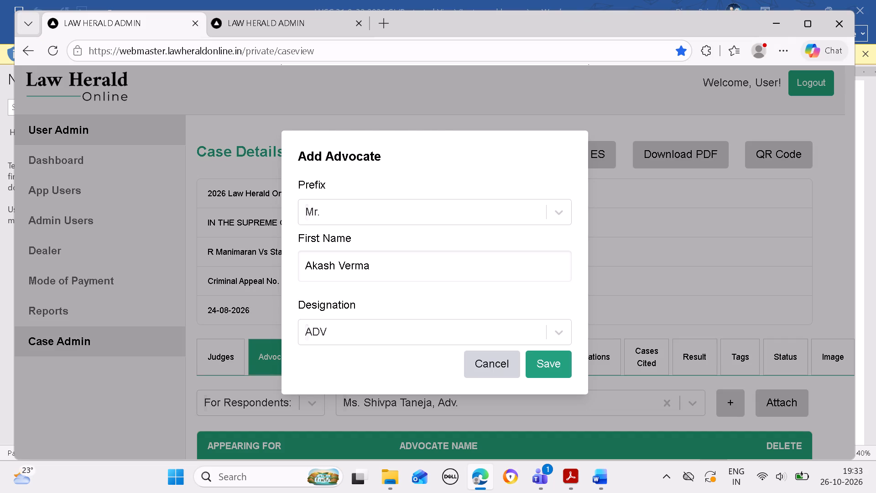
left_click(566, 147)
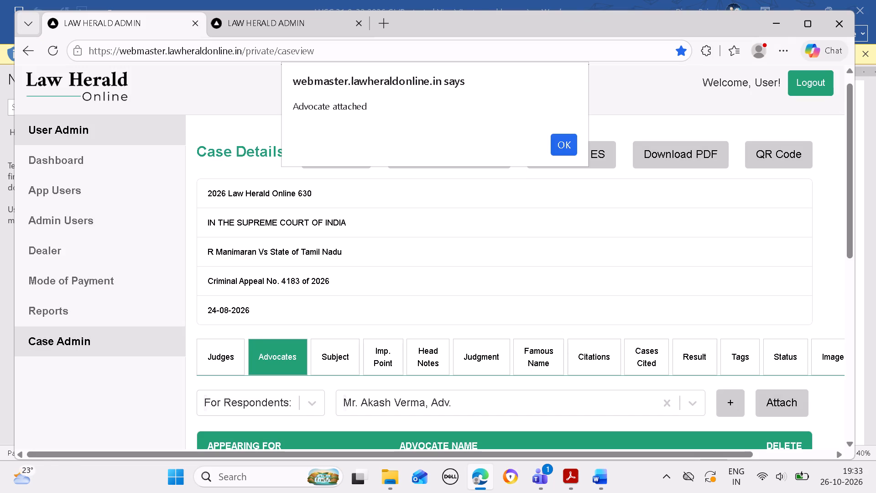
left_click(568, 147)
scroll(548, 289, "down", 11)
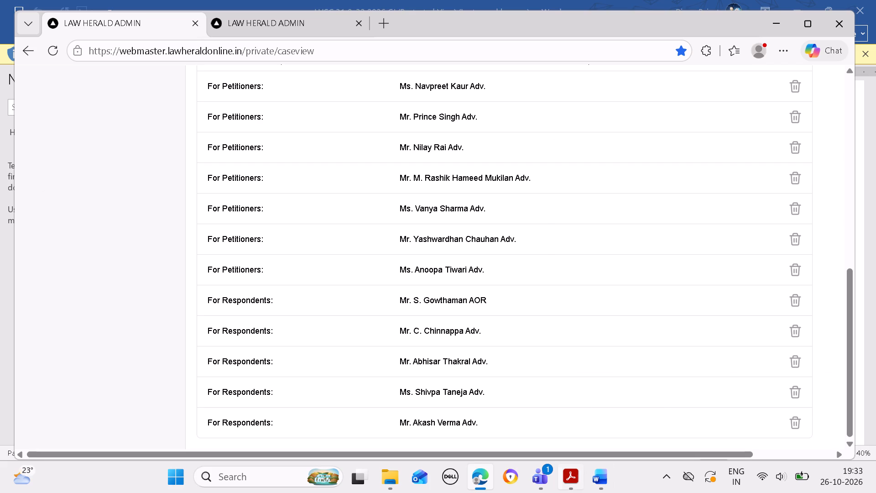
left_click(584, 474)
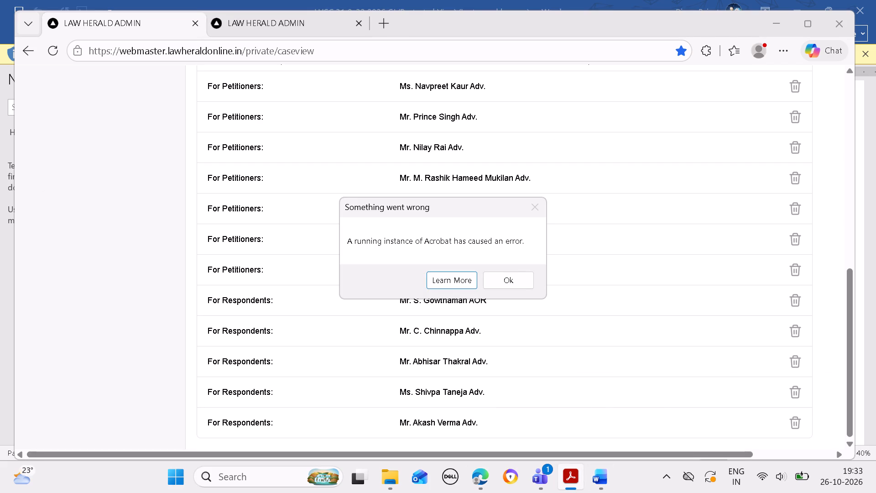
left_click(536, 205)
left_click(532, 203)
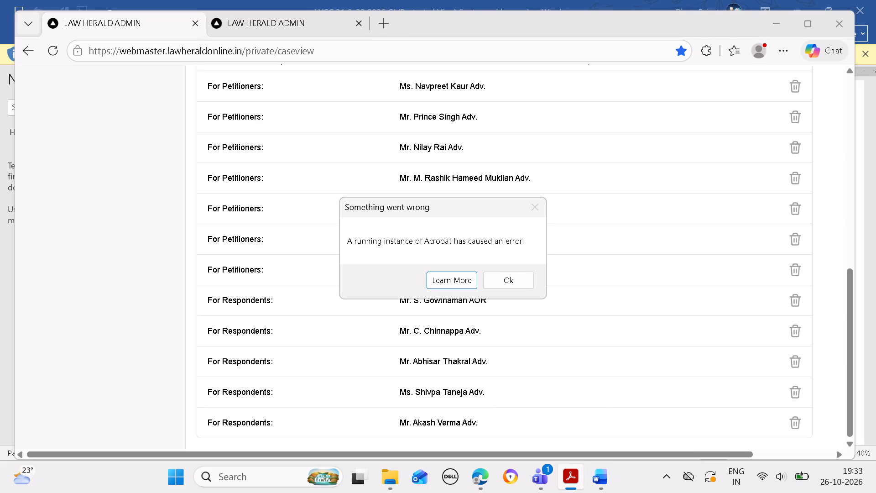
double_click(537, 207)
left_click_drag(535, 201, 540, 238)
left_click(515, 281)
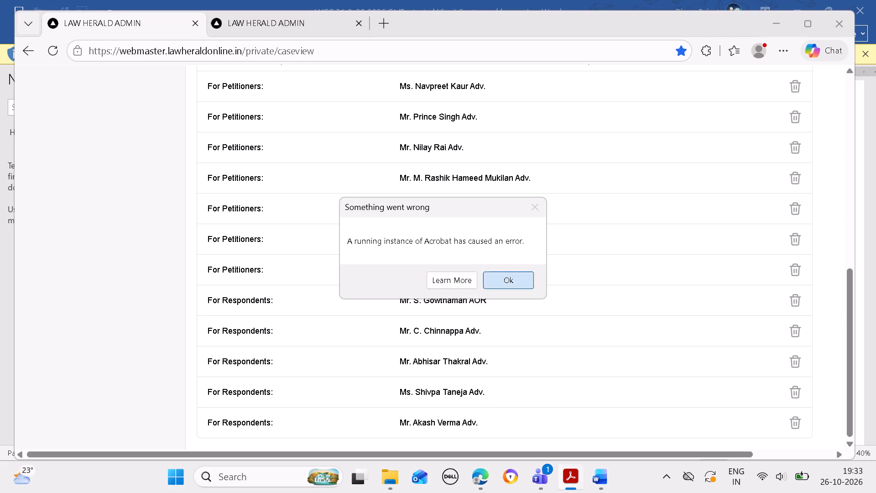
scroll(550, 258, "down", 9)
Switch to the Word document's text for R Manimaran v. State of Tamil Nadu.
left_click(600, 479)
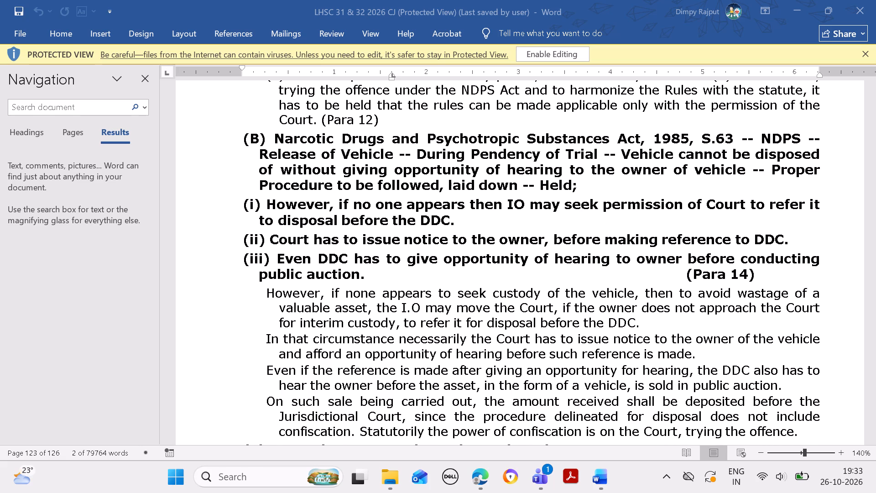
Copy the heading text "NDPS -- Release of Vehicle" from below the advocates list in the Word document.
key("Up")
key("Up")
key("Up")
key("Up")
key("Up")
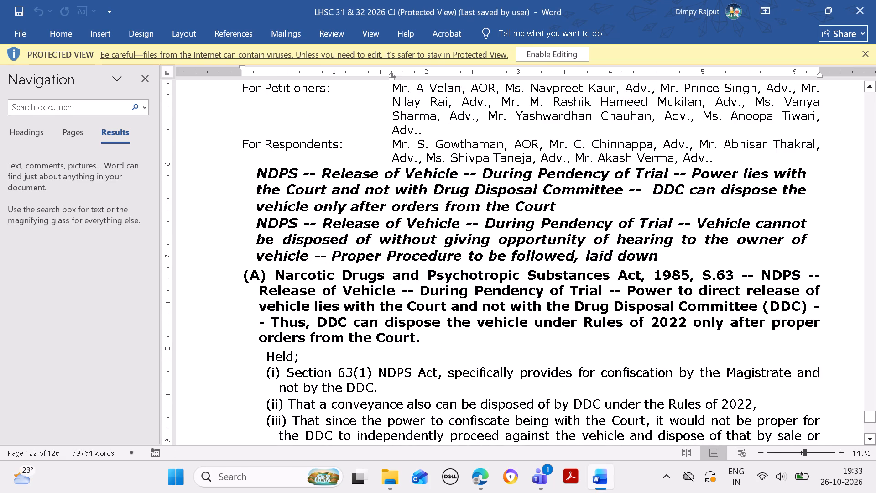
left_click_drag(257, 175, 438, 177)
key("ctrl+c")
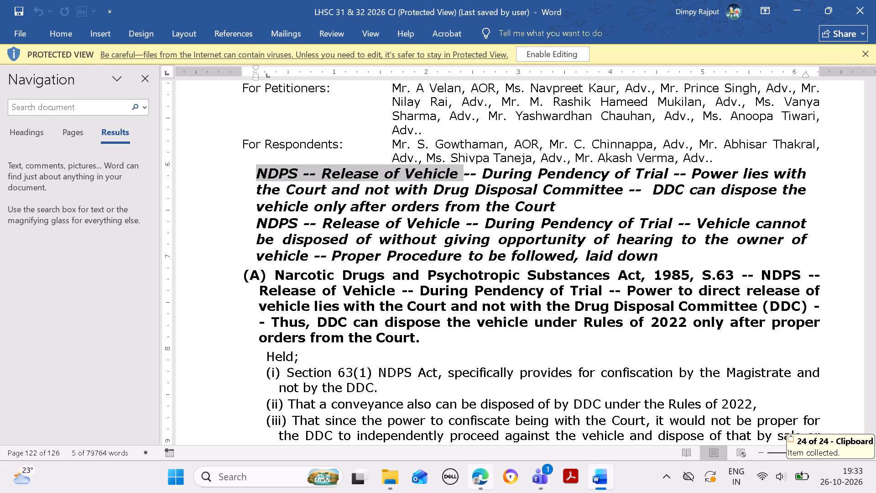
left_click(476, 477)
scroll(611, 307, "up", 2)
left_click(352, 365)
scroll(348, 363, "down", 2)
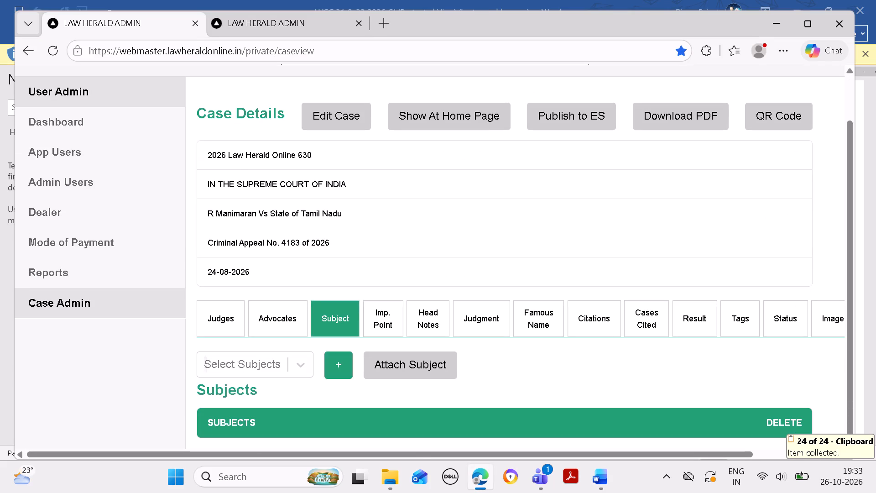
left_click(595, 477)
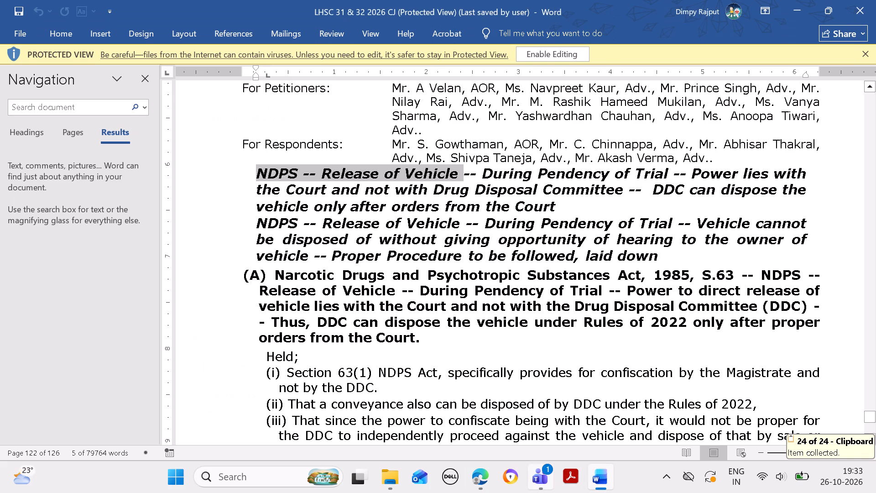
left_click(477, 479)
left_click_drag(299, 361, 299, 357)
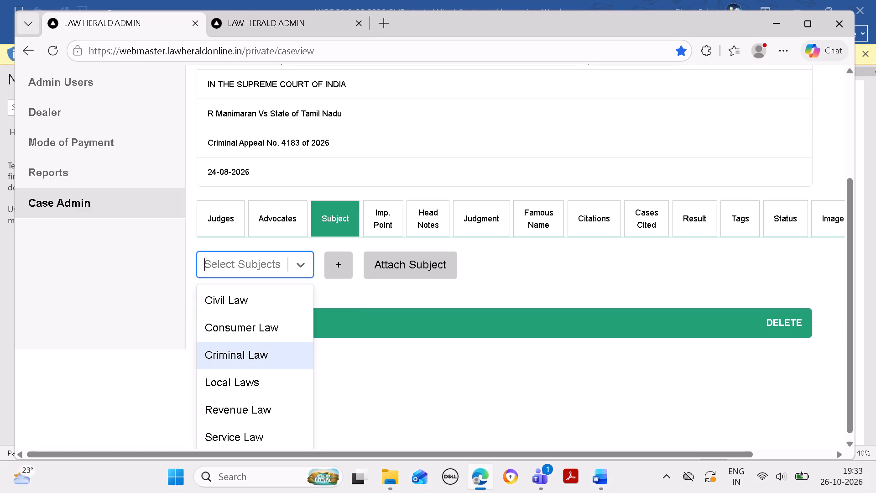
left_click(278, 334)
left_click(292, 362)
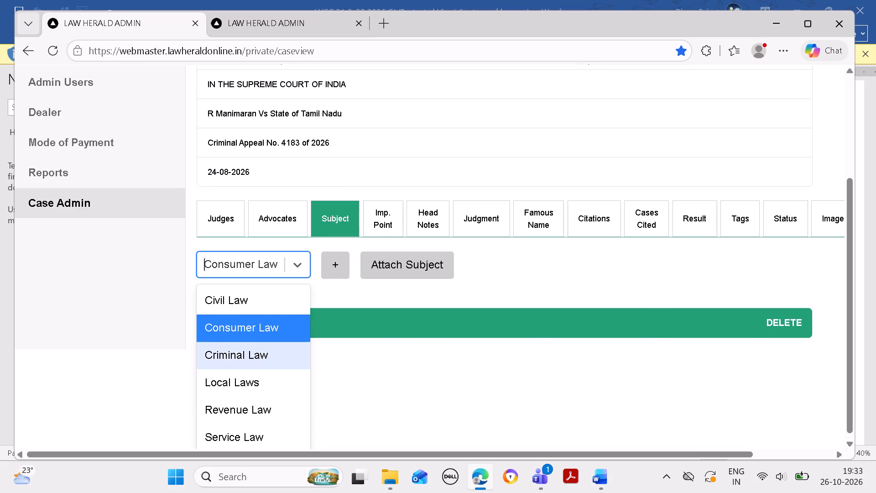
left_click(263, 359)
left_click_drag(364, 369, 364, 363)
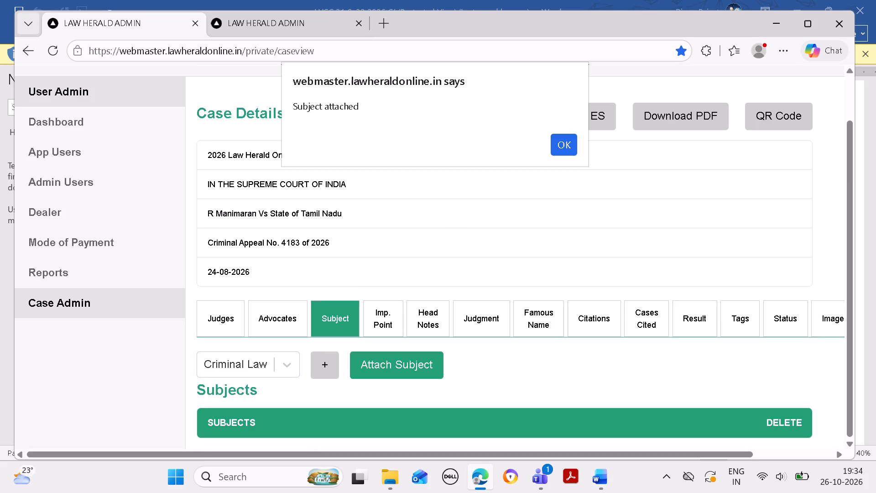
left_click(566, 155)
Start a new important point for the case and enter "NDPS -- Release of Vehicle" as a new topic.
scroll(443, 262, "down", 6)
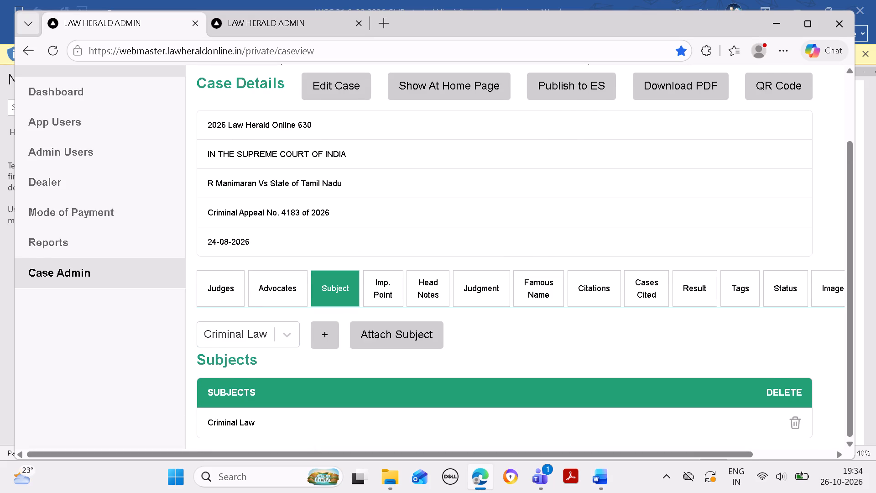
left_click(386, 288)
left_click(740, 388)
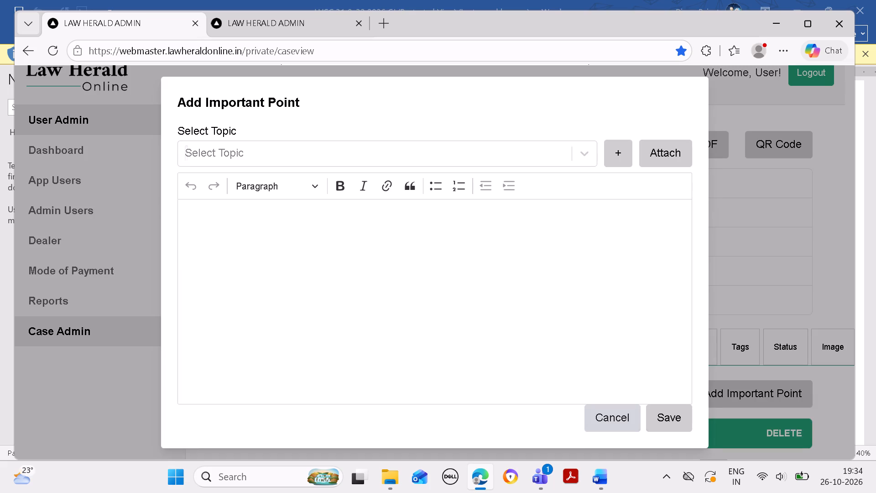
left_click(624, 152)
left_click(489, 260)
key("ctrl+v")
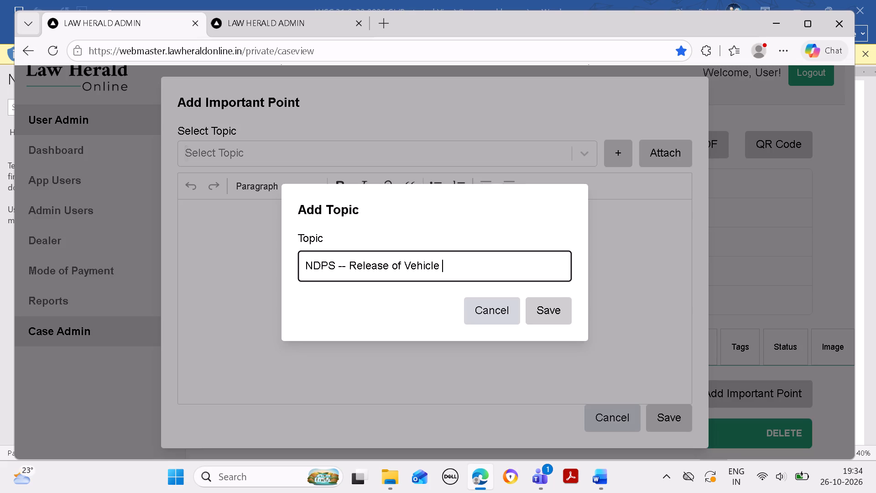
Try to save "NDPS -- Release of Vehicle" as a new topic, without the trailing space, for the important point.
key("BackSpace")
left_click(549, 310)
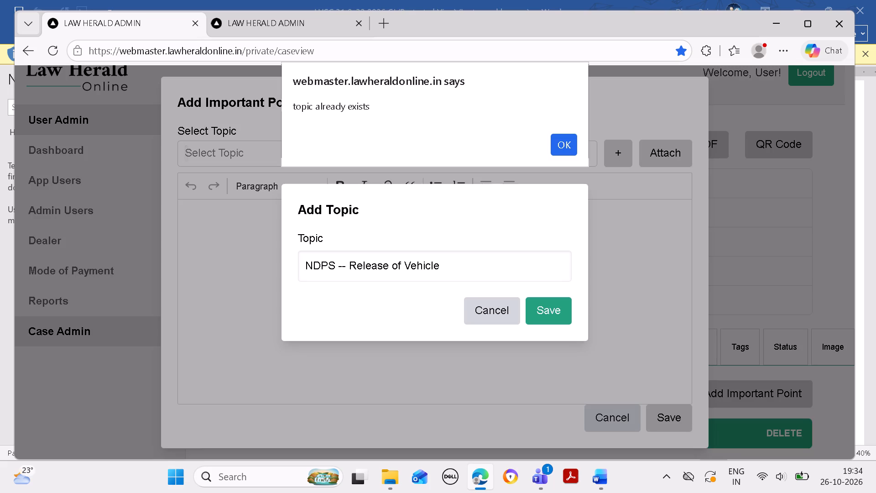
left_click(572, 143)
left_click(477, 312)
Attach the existing topic "NDPS -- Release of Vehicle" to the important point and add " -- " after it in the text.
left_click(453, 153)
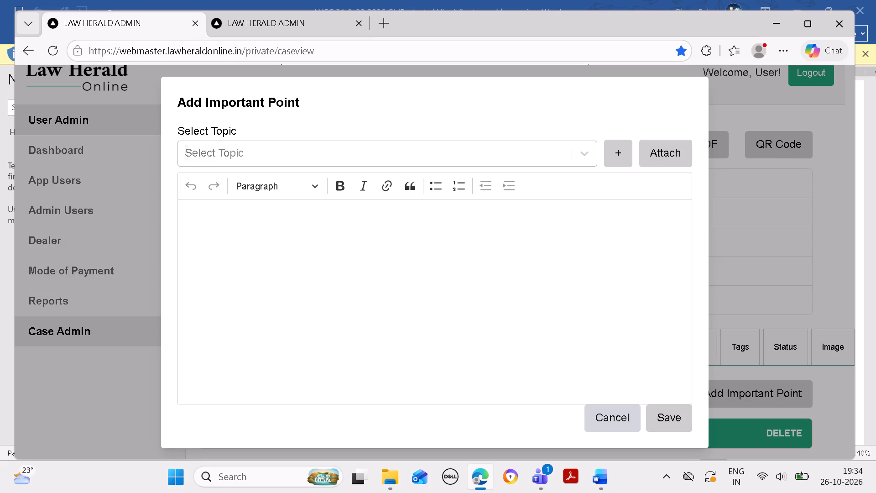
key("ctrl+v")
left_click(462, 196)
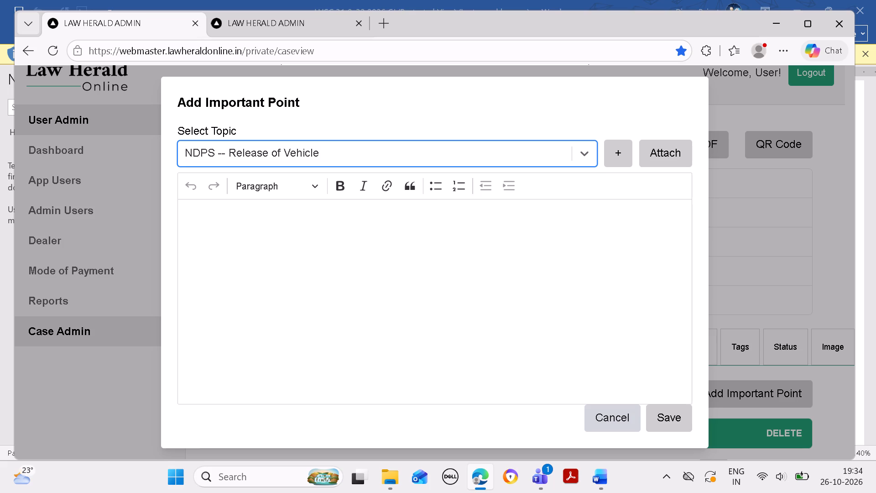
left_click(675, 157)
left_click(524, 253)
key("space")
type("--")
key("space")
key("BackSpace")
key("BackSpace")
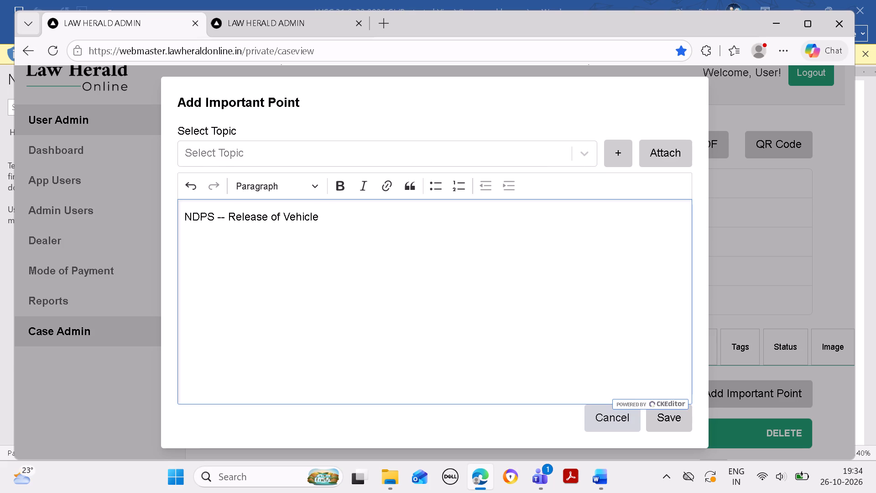
type("--")
key("space")
key("BackSpace")
Copy "During Pendency of Trial" from the first italic headline in Word and search for it among the important-point topics in Edge.
left_click(594, 475)
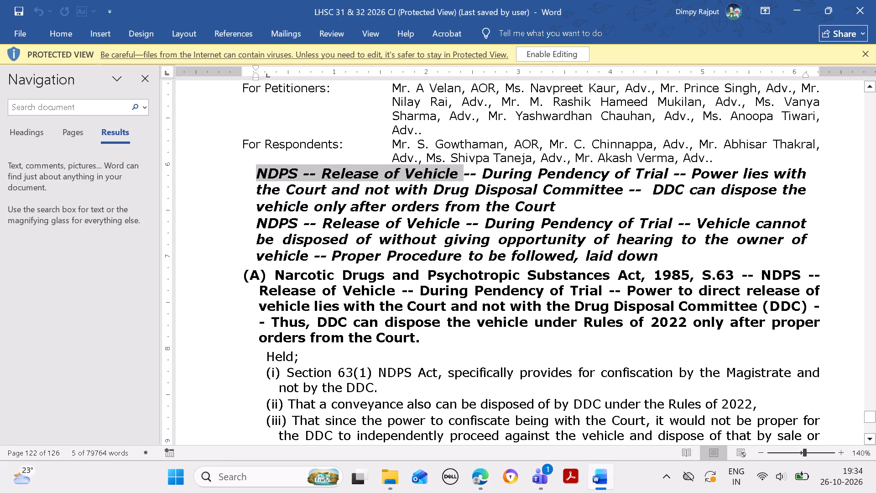
left_click_drag(488, 173, 647, 165)
key("ctrl+c")
left_click(478, 470)
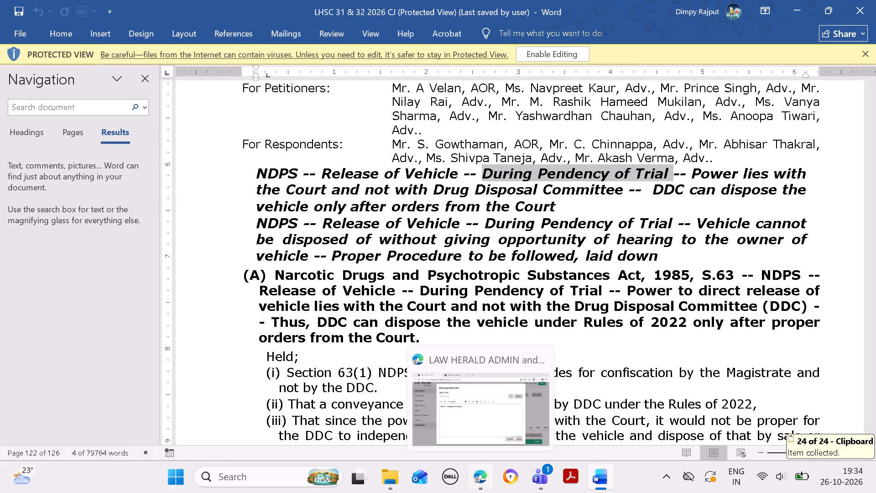
left_click(517, 150)
key("ctrl+v")
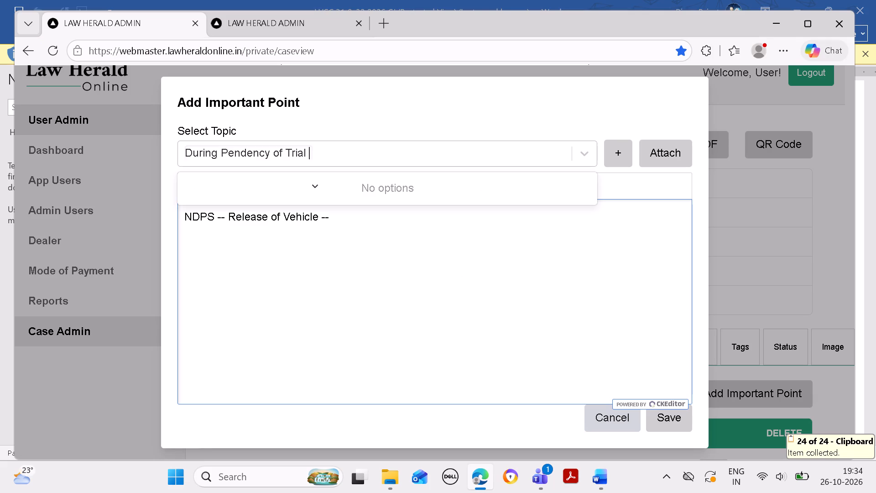
Add "During Pendency of Trial" as a new topic, replacing the leftover topic text and omitting the trailing space.
left_click(618, 152)
left_click_drag(497, 261, 313, 282)
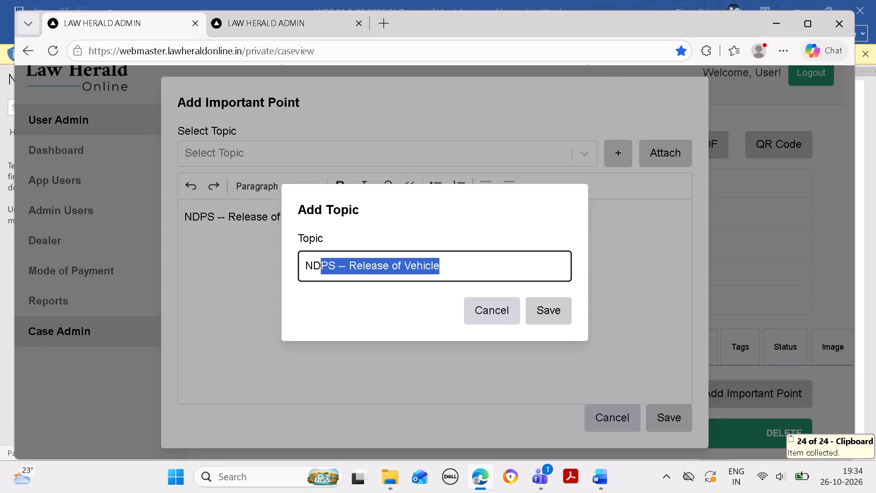
left_click_drag(313, 282, 316, 282)
key("BackSpace")
key("BackSpace")
key("BackSpace")
key("BackSpace")
key("BackSpace")
key("BackSpace")
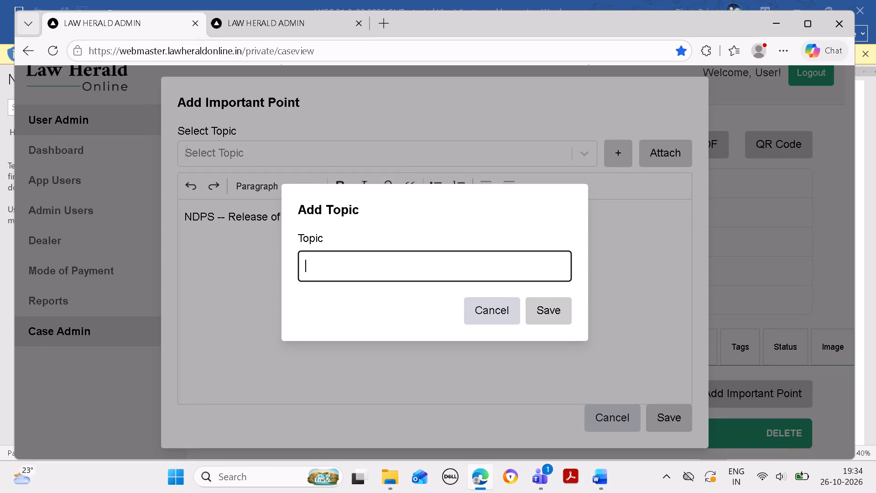
key("ctrl+v")
key("BackSpace")
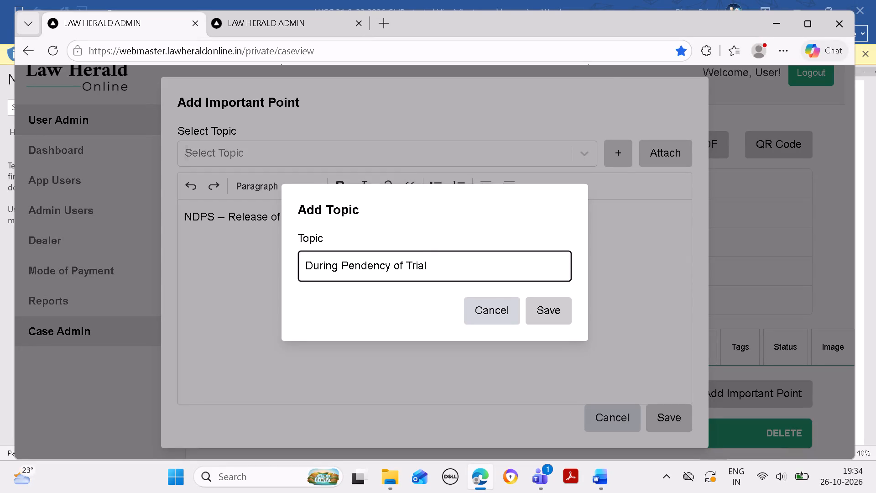
left_click(676, 414)
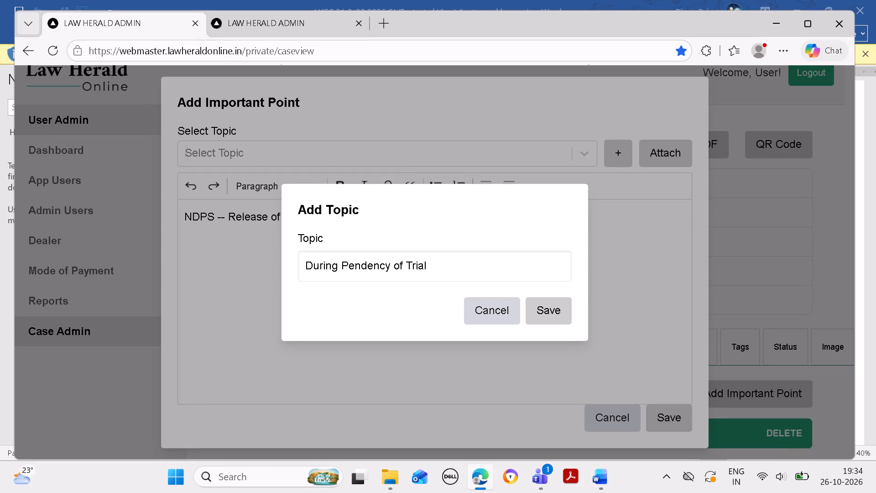
left_click(547, 309)
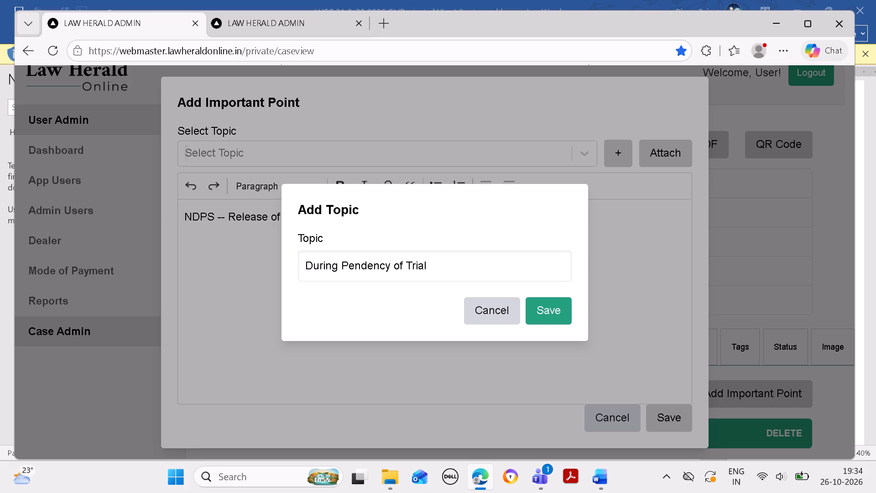
left_click(567, 147)
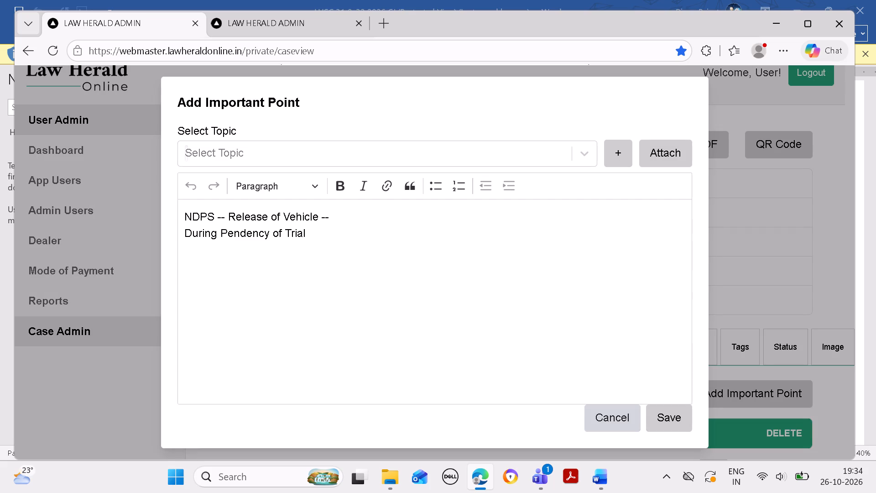
Join "During Pendency of Trial" onto the first line after "NDPS -- Release of Vehicle -- " and add " -- " after it.
left_click(178, 248)
key("BackSpace")
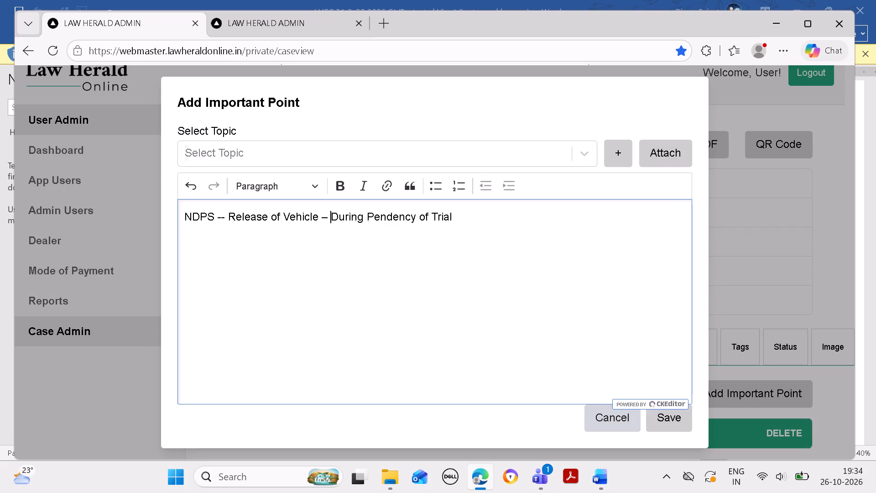
key("BackSpace")
key("BackSpace")
key("BackSpace")
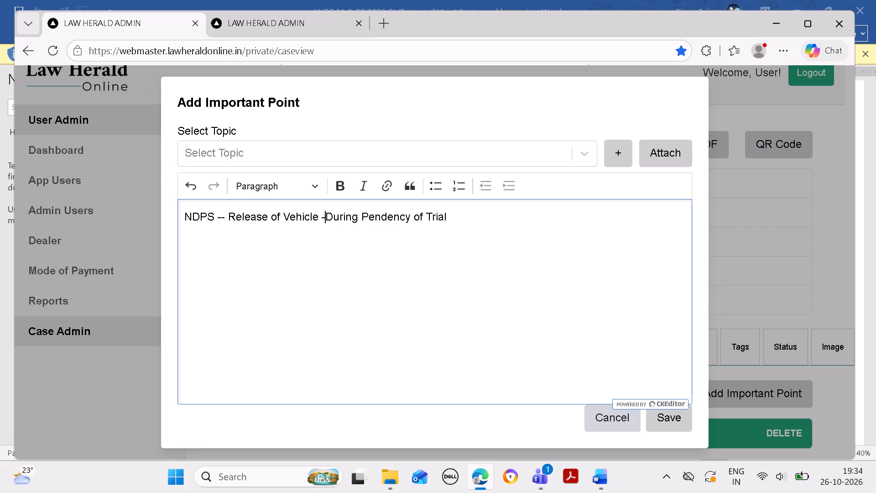
key("BackSpace")
type("--")
key("space")
key("BackSpace")
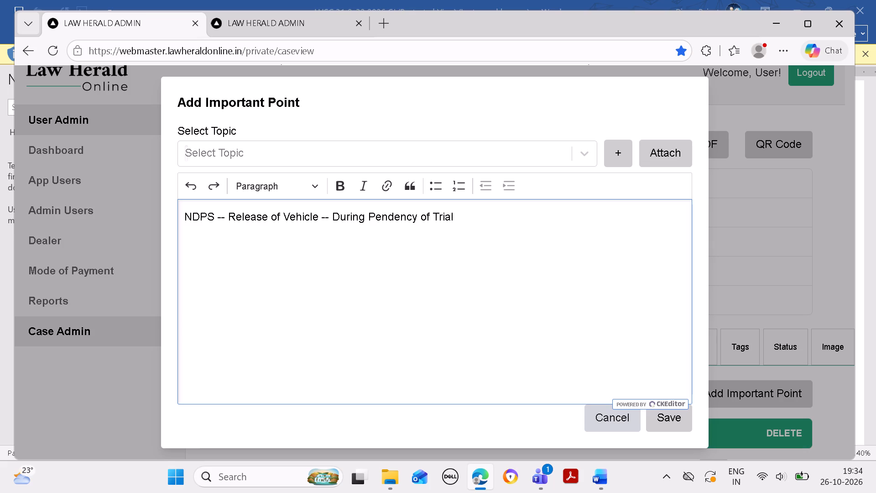
left_click(470, 240)
key("space")
type("--")
key("space")
key("BackSpace")
Copy the first italic headline's remaining text, from "Power lies with" to "from the Court", in Word and paste it after the topics in Edge.
left_click(608, 485)
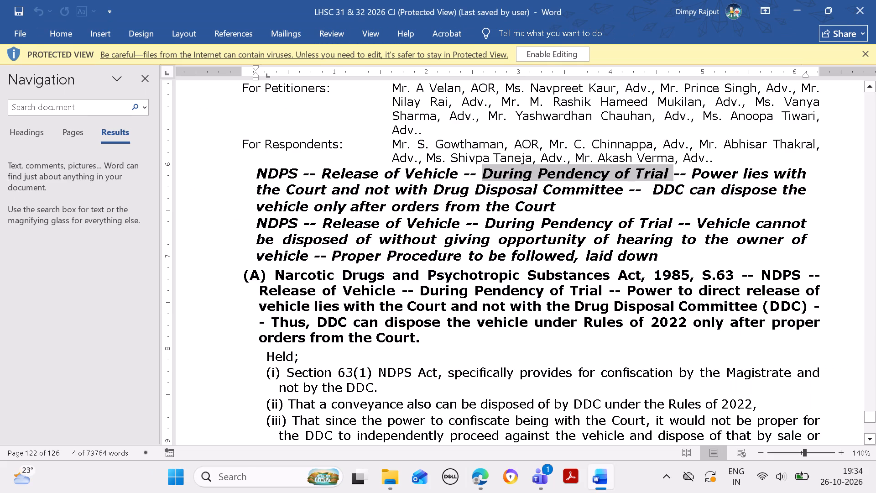
left_click_drag(695, 169, 713, 203)
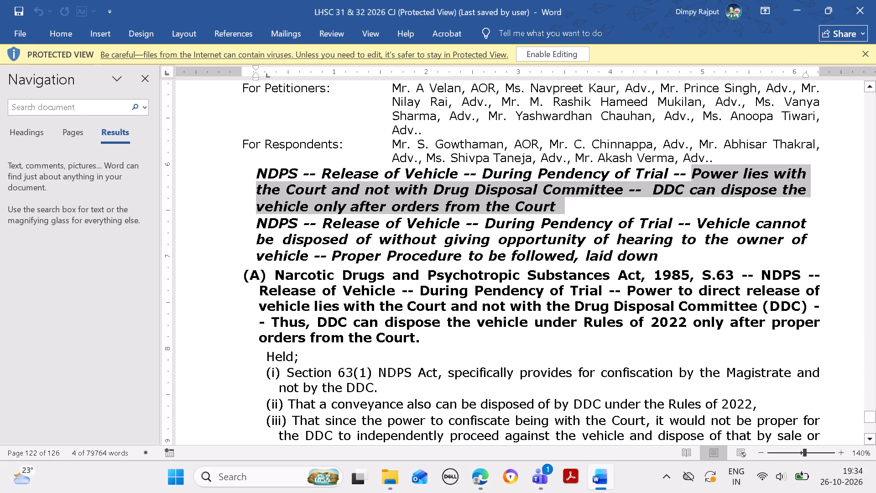
left_click_drag(713, 203, 711, 200)
key("ctrl+c")
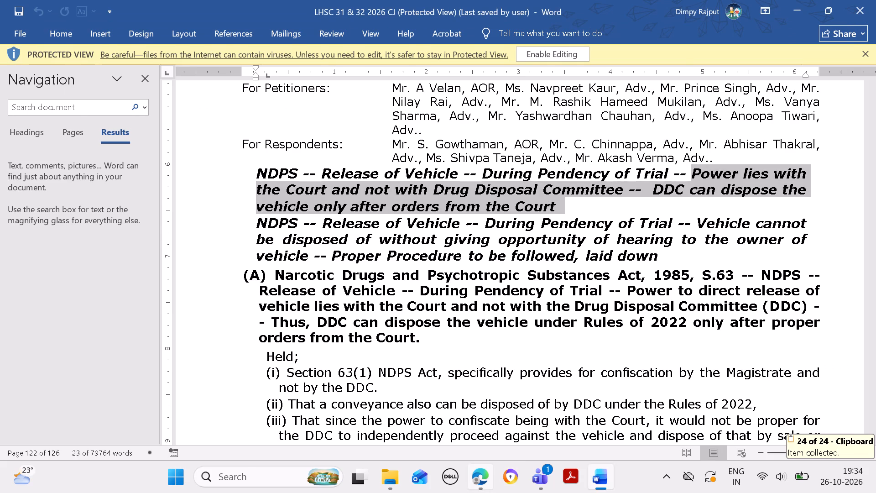
left_click(484, 477)
left_click(556, 257)
key("ctrl+v")
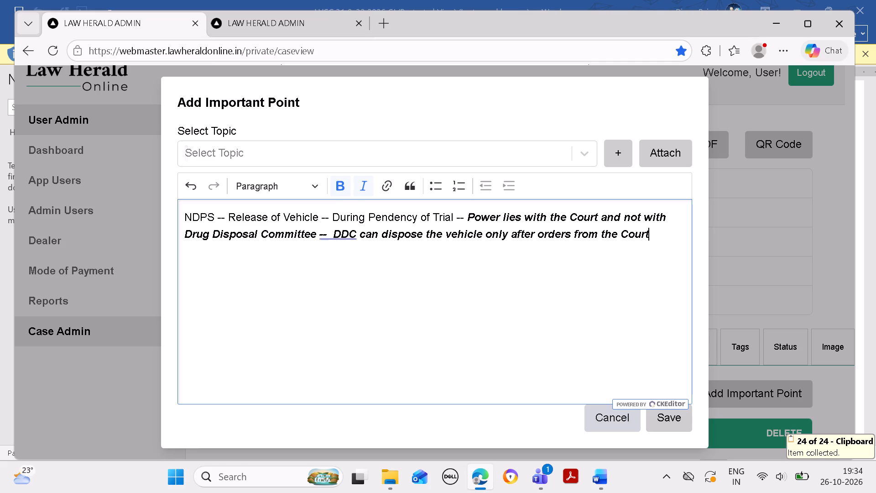
Remove bold and italic formatting from the pasted text, from "ower lies with" through "from the Court".
left_click_drag(473, 213, 655, 239)
left_click(360, 189)
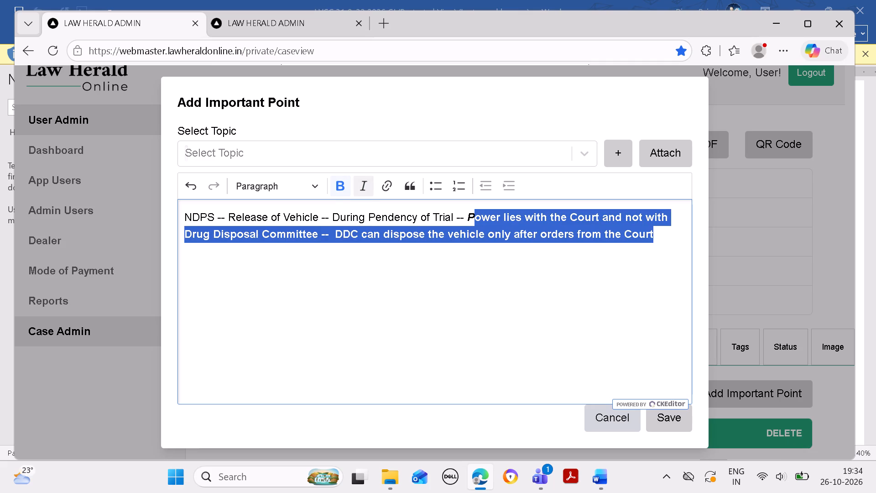
left_click(341, 184)
left_click(370, 285)
left_click(321, 264)
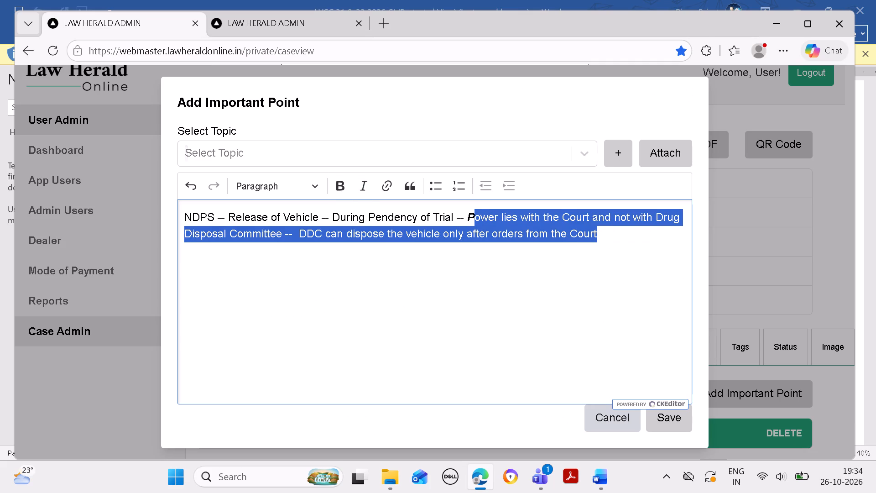
double_click(391, 293)
Delete the extra space before "DDC can dispose" in the important point text.
left_click(300, 238)
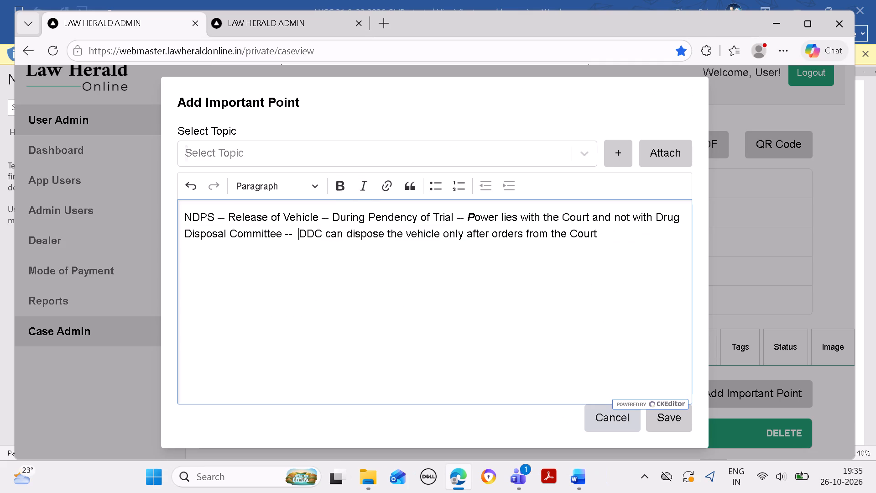
key("BackSpace")
key("BackSpace")
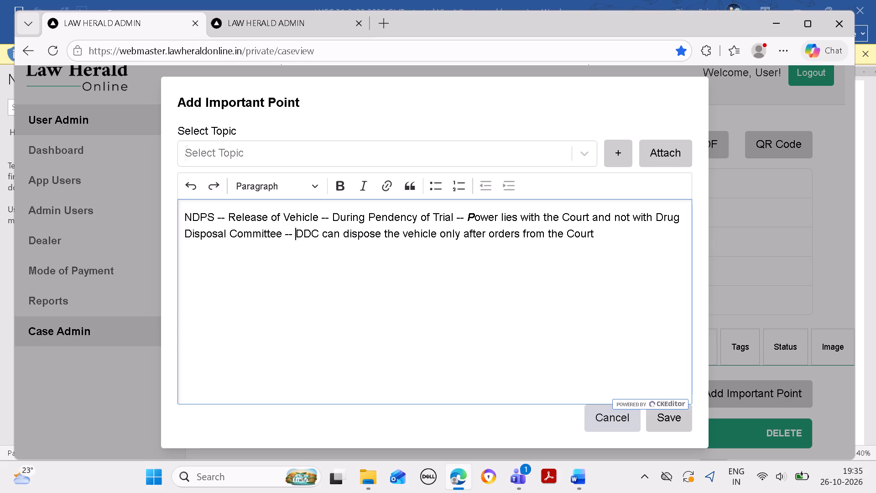
left_click(625, 258)
Clear the remaining bold and italic on the "P" of "Power", leaving the whole pasted passage in plain text.
left_click_drag(470, 215, 618, 275)
left_click(344, 185)
left_click(344, 185)
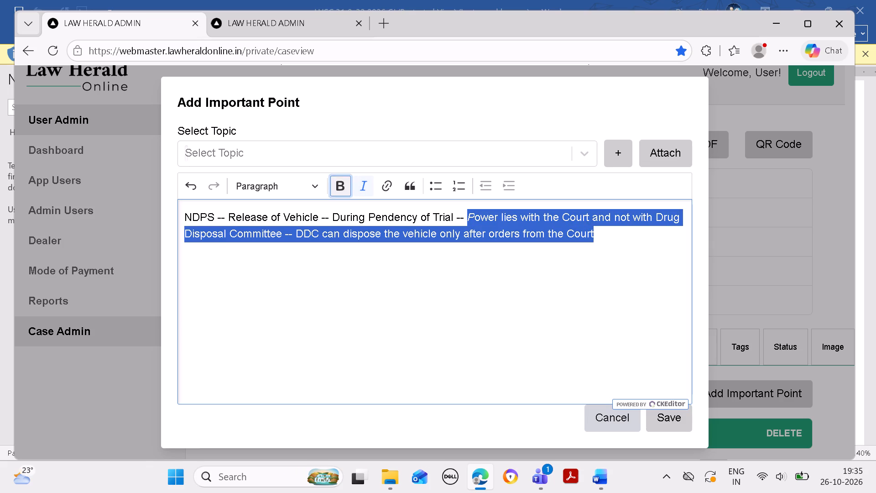
left_click(361, 188)
left_click(360, 187)
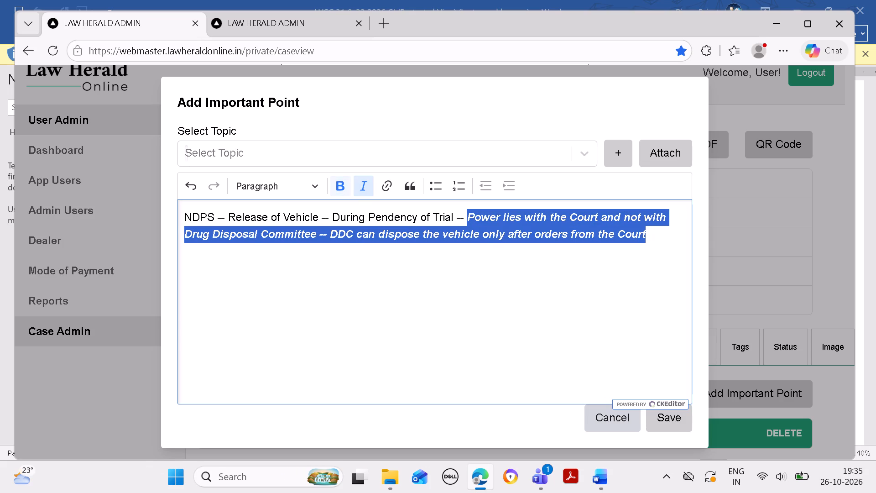
left_click(360, 187)
left_click(335, 189)
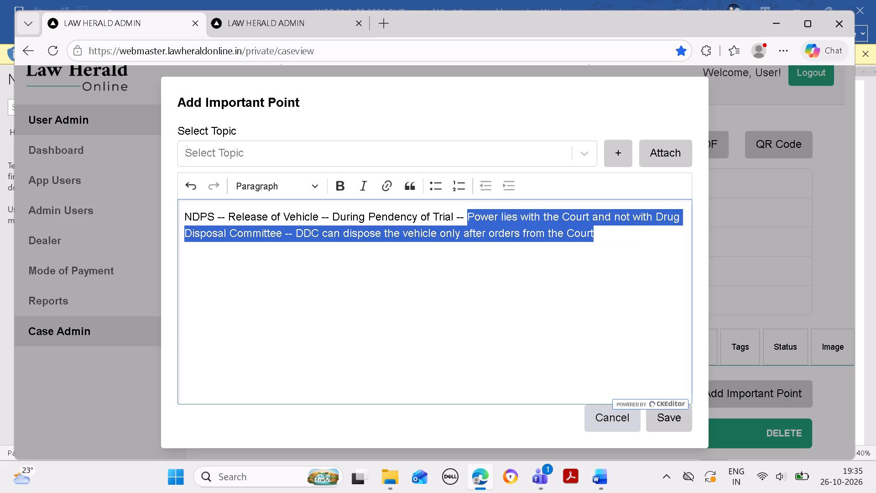
left_click(584, 319)
left_click(630, 274)
left_click(673, 430)
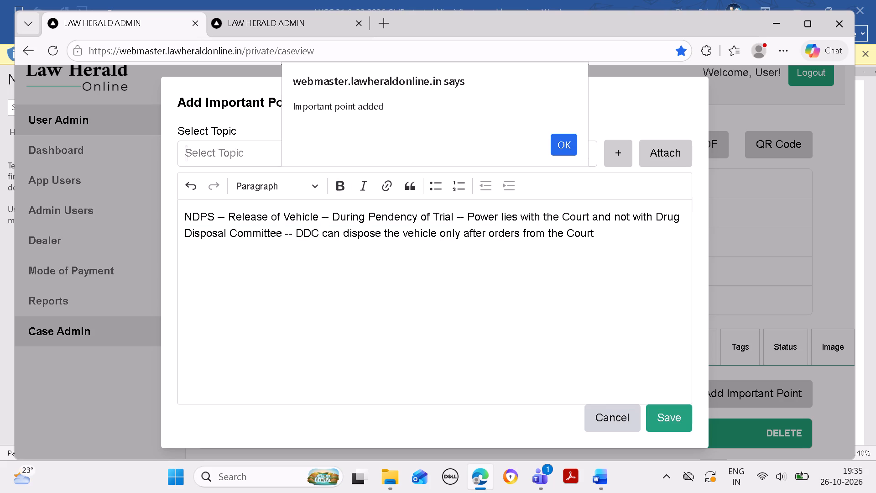
left_click(563, 154)
scroll(560, 292, "down", 9)
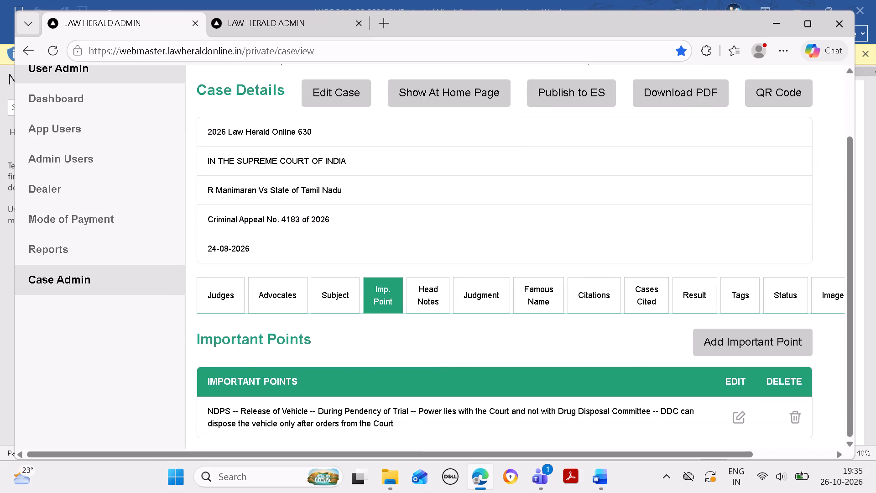
scroll(558, 331, "down", 2)
Start a second important point with the topic "NDPS -- Release of Vehicle" copied from Word's second italic headline, followed by " -- ".
left_click(609, 477)
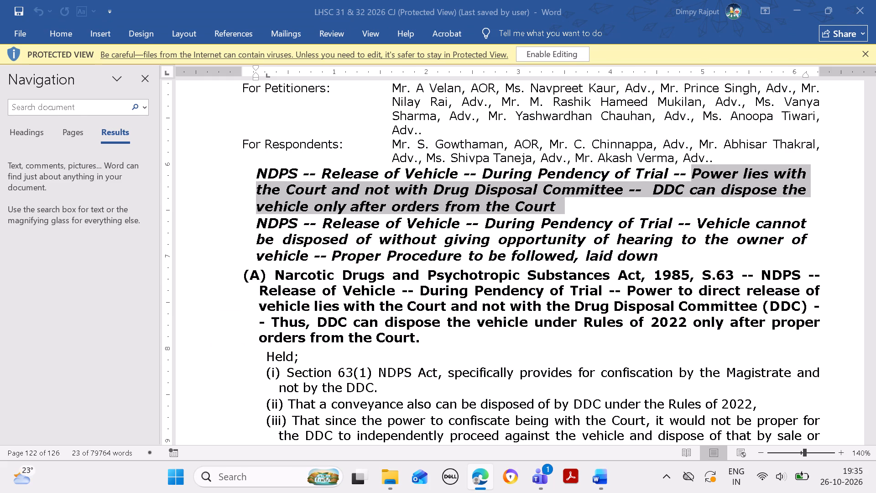
left_click_drag(260, 218, 433, 225)
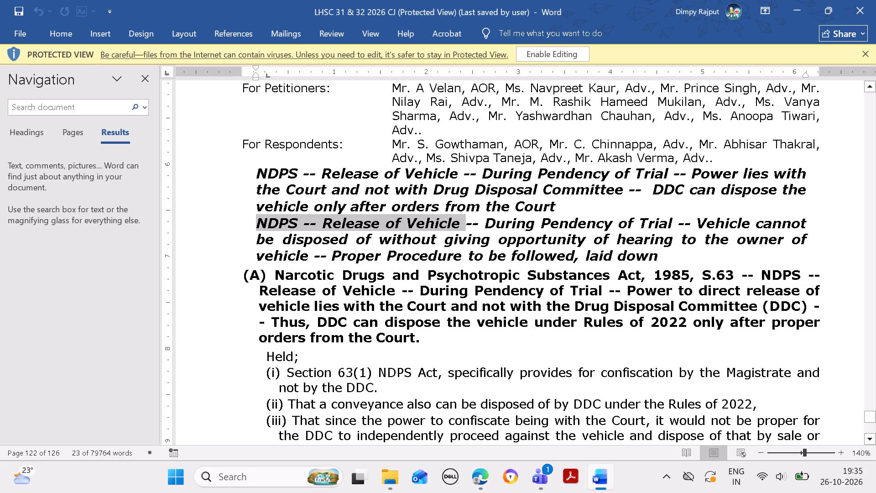
key("ctrl+c")
left_click(485, 469)
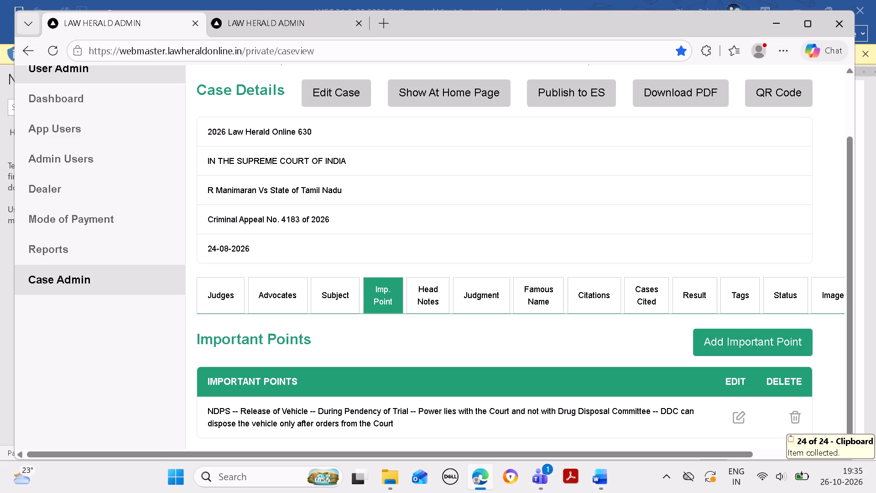
left_click(709, 338)
left_click(455, 157)
key("ctrl+v")
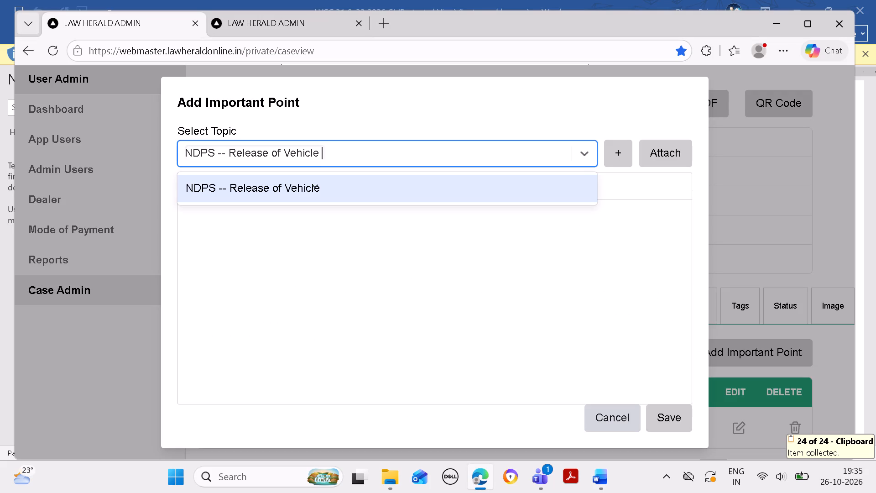
left_click(378, 183)
left_click(656, 161)
left_click(543, 238)
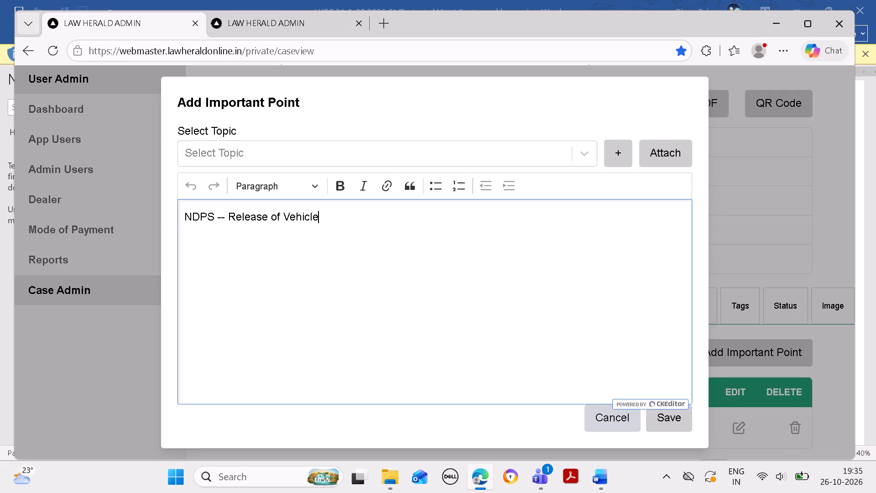
key("space")
type("--")
key("space")
key("BackSpace")
Copy "During Pendency of Trial" from the second italic headline in Word and attach the matching existing topic to the important point in Edge.
left_click(600, 484)
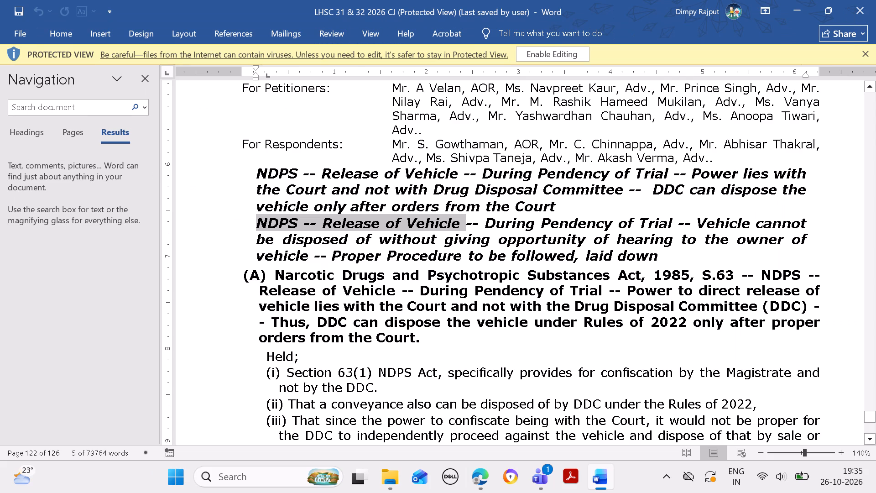
left_click_drag(487, 223, 658, 220)
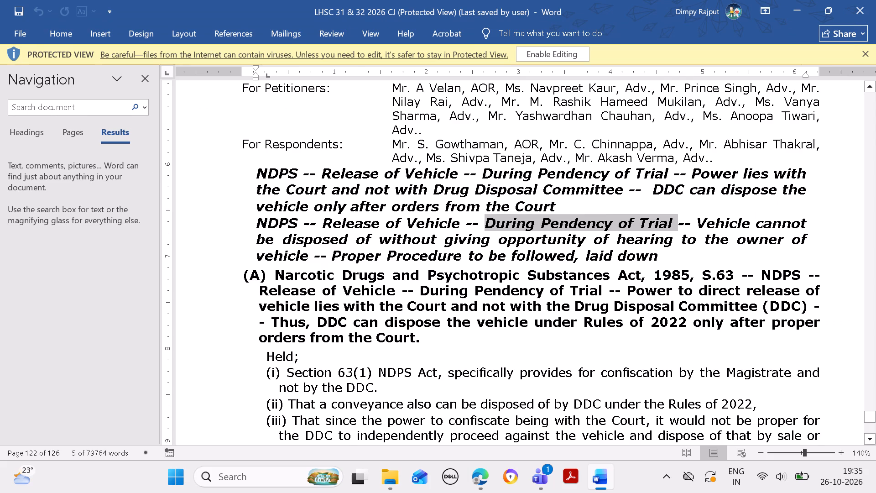
key("ctrl+c")
left_click(478, 474)
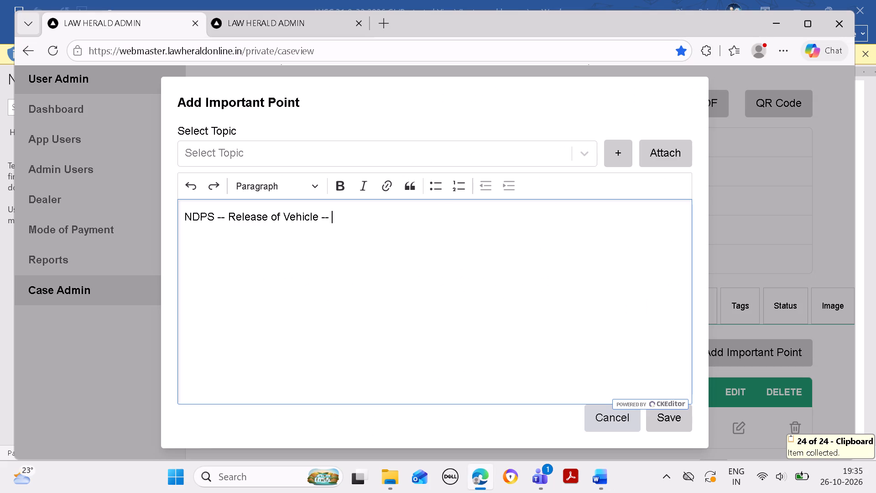
left_click_drag(547, 148, 542, 147)
key("ctrl+v")
left_click(515, 147)
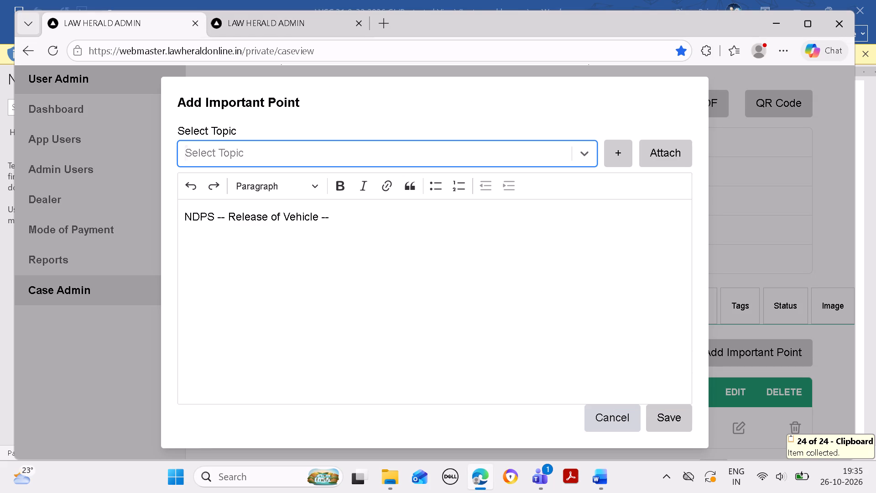
key("ctrl+v")
left_click(490, 183)
left_click(480, 237)
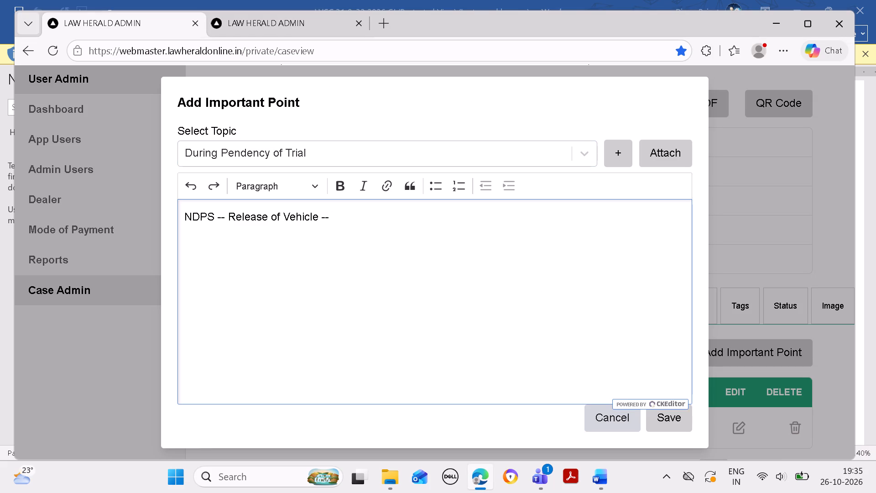
left_click(531, 146)
left_click(671, 164)
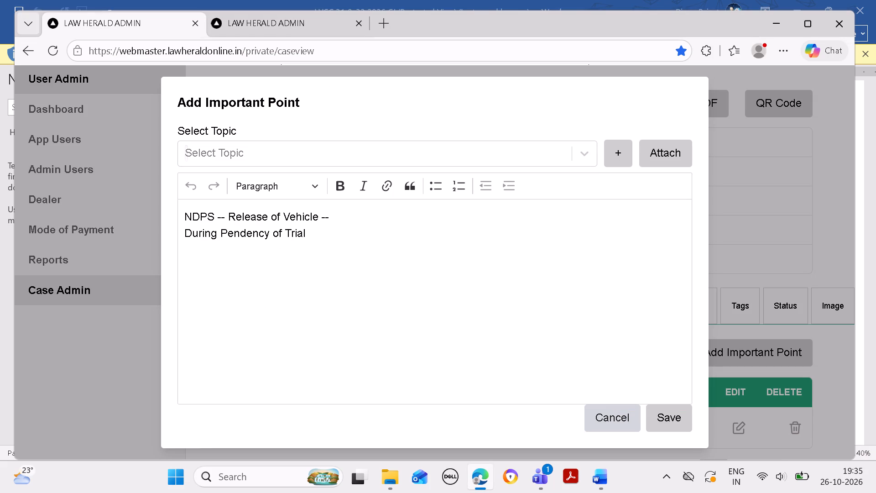
Join "During Pendency of Trial" onto the first line of the second important point and add " -- " after it.
left_click(181, 237)
key("BackSpace")
key("BackSpace")
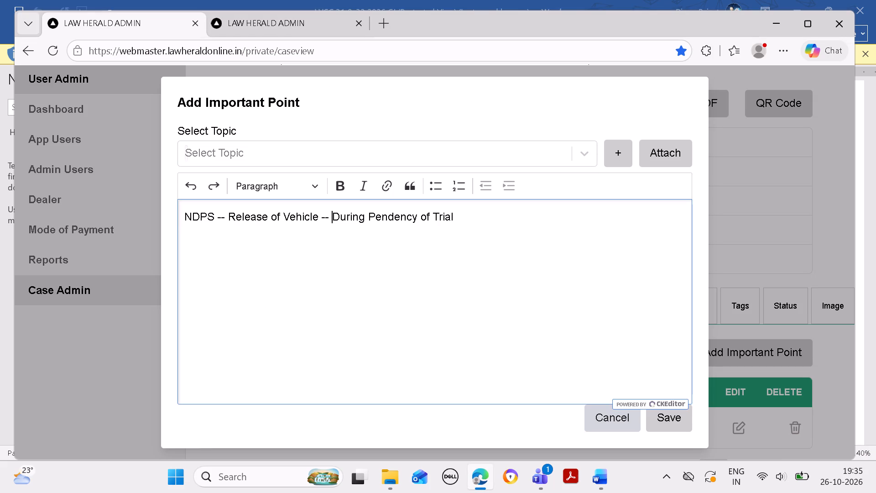
left_click(488, 212)
key("space")
type("--")
key("space")
key("BackSpace")
Copy "Vehicle cannot be disposed of" through "laid down" from Word's second italic headline and append it to the second important point in Edge.
left_click(604, 476)
left_click_drag(699, 210, 707, 250)
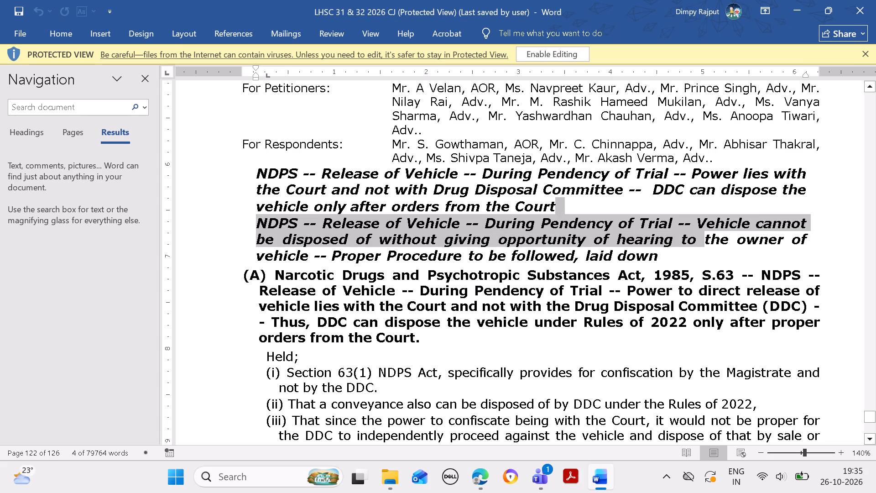
left_click_drag(707, 250, 706, 248)
left_click(714, 251)
left_click_drag(696, 219, 710, 247)
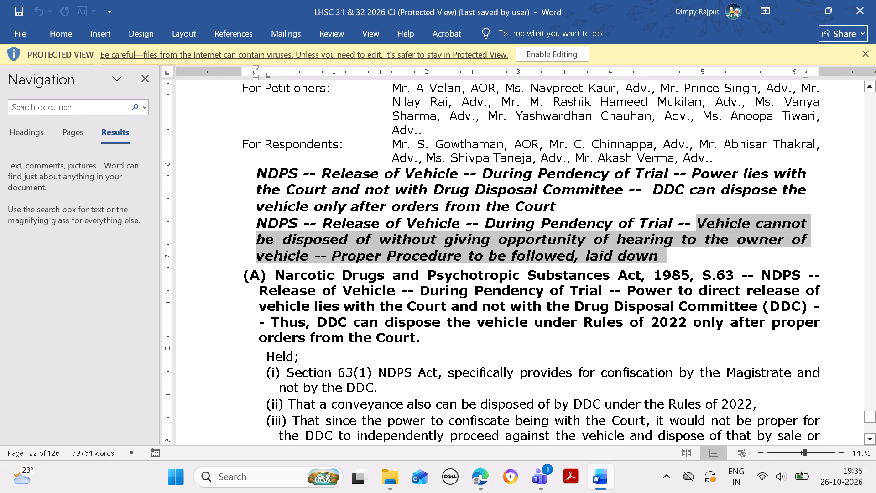
left_click_drag(710, 247, 711, 249)
key("ctrl+c")
left_click(475, 473)
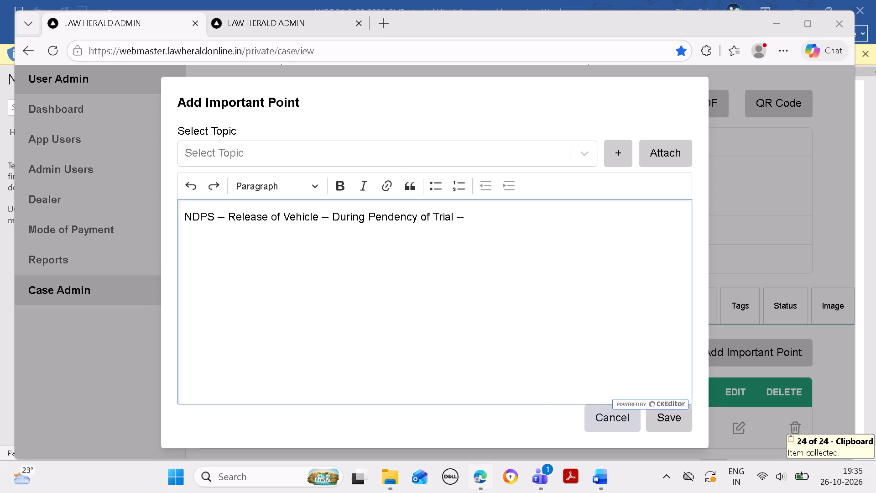
left_click(565, 290)
key("ctrl+v")
Remove the italic and bold formatting from the pasted "Vehicle cannot be disposed of" text in the important point.
left_click_drag(473, 216, 506, 231)
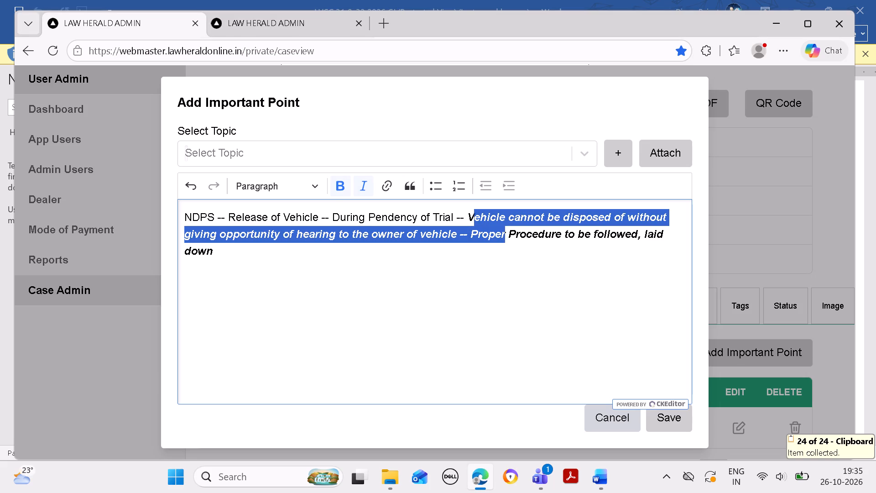
left_click_drag(470, 216, 668, 260)
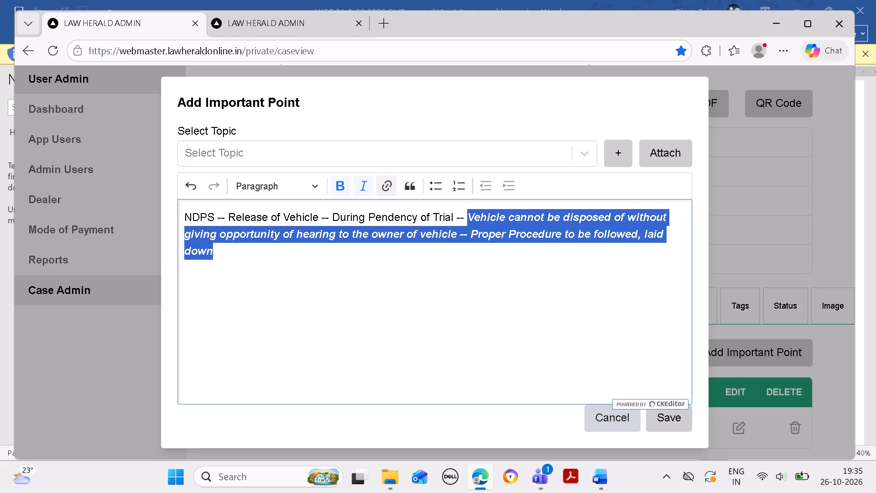
left_click(361, 187)
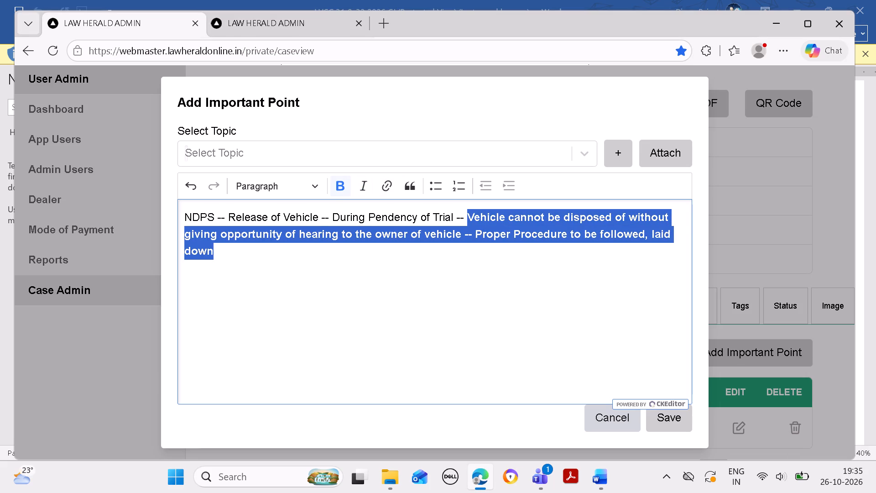
left_click(339, 186)
left_click(502, 320)
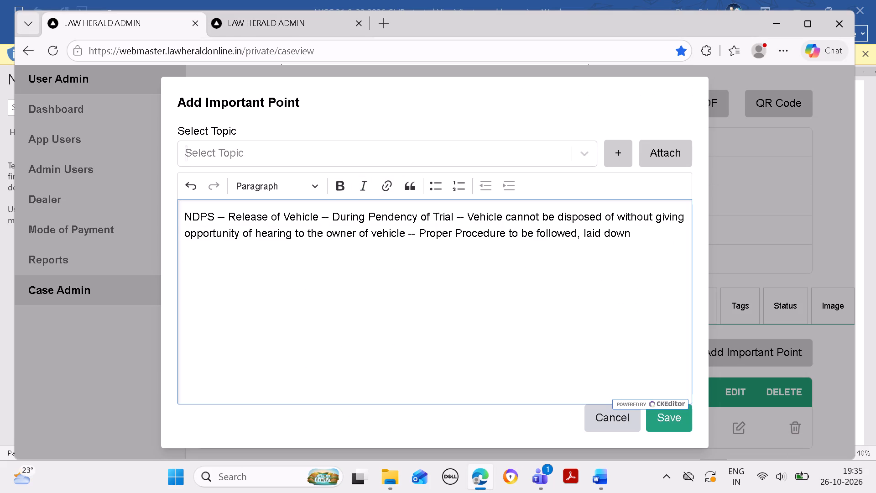
left_click(661, 410)
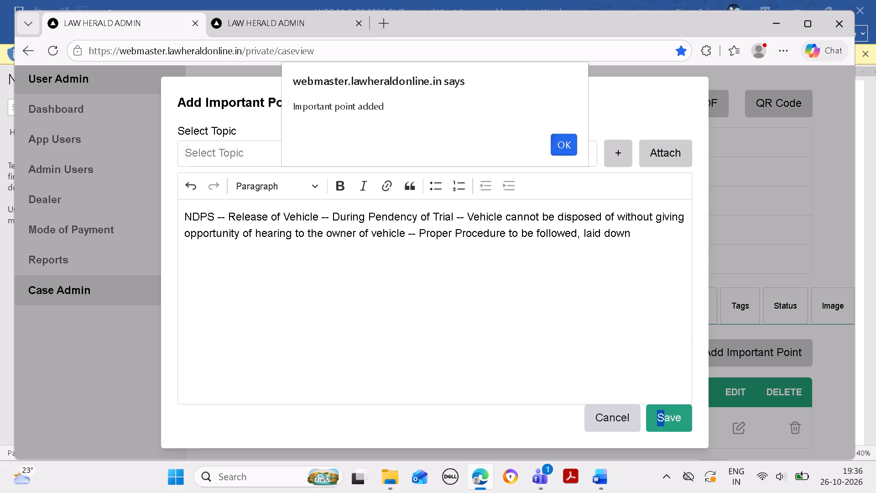
left_click(559, 151)
scroll(571, 208, "down", 7)
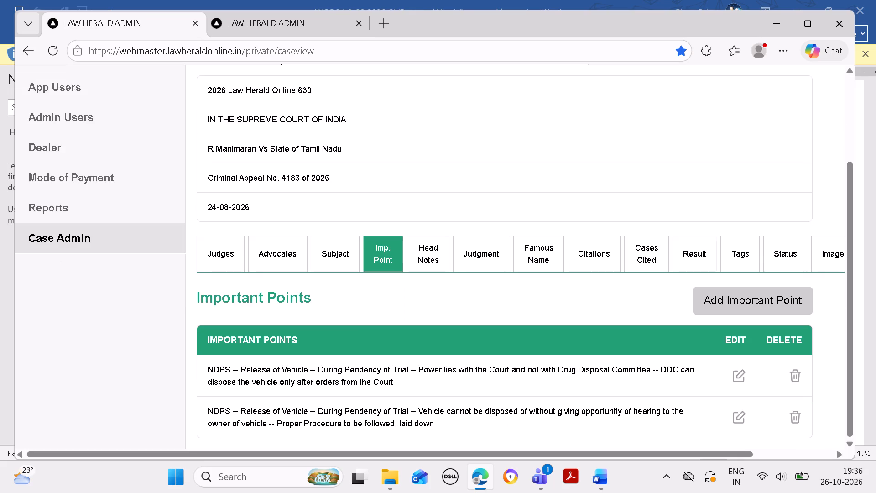
scroll(546, 274, "down", 2)
Switch to Word and read through headnote (A) of the R Manimaran case up to the start of headnote (B).
left_click(599, 480)
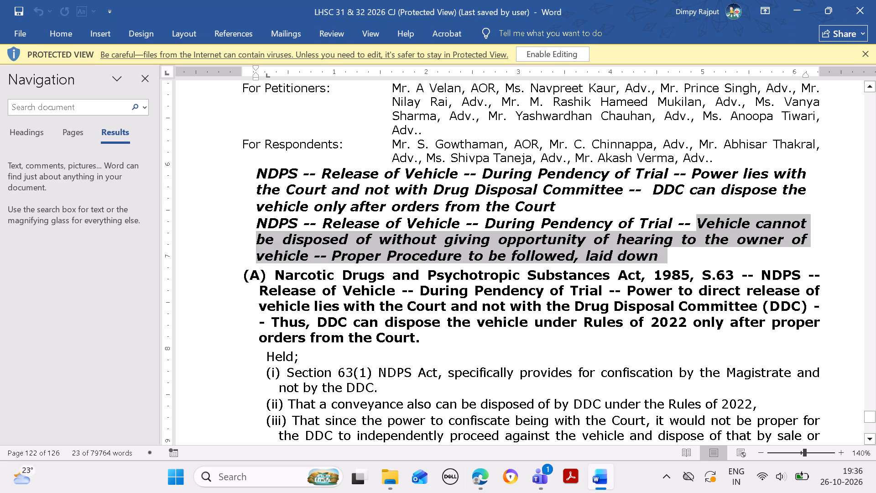
key("Down")
key("Down")
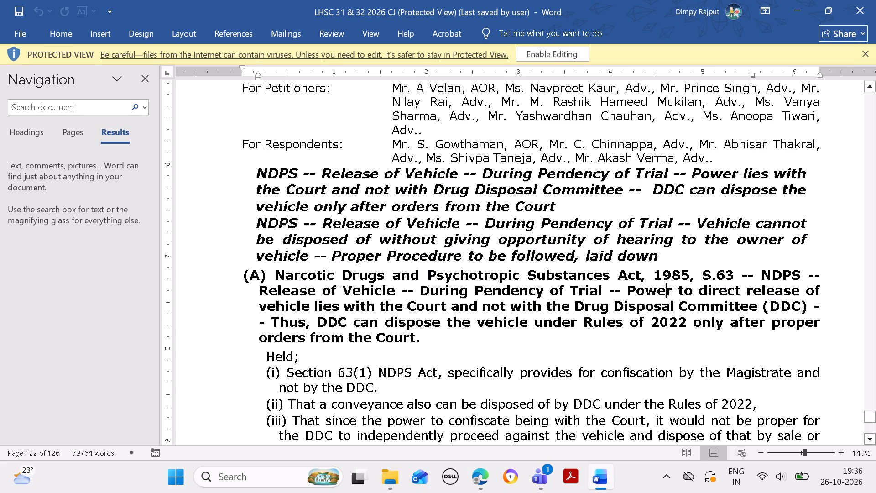
key("Down")
key("Down")
key("Down")
key("Down")
key("Down")
key("Down")
key("Down")
key("Down")
key("Down")
key("Down")
key("Down")
key("Down")
key("Down")
key("Down")
key("Down")
key("Down")
key("Down")
key("Down")
key("Down")
key("Down")
key("Down")
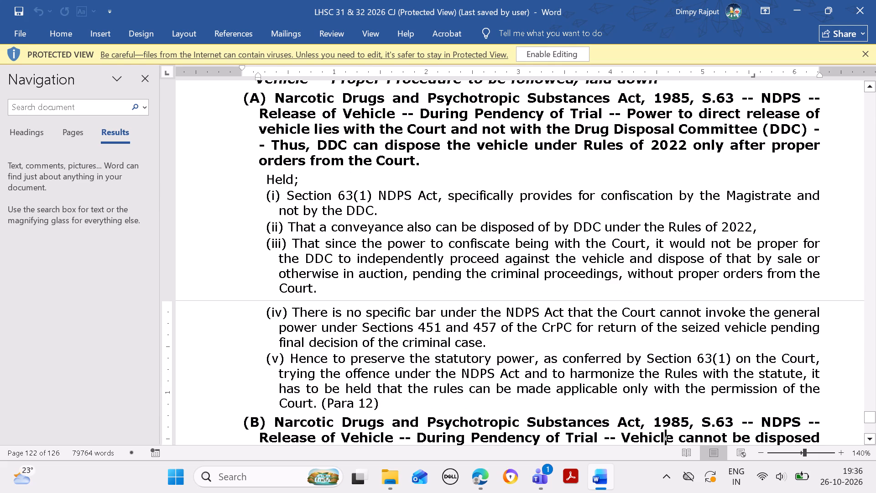
key("Up")
key("Up")
key("Up")
key("Up")
key("Up")
key("Up")
key("Up")
key("Up")
key("Up")
key("Up")
key("Up")
key("Up")
key("Up")
key("Up")
key("Up")
key("Up")
key("Up")
key("Up")
key("Up")
key("Up")
key("Up")
key("Up")
key("Up")
key("Up")
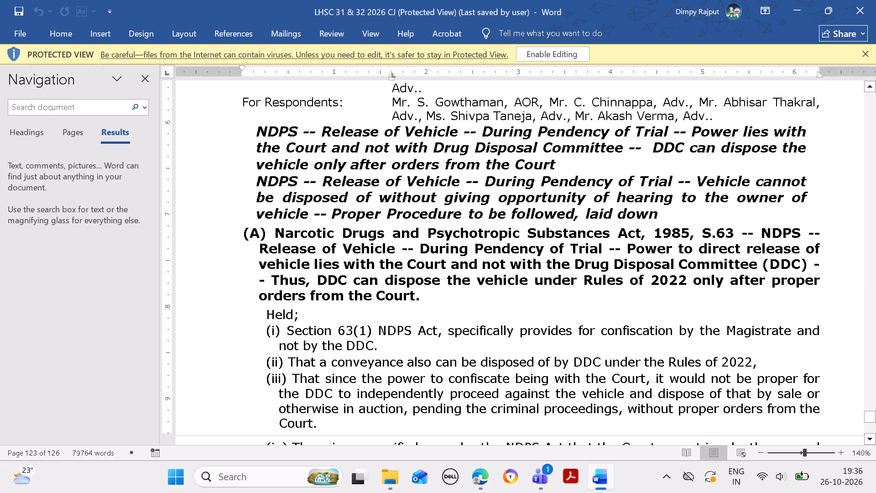
Start a headnote for the case in Edge and attach the act "Narcotic Drugs and Psychotropic Substances Act, 1985" copied from headnote (A) in Word.
left_click_drag(276, 234, 671, 236)
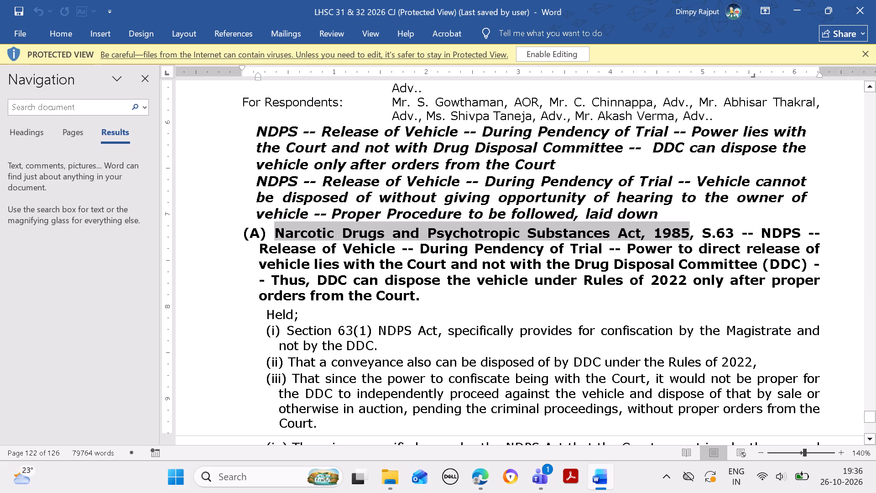
key("ctrl+c")
left_click(475, 477)
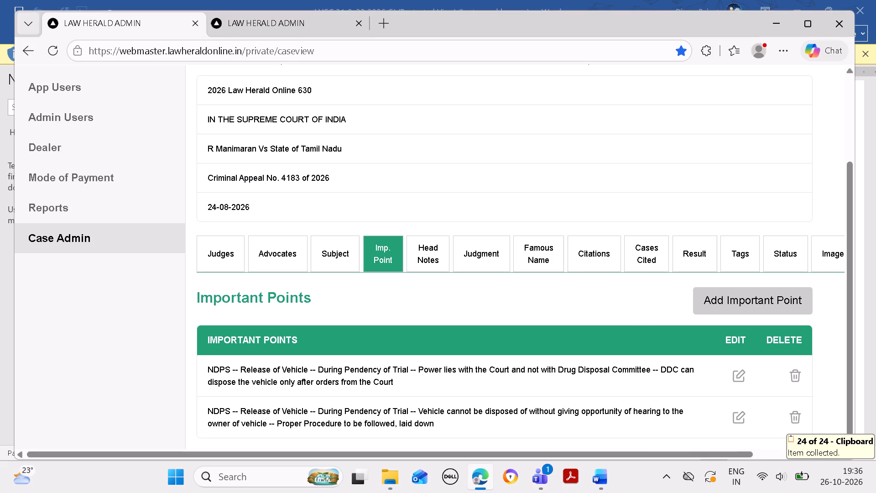
left_click(436, 248)
left_click(749, 388)
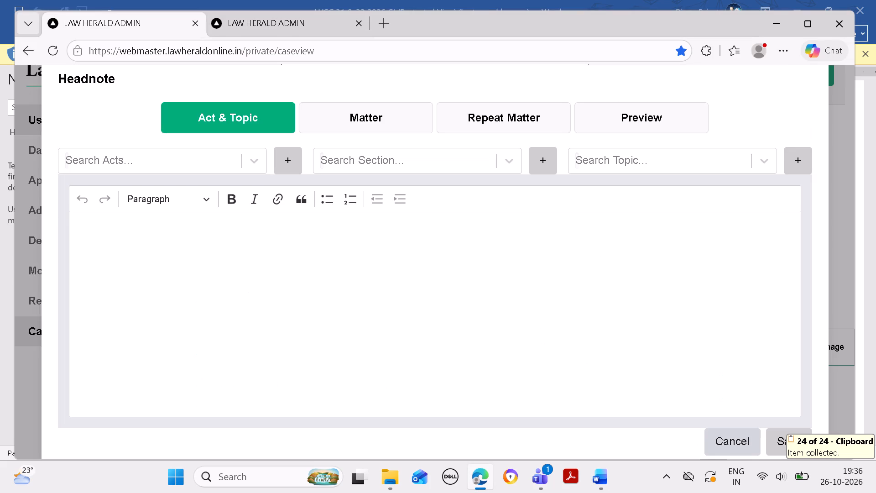
left_click(197, 158)
key("ctrl+v")
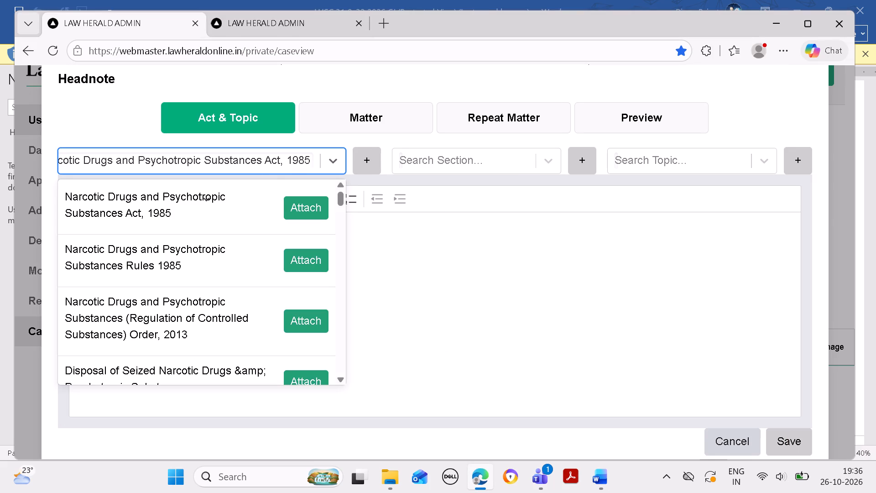
left_click(308, 209)
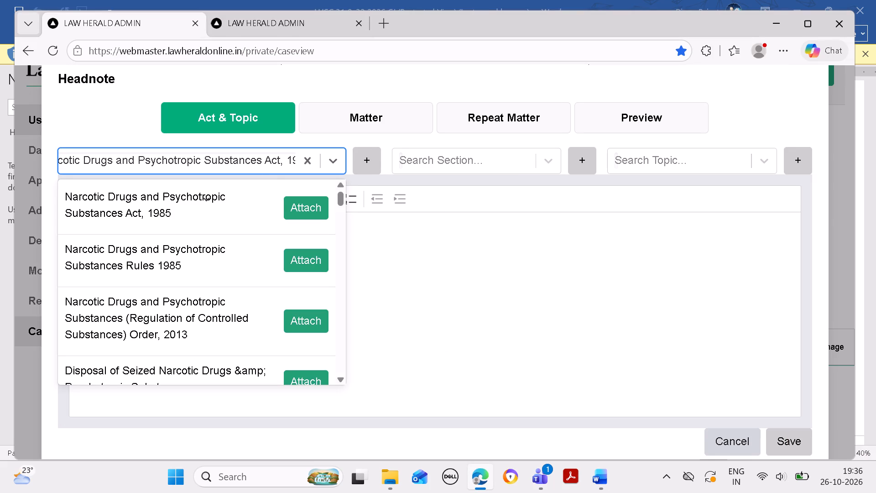
left_click(515, 262)
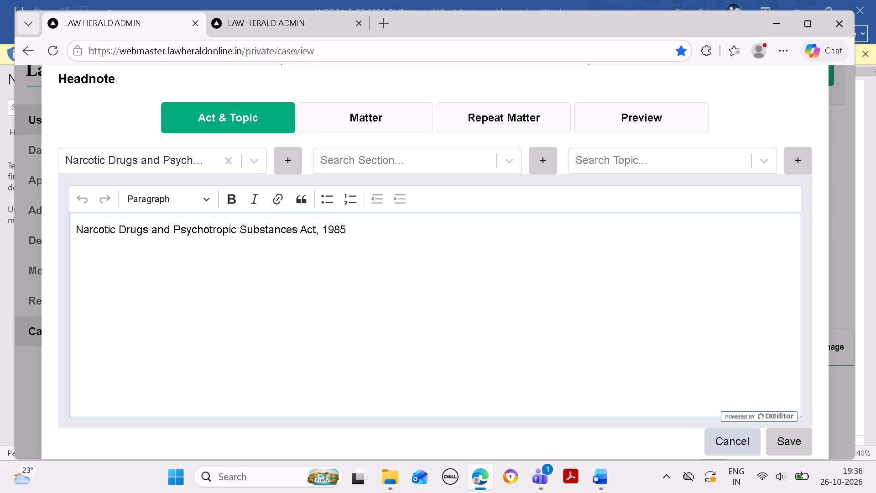
key("space")
Copy "S.63" from headnote (A) in Word and attach the matching section to the headnote in Edge.
left_click(591, 481)
left_click_drag(701, 231, 727, 232)
key("ctrl+c")
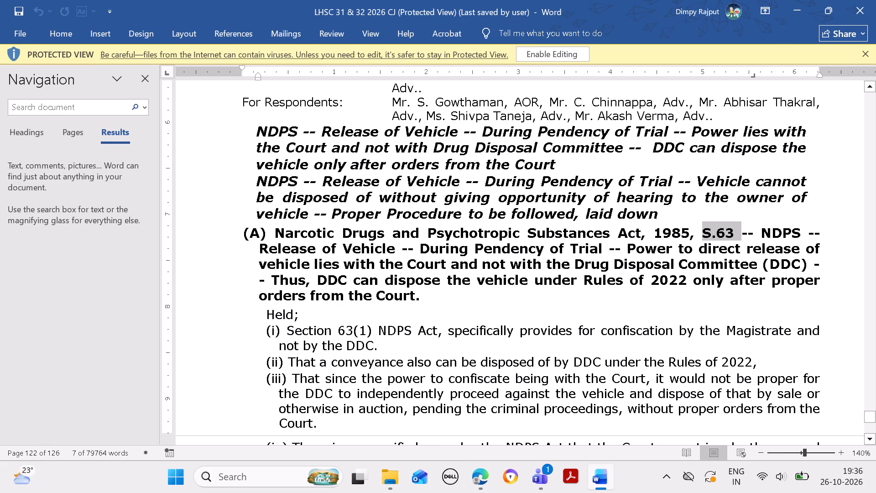
left_click(469, 473)
left_click(470, 152)
key("ctrl+v")
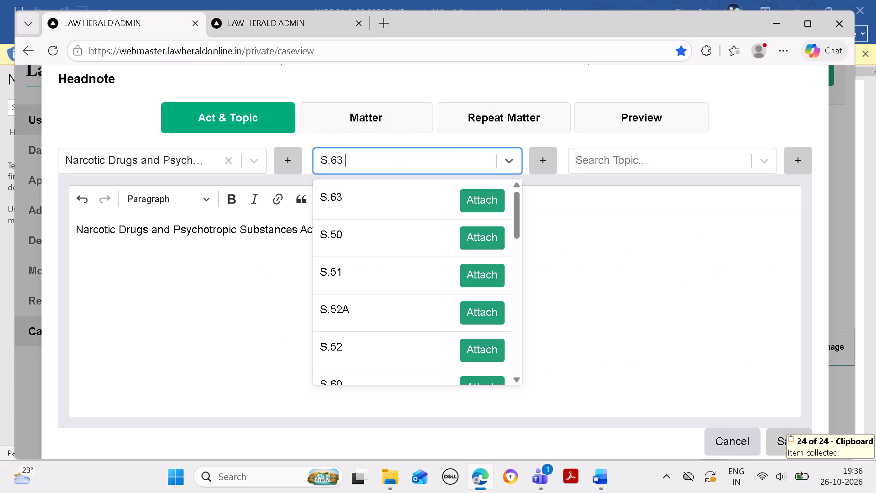
left_click(485, 194)
left_click_drag(668, 246, 673, 247)
key("space")
Copy "NDPS -- Release of Vehicle" from headnote (A) in Word and attach the matching topic to the headnote in Edge.
left_click(600, 473)
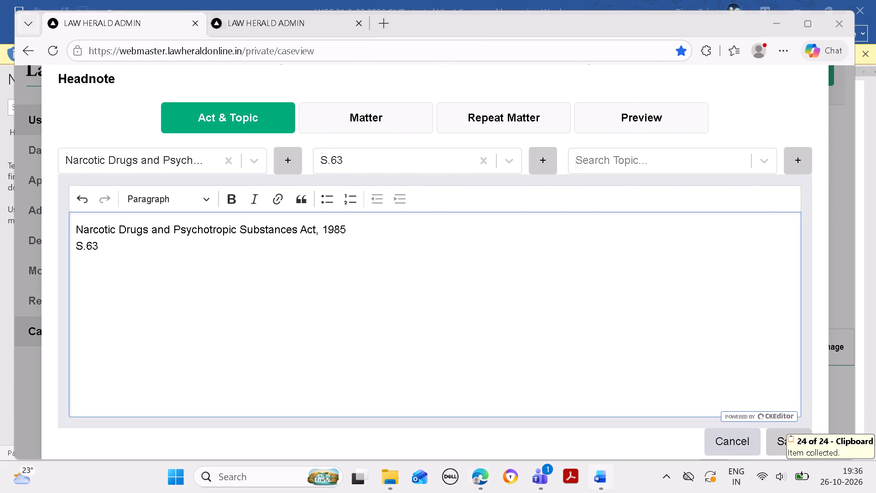
left_click_drag(762, 230, 576, 256)
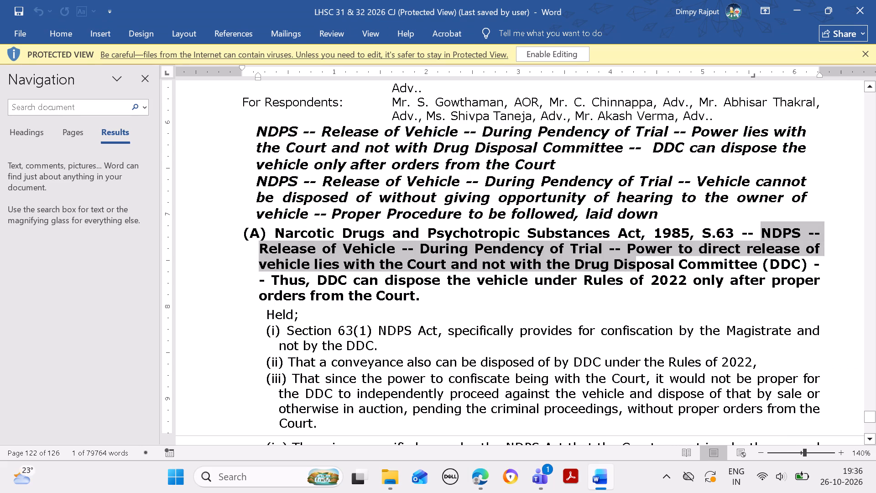
left_click_drag(576, 256, 403, 241)
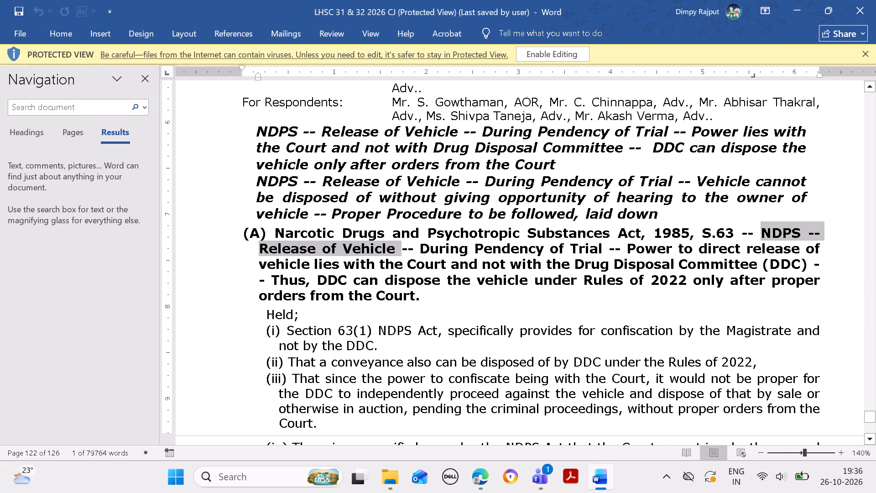
key("ctrl+c")
left_click(481, 474)
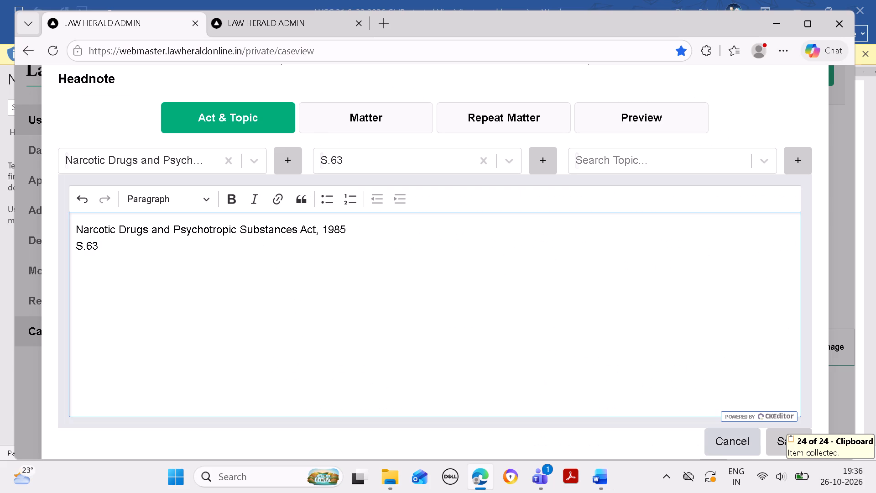
left_click(638, 158)
key("ctrl+v")
left_click(754, 203)
left_click(553, 317)
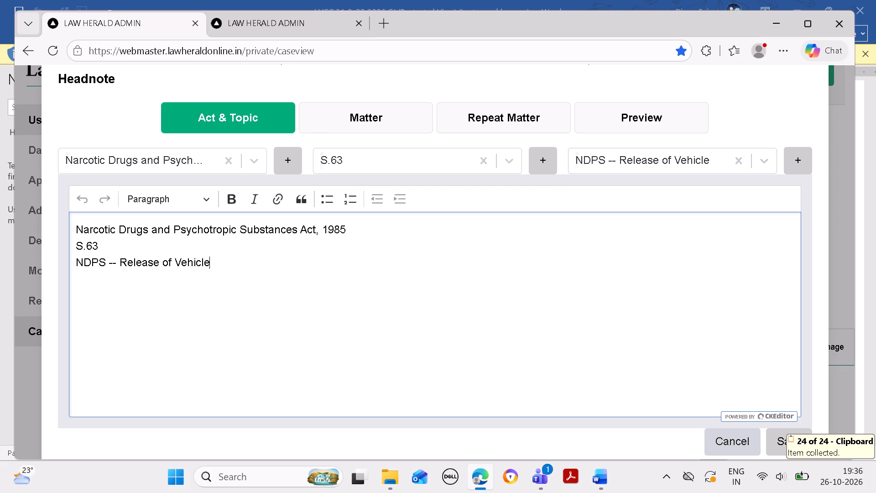
key("space")
Copy "During Pendency of Trial" from headnote (A) in Word and attach the matching topic to the headnote in Edge.
left_click(608, 476)
left_click_drag(422, 247, 581, 252)
key("ctrl+c")
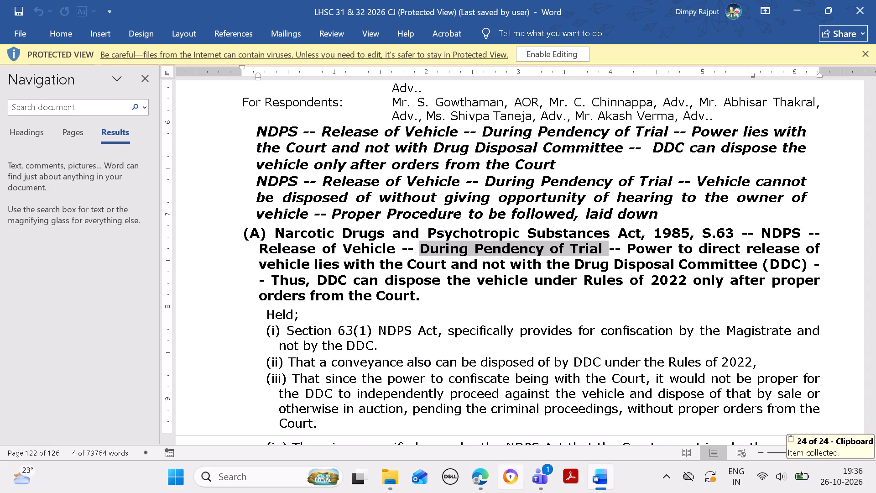
left_click(488, 476)
left_click(705, 157)
key("ctrl+v")
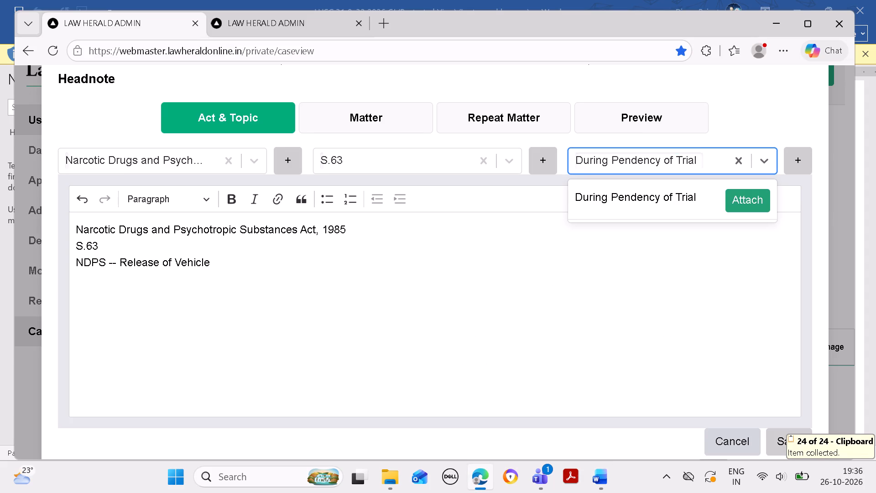
left_click(759, 199)
left_click_drag(538, 296, 531, 299)
key("space")
Copy "Power to direct release of vehicle" through "orders from the Court." from headnote (A) in Word into the headnote's Matter text in Edge.
left_click(605, 474)
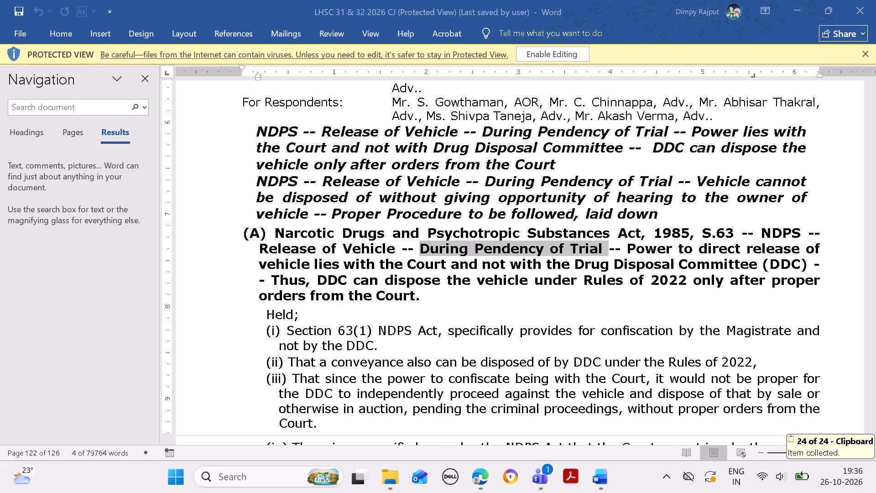
left_click_drag(628, 242, 695, 299)
key("ctrl+c")
left_click(479, 476)
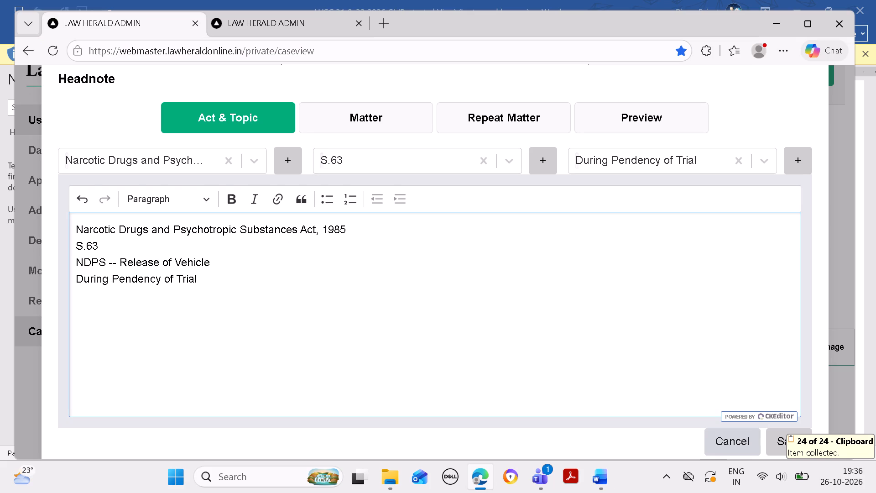
left_click(387, 115)
left_click(501, 269)
key("ctrl+v")
Remove the bold formatting from the whole Matter text of the headnote.
key("ctrl+a")
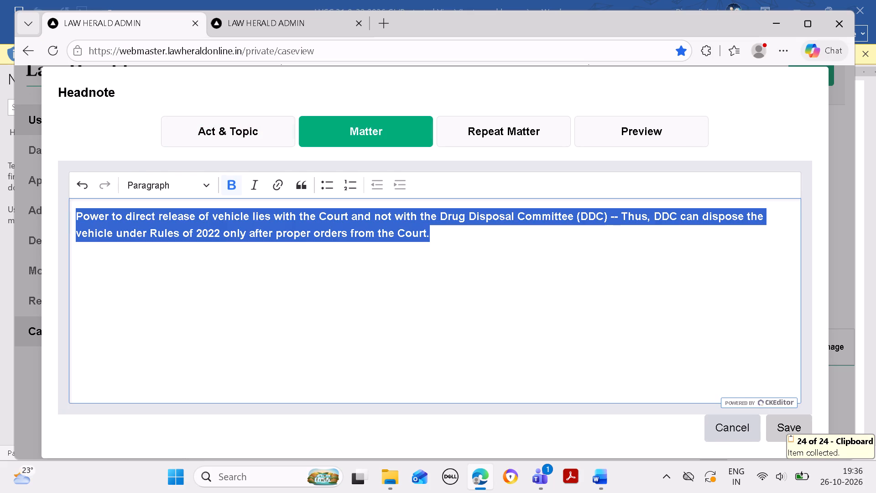
key("ctrl+b")
left_click(534, 271)
left_click(527, 273)
left_click(521, 273)
left_click(448, 264)
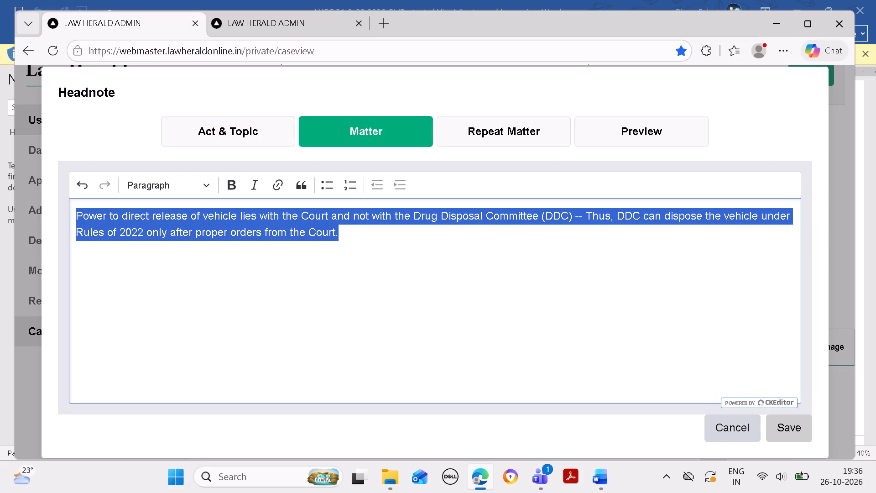
Join the headnote's Act & Topic lines into one line, with " -- " before "NDPS" and before "During Pendency of Trial".
left_click(252, 129)
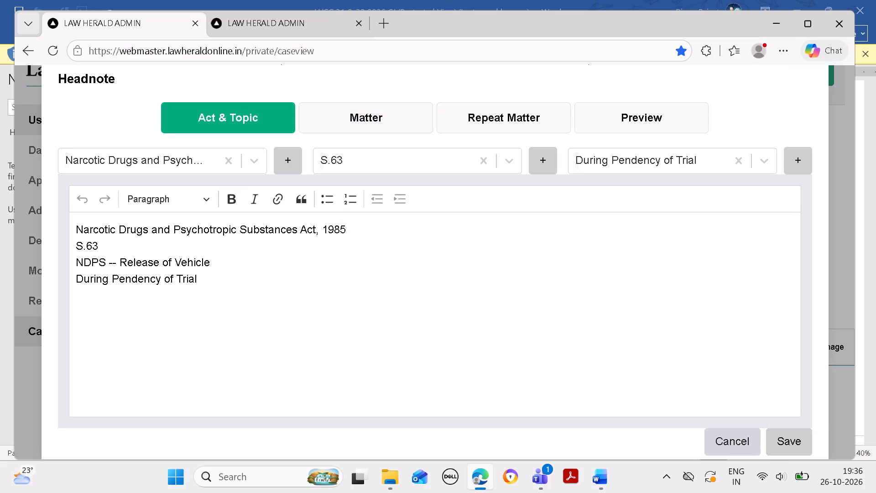
left_click(72, 250)
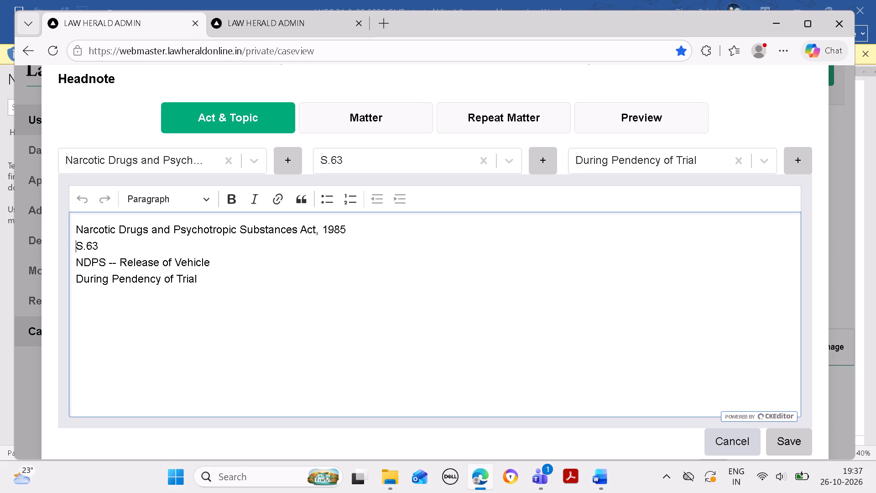
key("BackSpace")
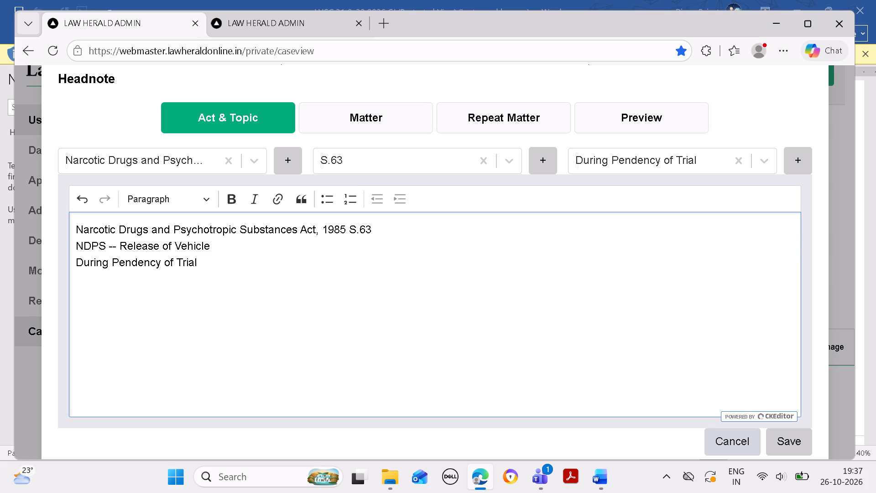
left_click(73, 253)
key("BackSpace")
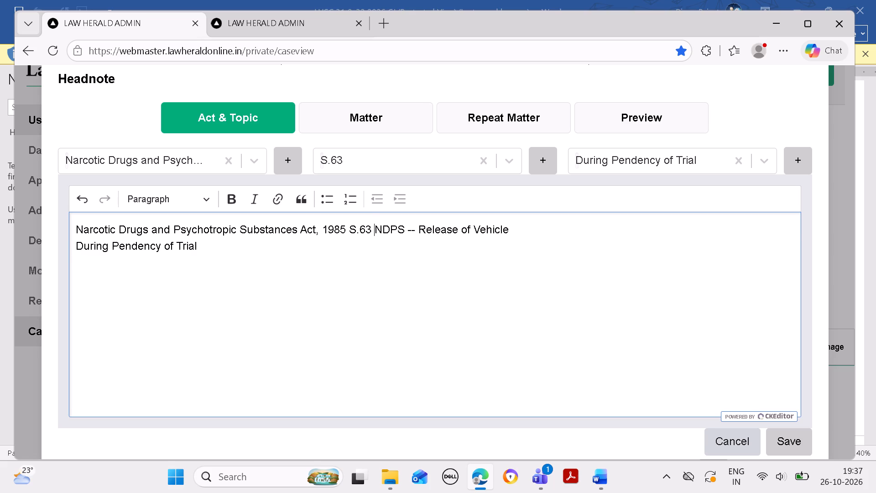
type("--")
key("space")
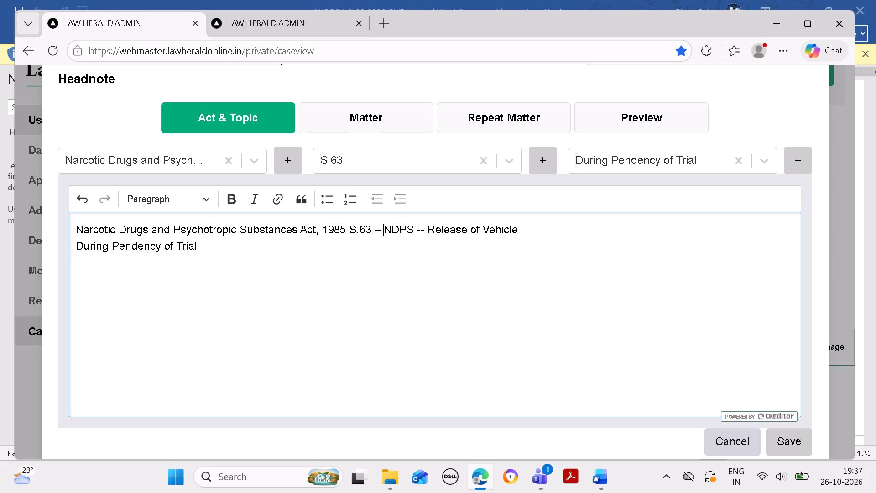
key("BackSpace")
left_click(74, 246)
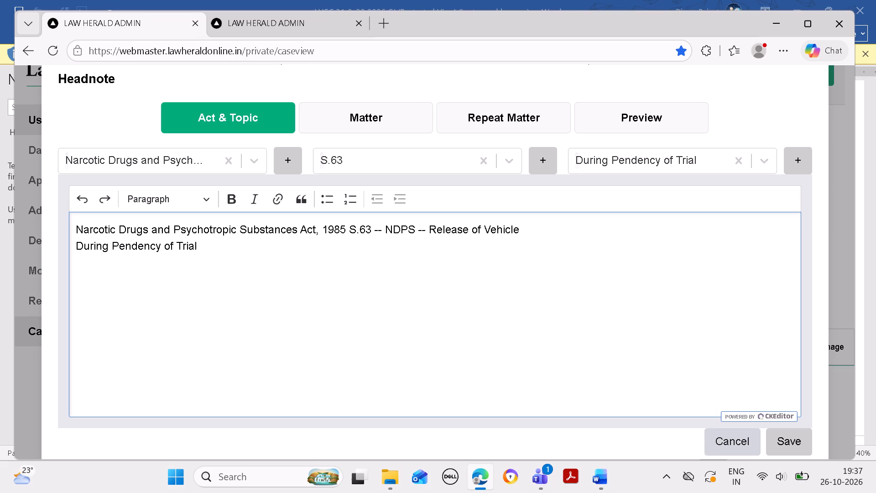
key("BackSpace")
type("--")
key("space")
key("BackSpace")
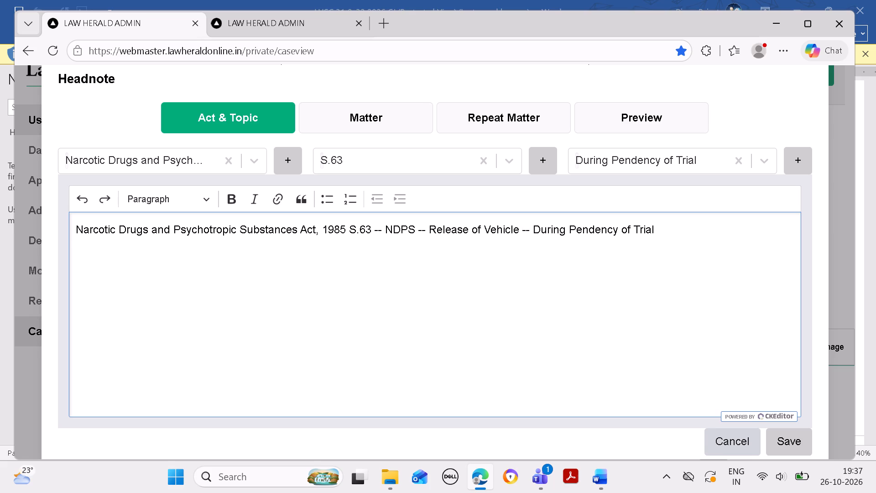
Copy headnote (A)'s "Held;" passage, points (i) to (v) through "(Para 12)", from Word into the headnote's Repeat Matter text in Edge.
left_click(351, 118)
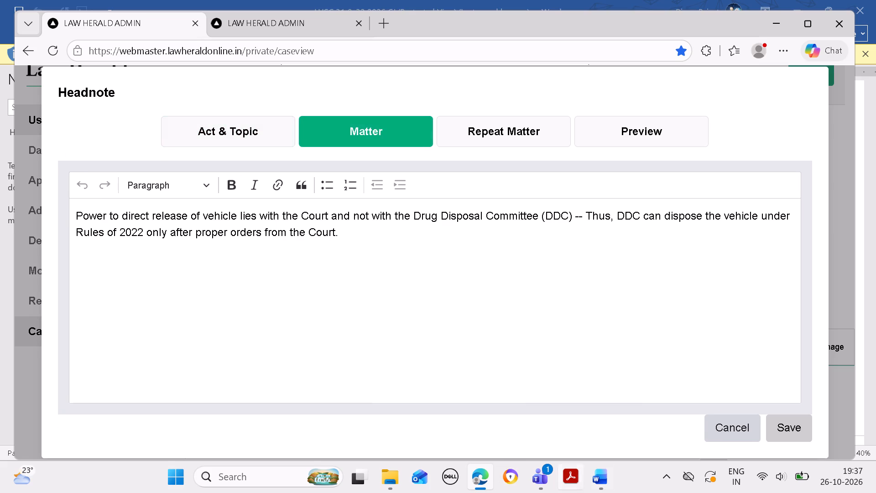
left_click(602, 479)
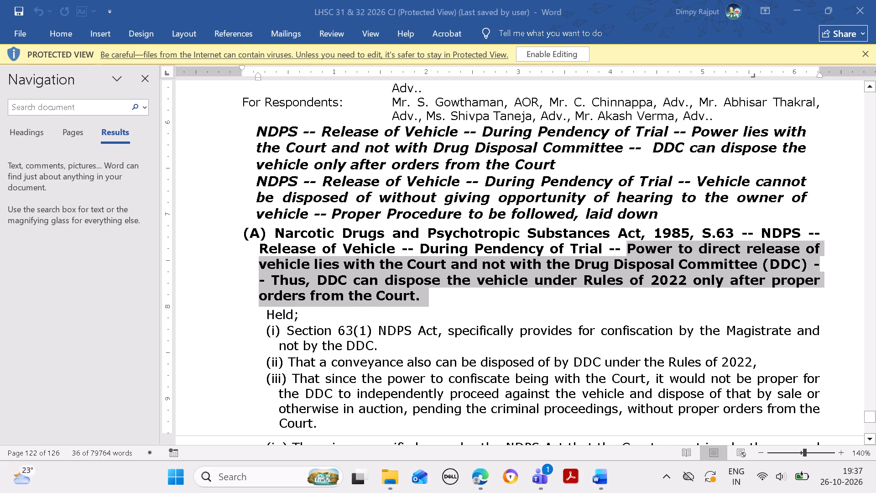
left_click_drag(267, 311, 386, 428)
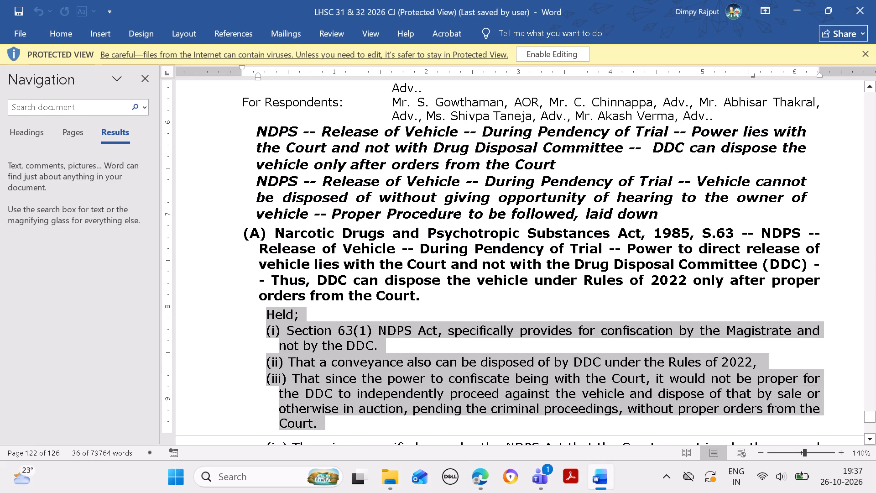
left_click_drag(386, 428, 497, 448)
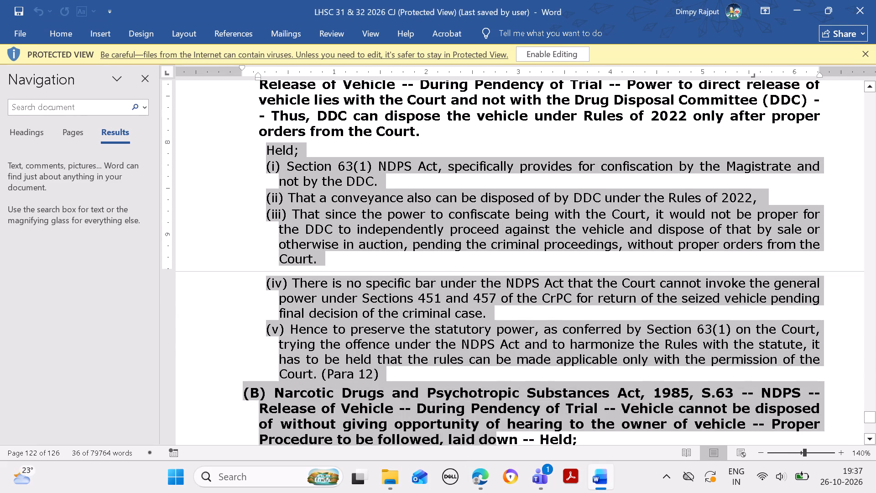
left_click_drag(497, 448, 464, 325)
key("ctrl+c")
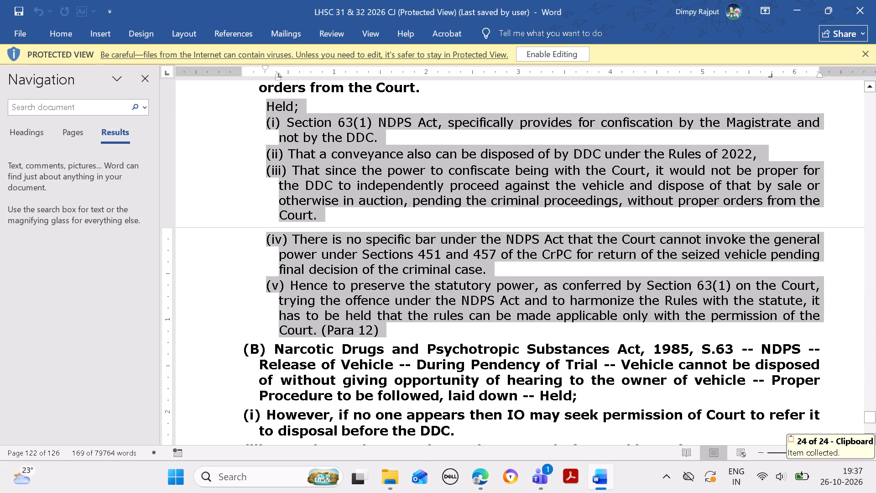
left_click(475, 478)
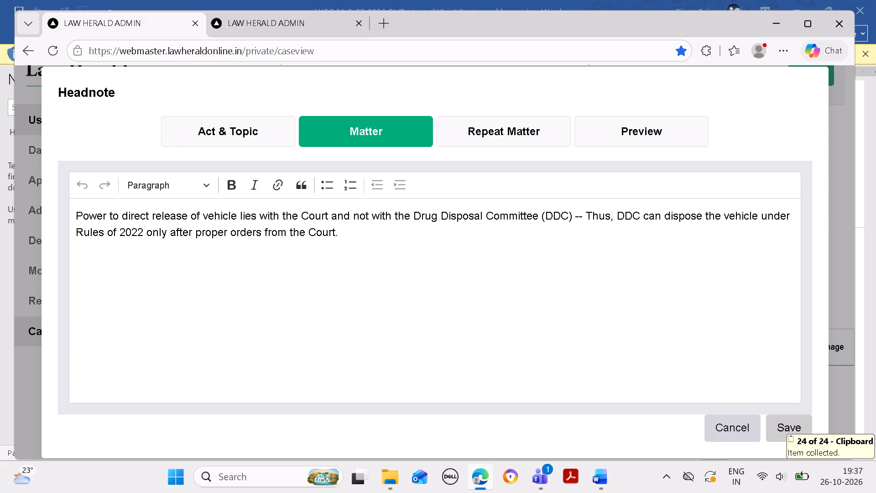
left_click(487, 139)
left_click_drag(460, 241, 456, 241)
key("ctrl+v")
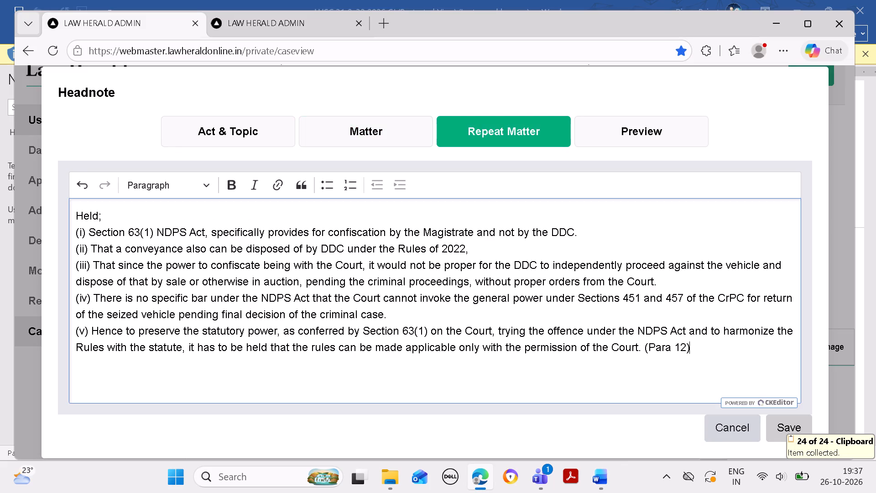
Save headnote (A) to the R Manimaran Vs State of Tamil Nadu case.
left_click(779, 435)
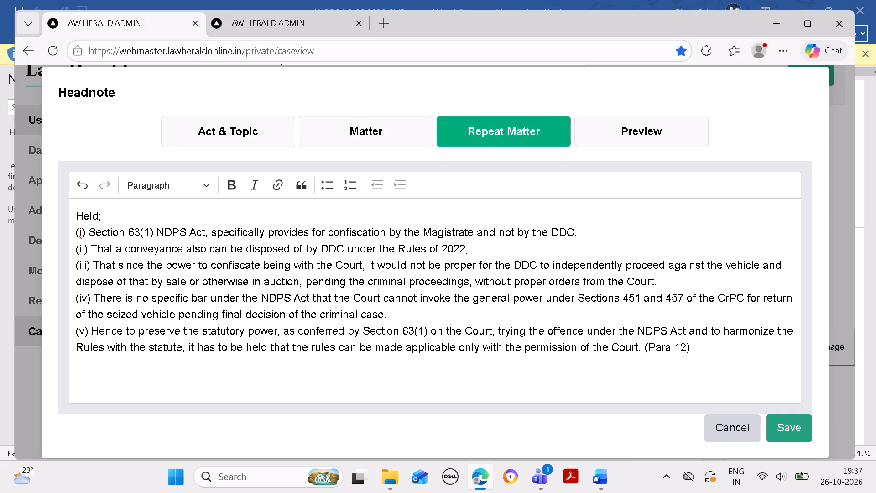
left_click(575, 146)
scroll(564, 248, "down", 6)
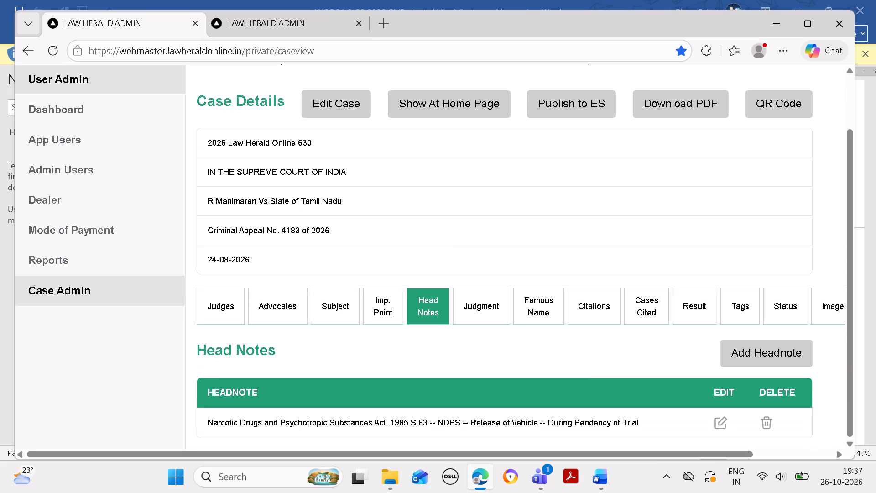
Copy "Narcotic Drugs and Psychotropic Substances Act, 1985" from headnote (B) in Word and attach that Act to a new headnote in Edge.
left_click(602, 477)
key("Down")
key("Down")
key("Down")
key("Down")
key("Down")
key("Down")
key("Down")
key("Down")
key("Down")
key("Down")
key("Down")
key("Down")
key("Down")
key("Down")
key("Down")
key("Down")
key("Down")
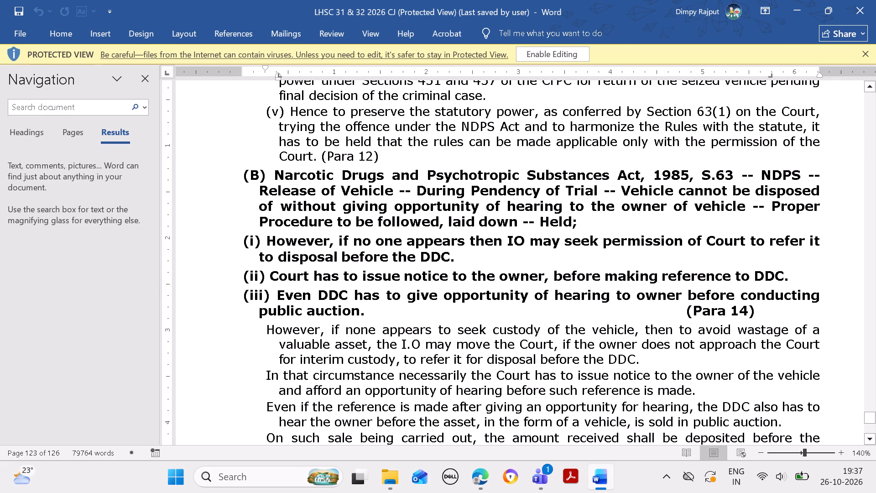
left_click_drag(272, 171, 660, 176)
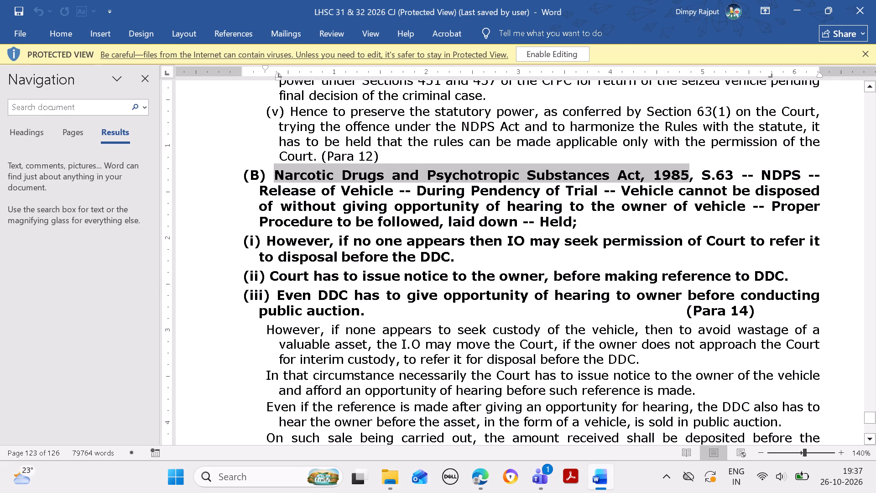
left_click_drag(660, 176, 667, 176)
key("ctrl+c")
left_click(482, 474)
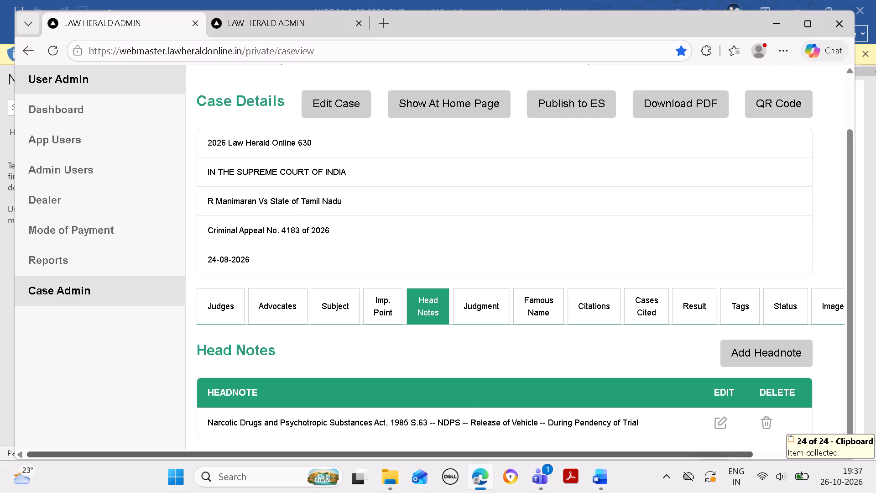
left_click(734, 359)
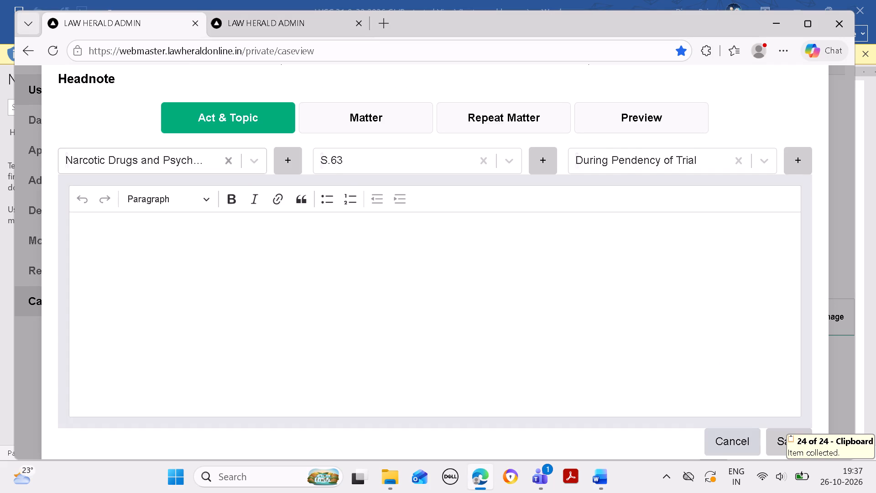
left_click(222, 164)
key("ctrl+v")
left_click(308, 210)
left_click(514, 279)
key("space")
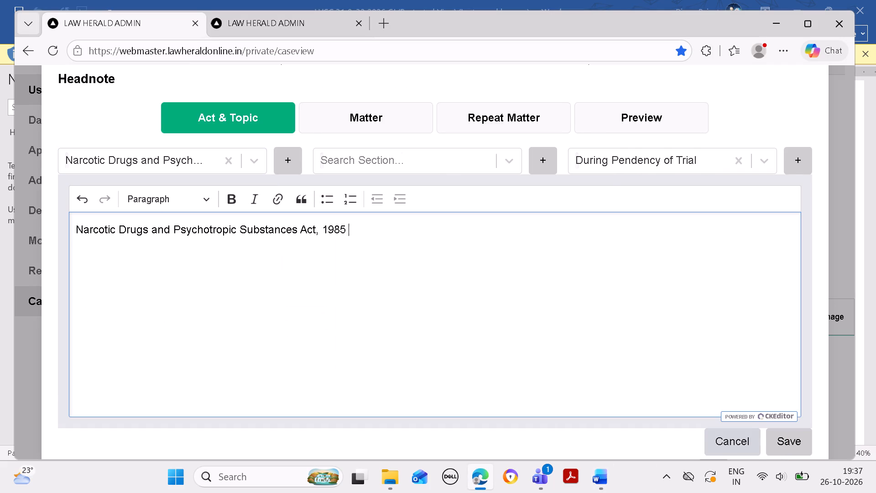
Copy "S.63" from headnote (B) in Word and attach the matching section to the new headnote in Edge.
left_click(606, 473)
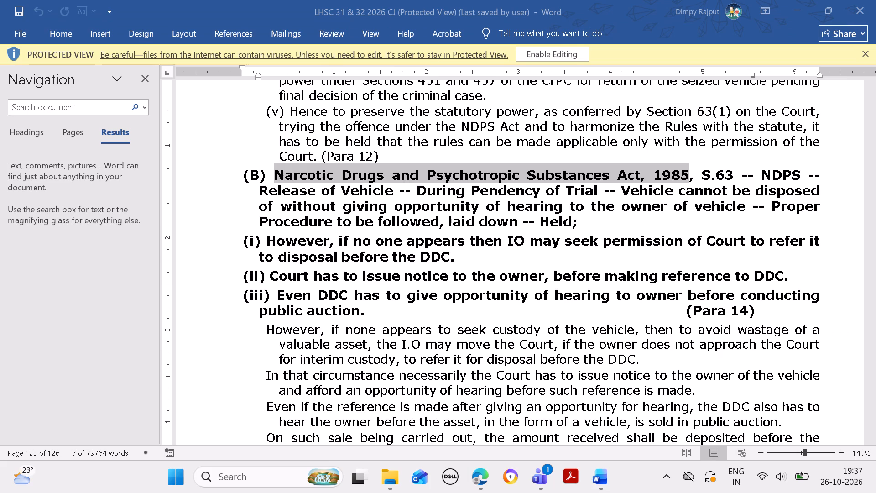
left_click_drag(704, 172, 727, 174)
key("ctrl+c")
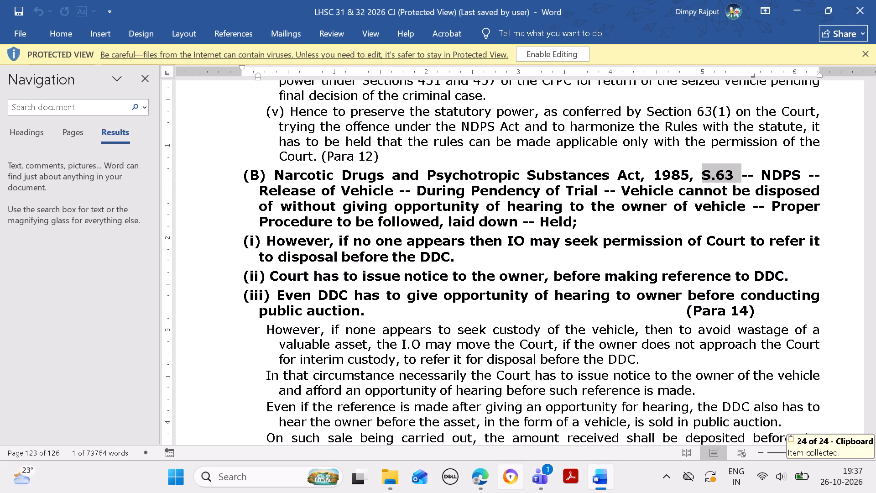
left_click(464, 478)
left_click(488, 480)
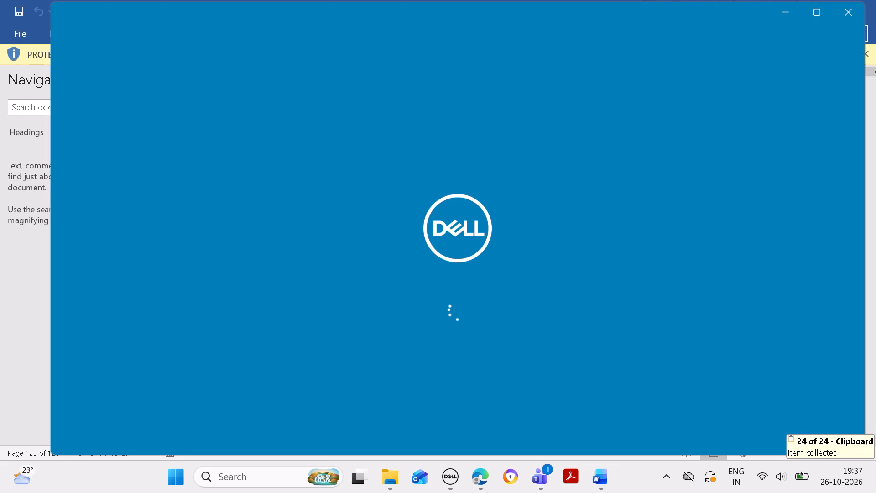
left_click(482, 475)
left_click(442, 144)
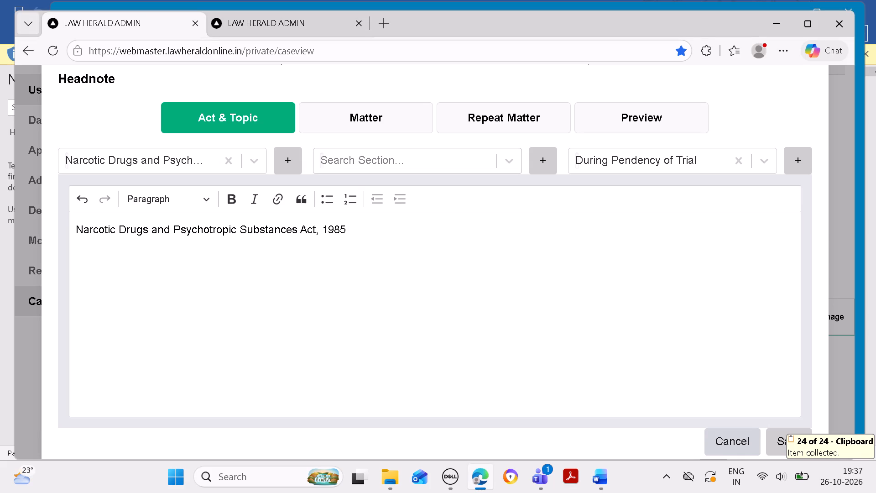
left_click(429, 157)
key("ctrl+v")
left_click(480, 198)
left_click_drag(610, 249, 616, 252)
key("space")
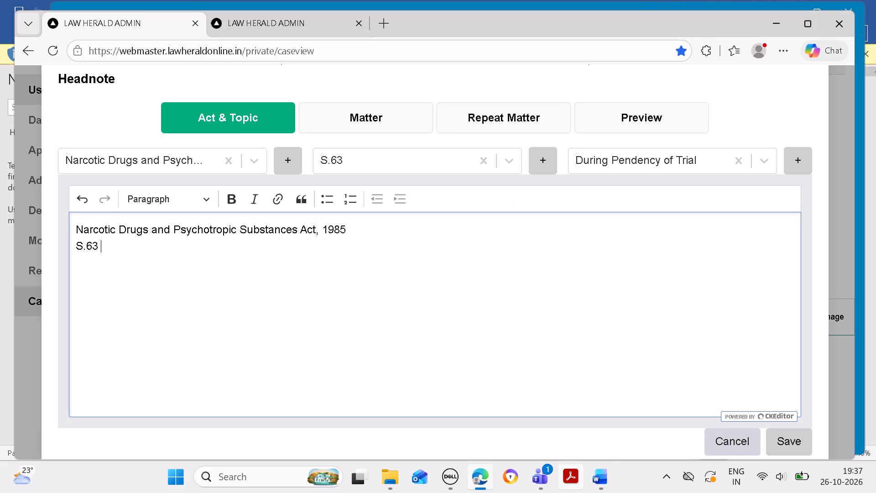
Copy "NDPS -- Release of Vehicle" from headnote (B) in Word and attach the matching topic to the headnote in Edge.
left_click(595, 478)
left_click_drag(759, 178, 762, 175)
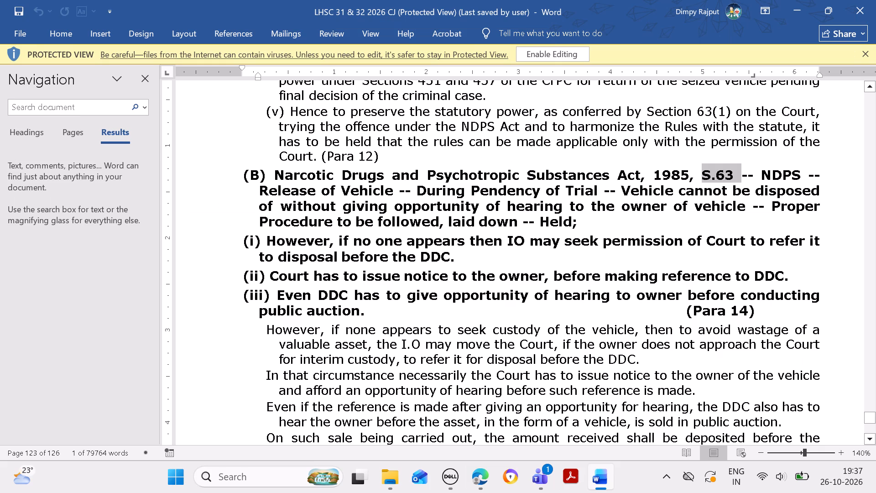
left_click_drag(762, 175, 397, 195)
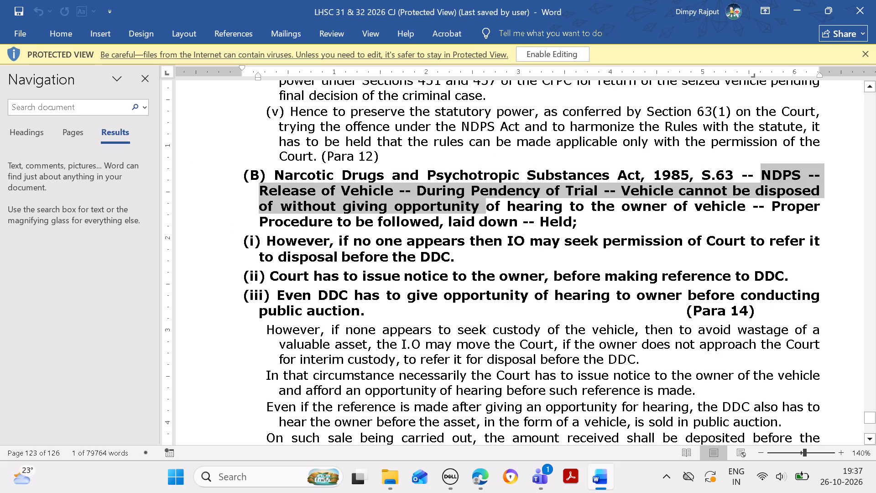
left_click_drag(397, 195, 394, 189)
key("ctrl+c")
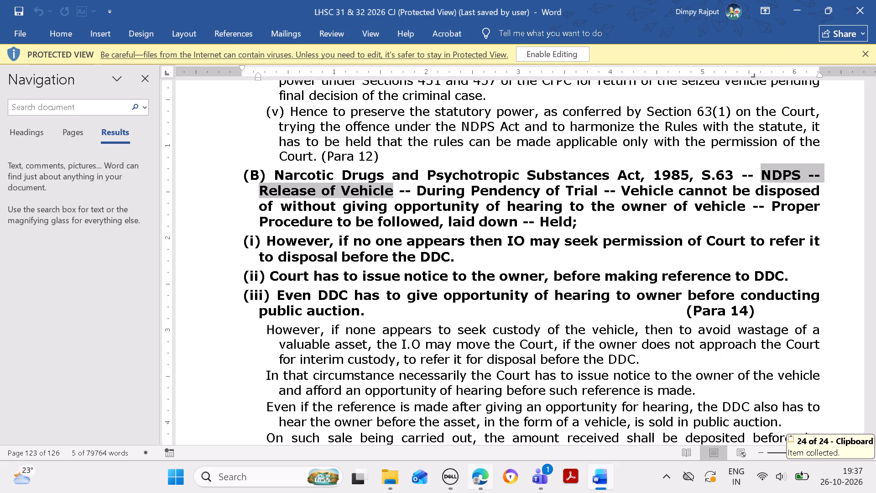
left_click(485, 469)
left_click(644, 162)
key("ctrl+v")
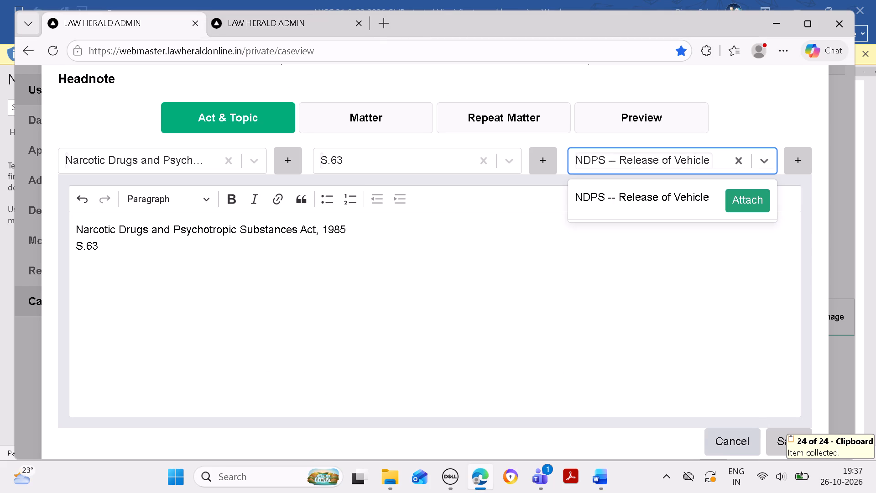
left_click(735, 205)
left_click(596, 332)
key("space")
Copy "During Pendency of Trial" from headnote (B) in Word and attach the matching topic to the headnote in Edge.
left_click(614, 478)
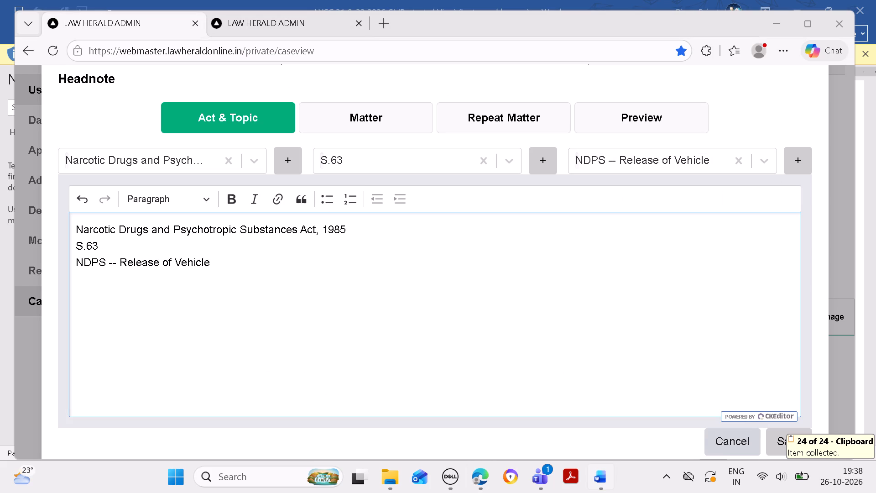
left_click_drag(415, 188, 582, 188)
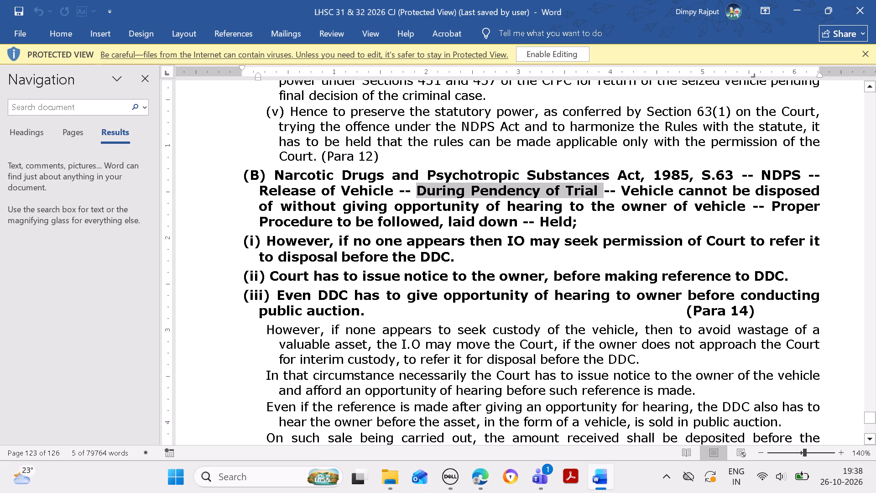
key("ctrl+c")
left_click(485, 466)
left_click(669, 147)
key("ctrl+v")
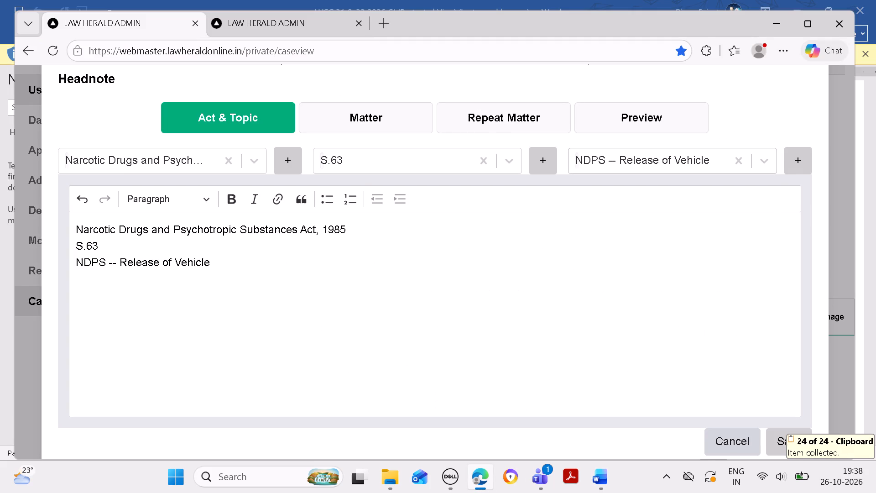
left_click(659, 159)
key("ctrl+v")
left_click(741, 201)
left_click(511, 329)
key("space")
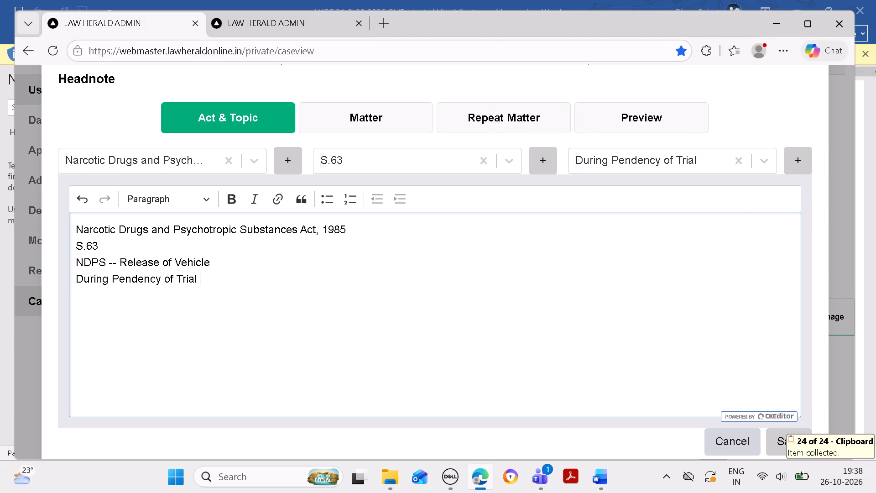
Copy headnote (B) text from "Vehicle cannot be disposed" through "(Para 14)" in Word and paste it into the headnote's Matter in Edge.
left_click(594, 468)
left_click_drag(621, 183, 635, 199)
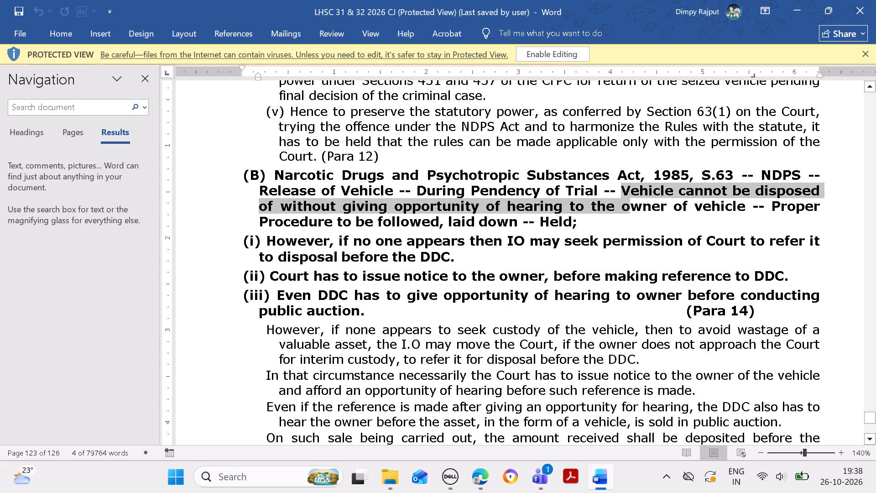
left_click_drag(635, 199, 739, 287)
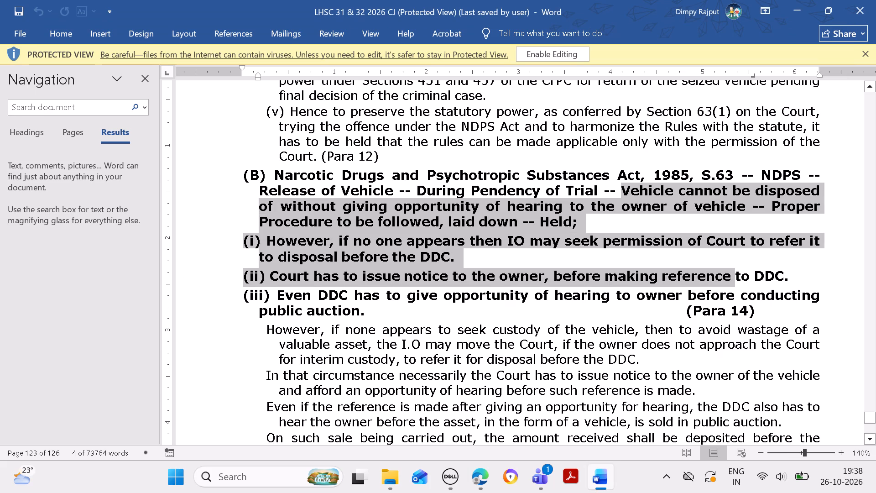
left_click_drag(739, 287, 762, 308)
key("ctrl+c")
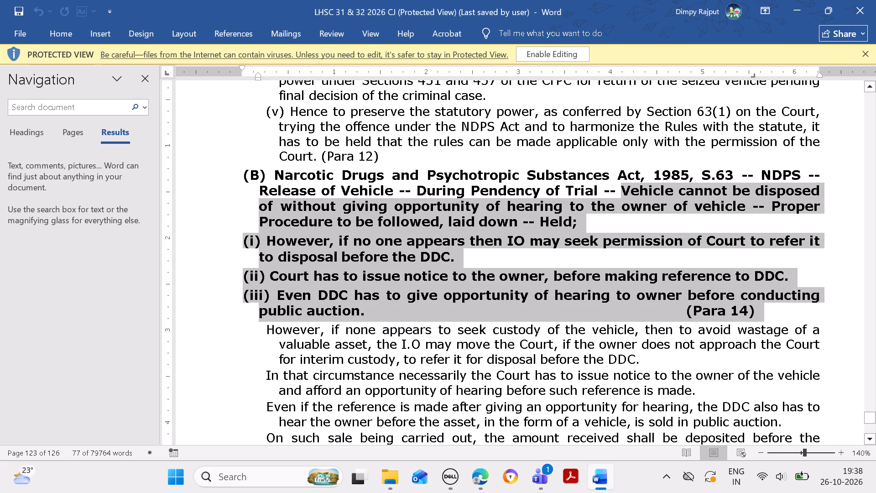
left_click(487, 480)
left_click(398, 119)
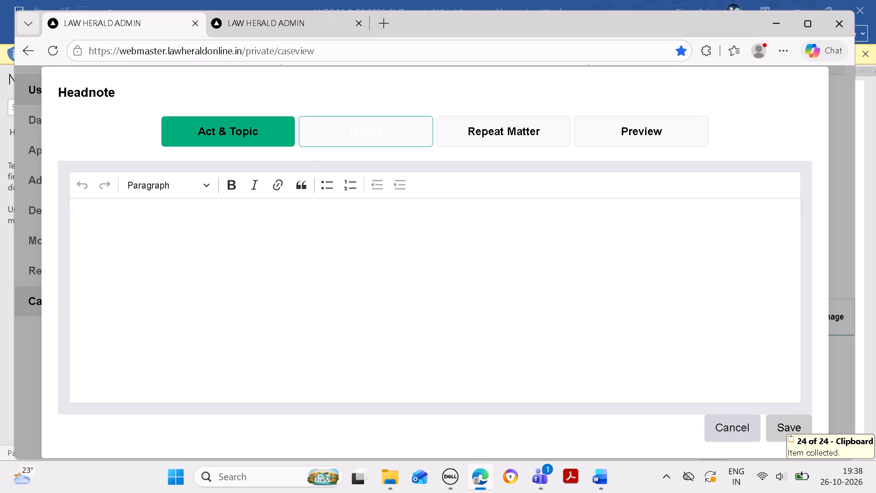
left_click(415, 272)
key("ctrl+v")
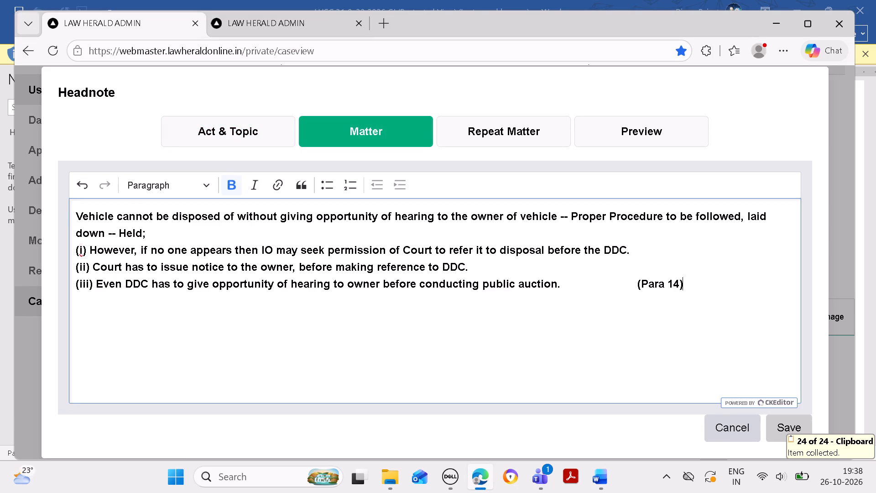
Remove bold formatting from the whole Matter text and reduce the gap before "(Para 14)" to a single space.
key("ctrl+a")
key("ctrl+b")
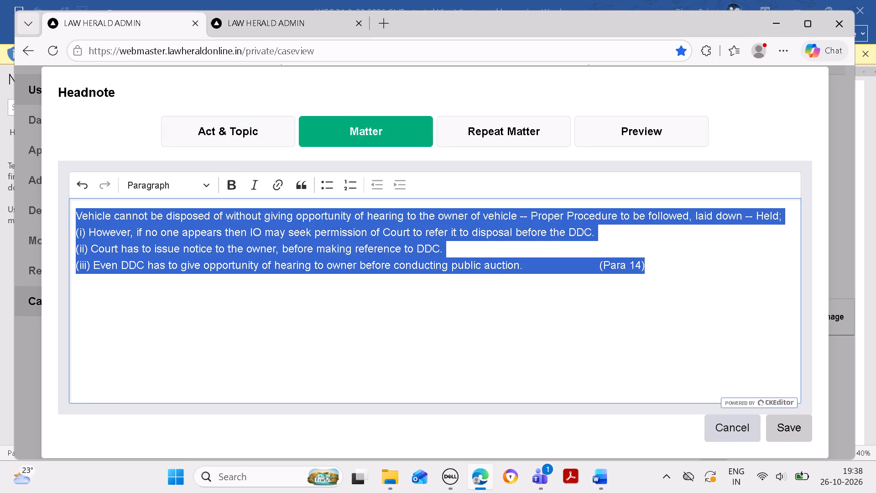
double_click(608, 336)
left_click(601, 265)
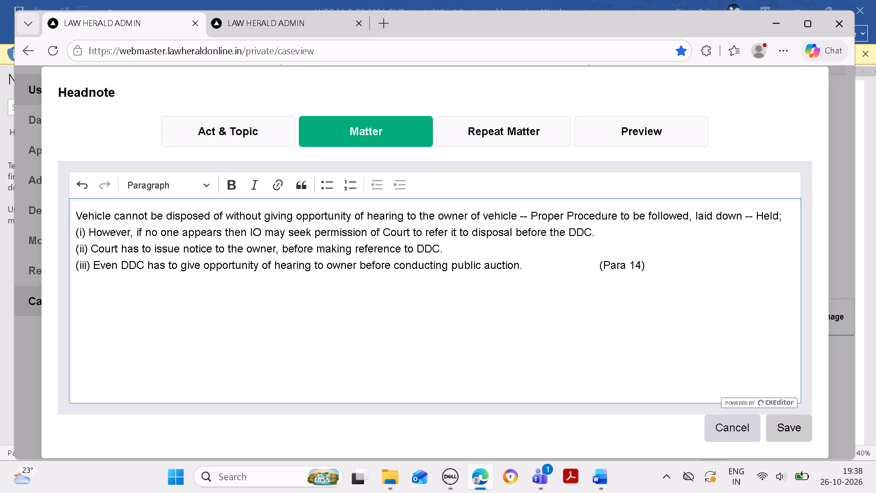
key("BackSpace")
key("BackSpace")
key("BackSpace")
key("BackSpace")
key("BackSpace")
key("BackSpace")
key("BackSpace")
key("BackSpace")
key("BackSpace")
key("BackSpace")
key("BackSpace")
key("BackSpace")
key("BackSpace")
key("BackSpace")
key("BackSpace")
key("BackSpace")
key("BackSpace")
key("BackSpace")
key("BackSpace")
key("BackSpace")
key("BackSpace")
key("BackSpace")
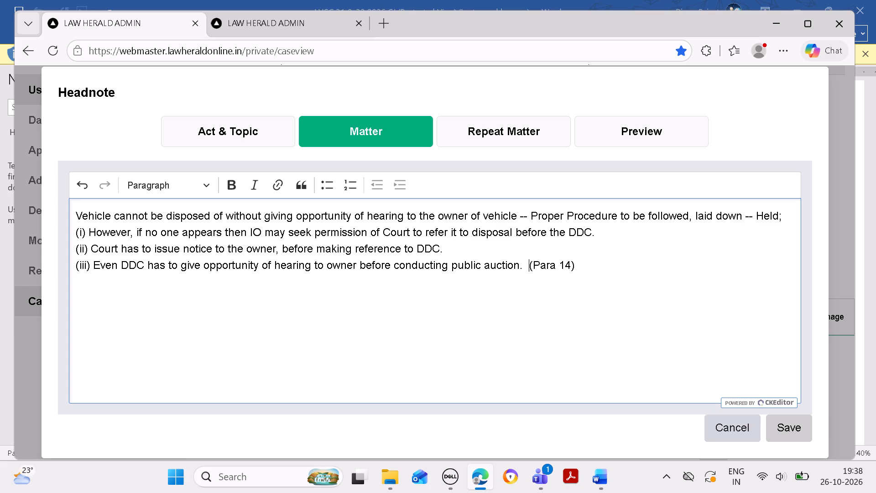
key("BackSpace")
key("BackSpace")
key("space")
Join the headnote's Act, section and topic lines into one line, adding "--" before "NDPS" and before "During Pendency of Trial".
left_click(258, 134)
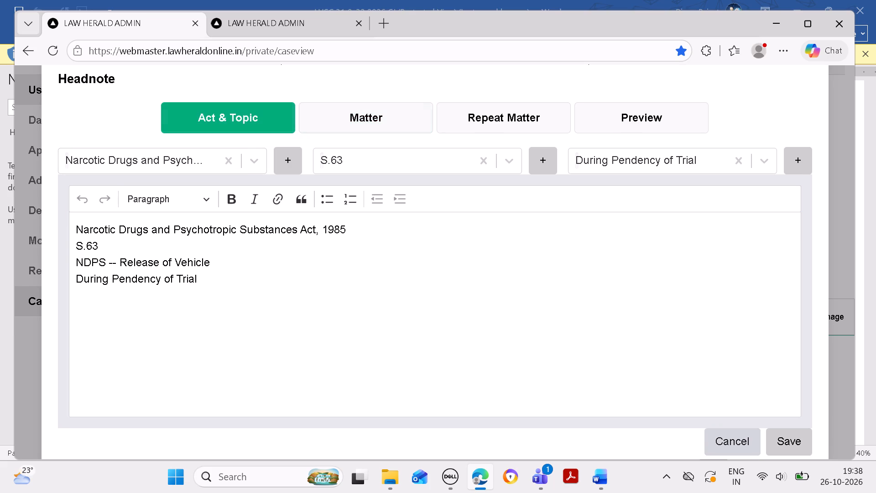
left_click(78, 245)
key("BackSpace")
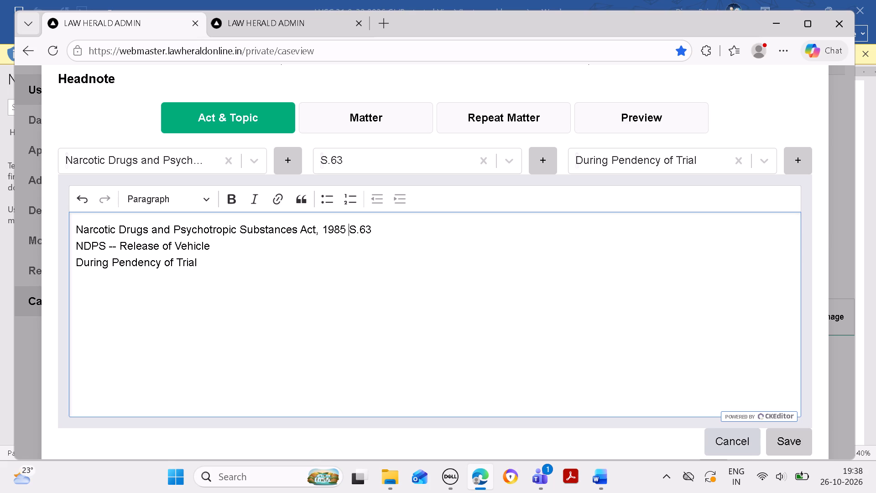
left_click(77, 250)
key("BackSpace")
type("--")
key("space")
key("BackSpace")
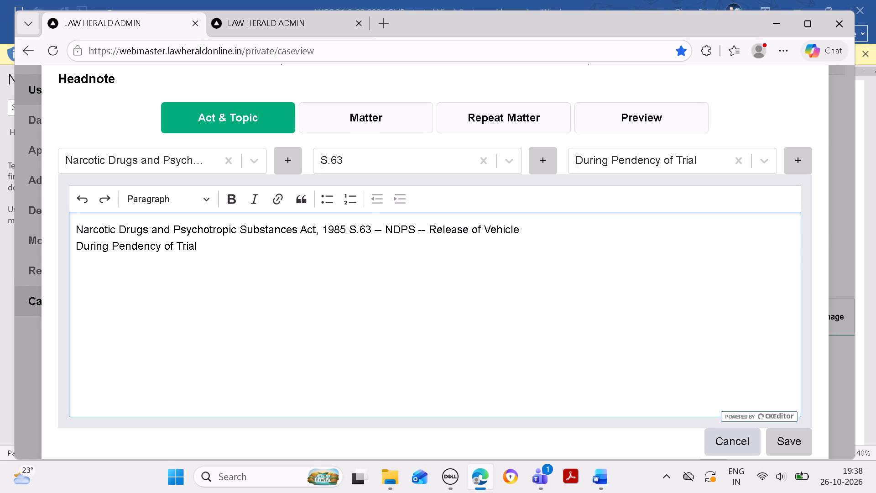
left_click(73, 246)
key("BackSpace")
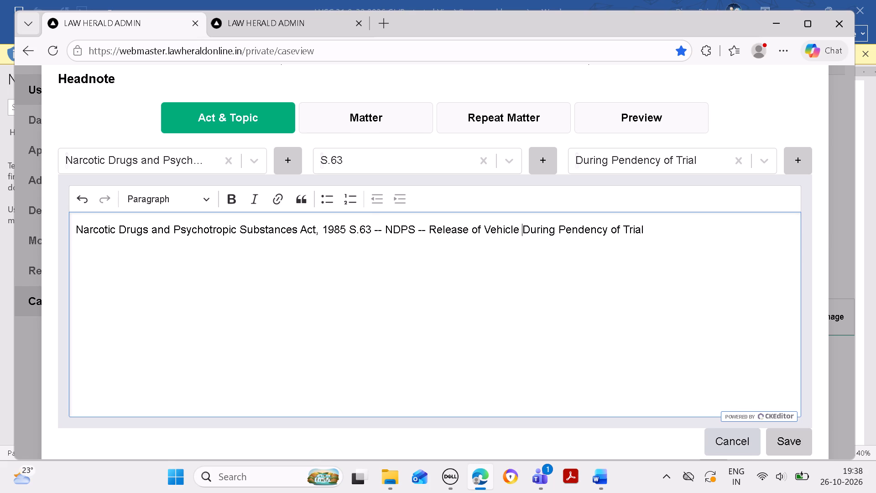
type("--")
key("space")
key("BackSpace")
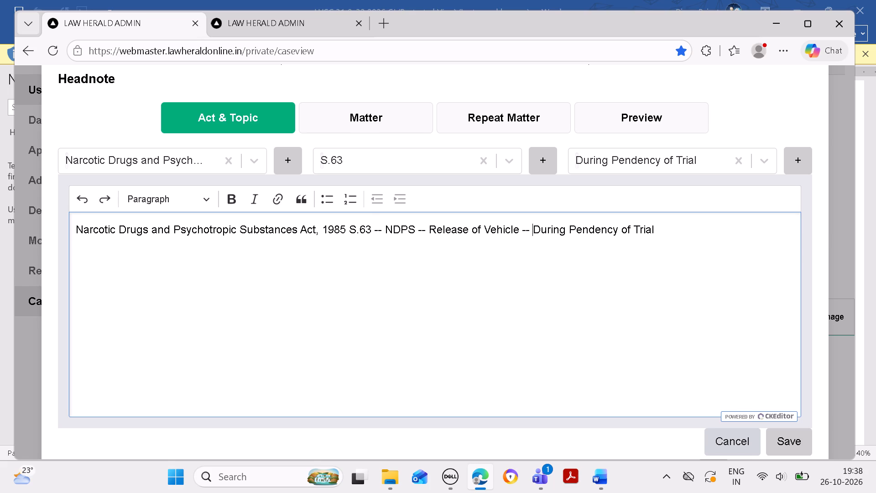
Copy the paragraphs from "However, if none appears" to "trying the offence." under headnote (B) in Word and paste them into Repeat Matter in Edge.
left_click(382, 122)
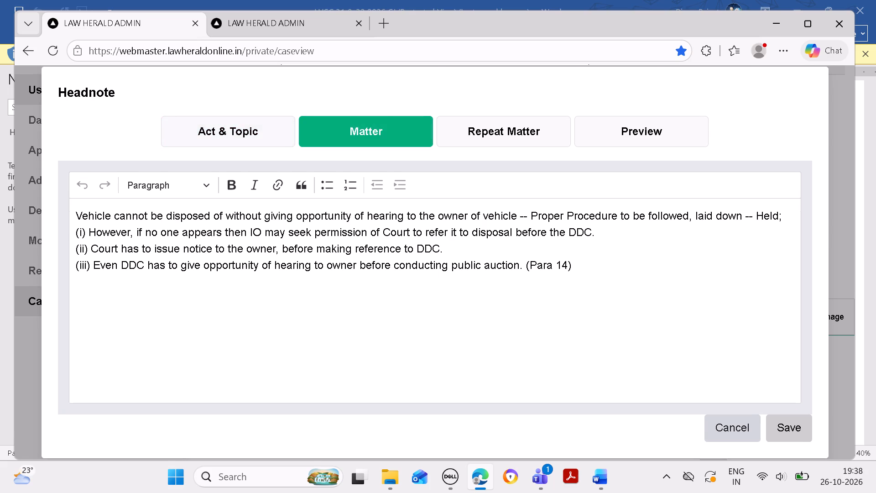
left_click(603, 478)
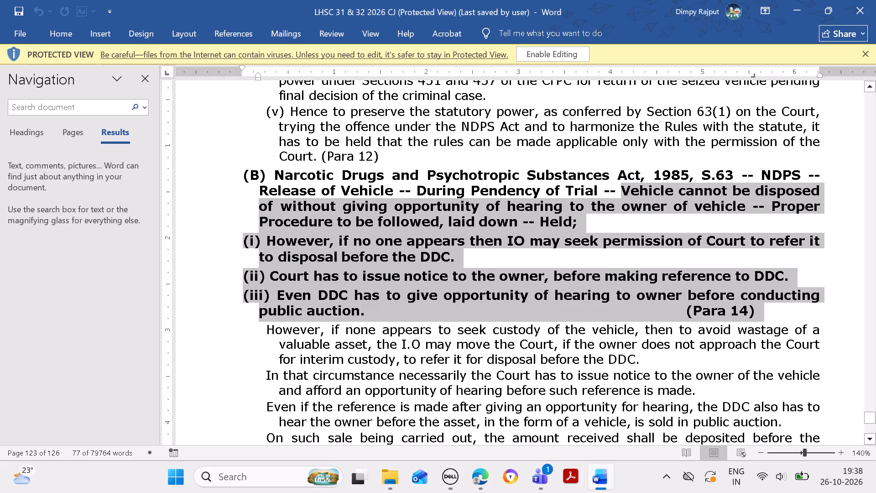
left_click_drag(266, 325, 730, 369)
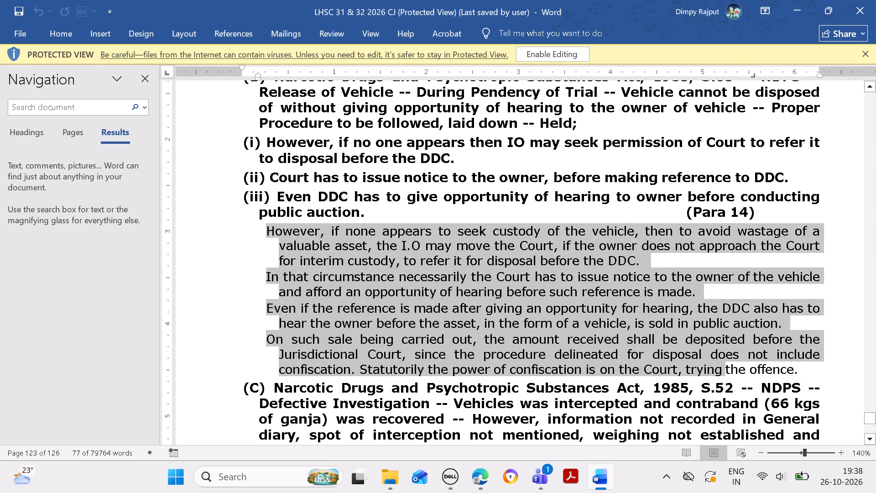
left_click_drag(730, 369, 816, 370)
key("ctrl+c")
left_click(475, 478)
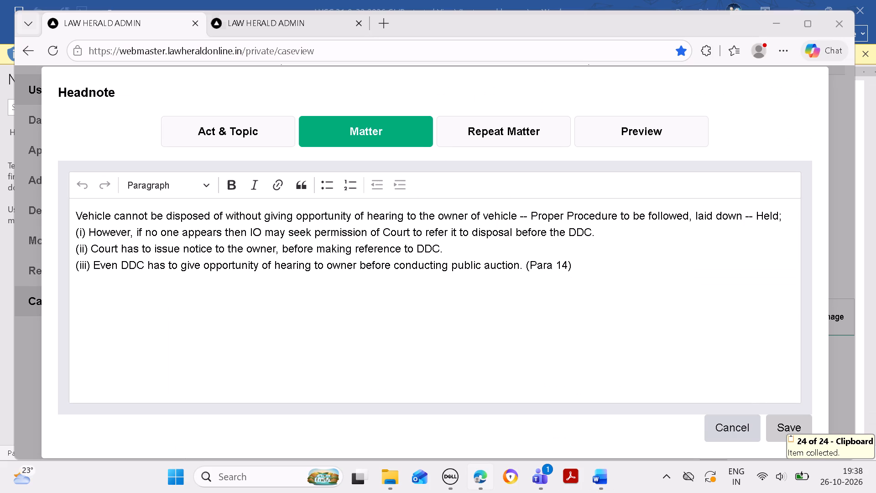
left_click(504, 136)
left_click_drag(483, 302, 479, 293)
key("ctrl+v")
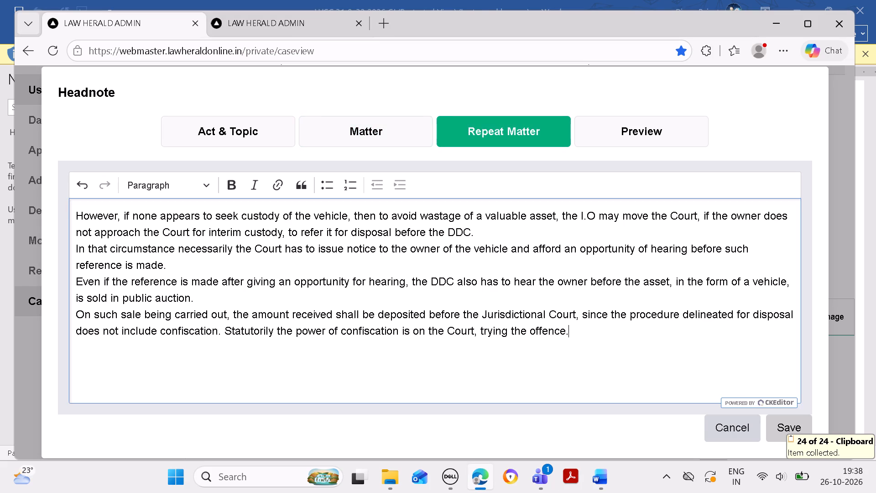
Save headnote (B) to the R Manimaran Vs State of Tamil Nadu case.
left_click(780, 425)
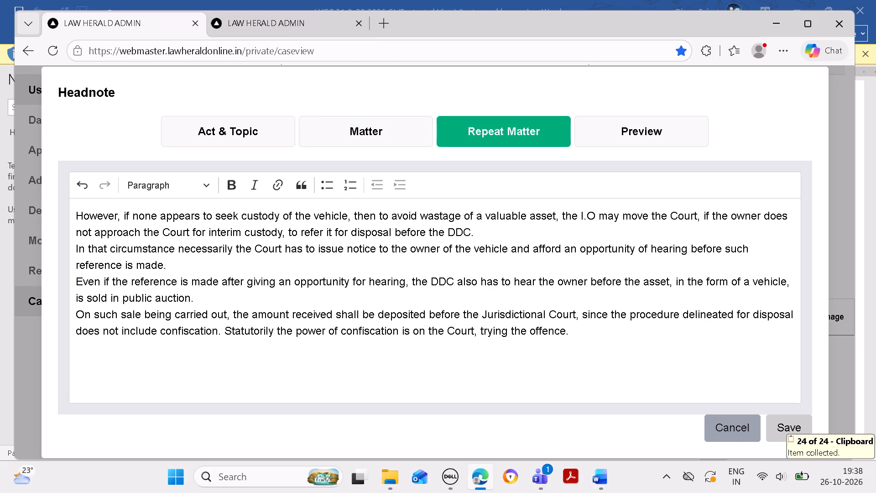
left_click(567, 151)
scroll(526, 258, "down", 3)
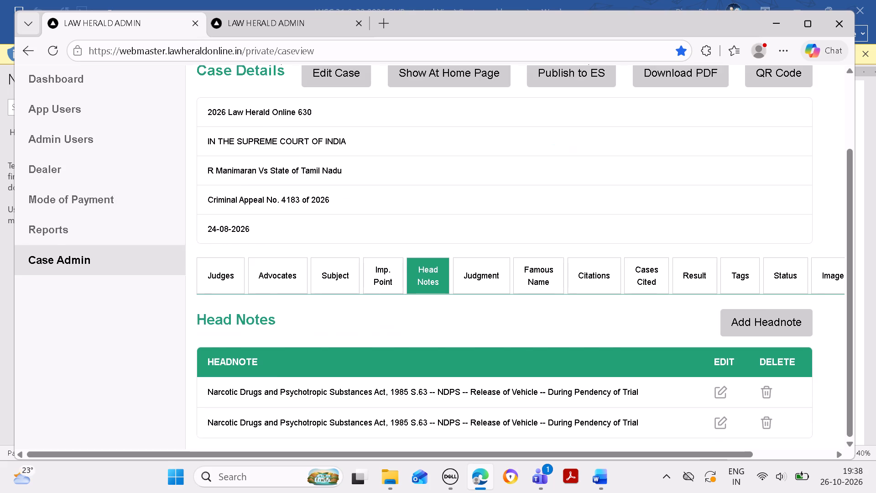
scroll(521, 263, "down", 9)
In Word, examine headnote (C), its Held points and the Cases Cited that follow.
left_click(604, 479)
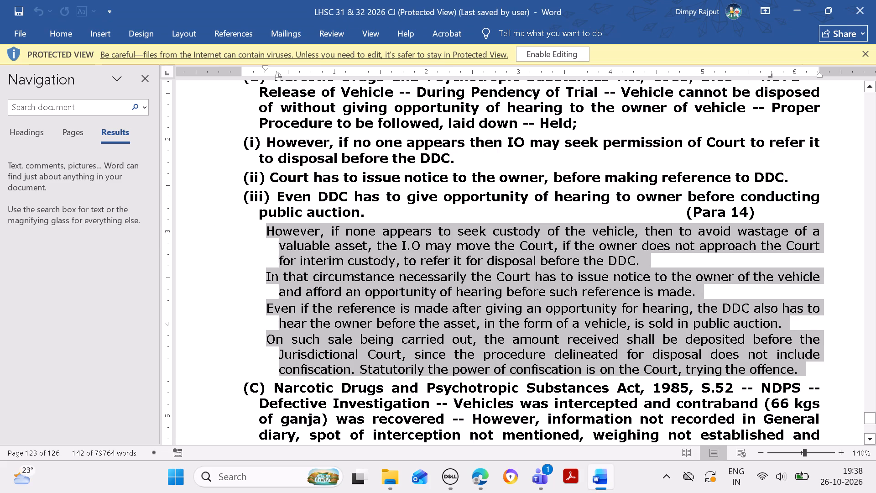
key("Down")
key("Down")
key("Down")
key("Down")
key("Down")
key("Down")
key("Down")
key("Down")
key("Down")
key("Down")
key("Down")
key("Down")
key("Down")
key("Down")
key("Down")
key("Down")
key("Down")
key("Down")
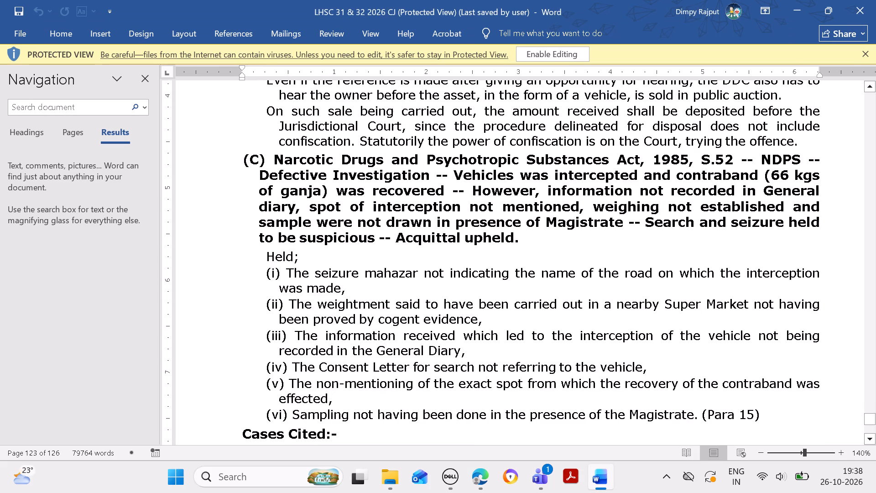
key("Down")
key("Down")
key("Down")
key("Down")
key("Down")
key("Down")
key("Down")
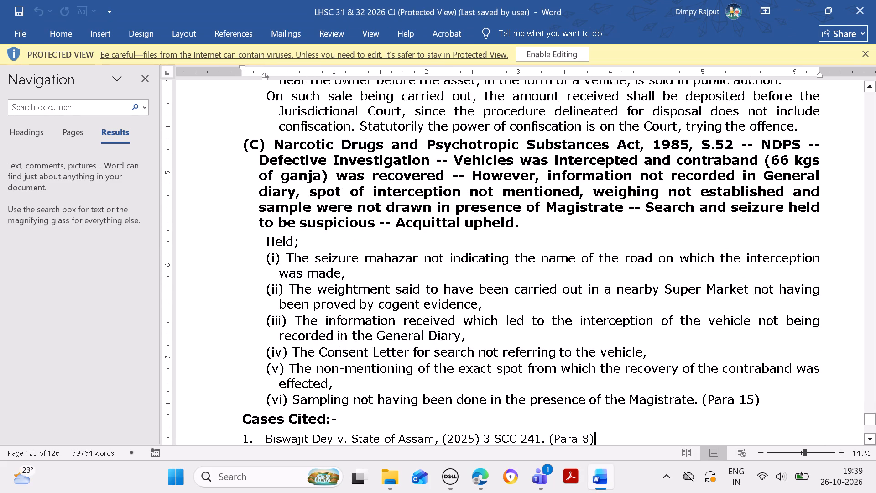
key("Up")
key("Up")
key("Up")
key("Up")
key("Up")
key("Up")
key("Up")
key("Up")
key("Up")
key("Up")
key("Up")
key("Up")
key("Up")
key("Up")
key("Up")
key("Up")
key("Up")
key("Up")
key("Up")
key("Up")
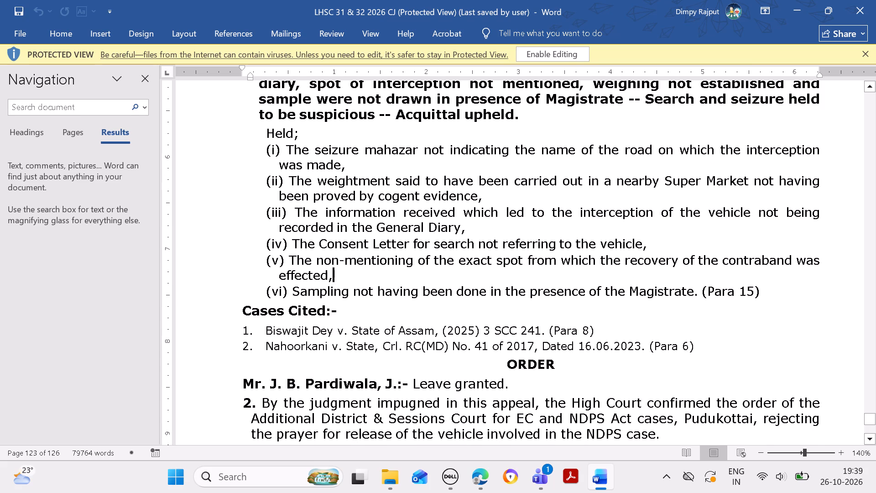
Copy "Narcotic Drugs and Psychotropic Substances Act, 1985" from headnote (C) in Word and attach that Act to a new headnote in Edge.
left_click_drag(276, 181, 386, 182)
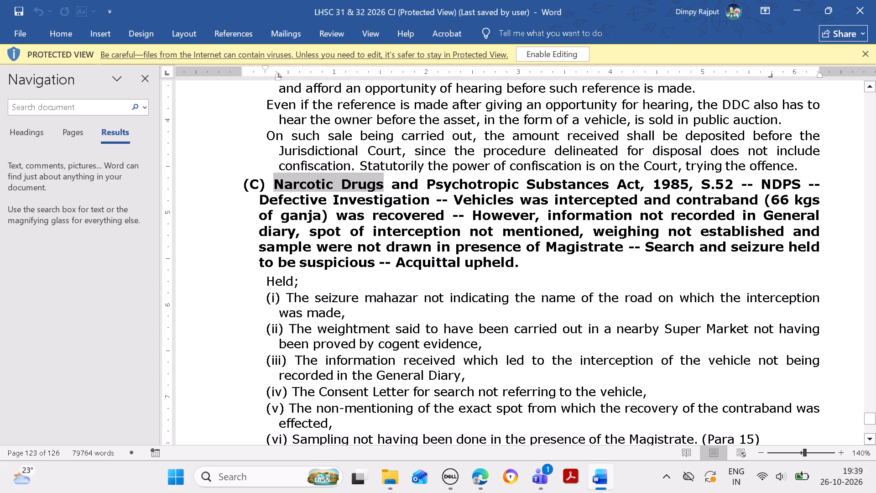
left_click_drag(386, 182, 667, 181)
key("ctrl+c")
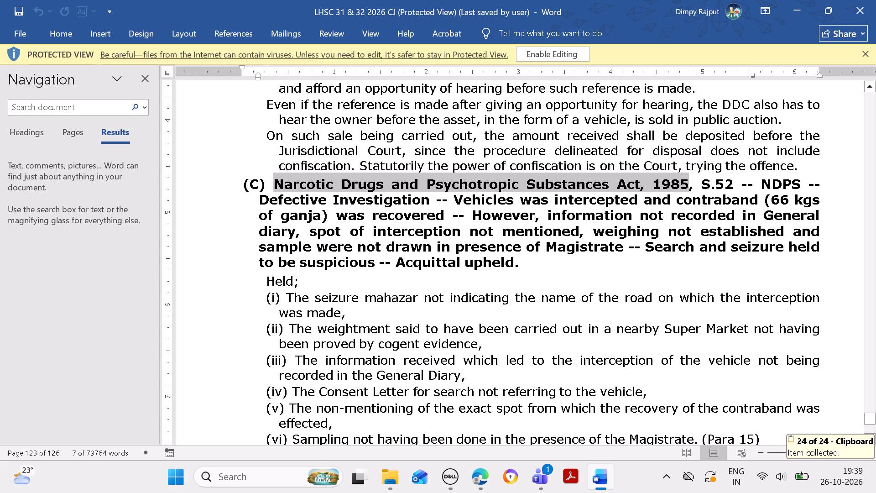
left_click(483, 468)
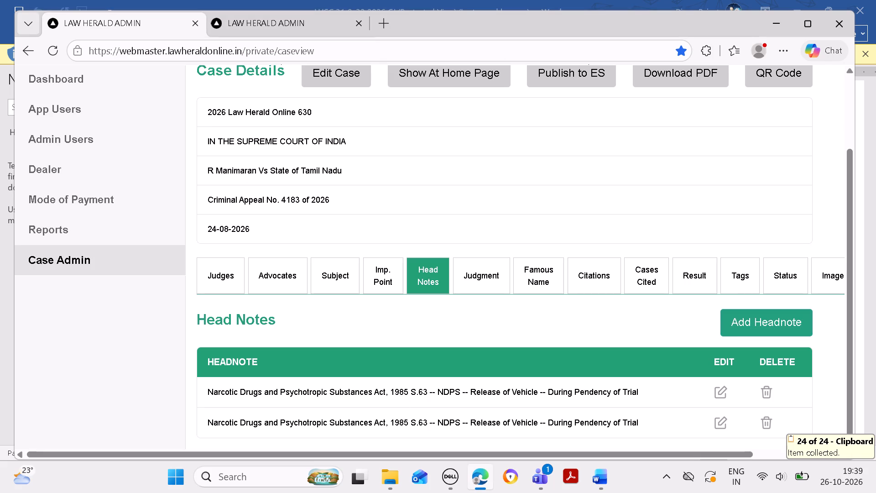
left_click(745, 329)
left_click(220, 160)
key("ctrl+v")
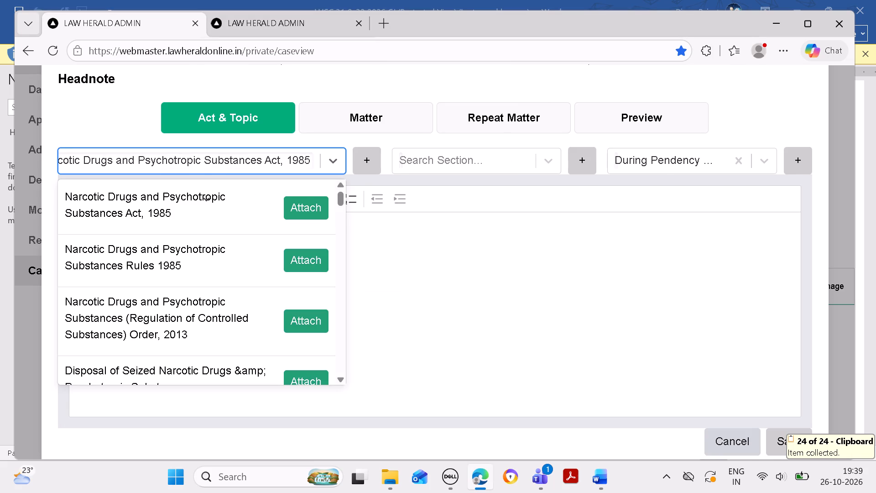
left_click(309, 207)
left_click(453, 268)
key("space")
Copy "S.52" from headnote (C) in Word and attach the matching section to the new headnote in Edge.
left_click(597, 468)
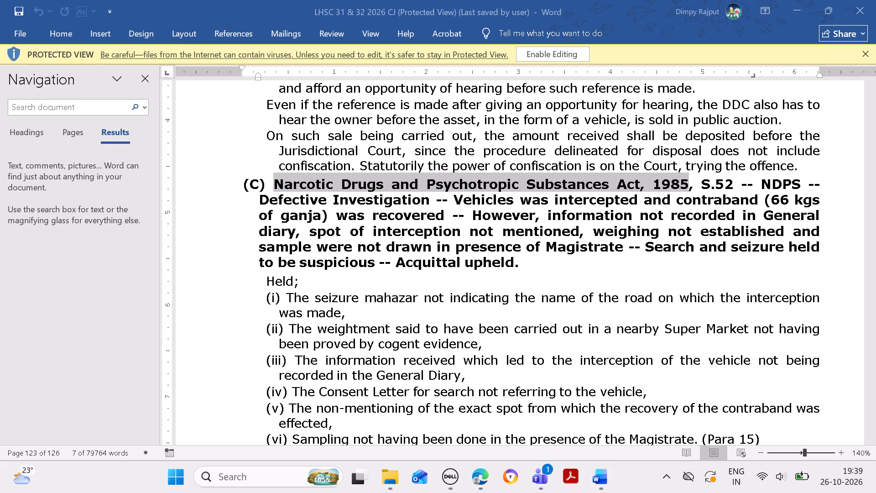
left_click_drag(701, 184, 729, 185)
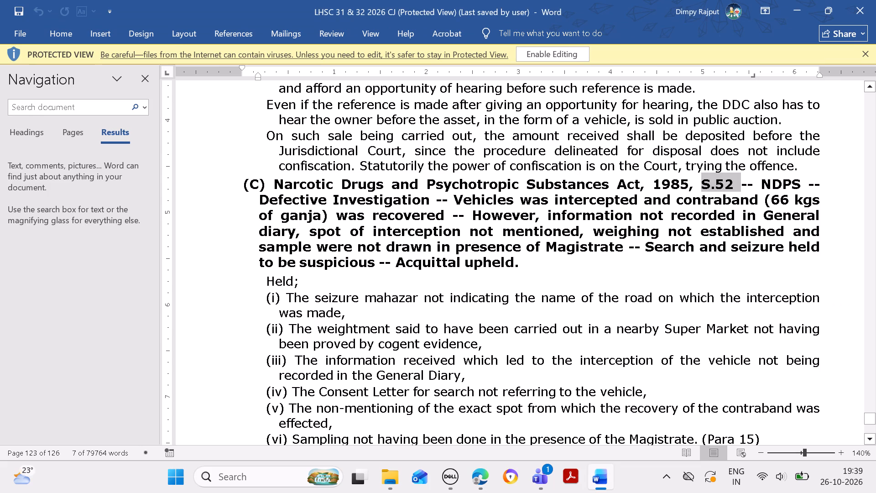
left_click_drag(729, 185, 730, 186)
key("ctrl+c")
left_click(485, 473)
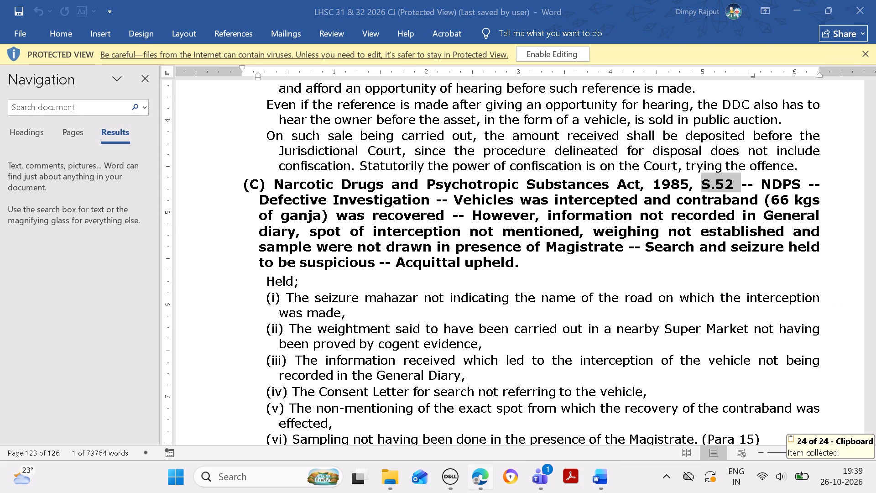
left_click(484, 482)
left_click(444, 157)
key("ctrl+v")
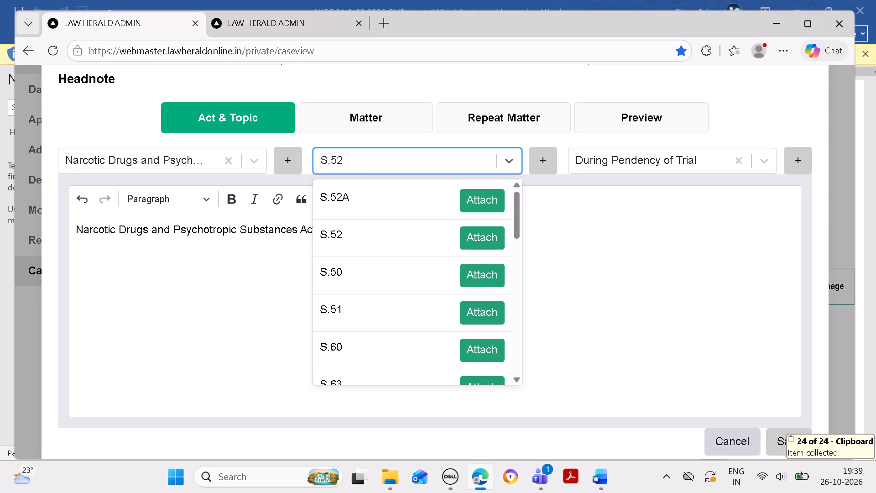
left_click(492, 231)
left_click(655, 269)
key("space")
Copy "NDPS -- Defective Investigation" from headnote (C) in Word and attach that topic to the new headnote in Edge.
left_click(604, 475)
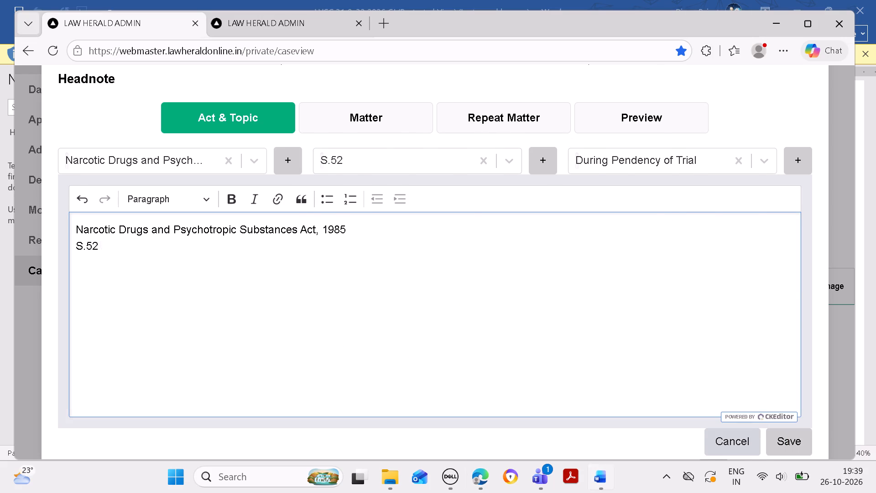
left_click_drag(756, 180, 814, 179)
left_click(812, 181)
left_click_drag(760, 184, 501, 203)
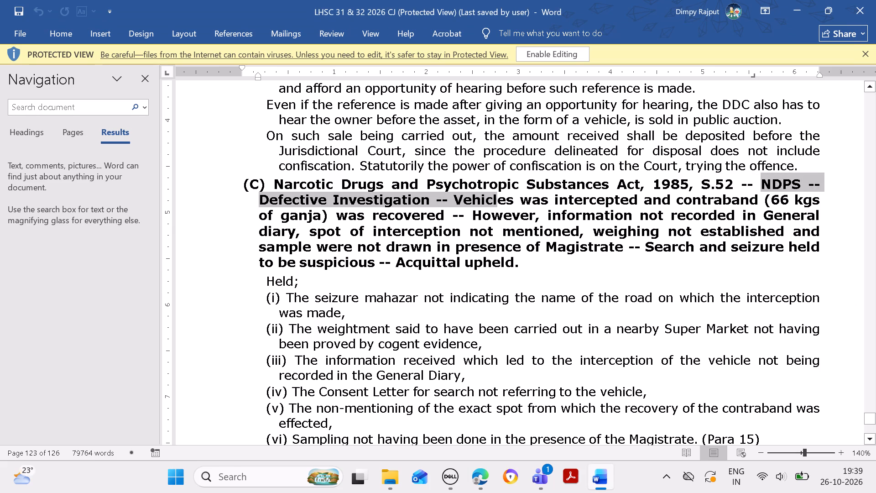
left_click_drag(501, 203, 430, 197)
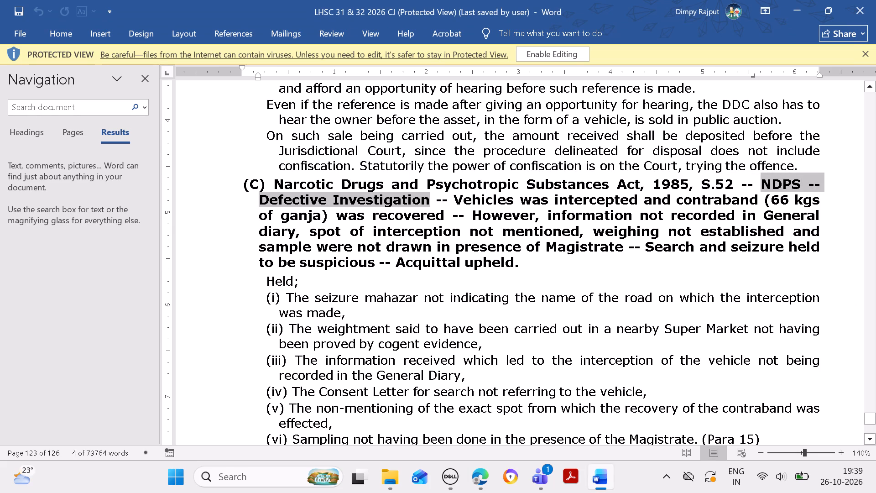
key("ctrl+c")
left_click(484, 472)
left_click(683, 166)
key("ctrl+v")
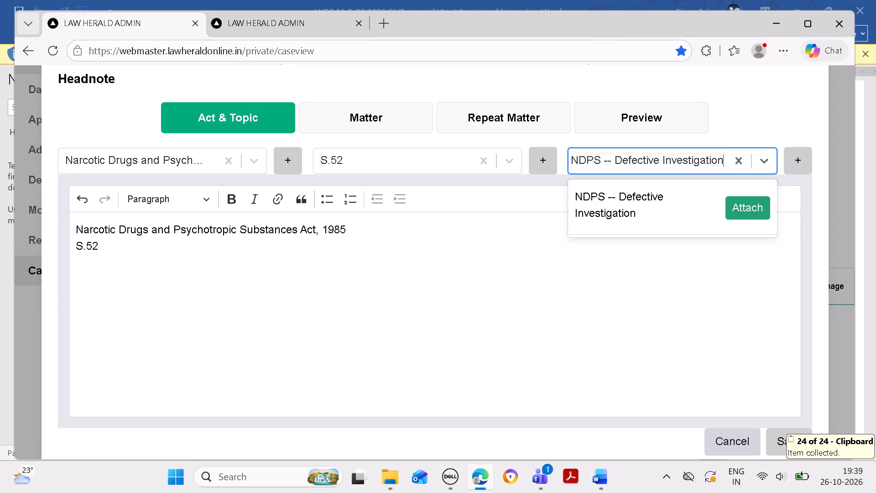
left_click(744, 212)
left_click(512, 299)
key("space")
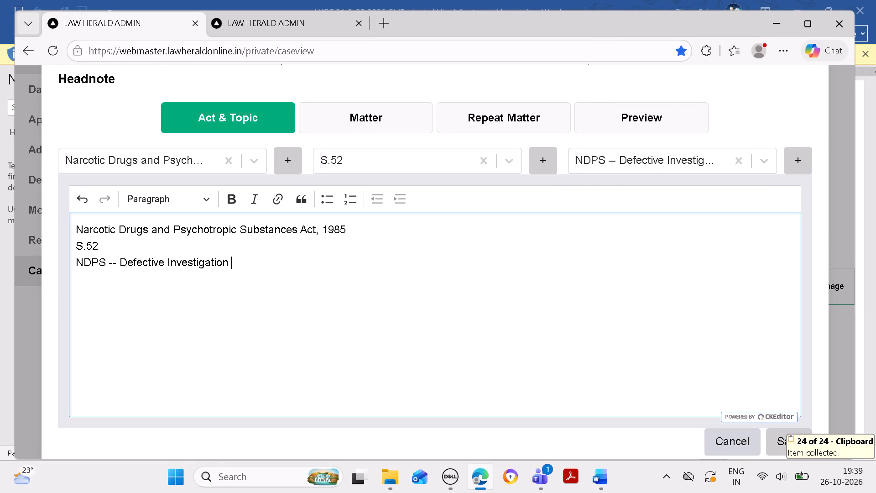
Copy headnote (C)'s bold text from "Vehicles was intercepted" to "Acquittal upheld." in Word into the headnote's Matter in Edge, without bold.
left_click(599, 473)
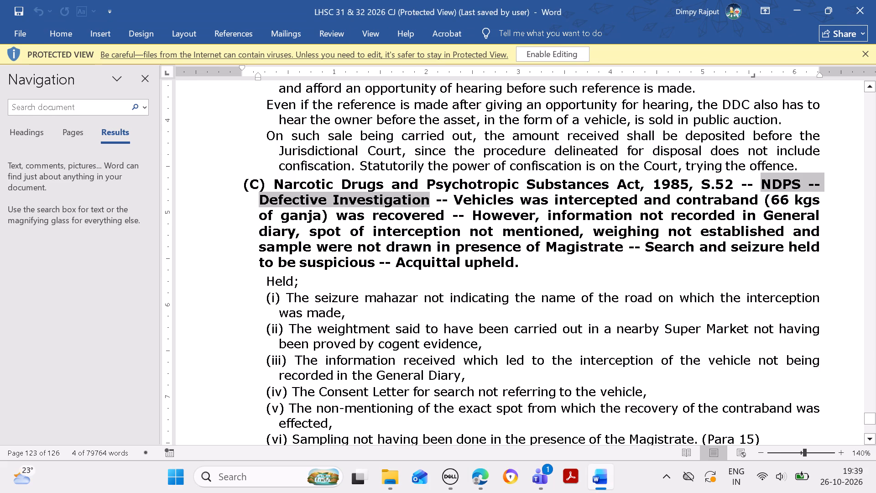
left_click_drag(458, 198, 521, 260)
key("ctrl+c")
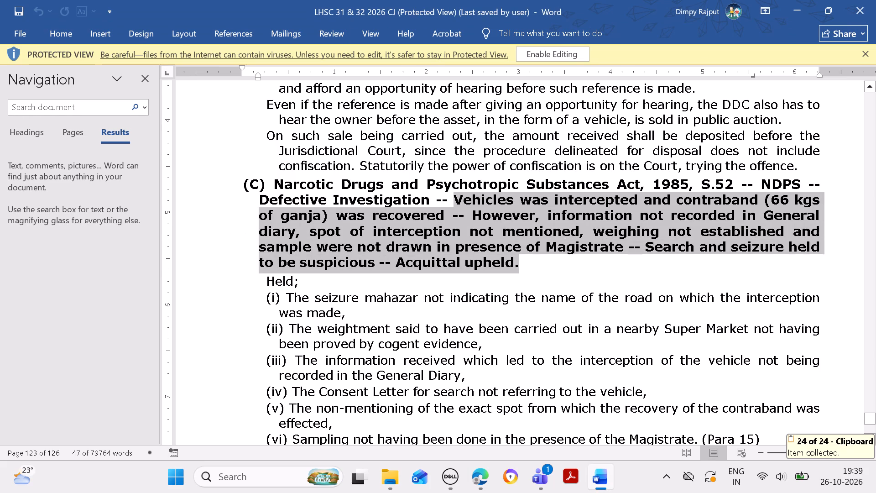
left_click(489, 471)
left_click_drag(380, 125, 379, 114)
left_click(402, 242, "ctrl")
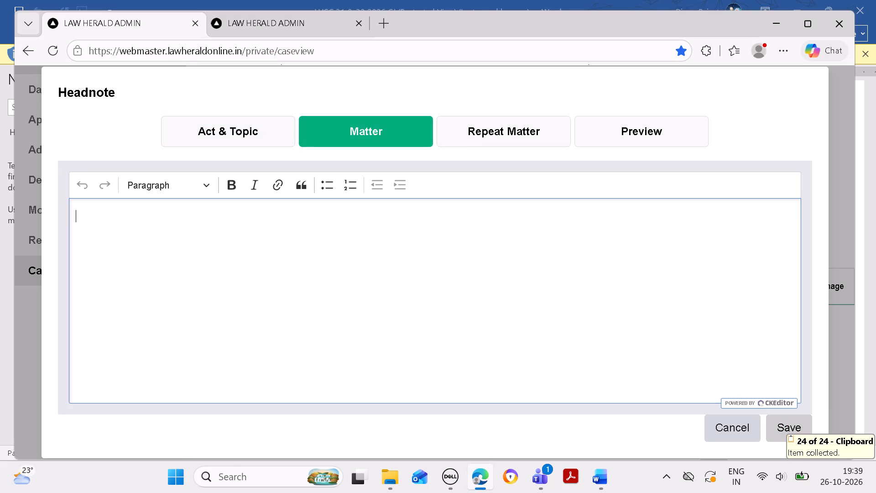
key("ctrl+v")
key("ctrl+a")
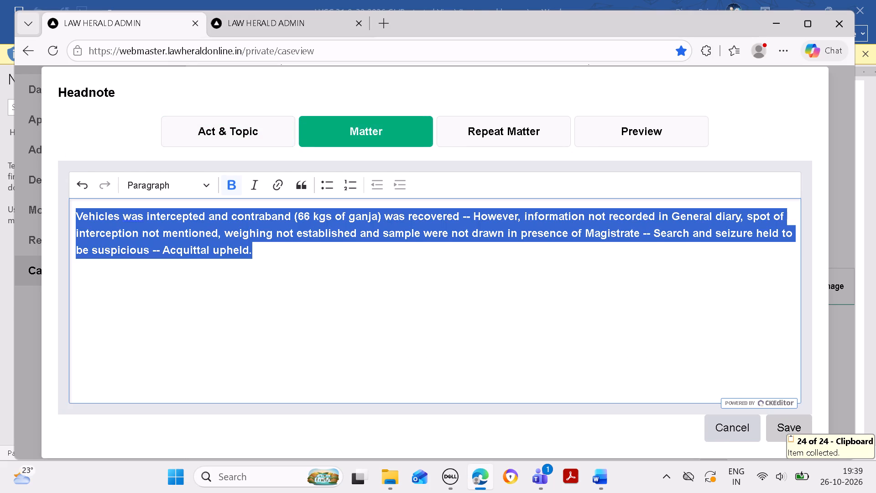
key("ctrl+b")
left_click(409, 231)
In Act & Topic, join the Act, section and topic onto one line with "--" between "S.52" and "NDPS".
left_click(253, 134)
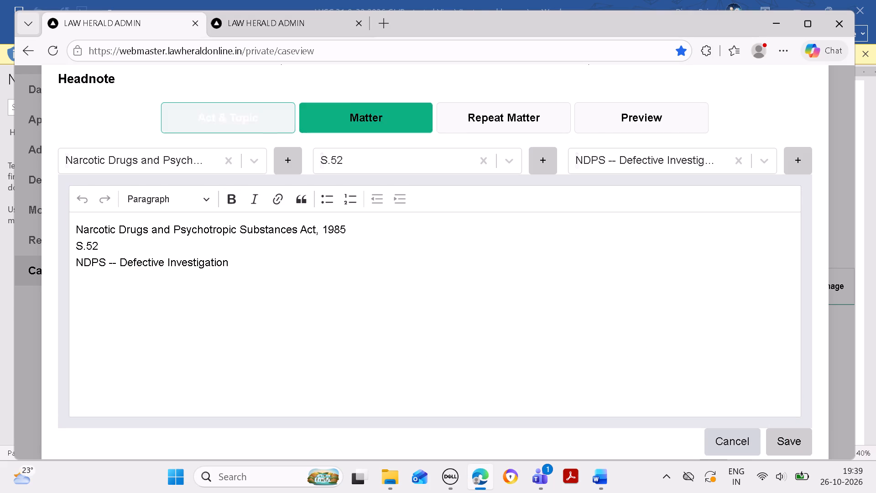
left_click(78, 245)
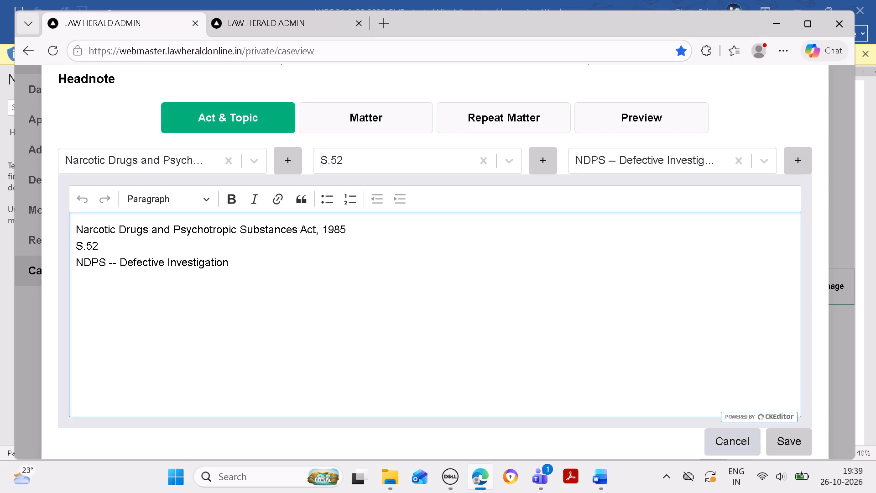
key("BackSpace")
left_click(77, 252)
key("BackSpace")
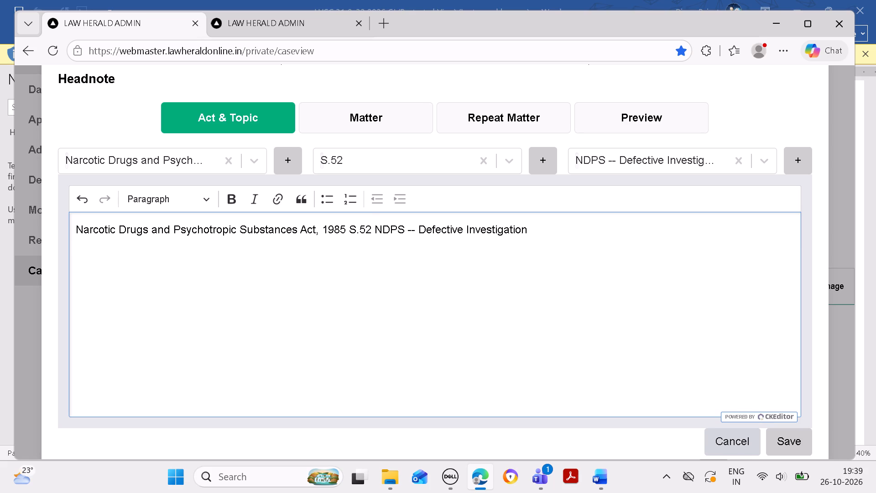
type("--")
key("space")
key("BackSpace")
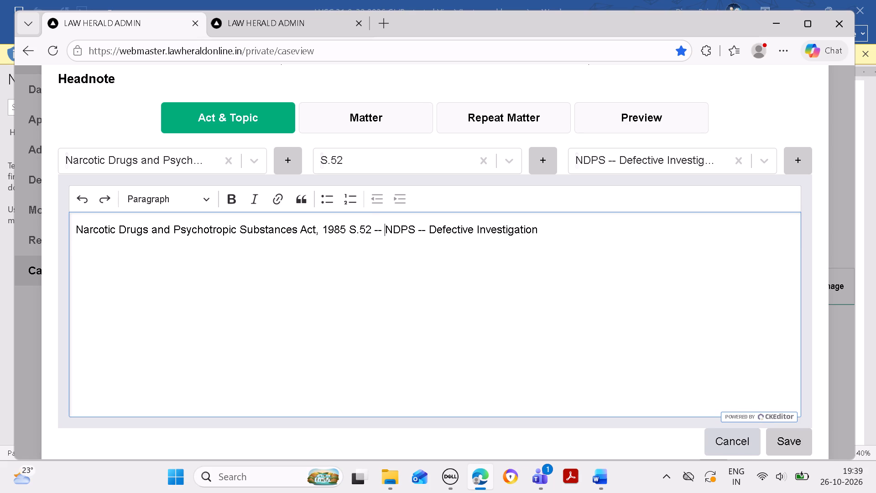
In the headnote's Matter, retype the end of the "-- " separator before "Search and seizure held".
left_click(347, 110)
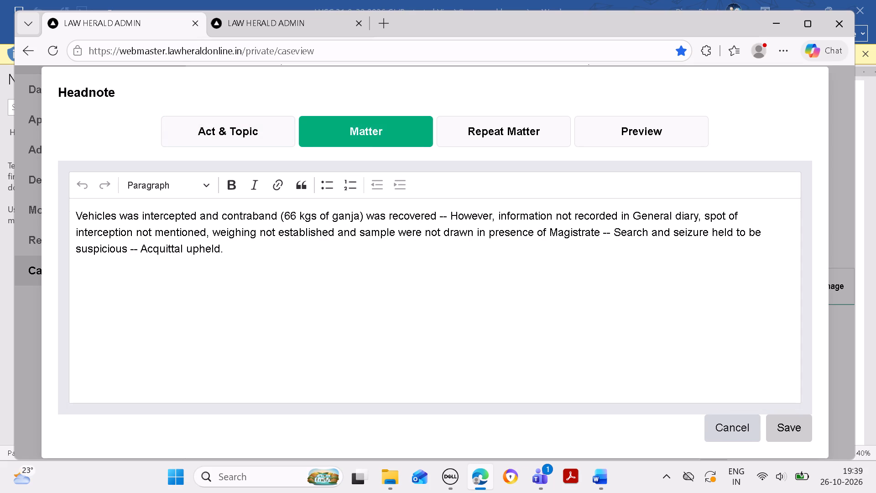
left_click(615, 246)
left_click(615, 241)
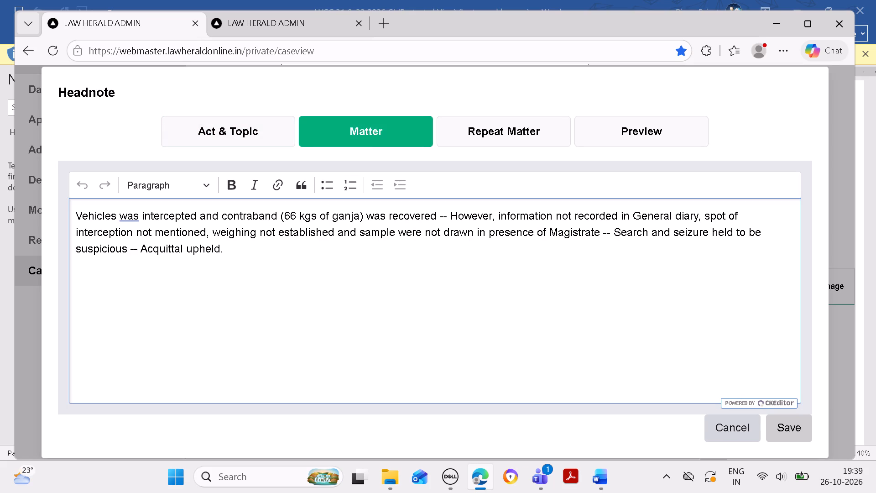
left_click(612, 236)
key("BackSpace")
key("BackSpace")
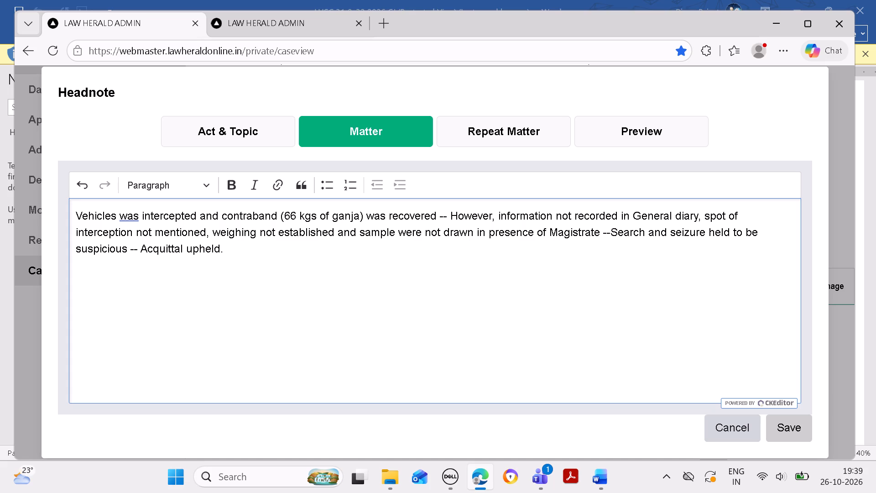
type("-")
key("space")
key("BackSpace")
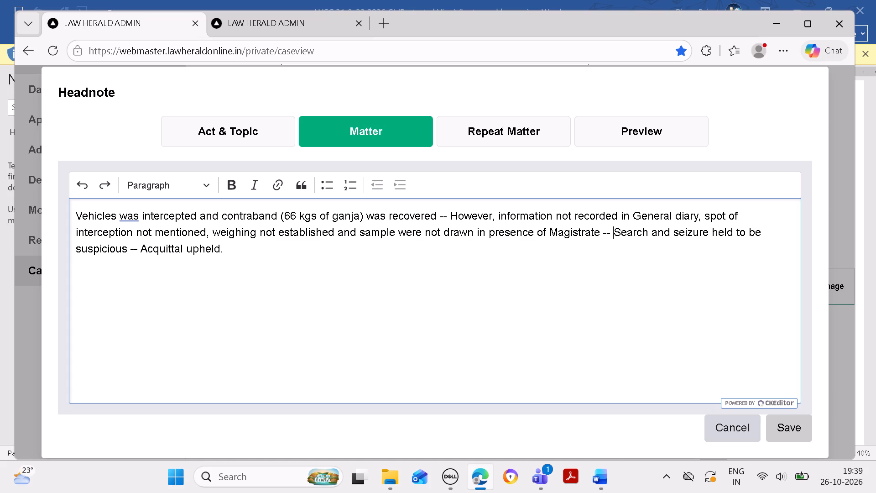
Copy headnote (C)'s "Held;" text with points (i) to (vi) from Word into the headnote's Repeat Matter in Edge.
left_click(512, 131)
left_click(604, 480)
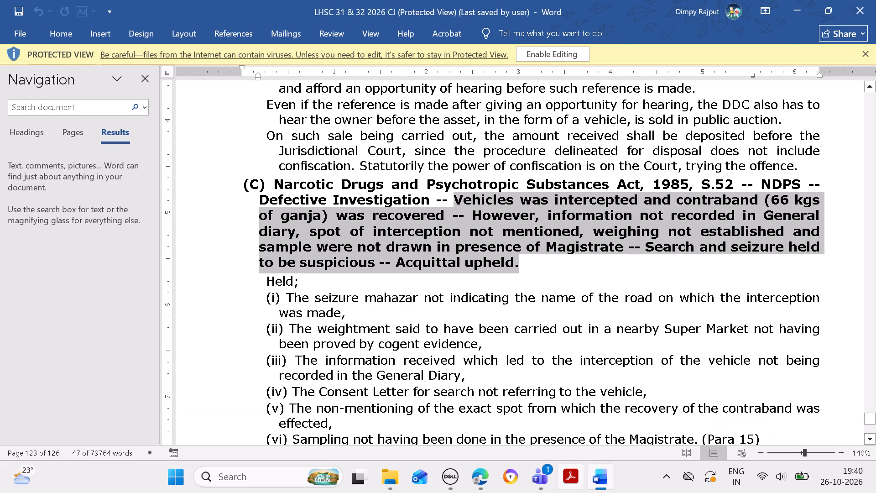
left_click_drag(266, 282, 672, 385)
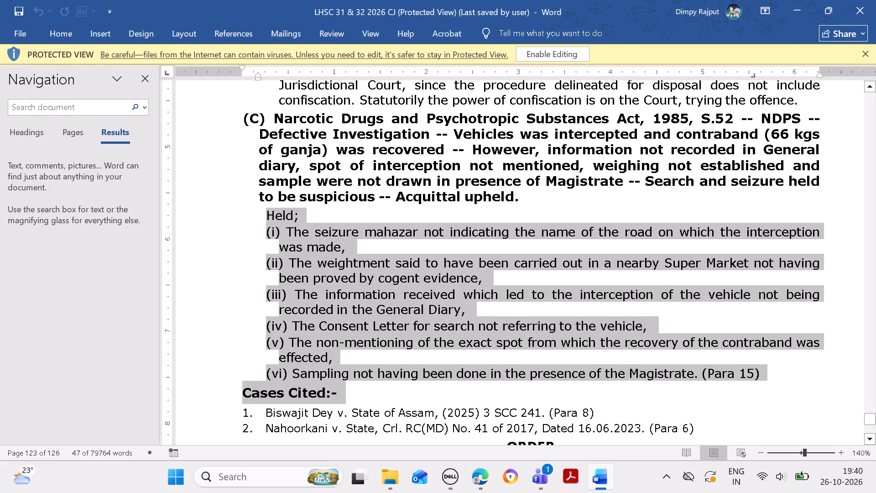
left_click_drag(672, 385, 761, 367)
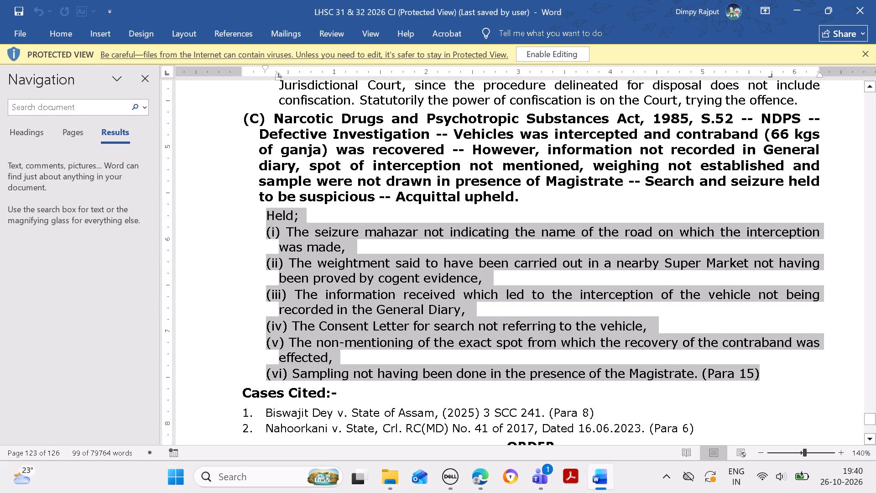
key("ctrl+c")
left_click(484, 474)
left_click(368, 142)
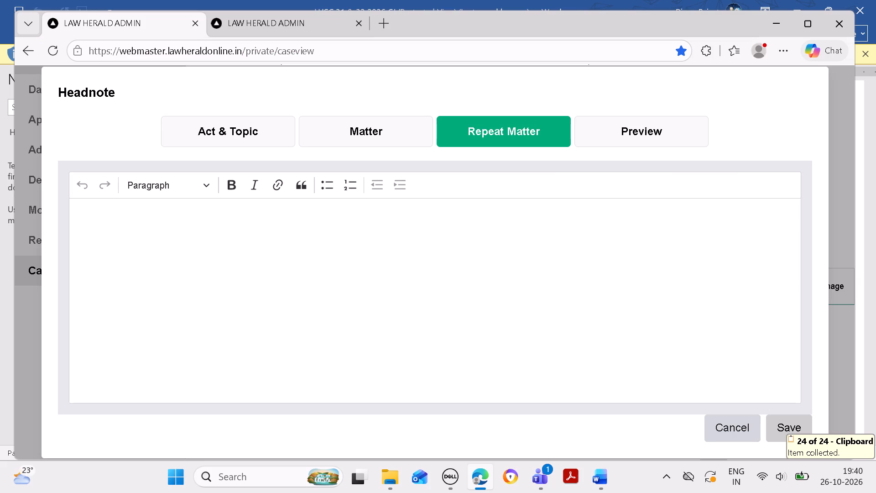
left_click(479, 134)
left_click(391, 239)
key("ctrl+v")
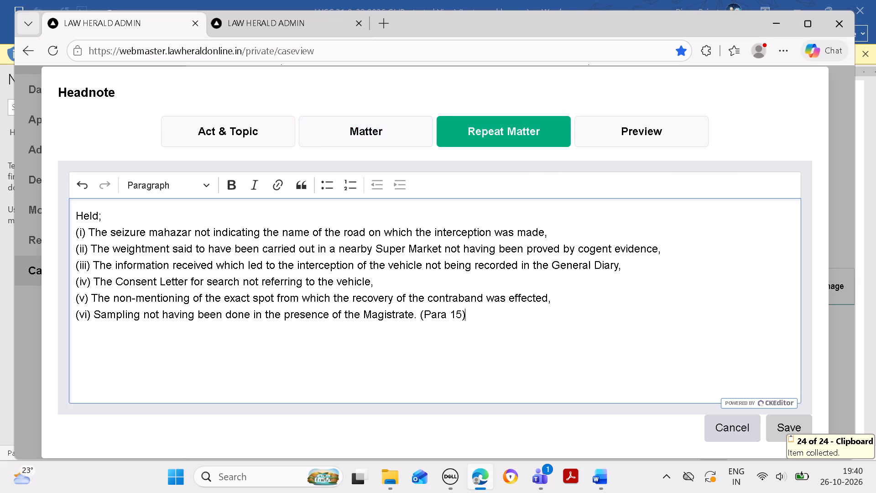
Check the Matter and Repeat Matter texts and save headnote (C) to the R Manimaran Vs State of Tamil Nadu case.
left_click(386, 133)
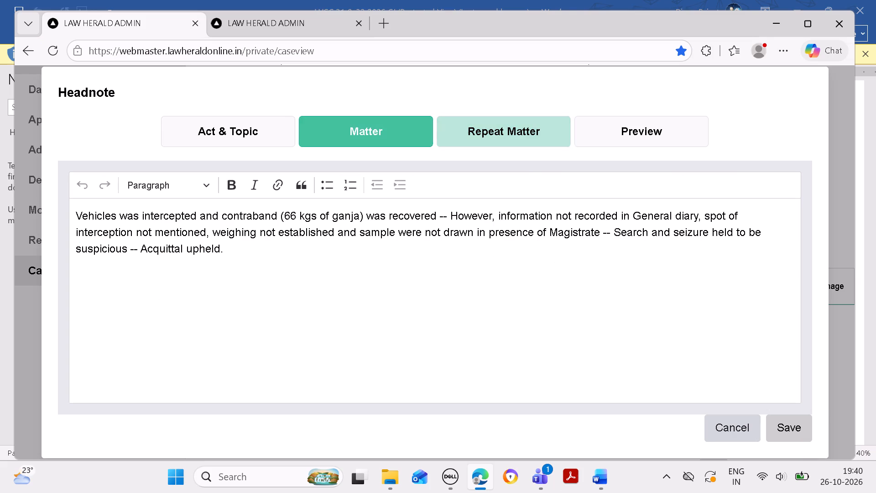
left_click(505, 125)
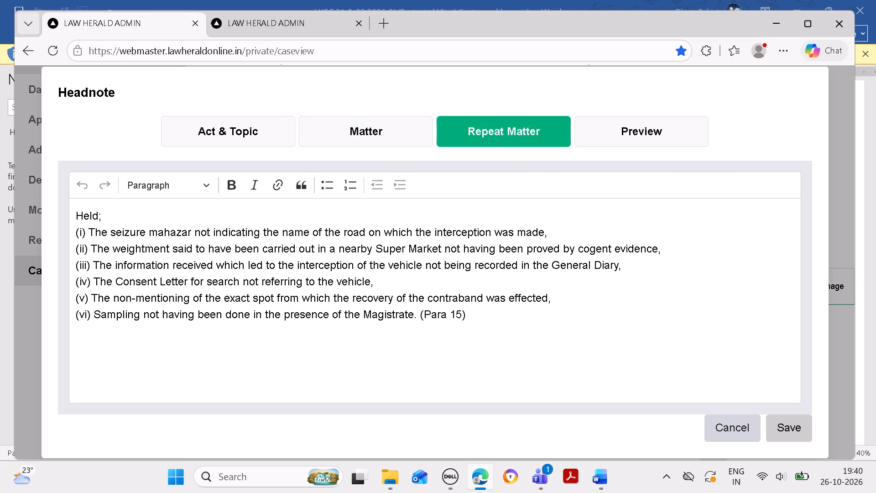
left_click(780, 426)
left_click(570, 152)
scroll(553, 225, "down", 6)
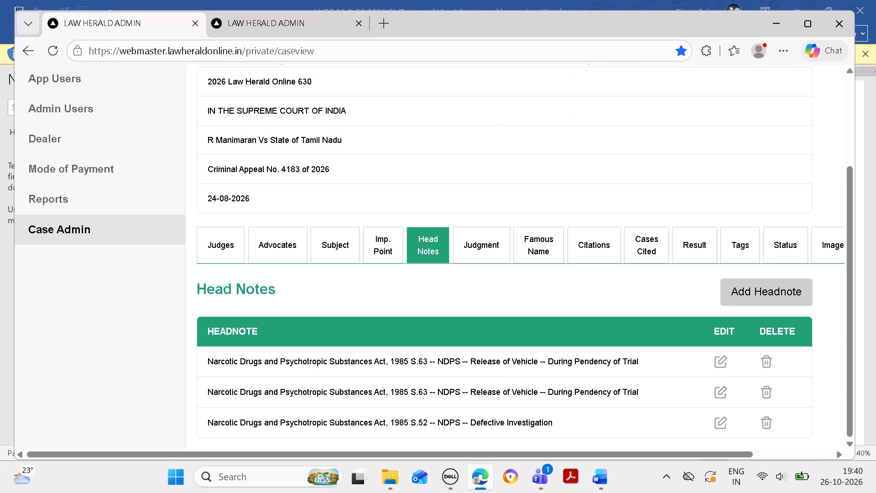
Copy the petitioner's name of cited case 1, (2025) 3 SCC 241, from Word and search by petitioner for a case to attach under Cases Cited in Edge.
left_click(602, 480)
key("Down")
key("Down")
key("Down")
key("Down")
key("Down")
key("Down")
key("Down")
key("Down")
key("Down")
key("Down")
key("Down")
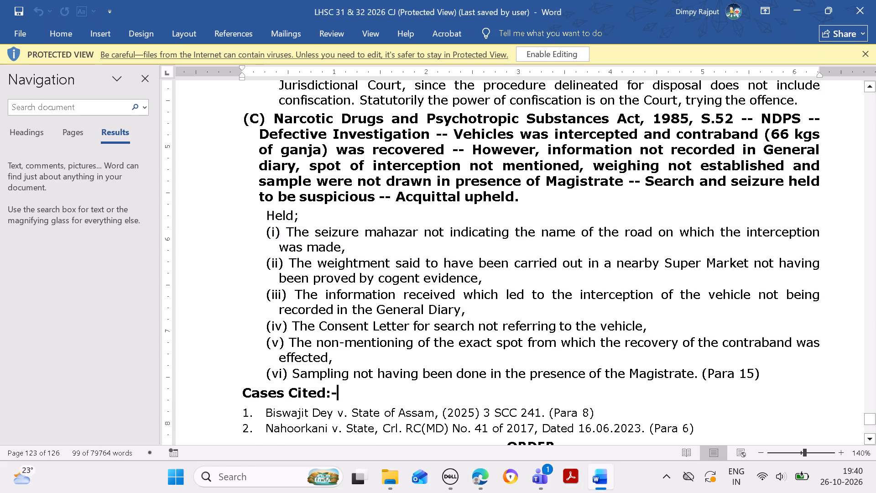
left_click_drag(264, 284, 292, 280)
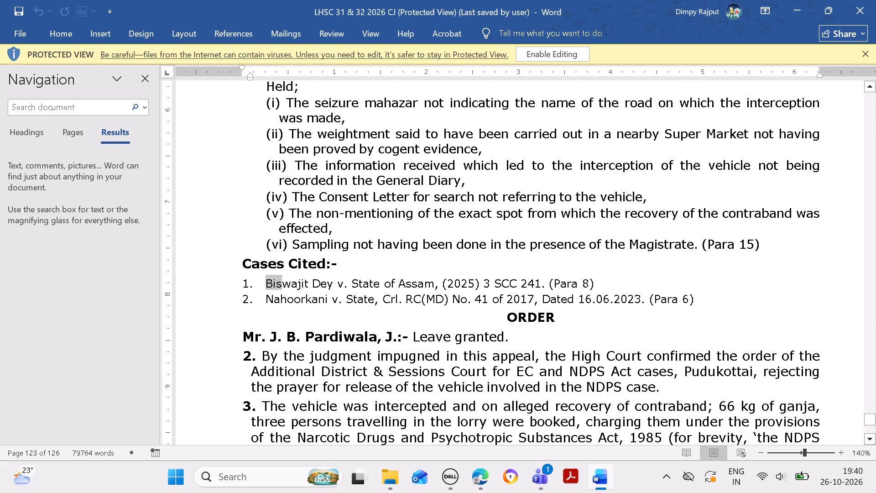
left_click_drag(292, 280, 333, 285)
key("ctrl+c")
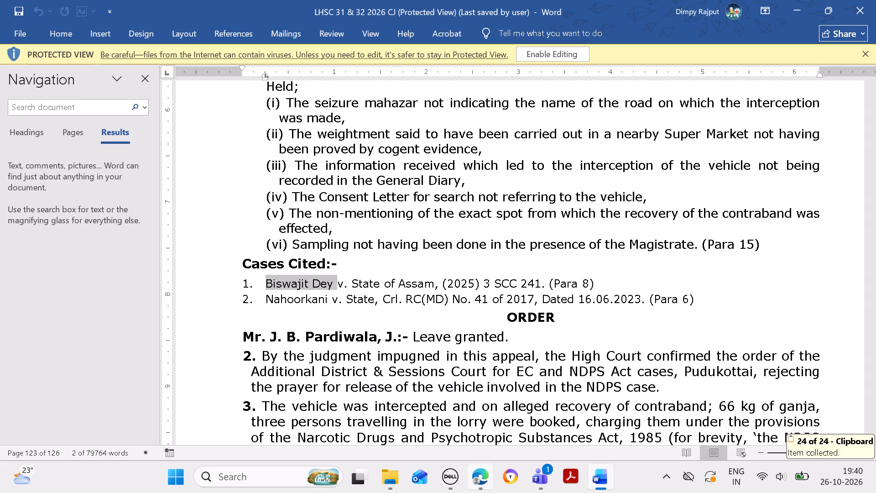
left_click(476, 475)
scroll(458, 367, "up", 2)
scroll(578, 373, "down", 1)
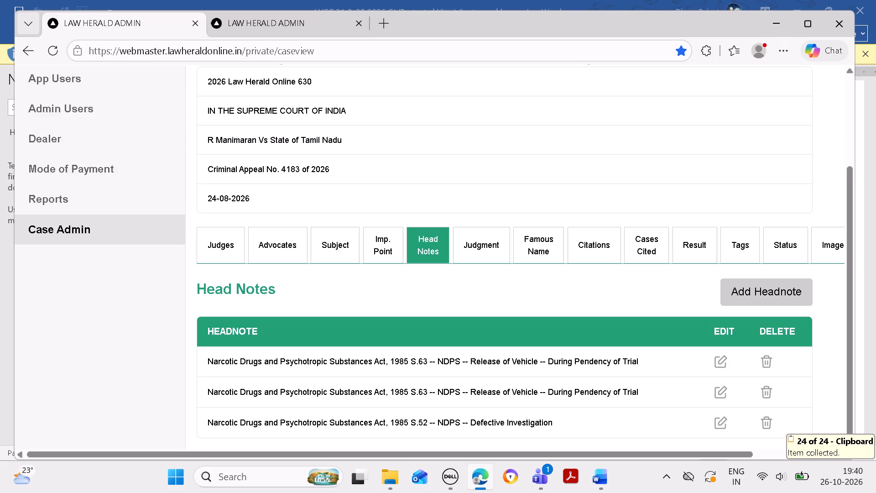
left_click(641, 248)
scroll(641, 253, "down", 4)
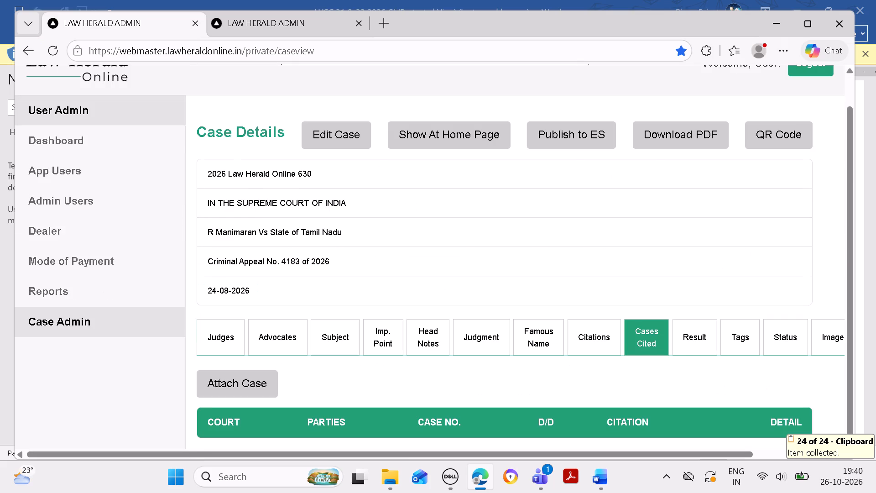
left_click(232, 380)
left_click(434, 143)
key("ctrl+v")
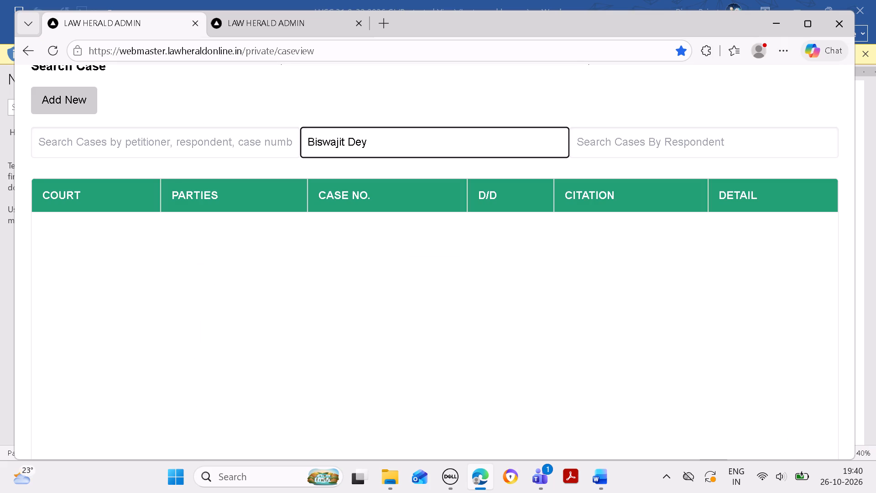
key("BackSpace")
Start a new case record for cited case 1 and copy its petitioner's name and respondent "State of Assam" from Word into the form.
left_click(77, 104)
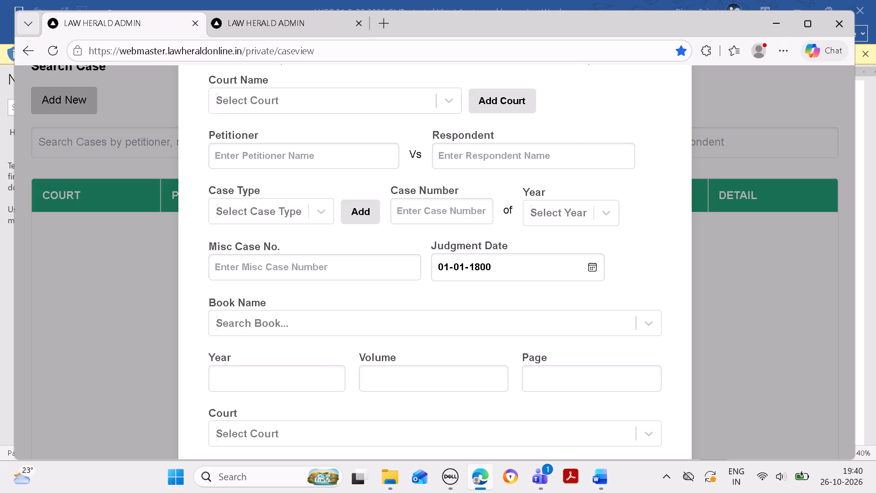
left_click(328, 159)
key("ctrl+v")
left_click(611, 477)
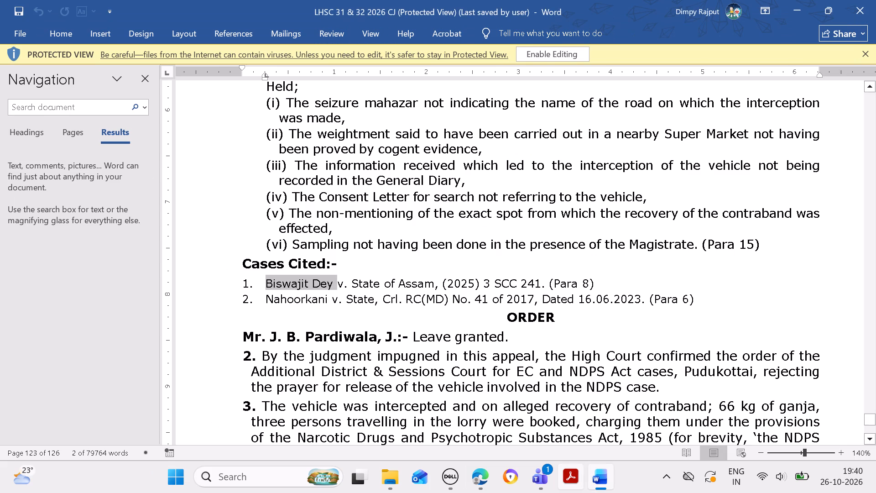
left_click_drag(350, 279, 415, 284)
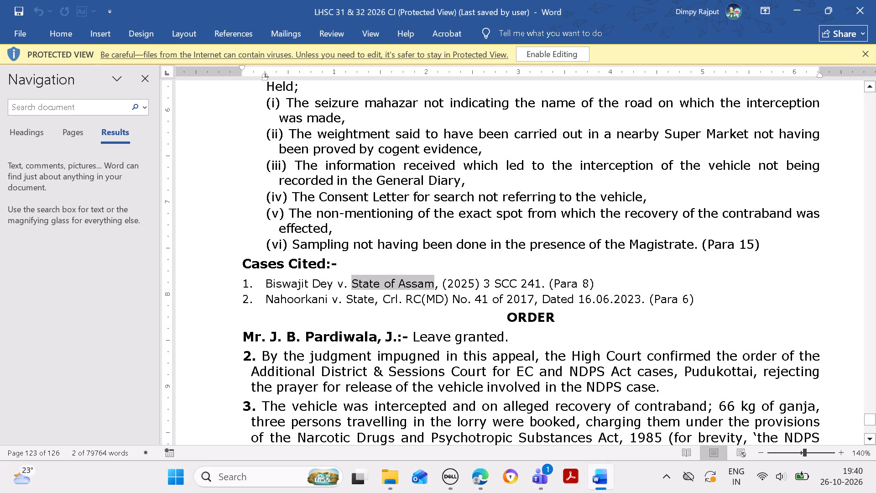
key("ctrl+c")
left_click(476, 482)
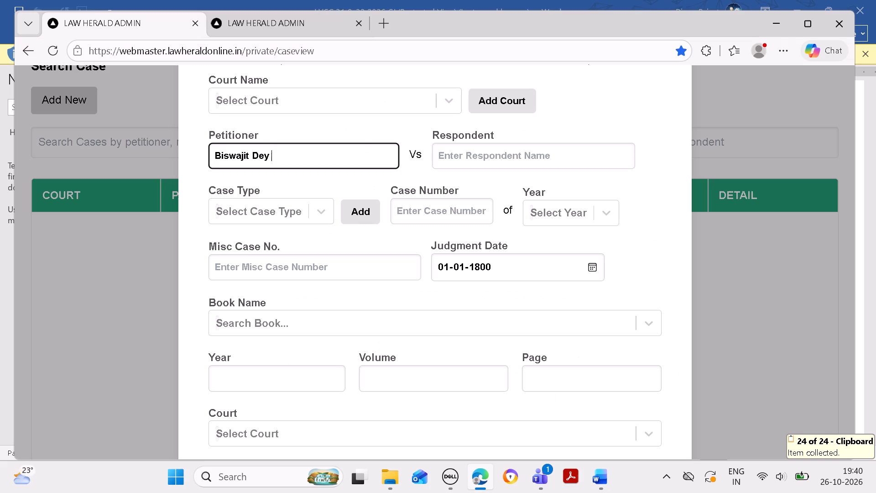
left_click(496, 147)
key("ctrl+v")
Copy the citation year 2025 of cited case 1 from Word into the new case form's citation Year in Edge.
left_click(601, 482)
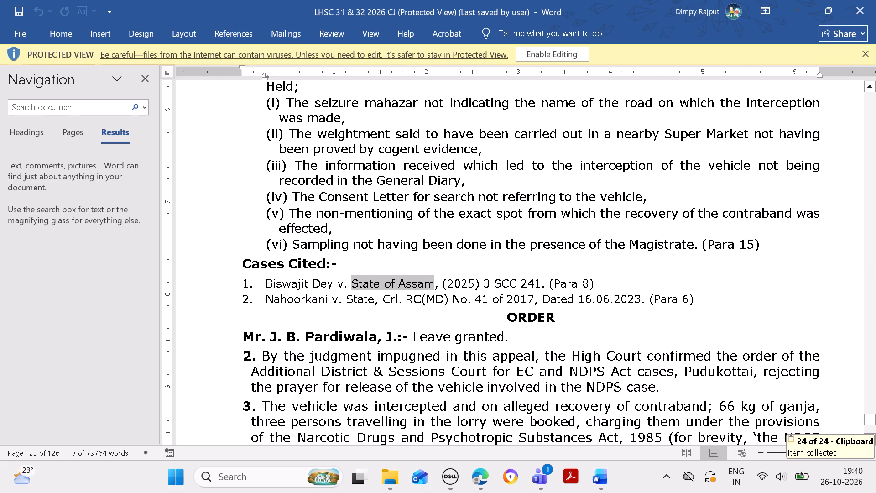
left_click_drag(444, 282, 459, 281)
left_click(459, 283)
left_click_drag(449, 280, 473, 281)
key("ctrl+c")
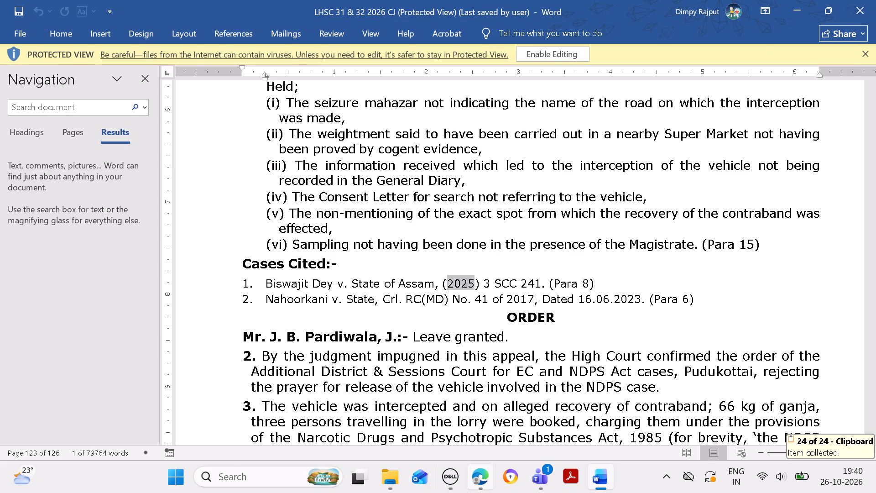
left_click(488, 474)
left_click_drag(316, 381, 309, 378)
key("ctrl+v")
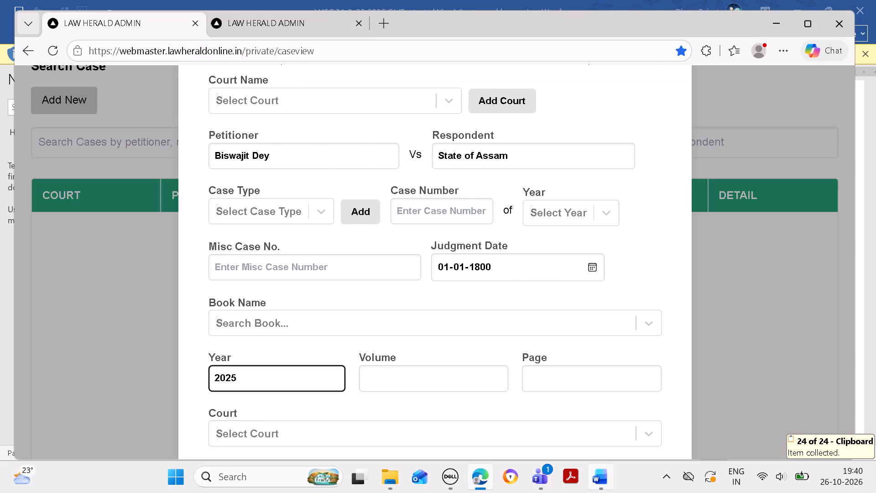
Copy cited case 1's volume 3 and page 241 from Word into the citation details in Edge.
left_click(590, 479)
left_click(485, 283)
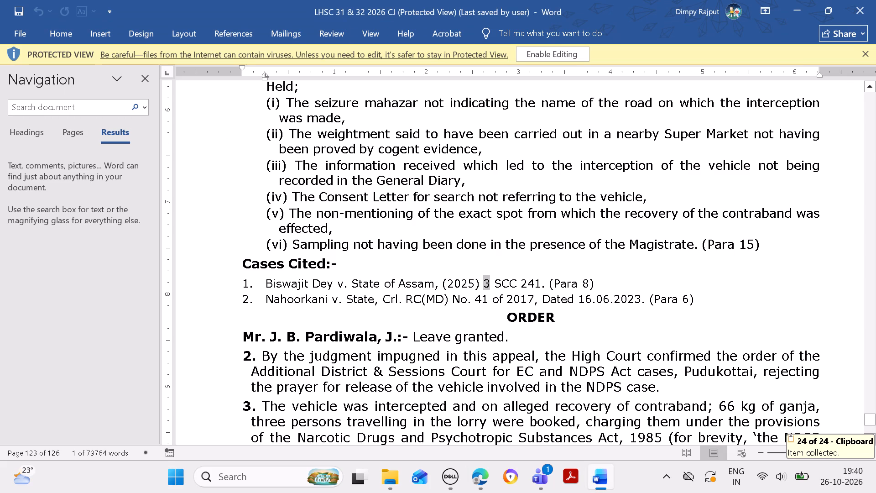
key("ctrl+c")
left_click(475, 466)
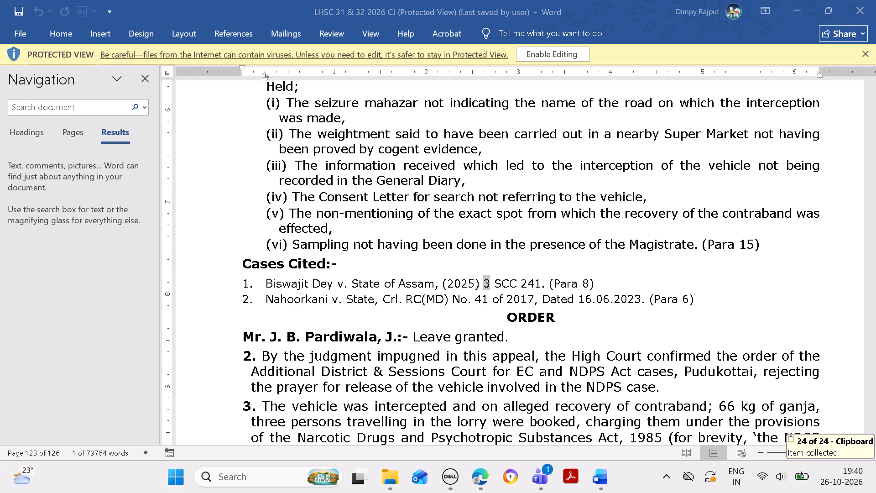
left_click(480, 477)
left_click(420, 372)
key("ctrl+v")
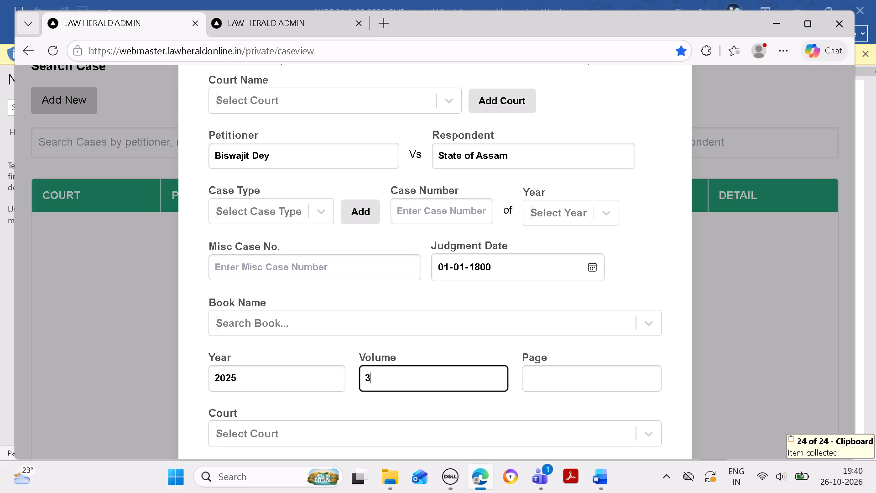
left_click(604, 480)
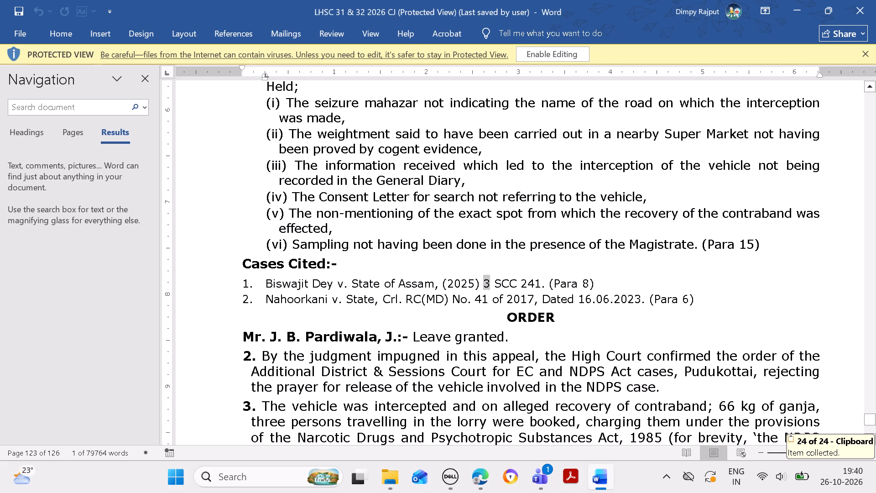
left_click_drag(523, 282, 539, 286)
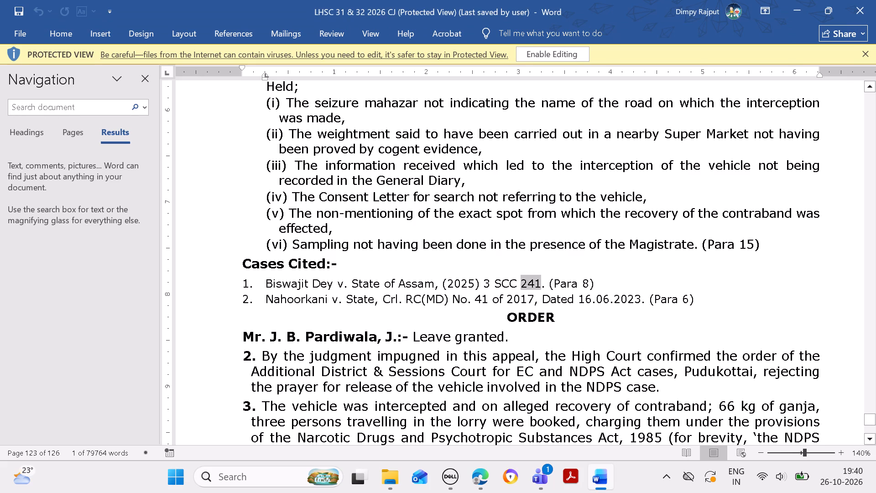
key("ctrl+c")
left_click(479, 477)
left_click(548, 371)
key("ctrl+v")
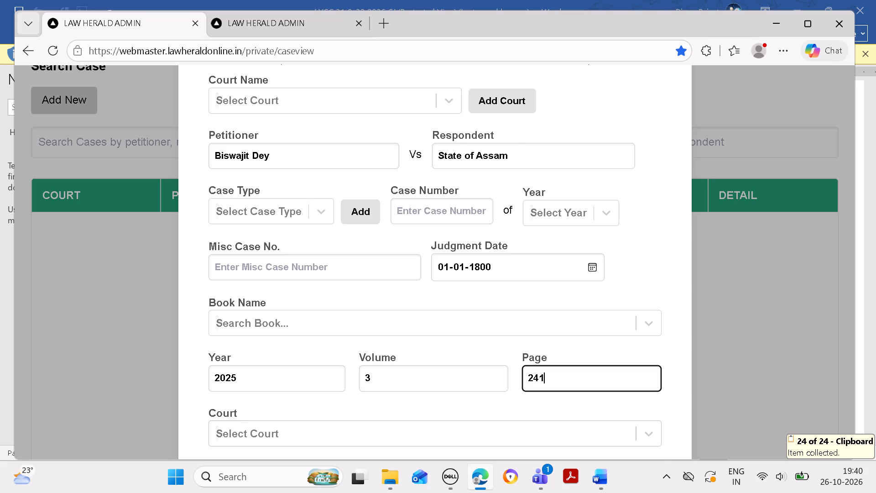
Set the citation's court to the blank "( )" option and its book name to SCC.
left_click(498, 430)
left_click(490, 457)
left_click(457, 305)
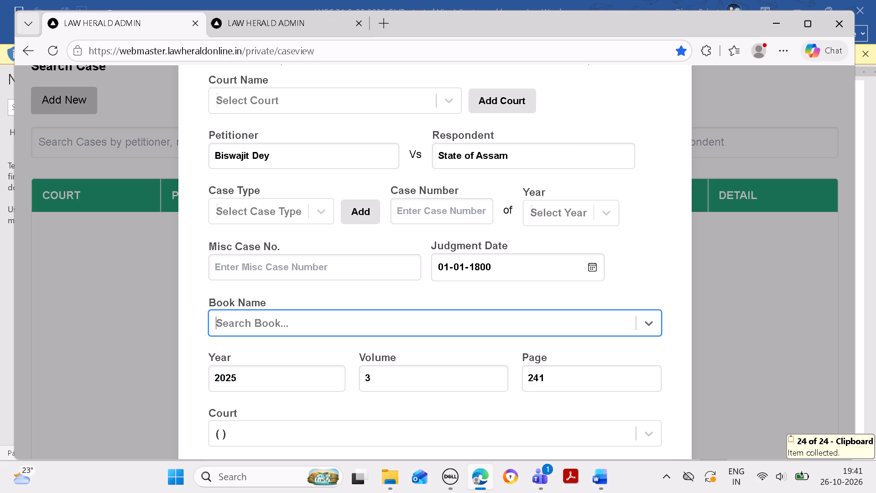
key("d")
key("BackSpace")
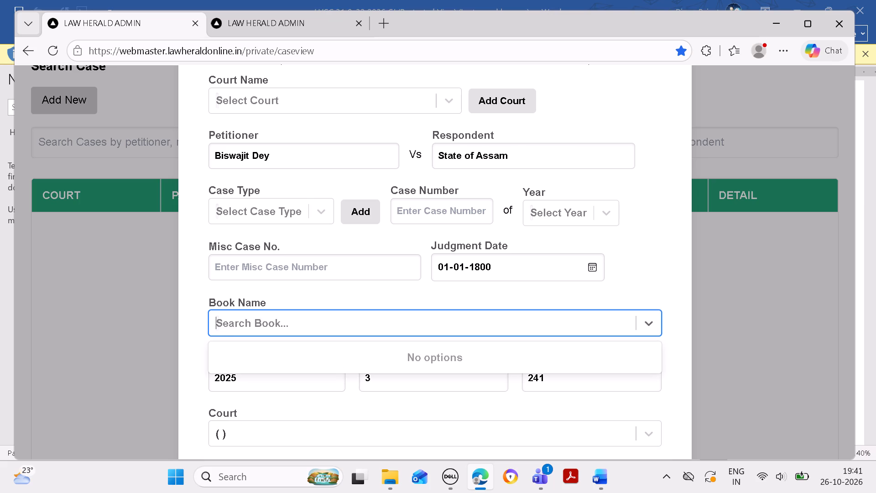
type("SCC")
key("Down")
key("Down")
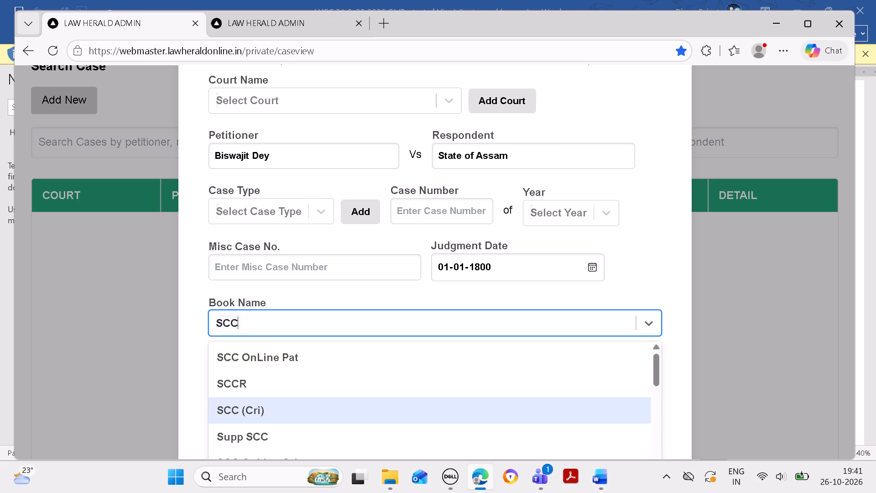
key("Down")
key("Down")
key("Down")
key("Down")
key("Down")
key("Down")
key("Down")
key("Down")
key("Down")
key("Down")
key("Down")
key("Down")
key("Down")
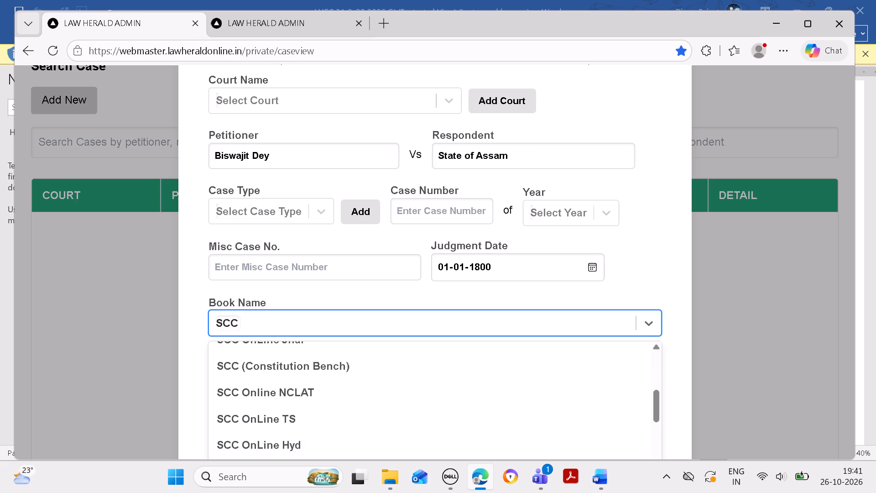
key("Down")
key("Down")
key("Down")
key("Down")
left_click(265, 389)
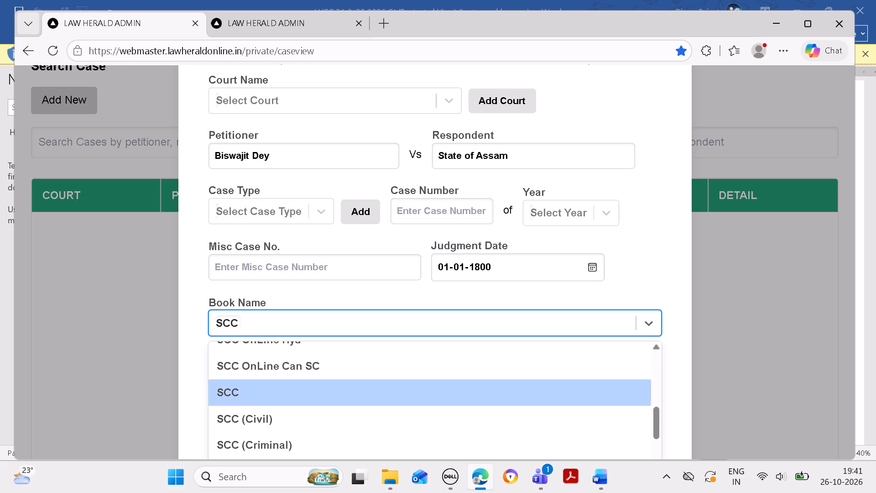
Set the court name to IN THE SUPREME COURT OF INDIA (SC), then save and attach cited case 1.
left_click(360, 100)
type("IN THE")
key("space")
left_click(400, 173)
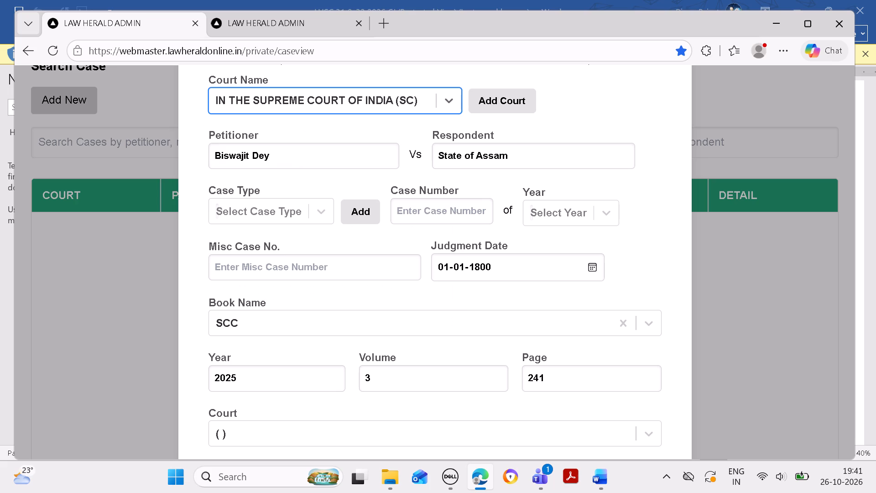
key("Return")
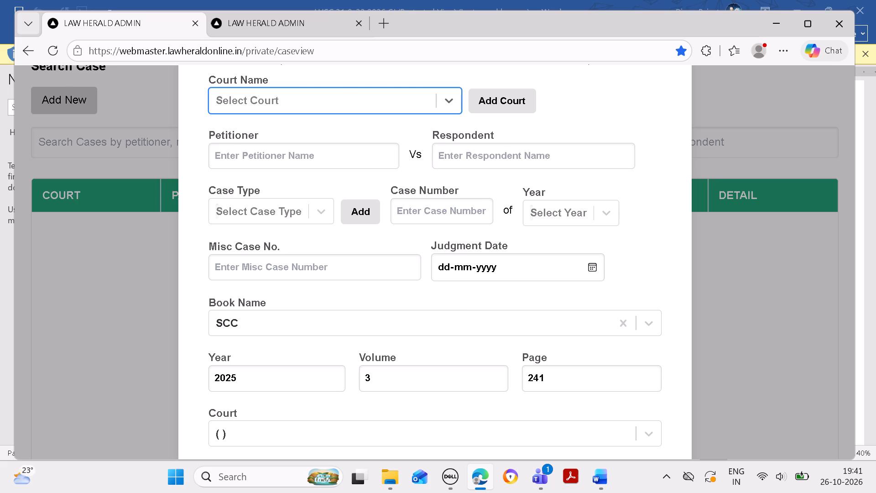
left_click(567, 139)
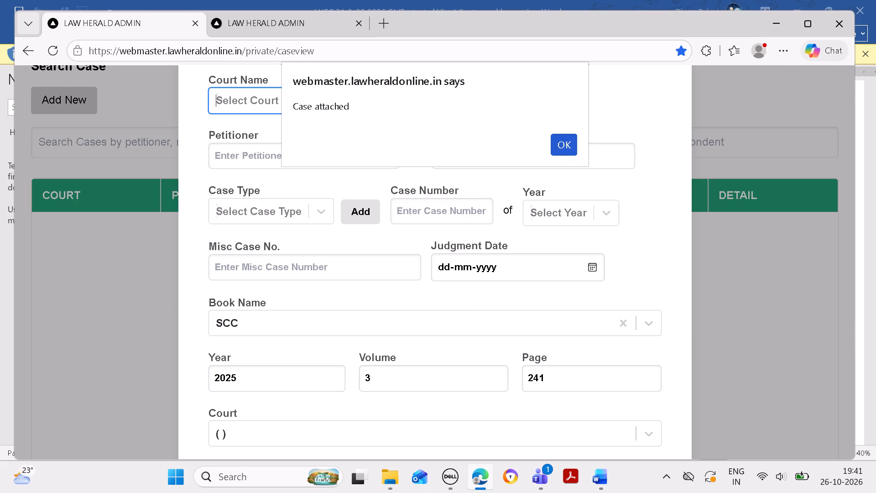
left_click(563, 144)
scroll(493, 262, "down", 12)
Copy the petitioner's name of cited case 2, Crl. RC(MD) No. 41 of 2017, from Word and search by petitioner in Edge.
left_click(591, 481)
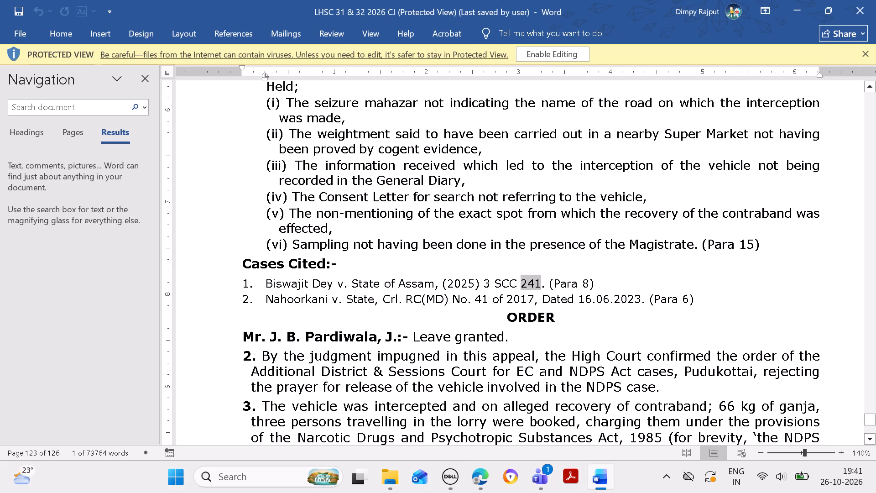
left_click_drag(262, 302, 326, 302)
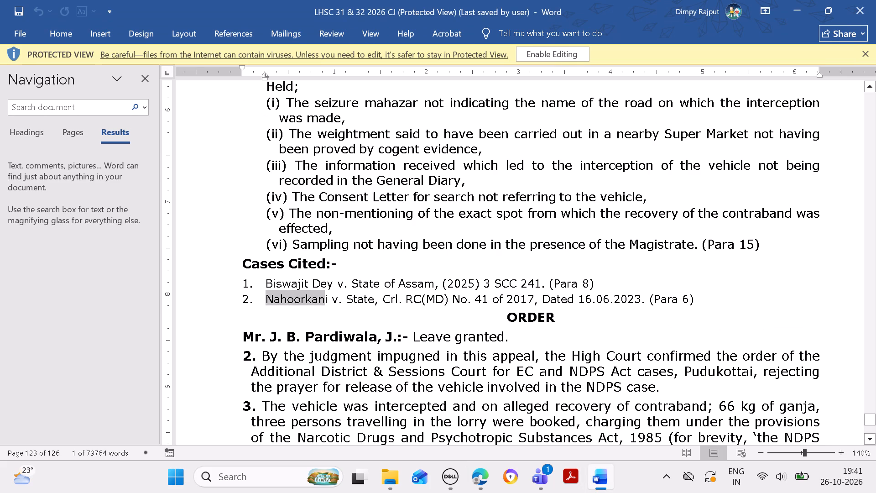
left_click_drag(326, 302, 330, 303)
key("ctrl+c")
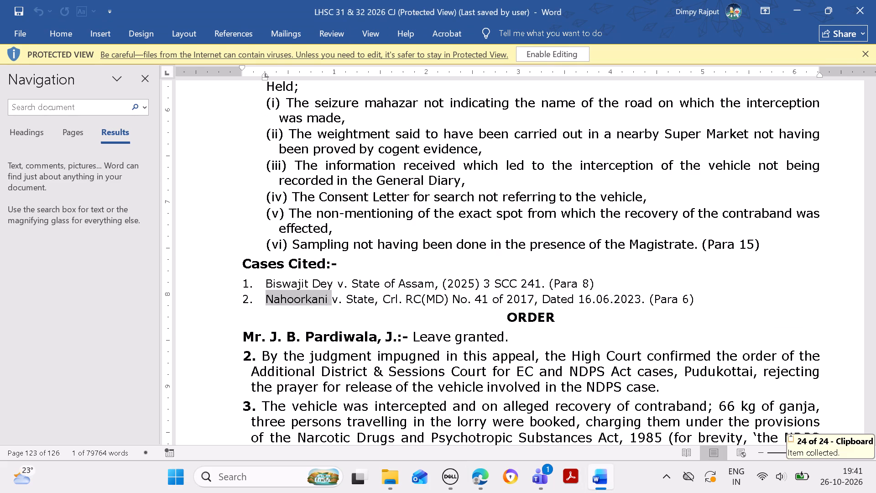
left_click(490, 482)
left_click(258, 354)
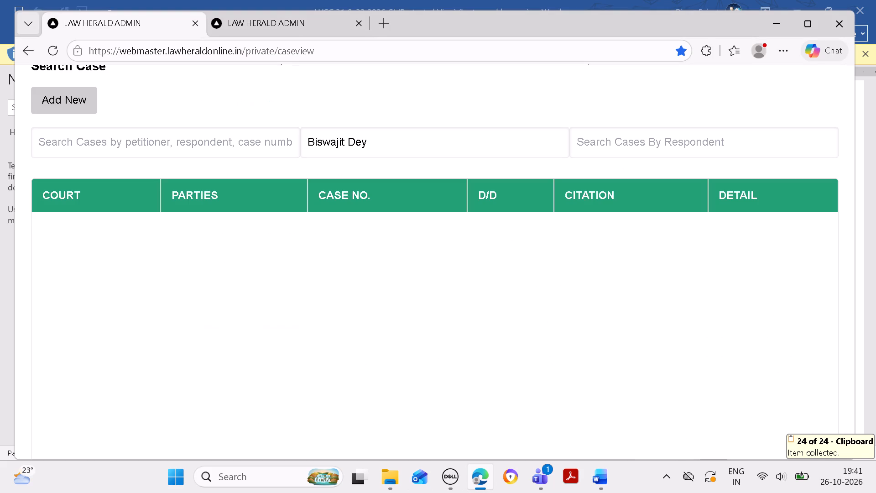
left_click_drag(391, 163, 278, 154)
left_click_drag(396, 154, 239, 152)
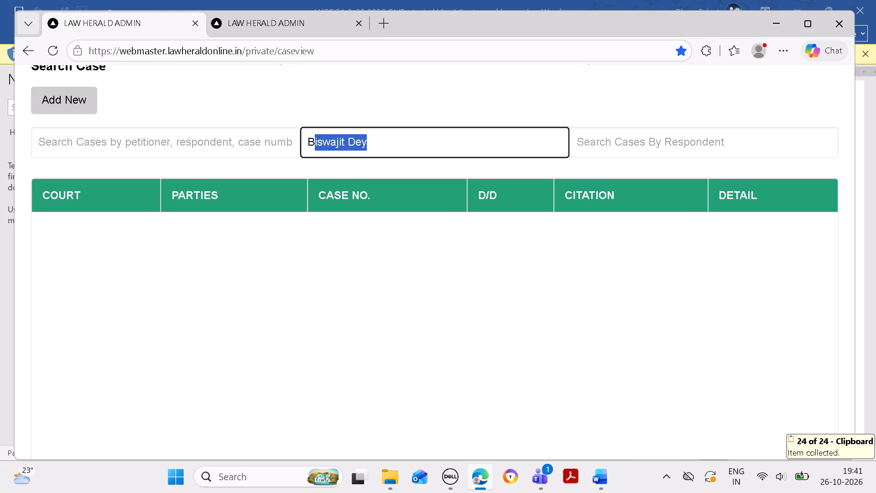
key("BackSpace")
key("ctrl+v")
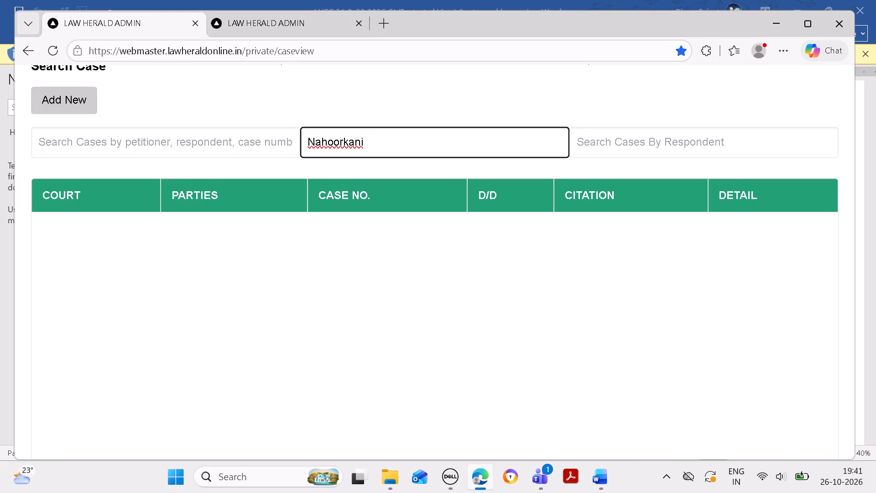
key("BackSpace")
left_click(309, 149)
Start a new case record for cited case 2 with its petitioner's name and the respondent "State" copied from Word.
left_click(84, 100)
left_click(342, 150)
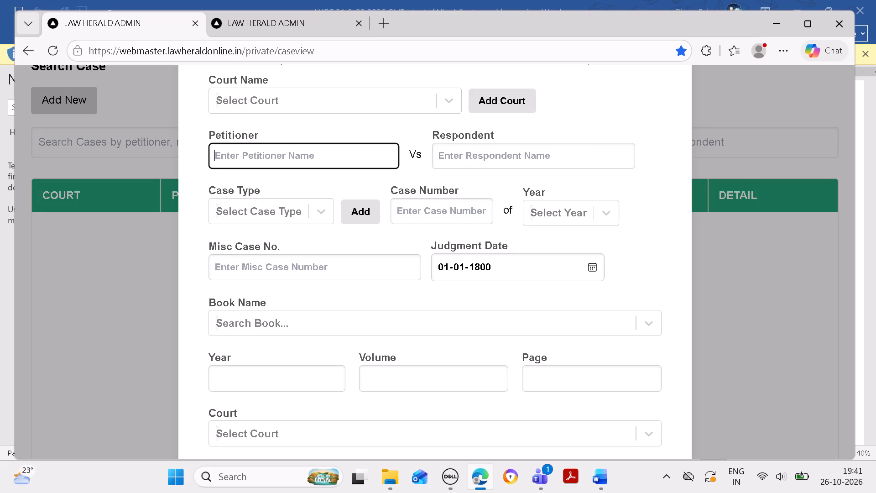
key("ctrl+v")
left_click(603, 481)
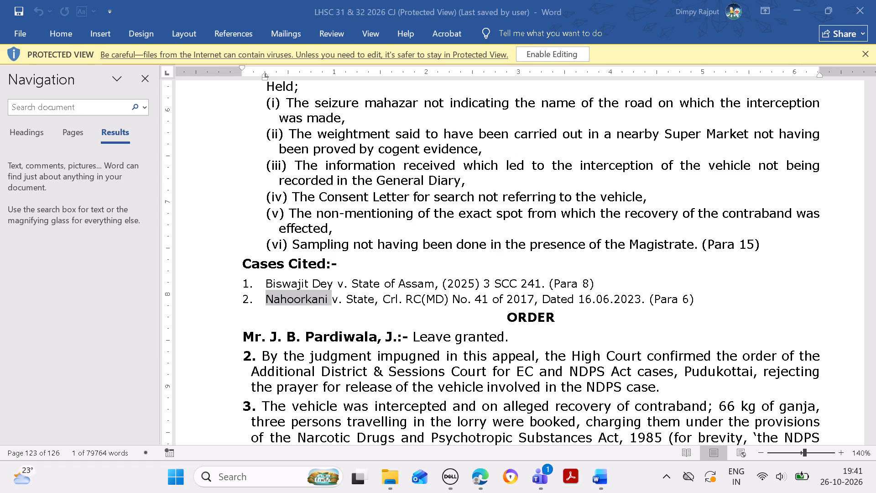
left_click_drag(345, 299, 357, 303)
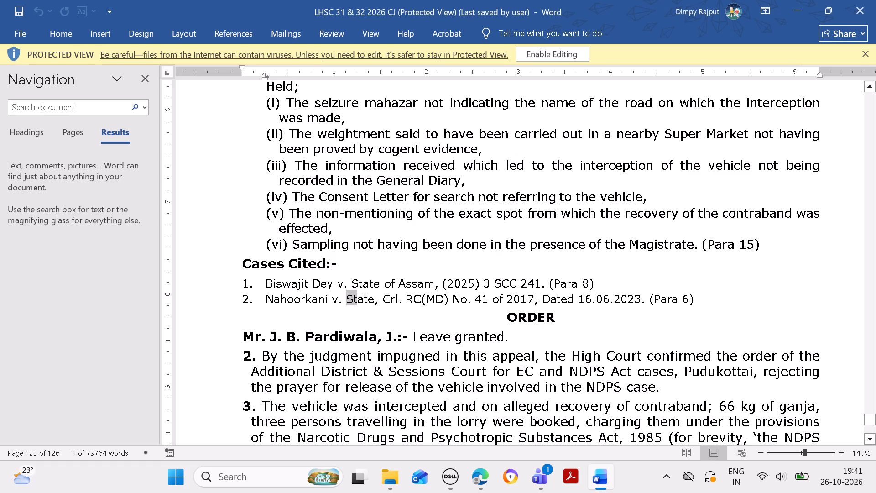
left_click_drag(357, 303, 372, 300)
left_click_drag(372, 300, 370, 300)
key("ctrl+c")
left_click(483, 480)
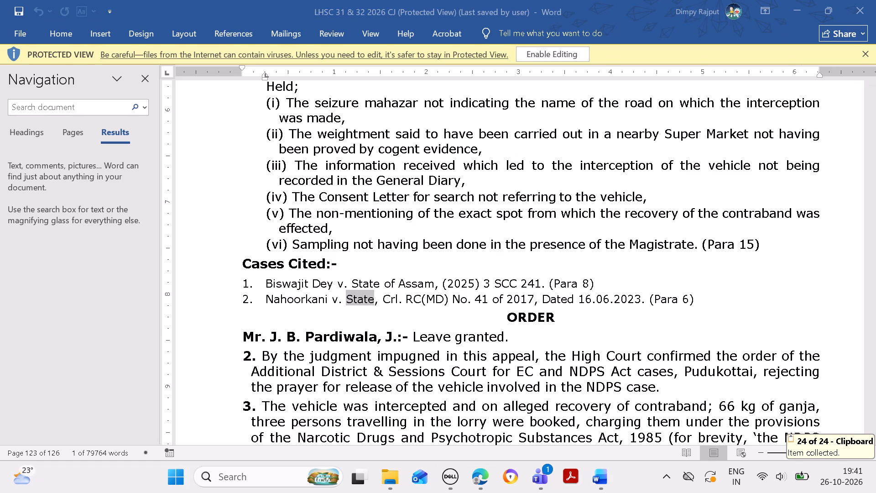
left_click(475, 481)
left_click(512, 164)
key("ctrl+v")
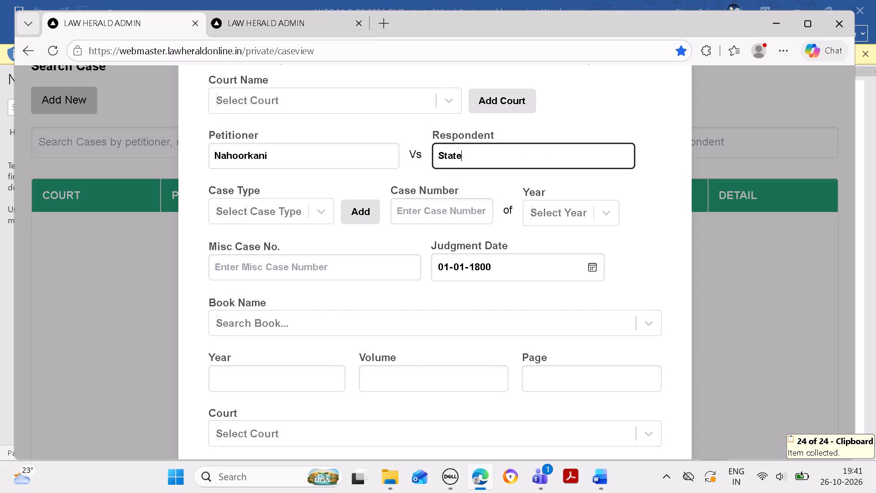
Copy cited case 2's case type "Crl. RC(MD) No." from Word and search for it among the case types in Edge.
left_click(596, 470)
left_click(591, 474)
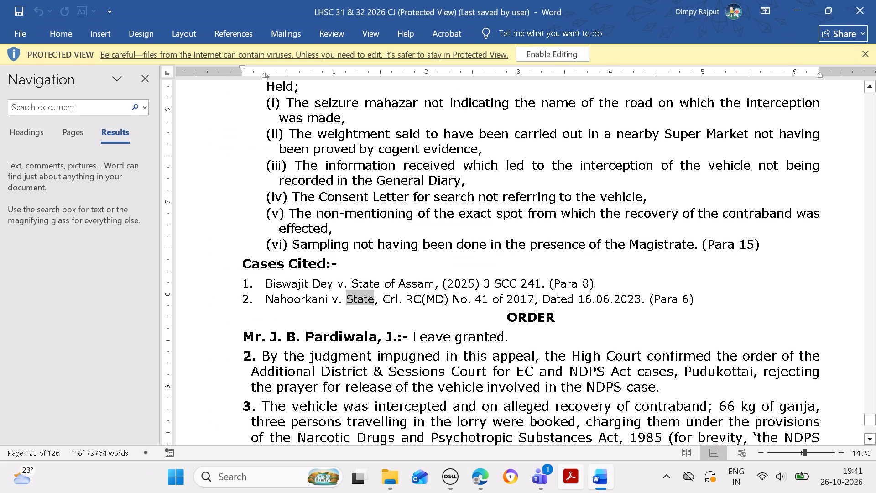
left_click_drag(384, 297, 428, 299)
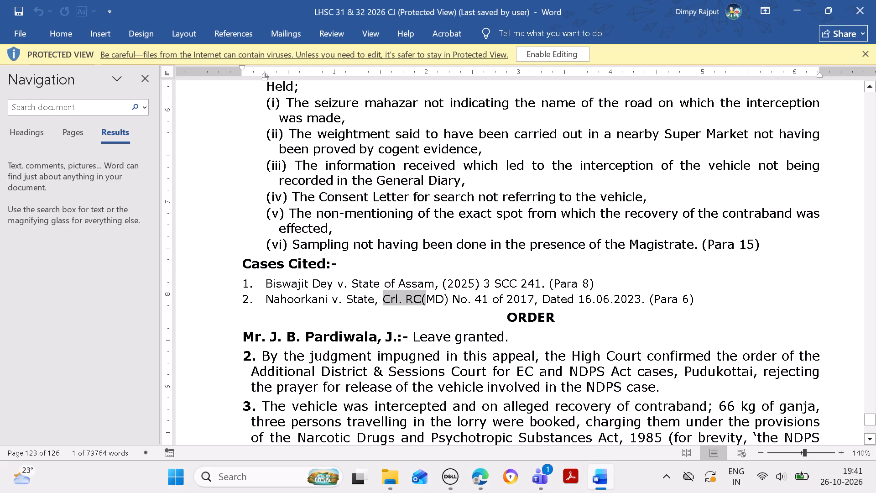
left_click_drag(428, 299, 471, 304)
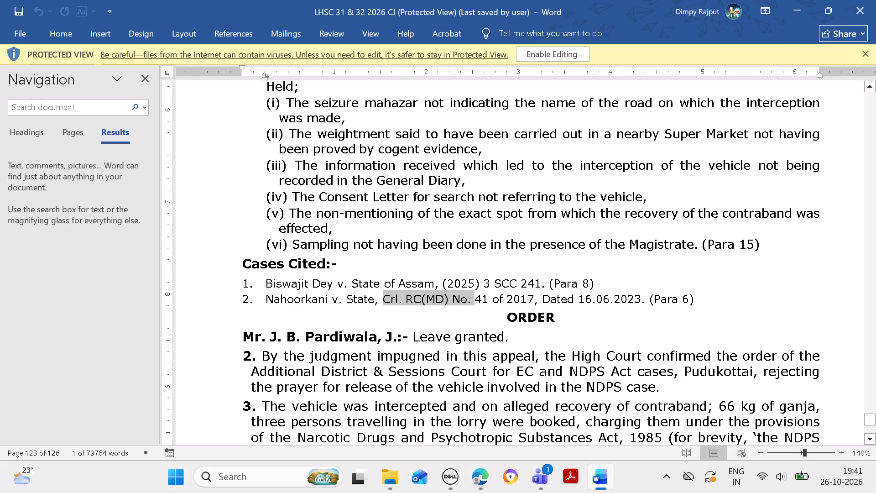
key("ctrl+v")
key("ctrl+c")
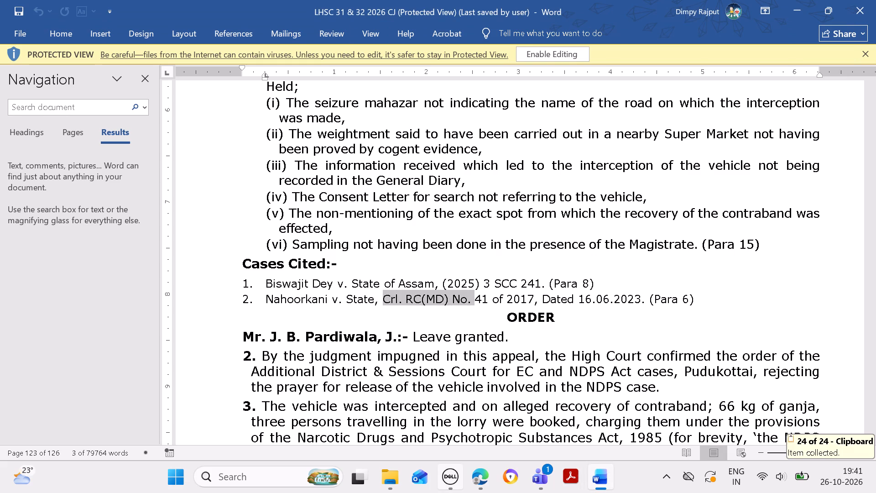
left_click(449, 482)
left_click(478, 477)
left_click(294, 205)
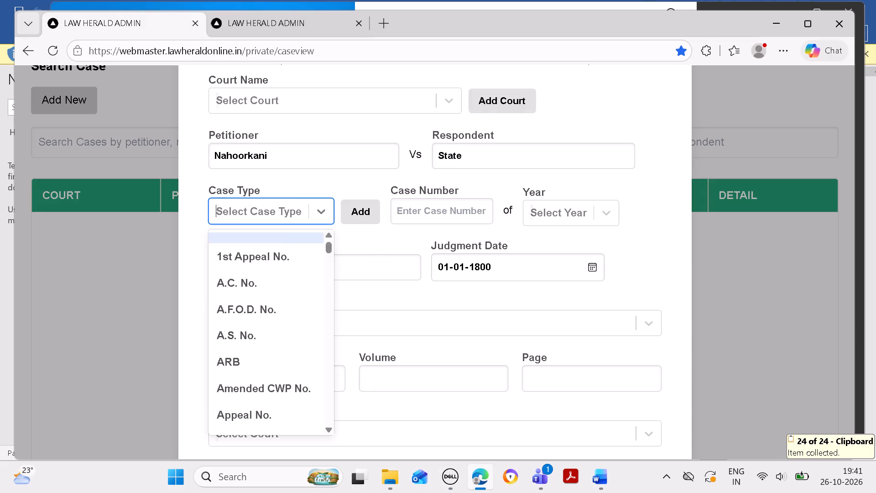
key("ctrl+v")
Add "Crl. RC(MD) No." as a new case type and select it for the cited case.
left_click(353, 215)
left_click(345, 276)
key("ctrl+v")
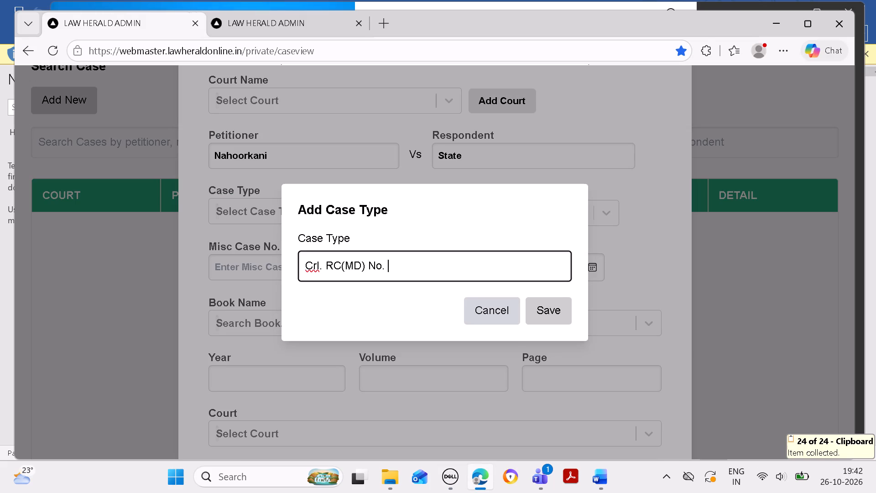
key("BackSpace")
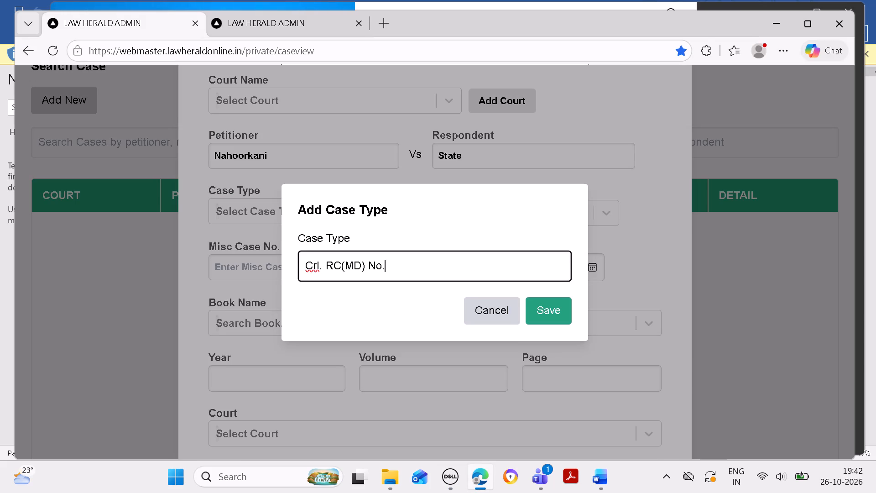
left_click(542, 313)
left_click(569, 139)
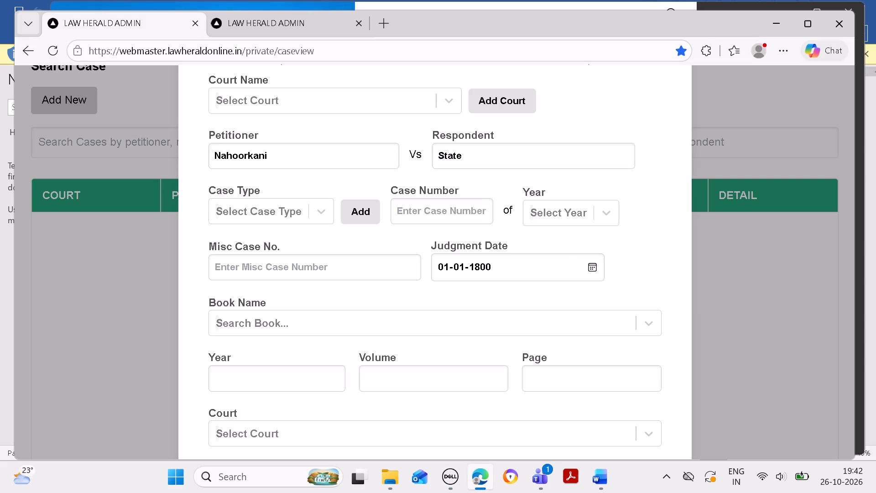
left_click(276, 205)
key("ctrl+v")
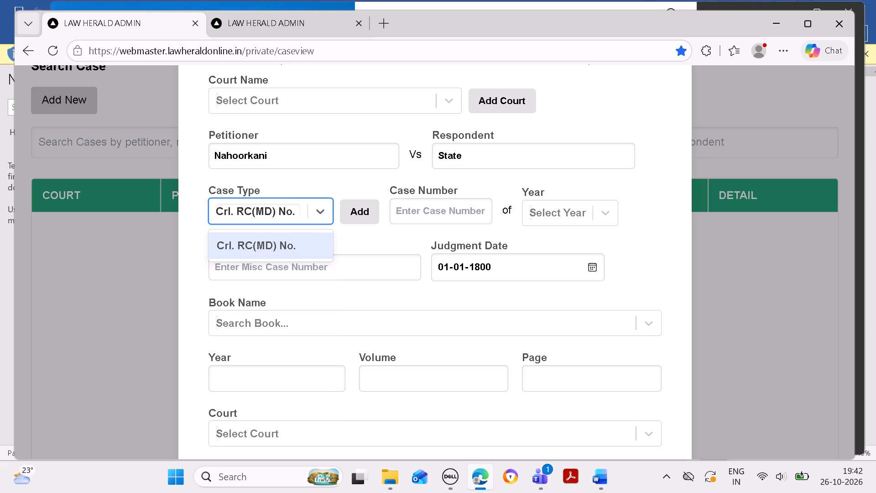
left_click(299, 242)
Copy the case number 41 from Word into the cited case's record in Edge.
left_click(599, 480)
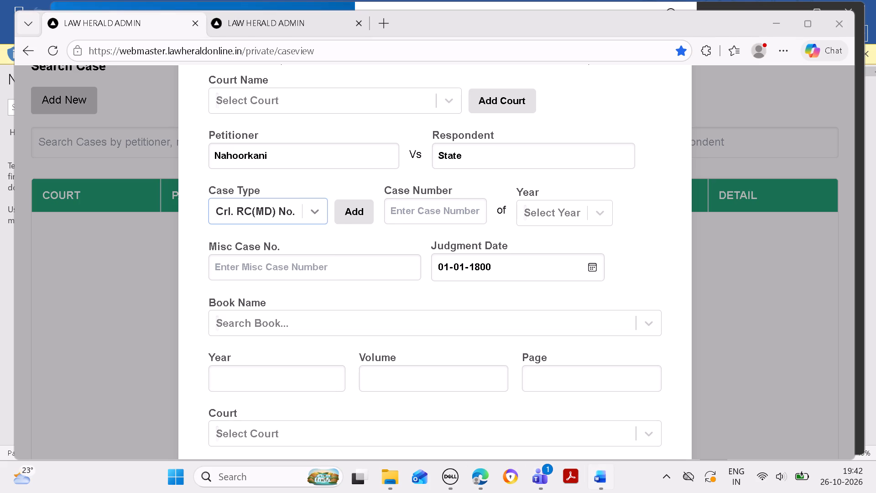
left_click_drag(475, 299, 487, 300)
key("ctrl+c")
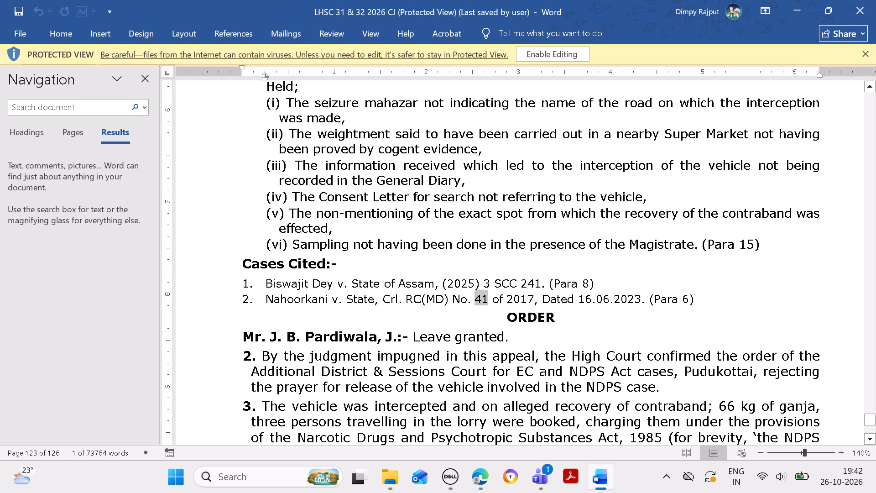
left_click(480, 479, "ctrl")
left_click(492, 475, "ctrl")
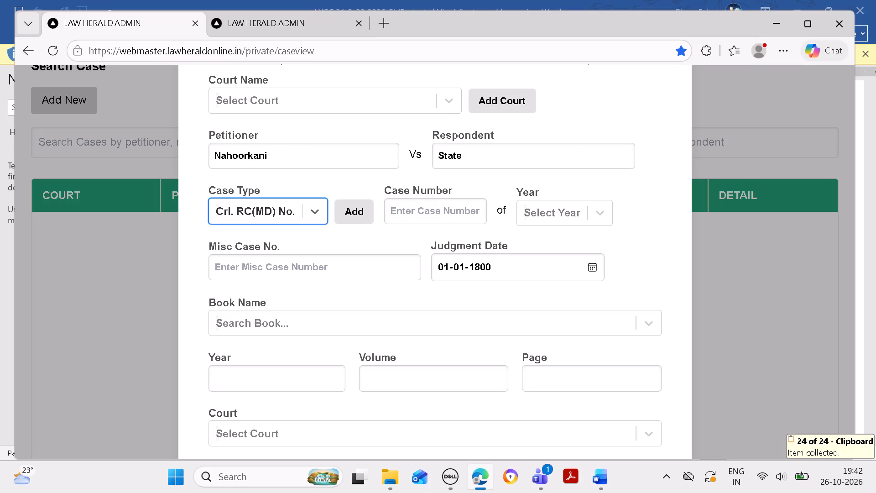
left_click(444, 220)
key("ctrl+v")
Copy the year 2017 from cited case 2 in Word and set it as the case year in Edge.
left_click(598, 481)
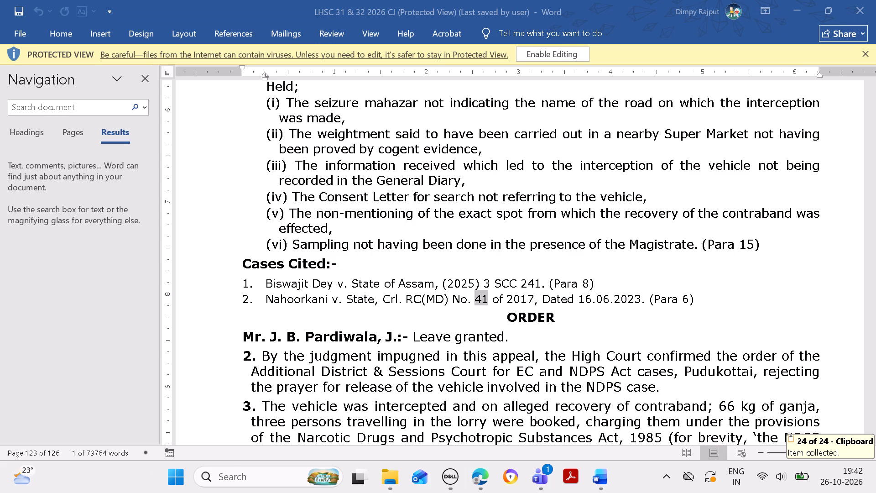
left_click_drag(508, 299, 531, 304)
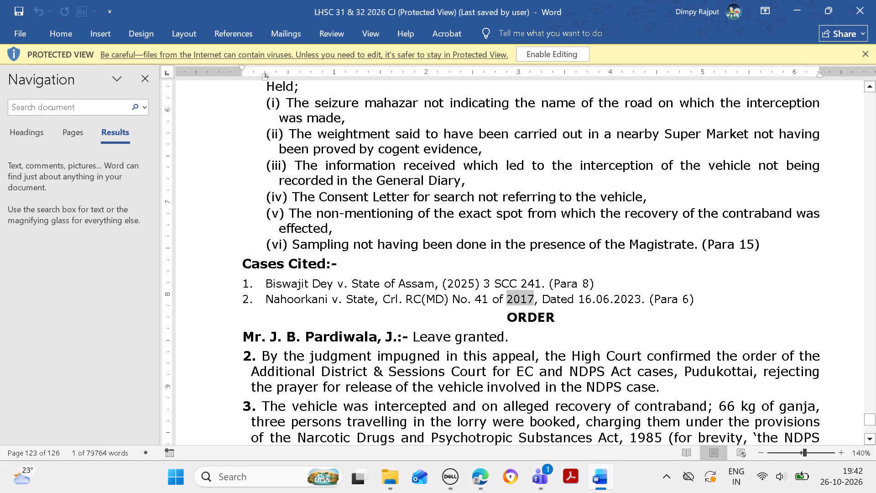
left_click_drag(531, 304, 532, 304)
key("ctrl+c")
left_click(480, 475)
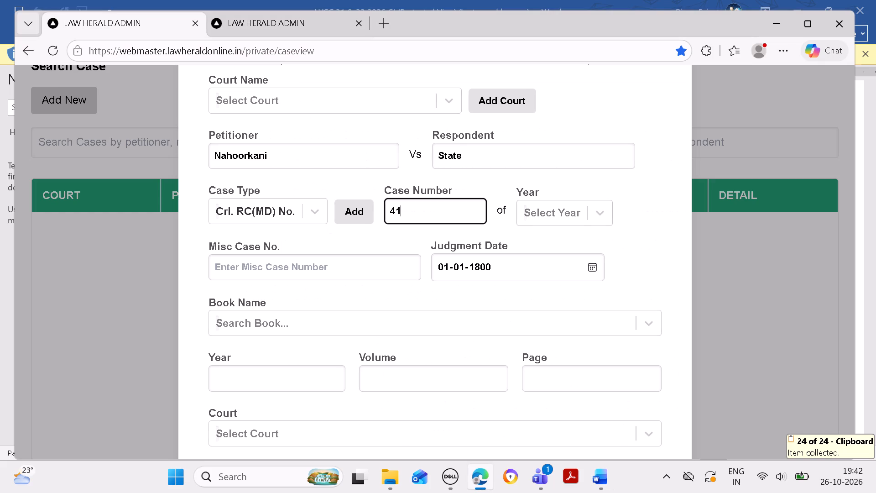
left_click(531, 214)
key("ctrl+v")
left_click(552, 249)
Check cited case 2's date in Word and set the judgment date to 16-06-2023 in Edge.
left_click(596, 477)
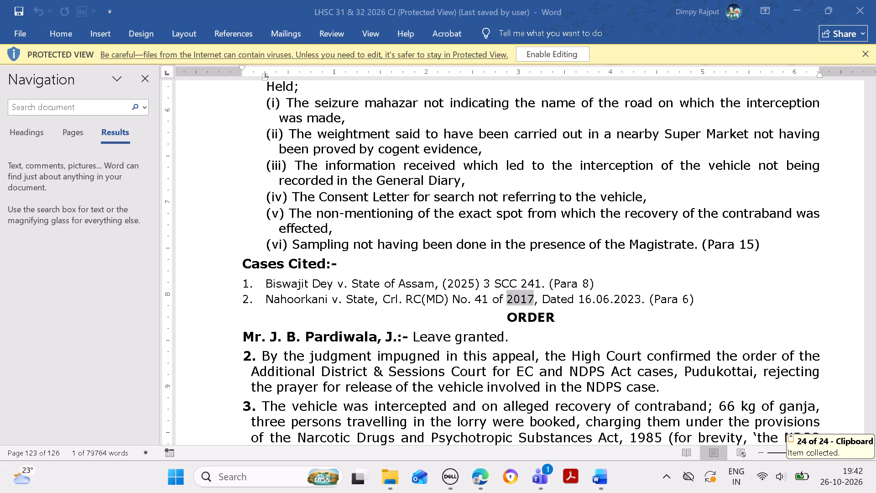
left_click(484, 477)
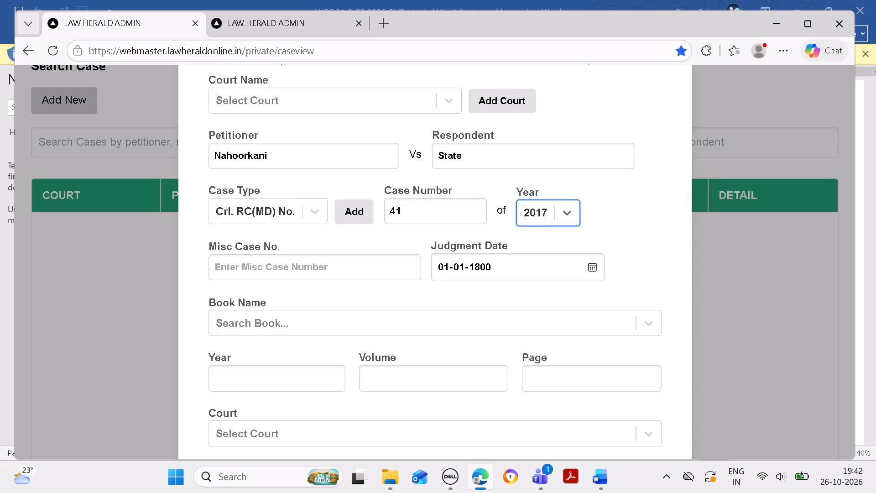
left_click(457, 270)
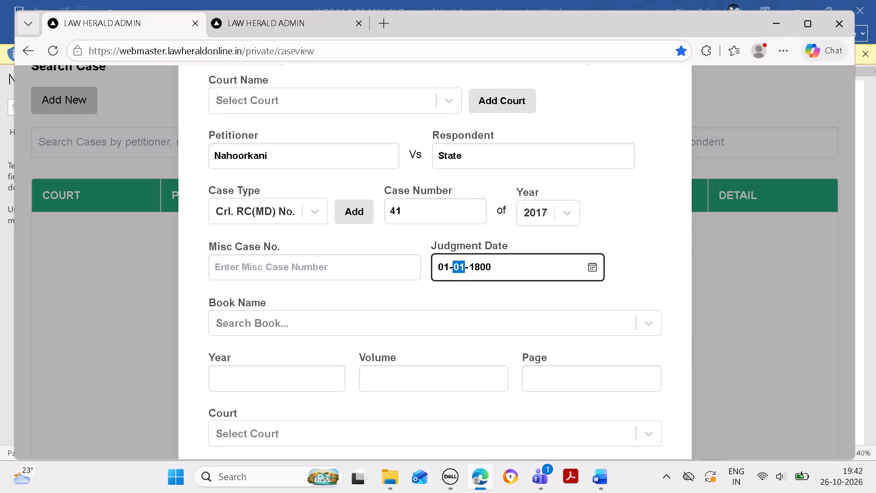
left_click(445, 270)
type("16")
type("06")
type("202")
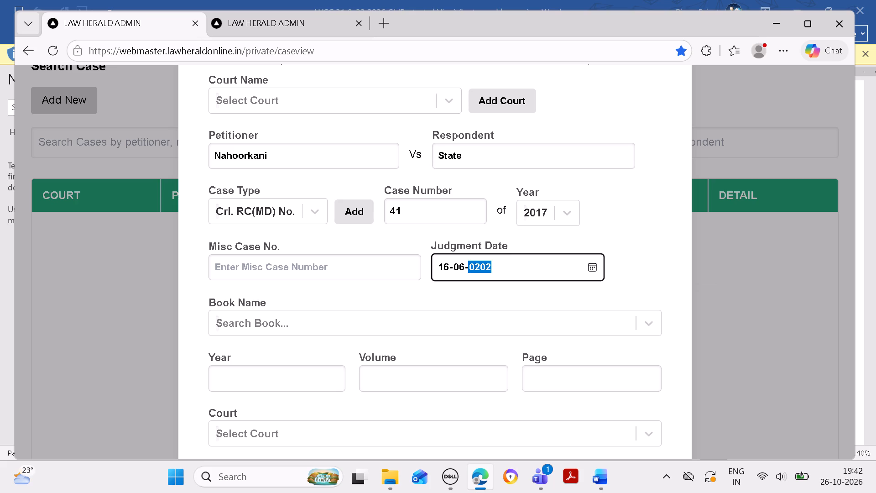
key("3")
left_click(627, 228)
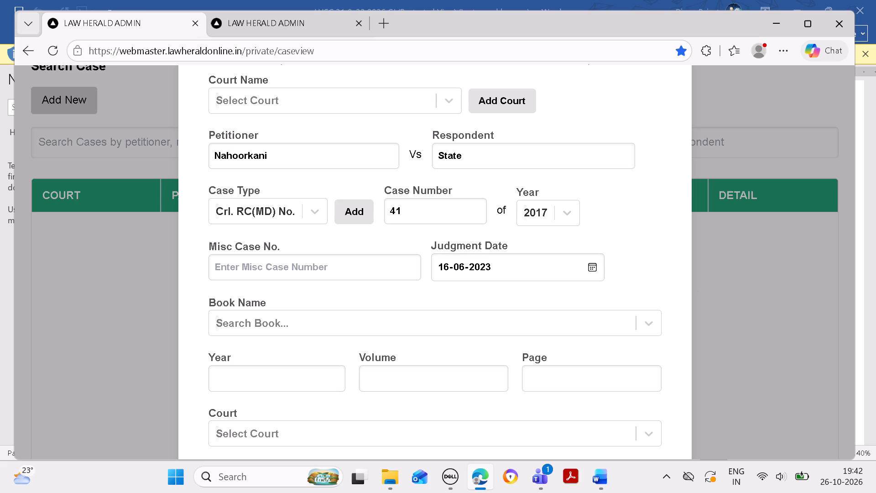
Set the citation's year, volume and page to "-" and its court to the blank "( )" option.
left_click(280, 381)
key("minus")
left_click(406, 385)
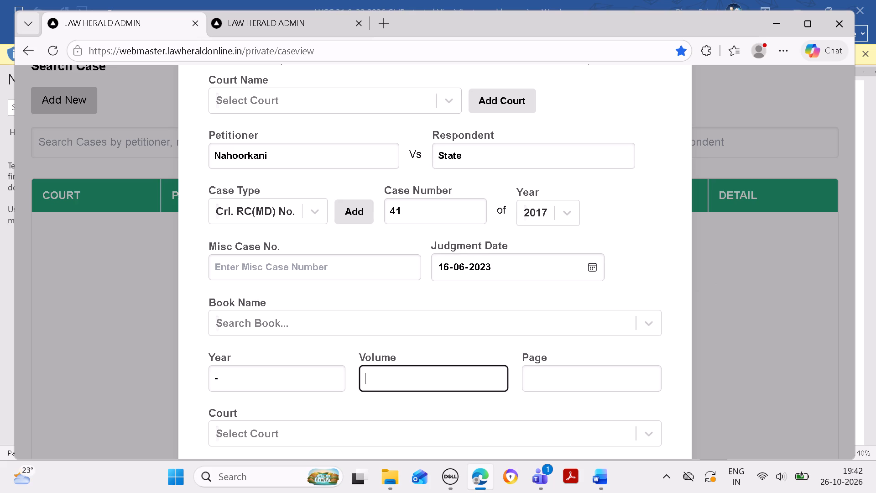
key("minus")
left_click(576, 382)
key("minus")
left_click(641, 431)
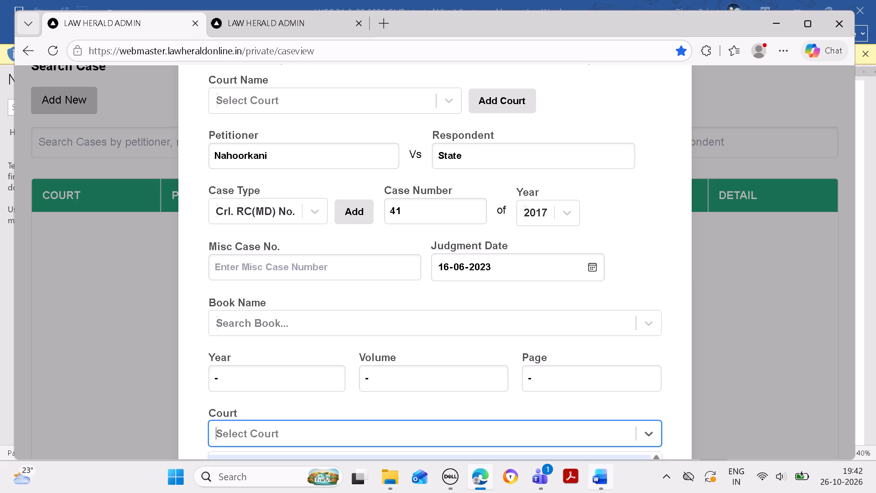
left_click(589, 455)
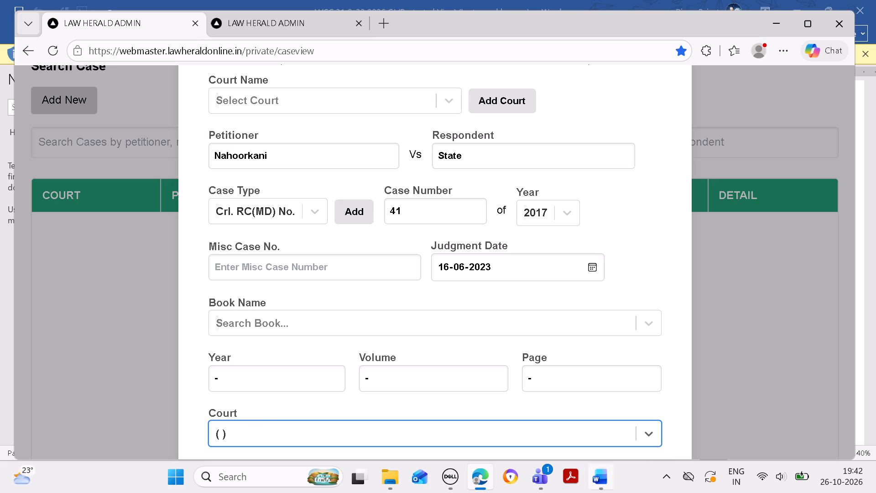
Recheck the citation in Word, then save cited case 2 in Edge and attach it.
left_click(600, 480)
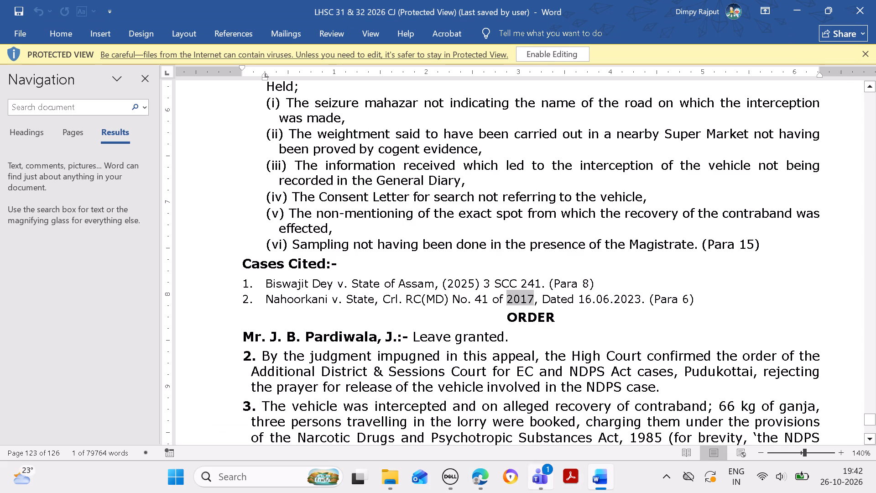
left_click(485, 485)
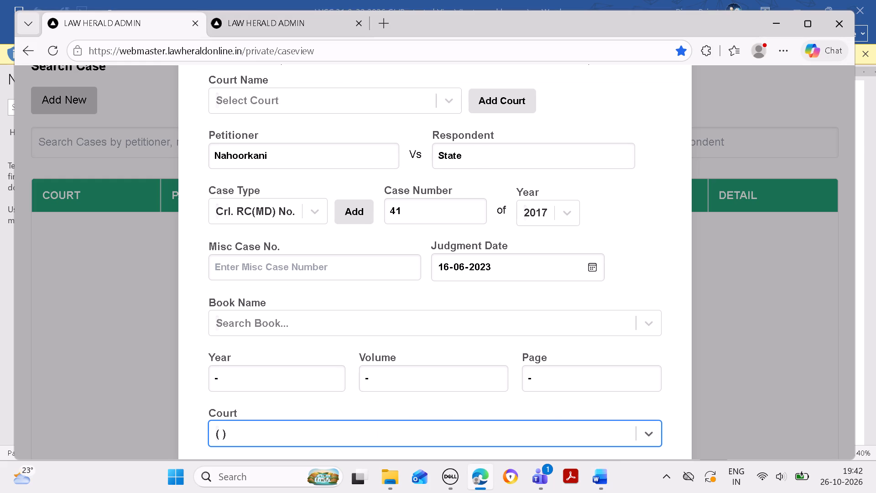
key("Return")
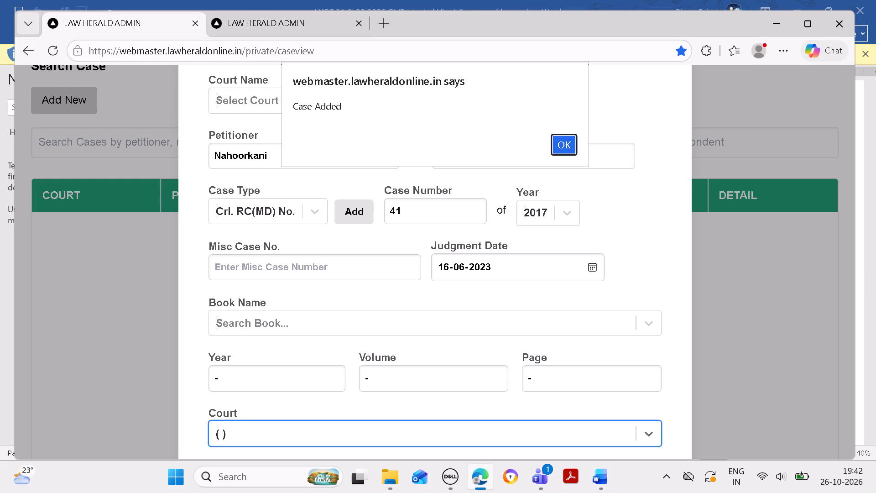
left_click(549, 142)
left_click(556, 145)
left_click(563, 147)
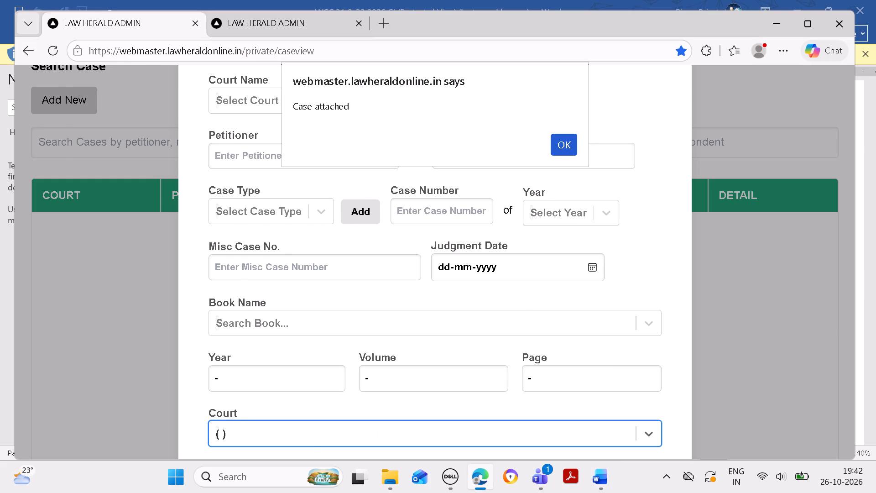
Copy the full judgment text in Word, from the ORDER heading below the cited cases to the document's end.
scroll(510, 260, "down", 6)
left_click(601, 478)
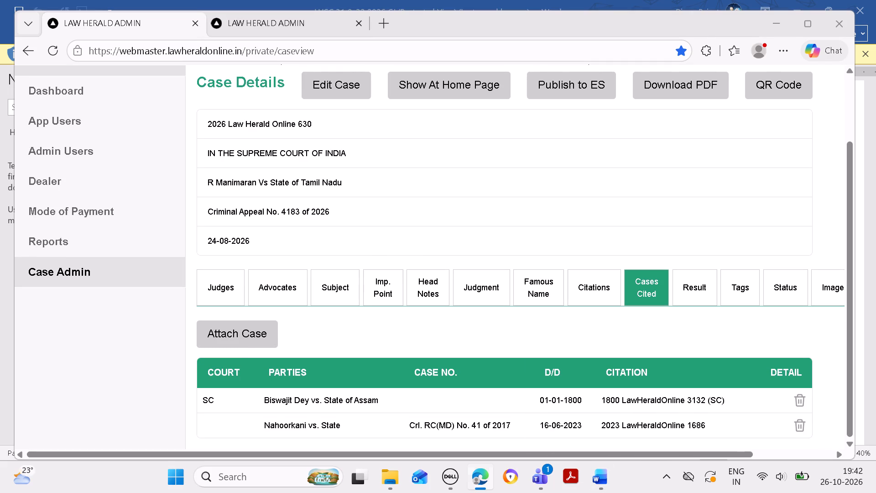
left_click(602, 463)
left_click(603, 475)
left_click(598, 485)
left_click(598, 484)
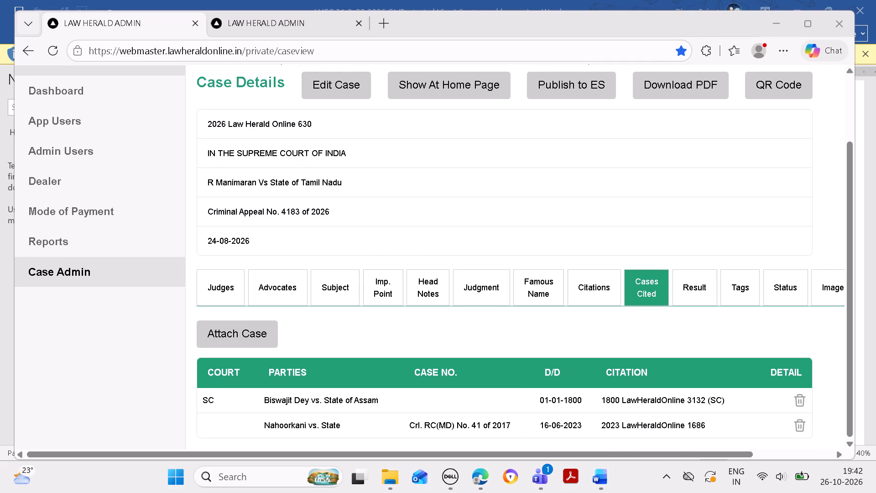
left_click(598, 476)
left_click(598, 476)
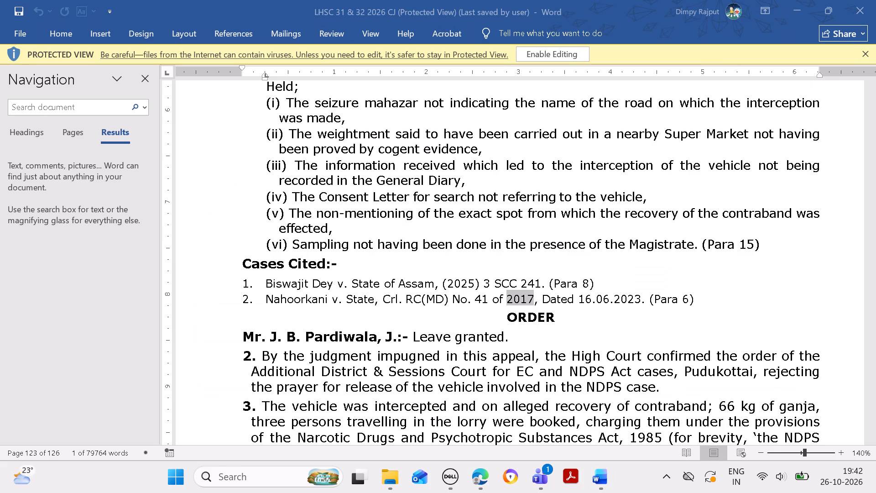
left_click_drag(497, 314, 718, 488)
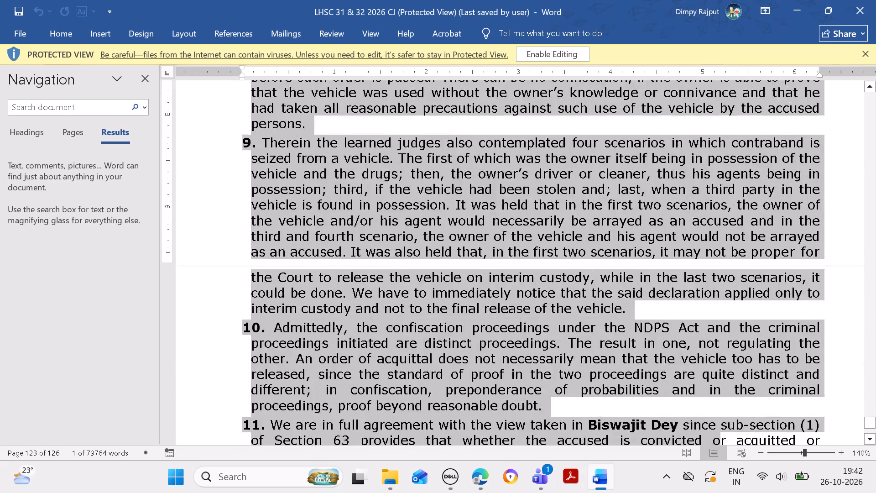
left_click_drag(718, 488, 715, 461)
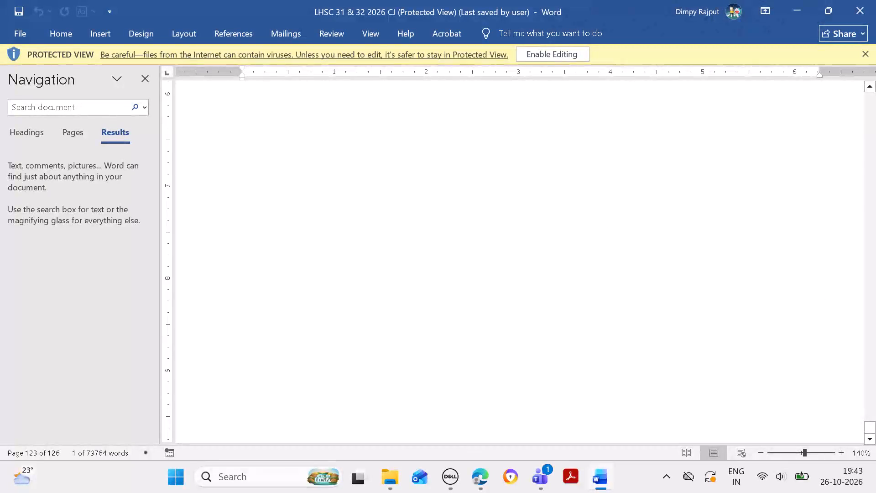
key("ctrl+c")
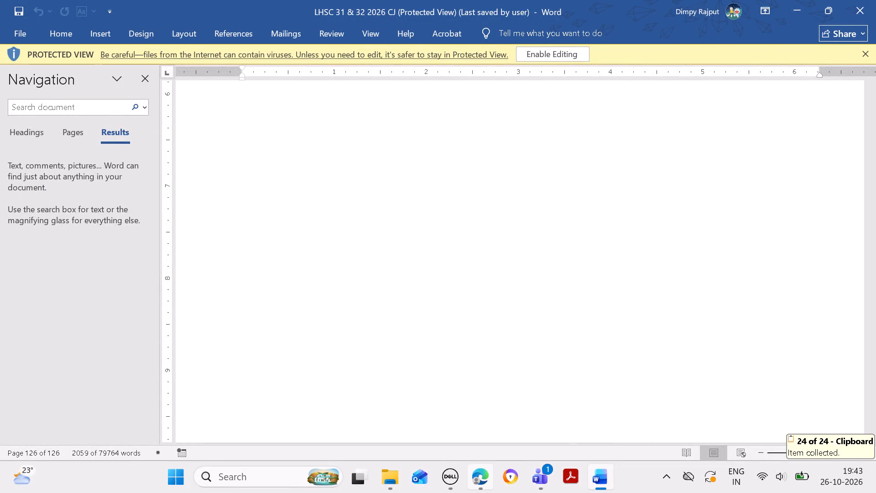
Paste the copied judgment into the case's Judgment text in Edge and remove bold from its closing dashed line.
left_click(487, 471)
left_click(484, 292)
scroll(490, 351, "down", 3)
left_click(495, 282)
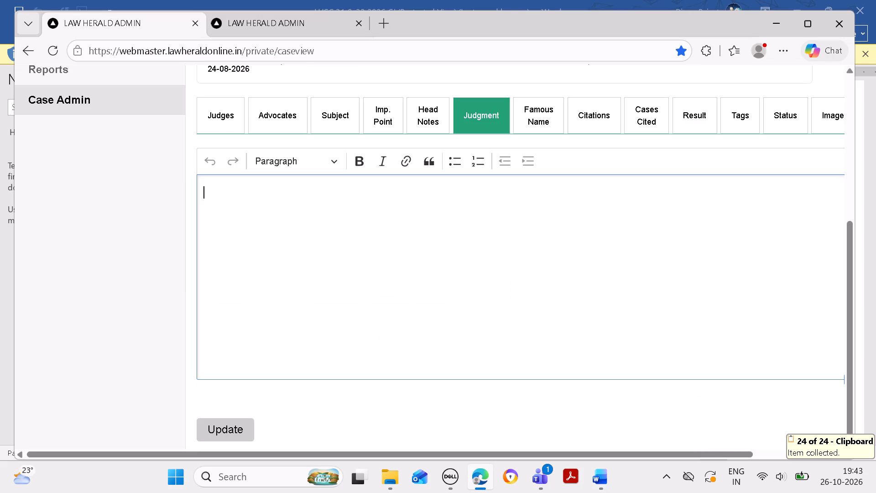
key("ctrl+v")
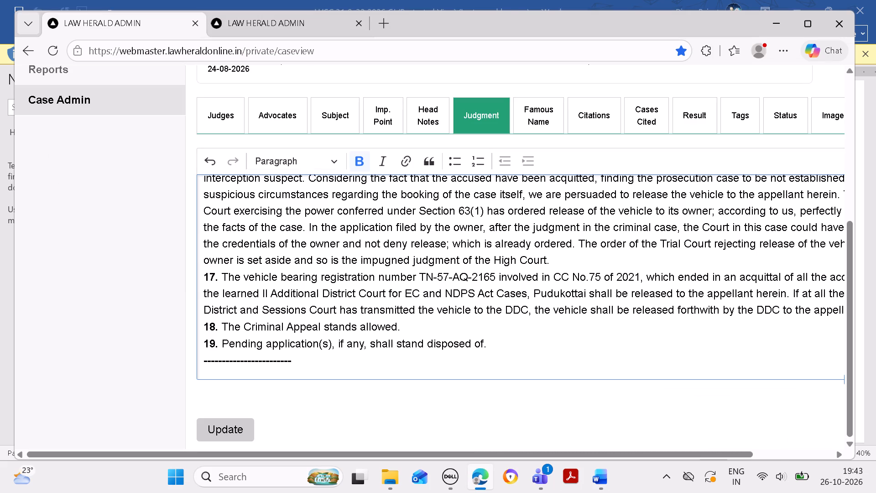
left_click_drag(301, 365, 194, 365)
key("ctrl+b")
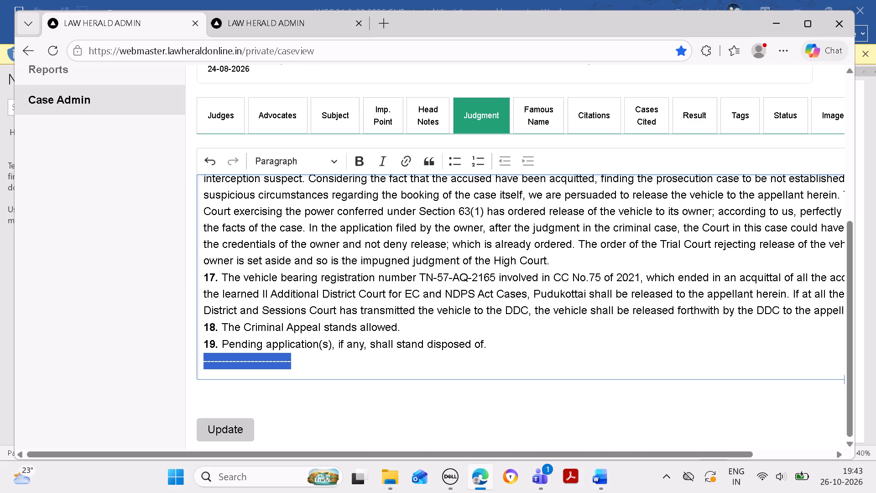
left_click(335, 367)
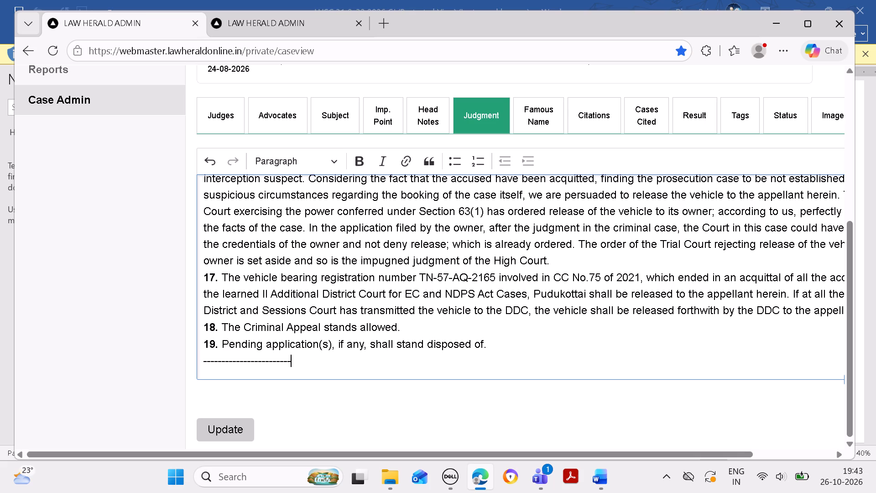
Check the pasted judgment from the ORDER heading to its end and save it to the case record.
scroll(433, 320, "up", 3)
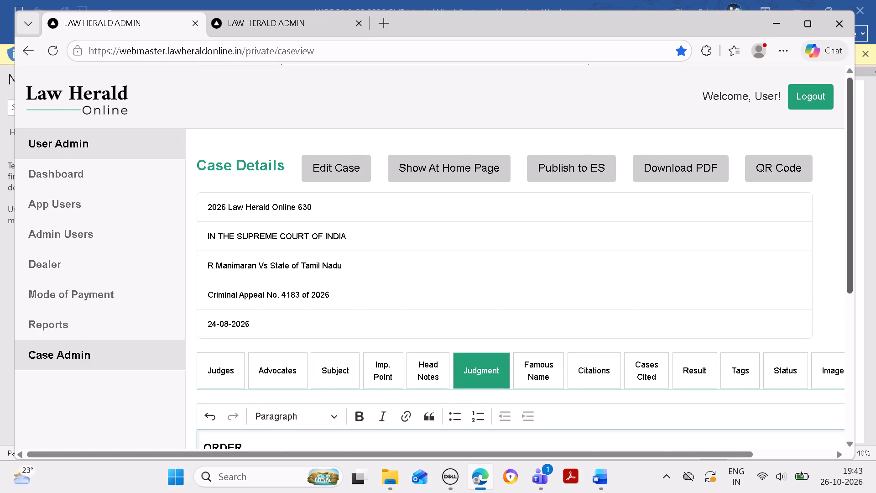
left_click_drag(851, 228, 845, 341)
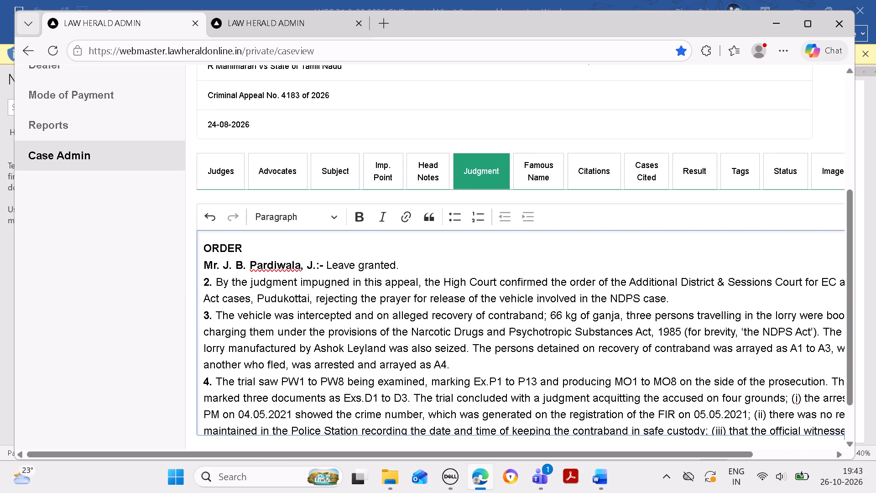
scroll(522, 315, "down", 12)
scroll(490, 334, "down", 6)
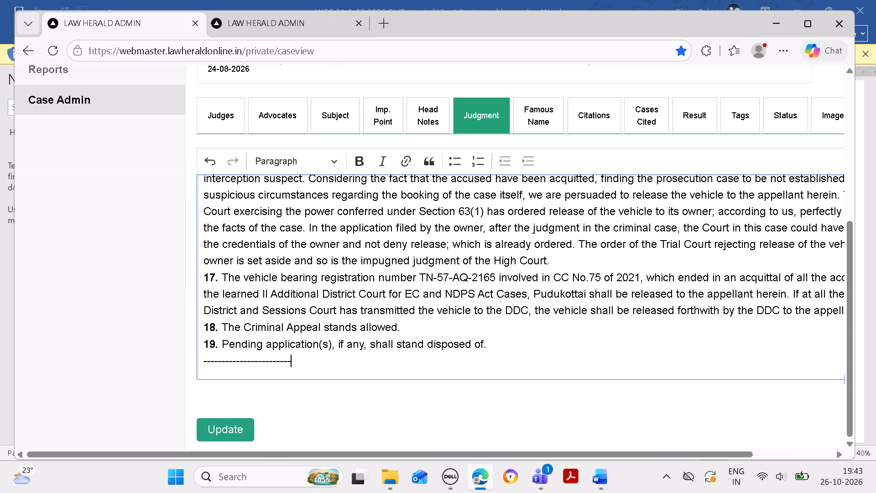
left_click(234, 424)
left_click(557, 147)
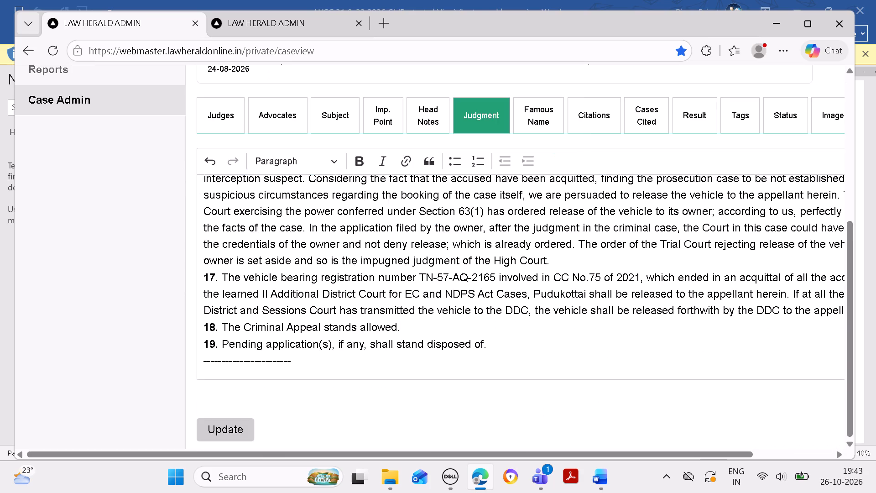
Publish the Criminal Appeal No. 4183 of 2026 case to ES.
scroll(573, 238, "up", 5)
left_click(597, 176)
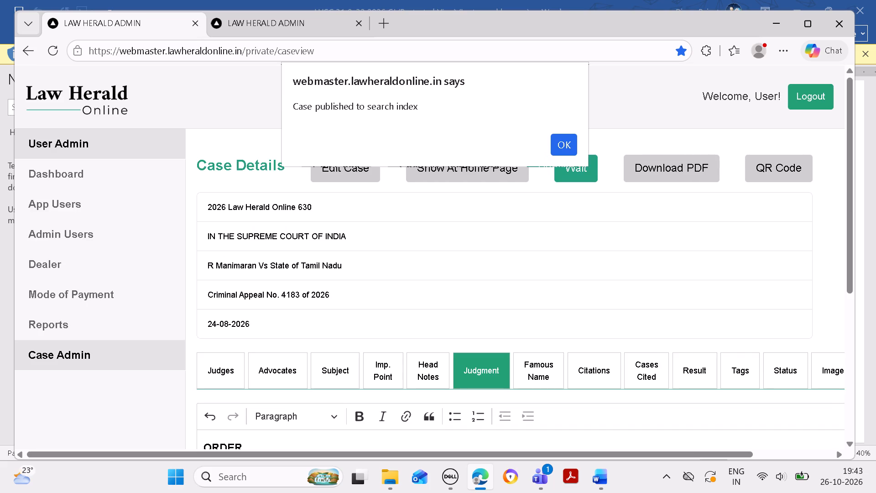
left_click_drag(568, 143, 568, 133)
left_click(566, 140)
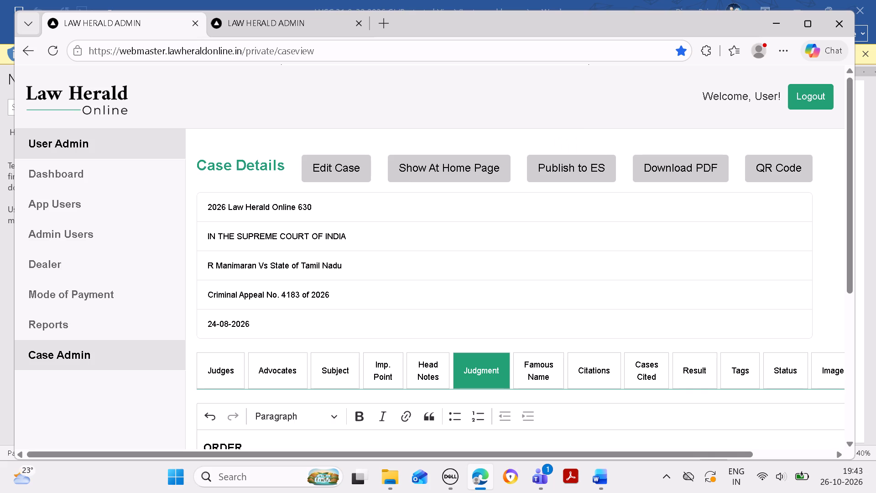
Review the case's attached citations.
scroll(612, 298, "up", 1)
left_click(611, 370)
scroll(611, 370, "down", 6)
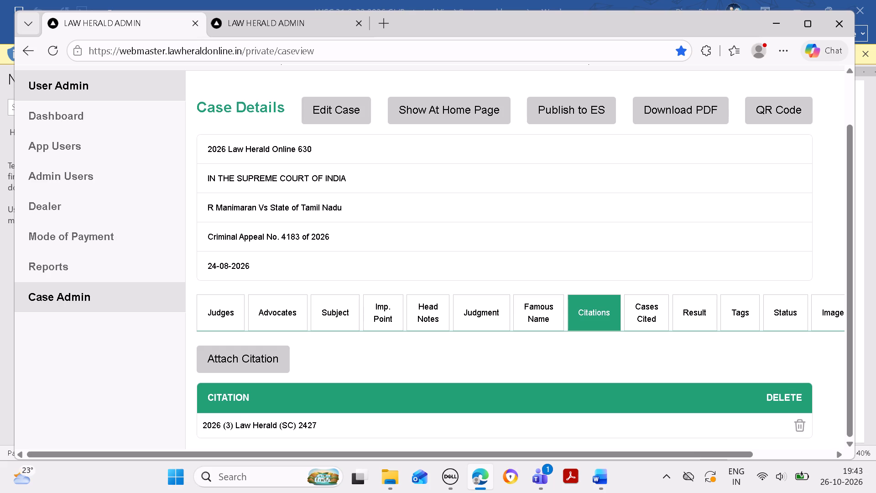
Minimize the Edge and Word windows, keeping all browser tabs open.
left_click(835, 21)
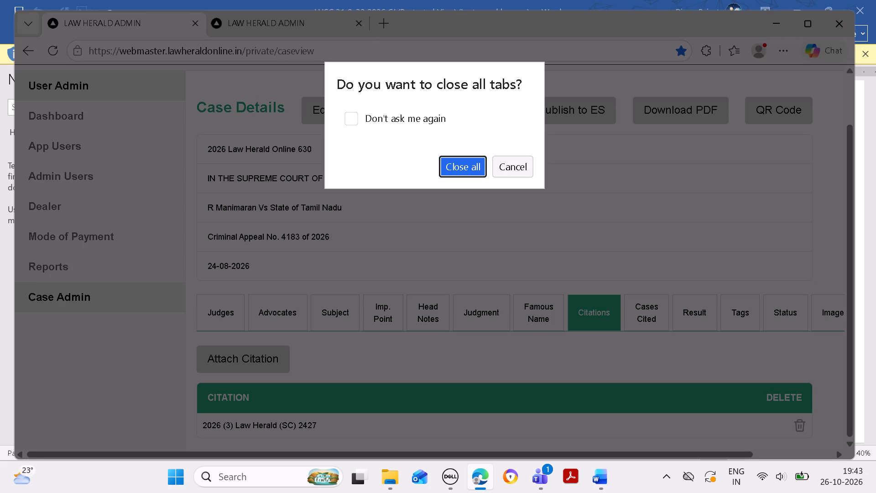
left_click(523, 162)
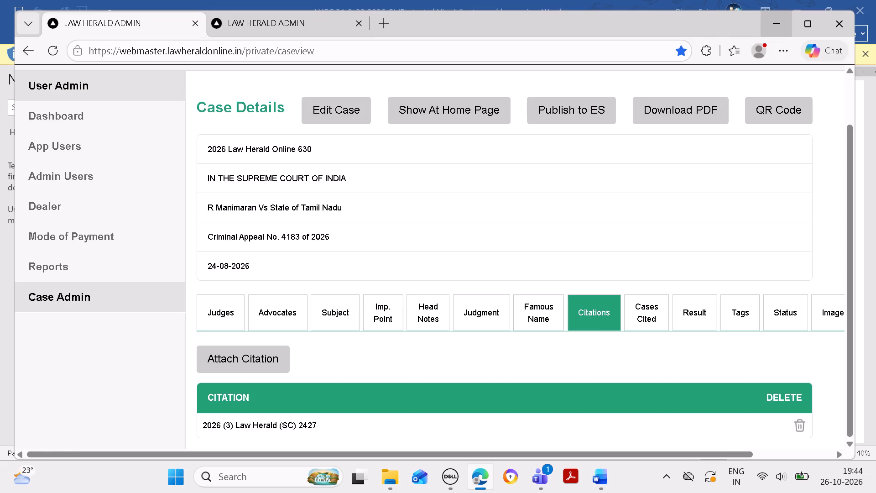
left_click(776, 24)
left_click(798, 6)
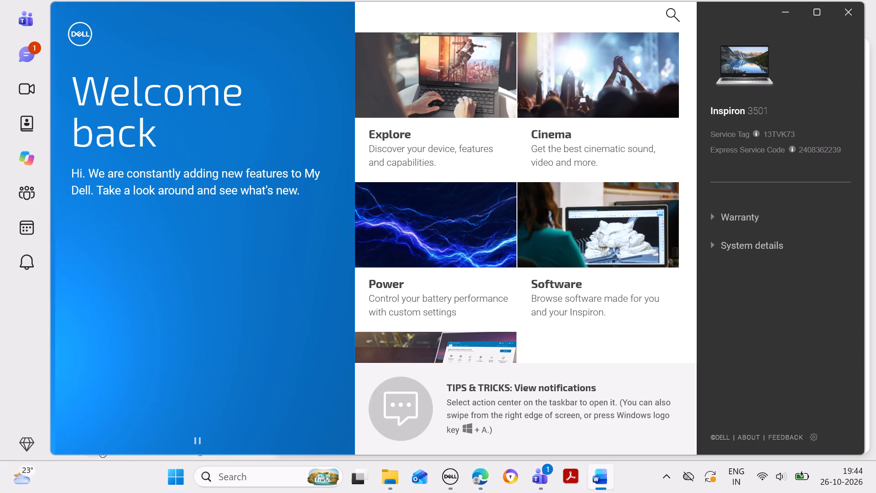
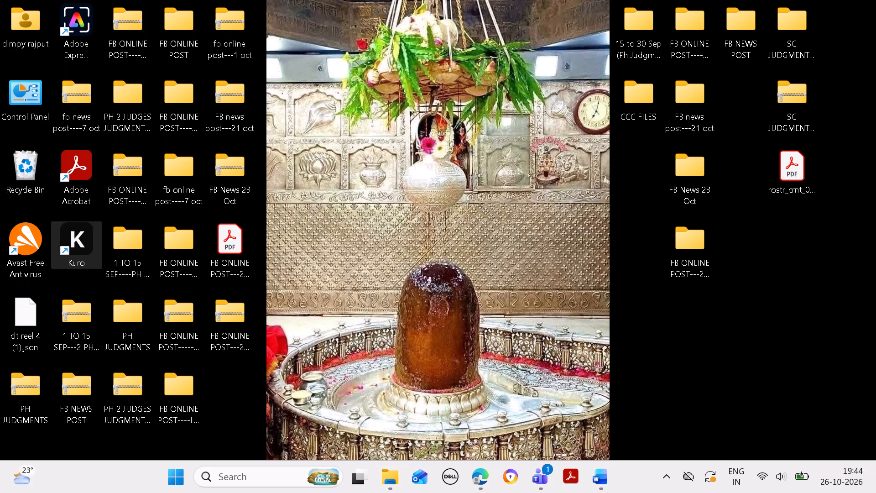
Launch the Kuro application from its desktop shortcut.
triple_click(84, 245)
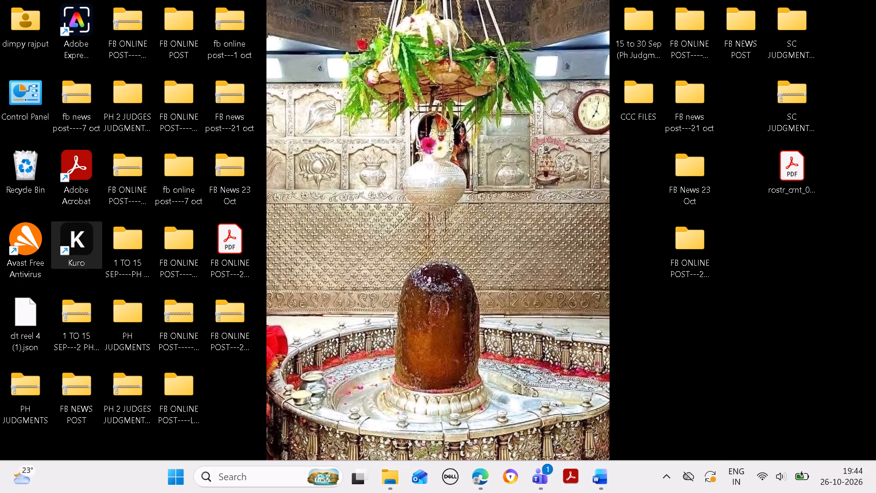